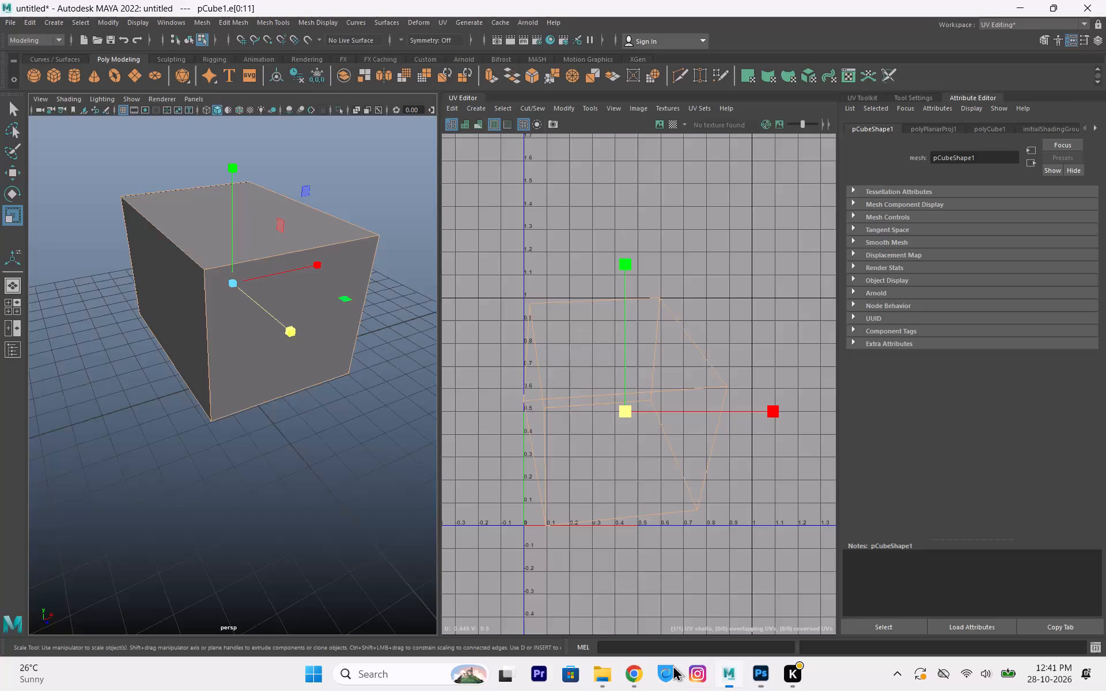
click(636, 672)
click(602, 670)
click(616, 682)
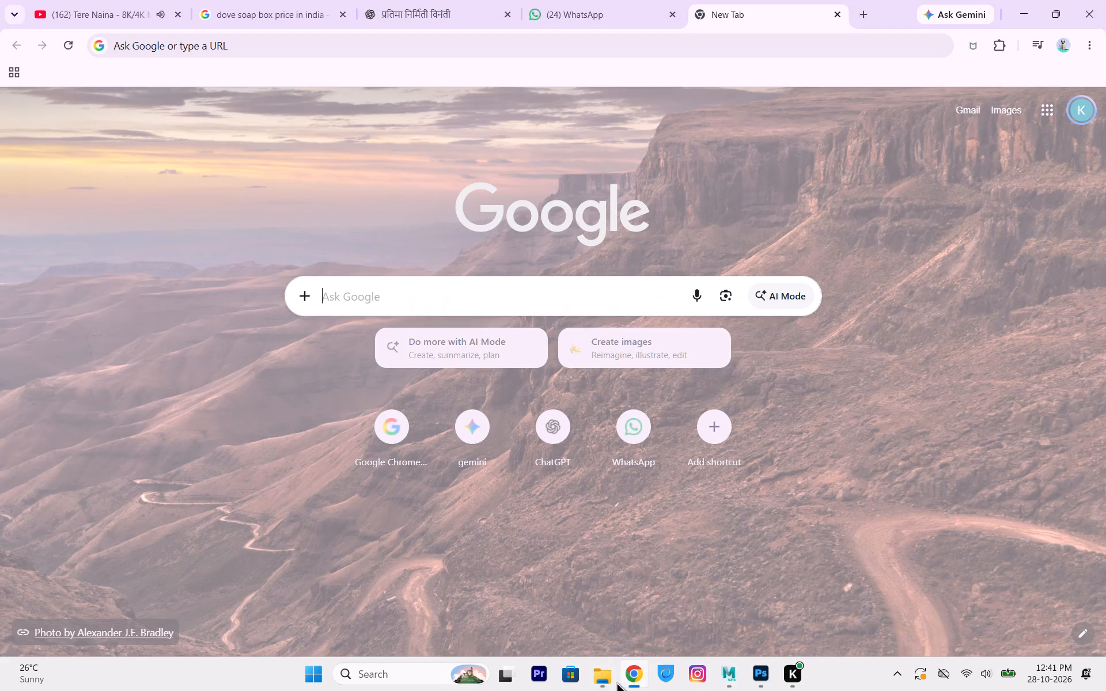
click(482, 291)
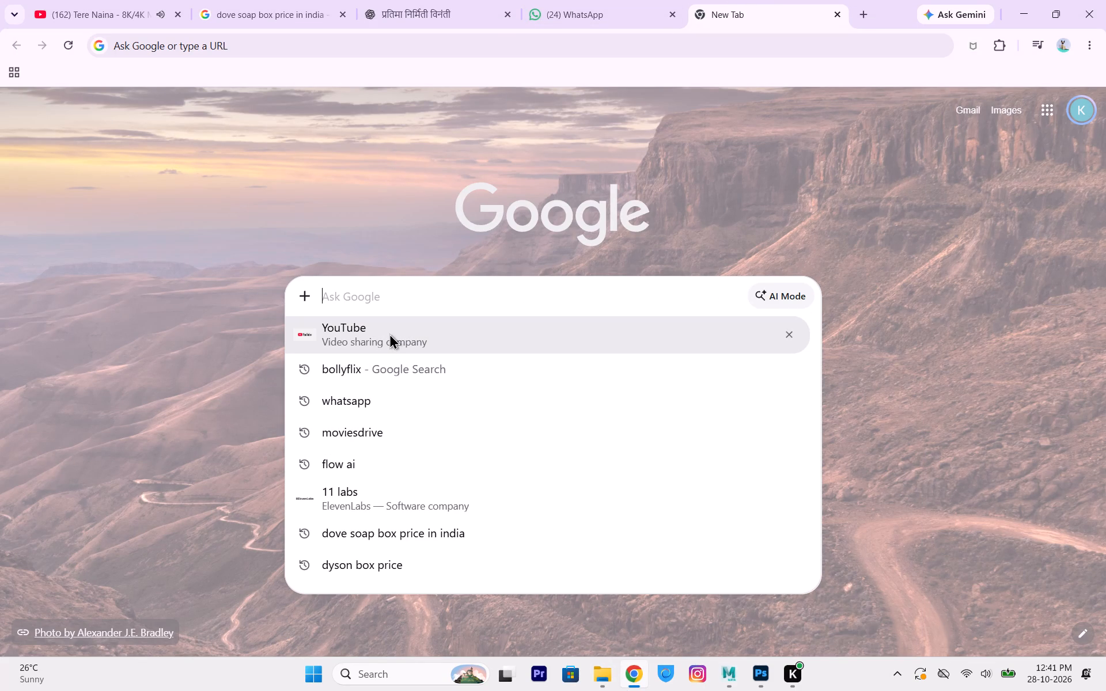
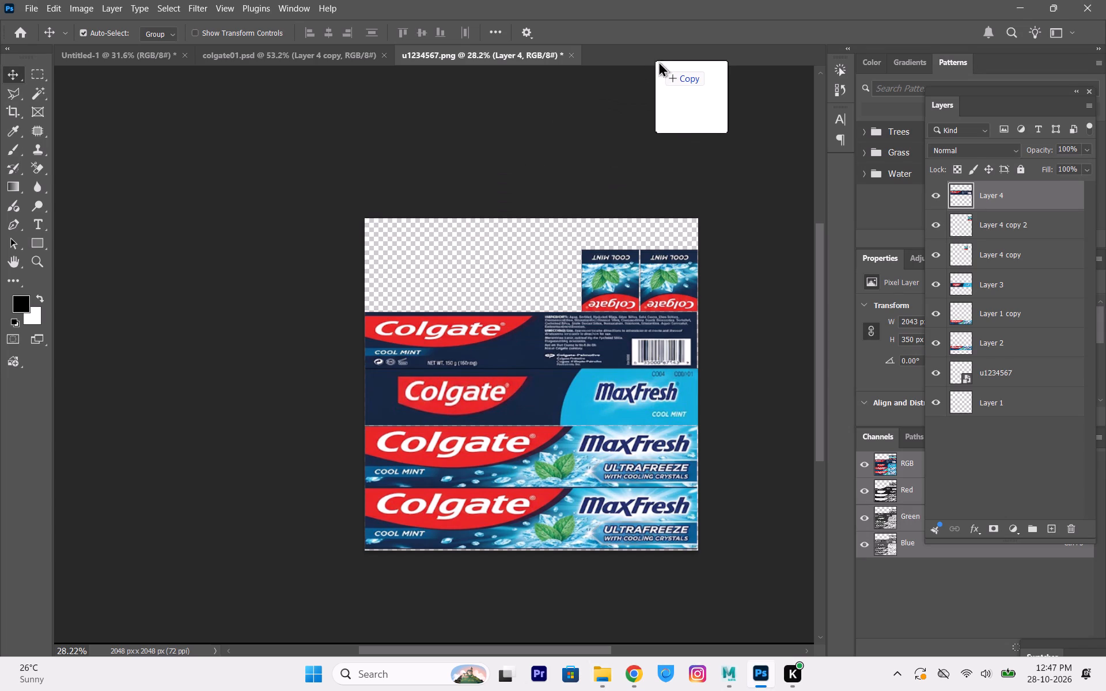
Bring the generated soap box packaging image from File Explorer into Photoshop as its own document.
drag(658, 61, 664, 56)
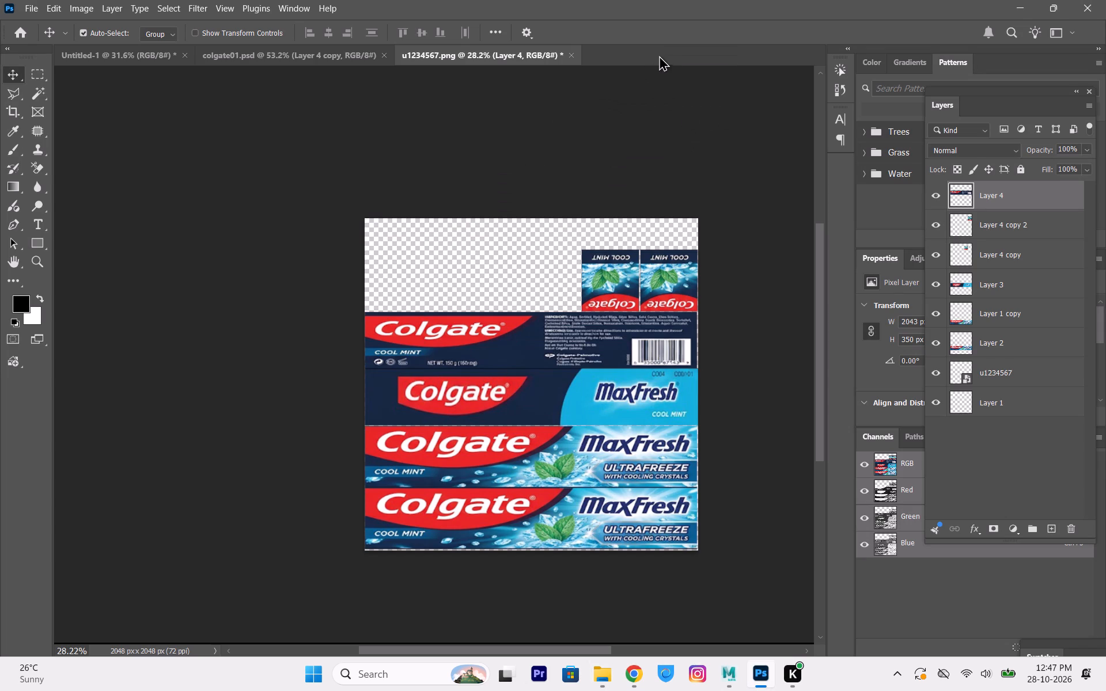
Start a new document to bring up its preset and size settings.
key(ctrl+n)
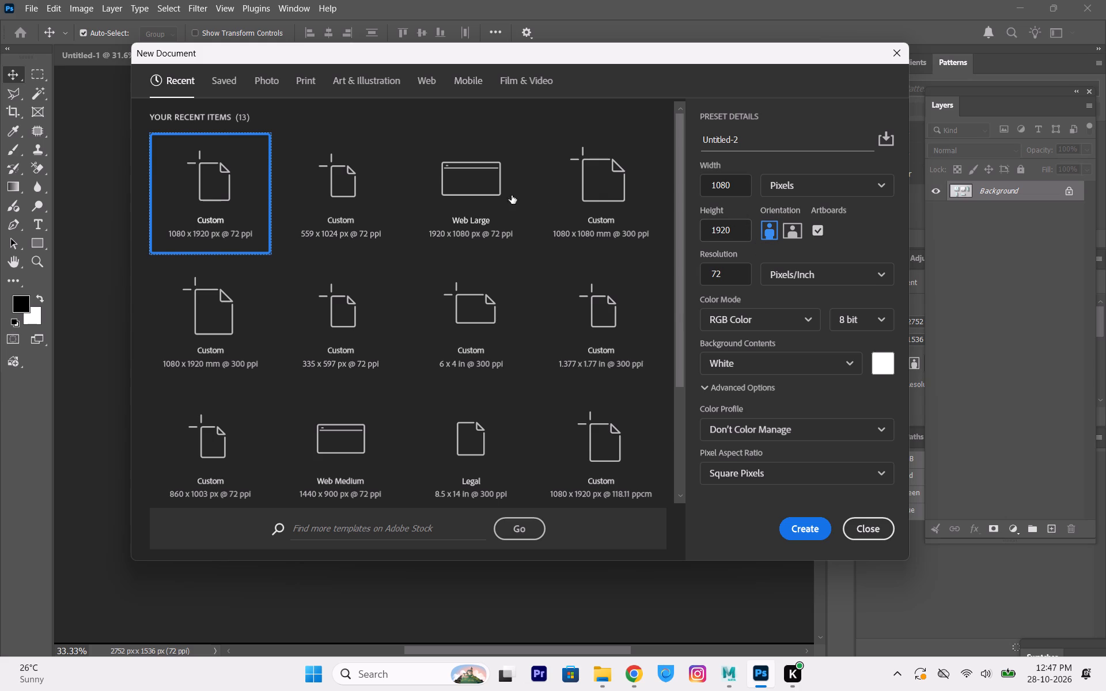
Set the new document's size to 1080 by 1080 pixels.
click(792, 231)
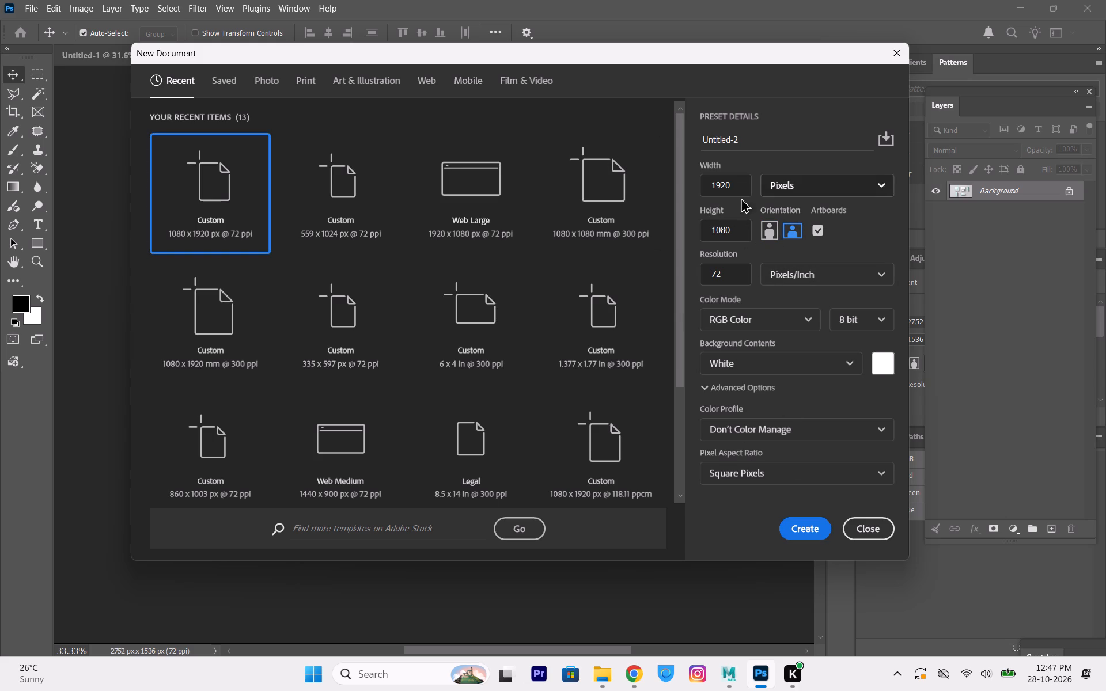
drag(734, 181, 565, 167)
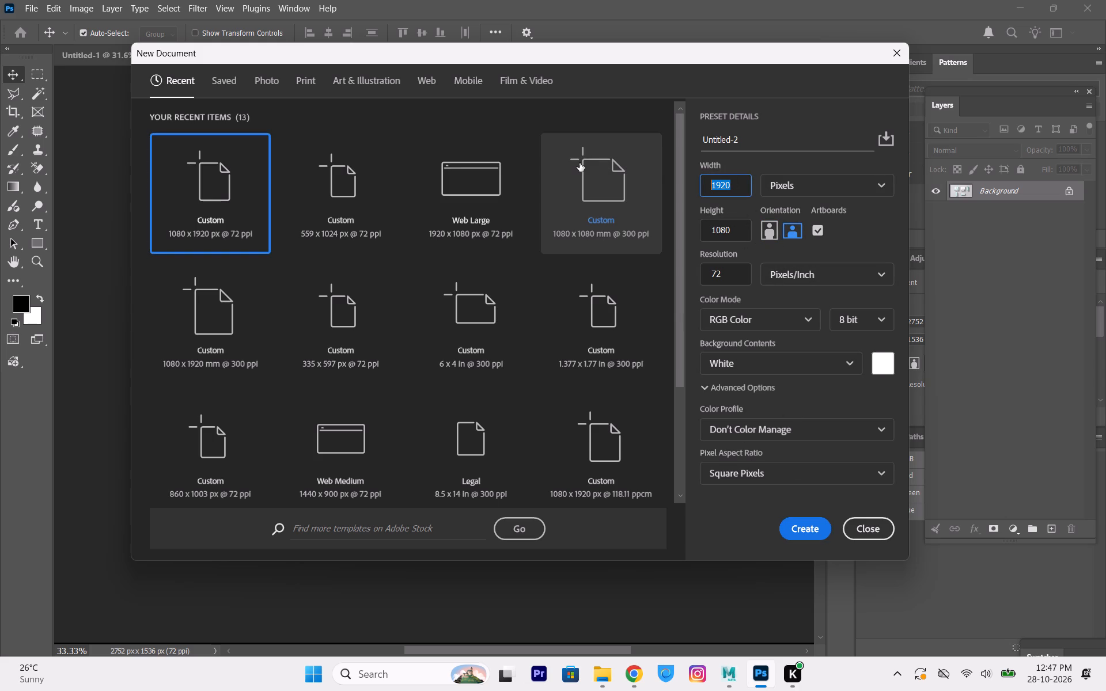
text(1080)
click(853, 185)
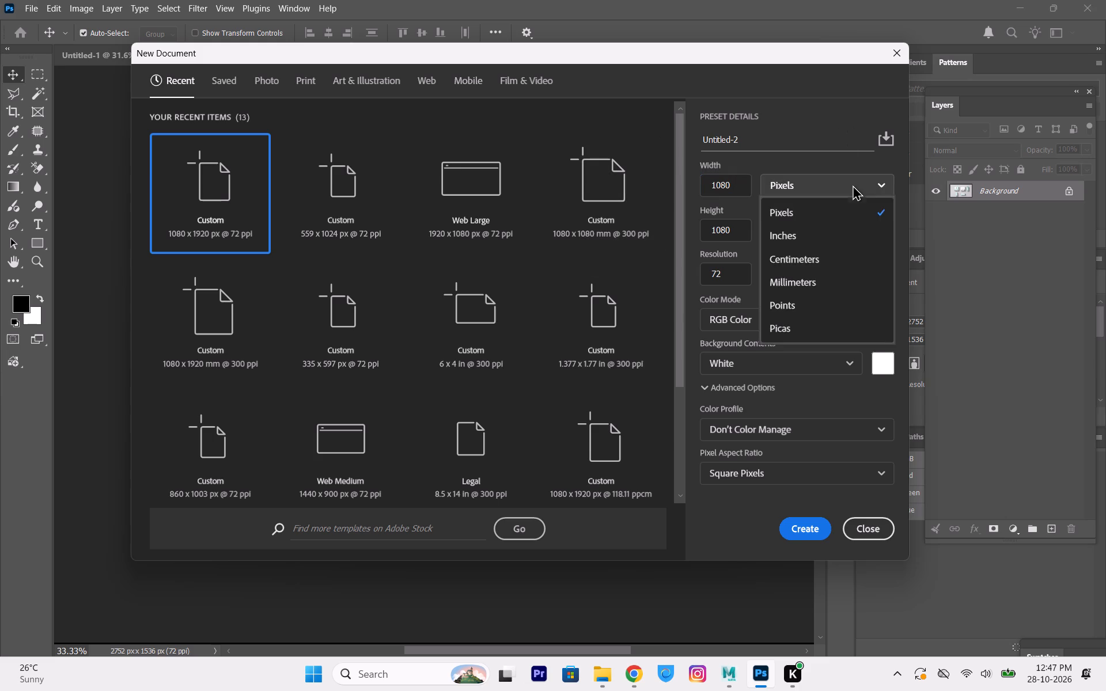
click(853, 185)
Create the new document in 16-bit RGB color with a white background and no color management.
drag(891, 310, 884, 315)
click(873, 316)
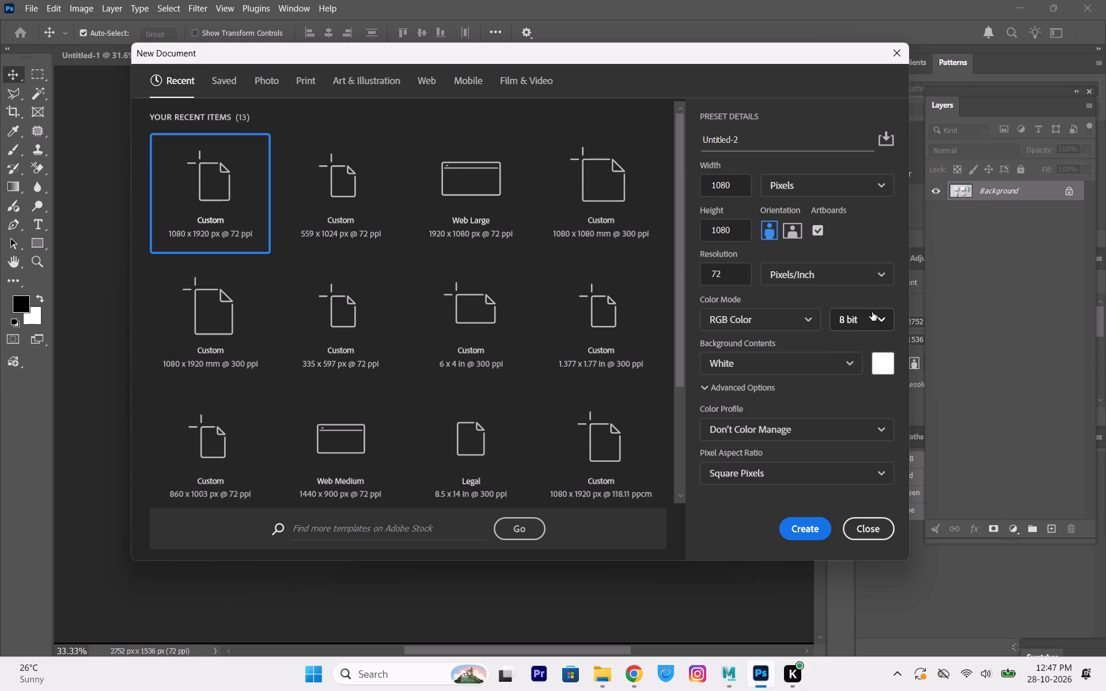
click(872, 312)
click(858, 370)
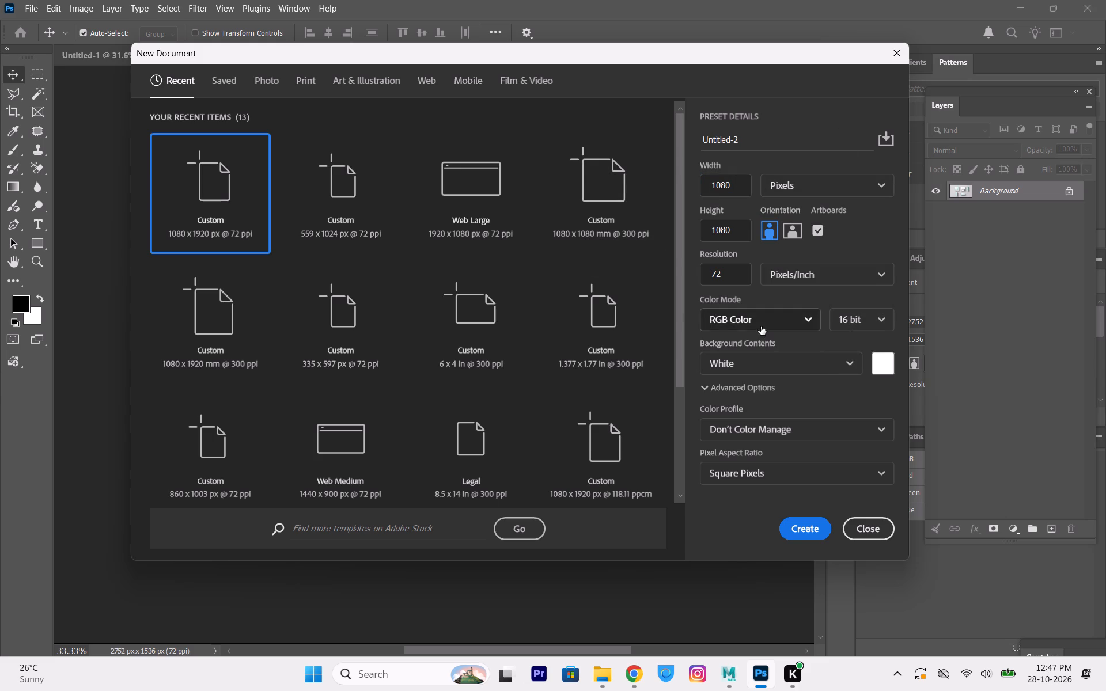
click(761, 326)
click(767, 322)
click(776, 373)
click(776, 373)
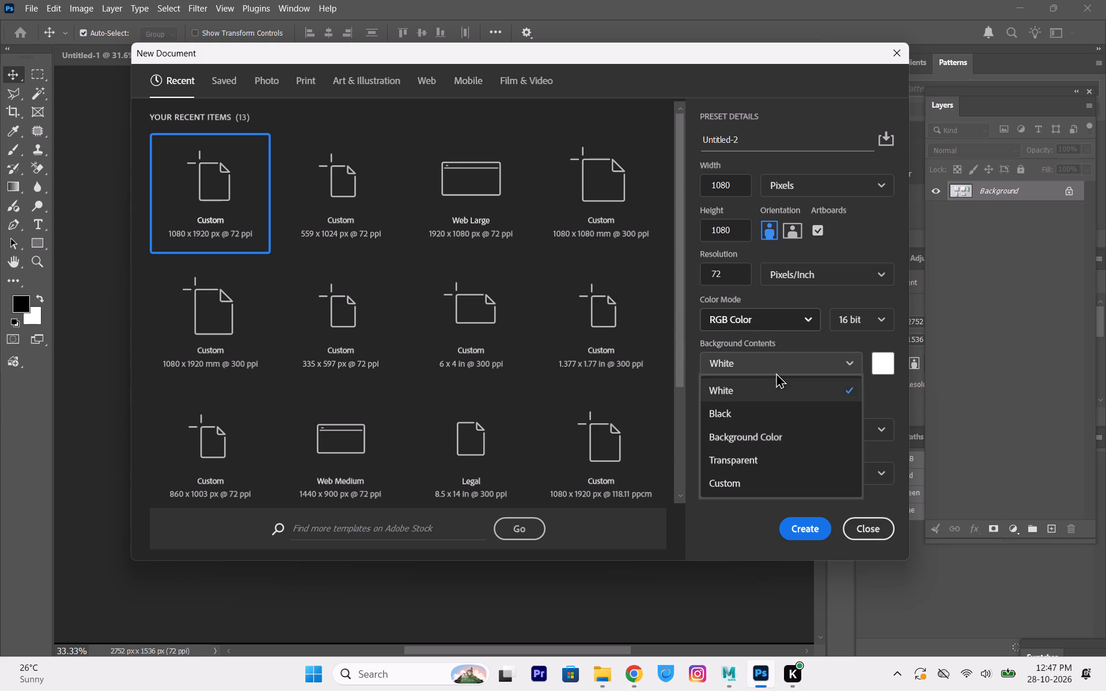
click(812, 363)
click(834, 433)
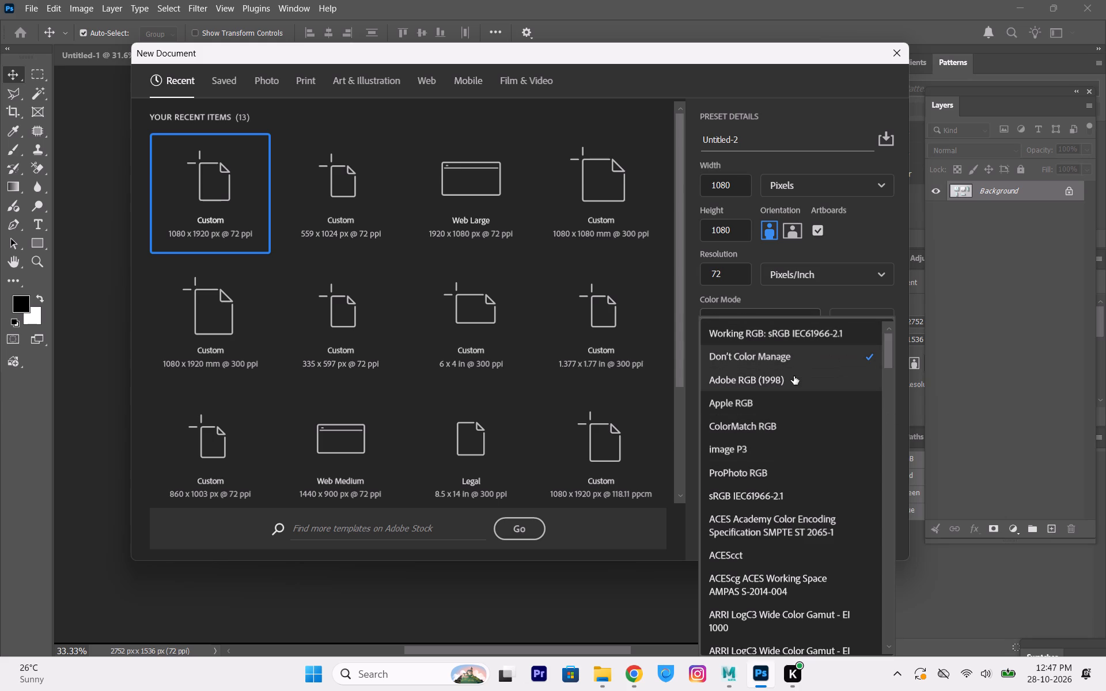
scroll(794, 467, down, 5)
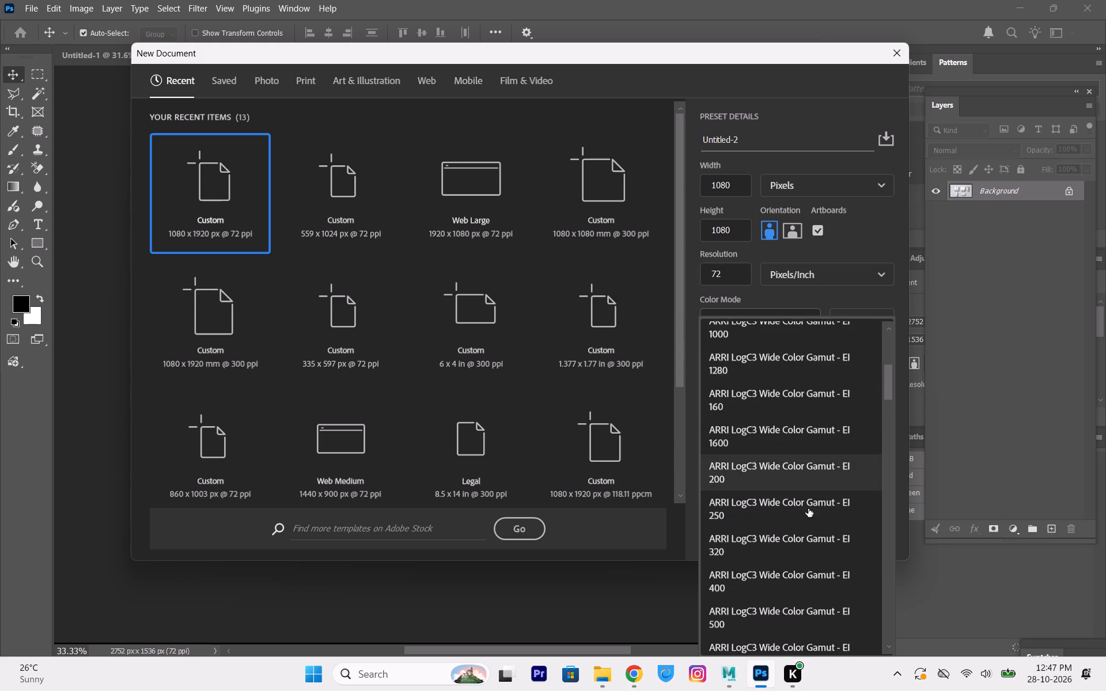
scroll(810, 531, up, 9)
click(955, 633)
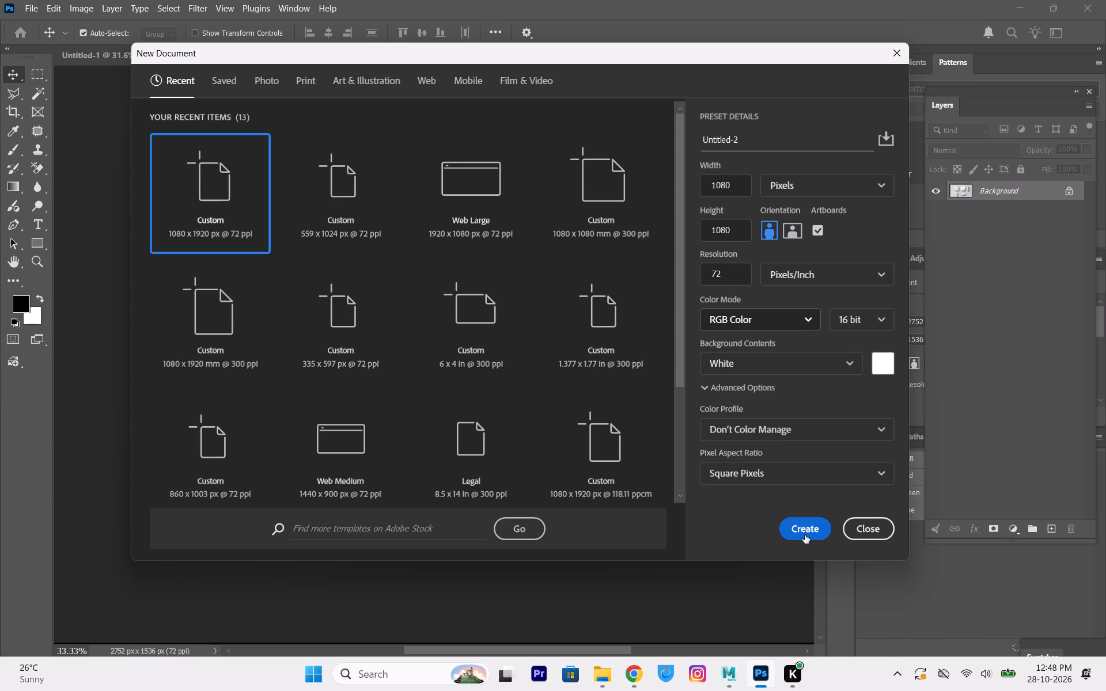
click(805, 535)
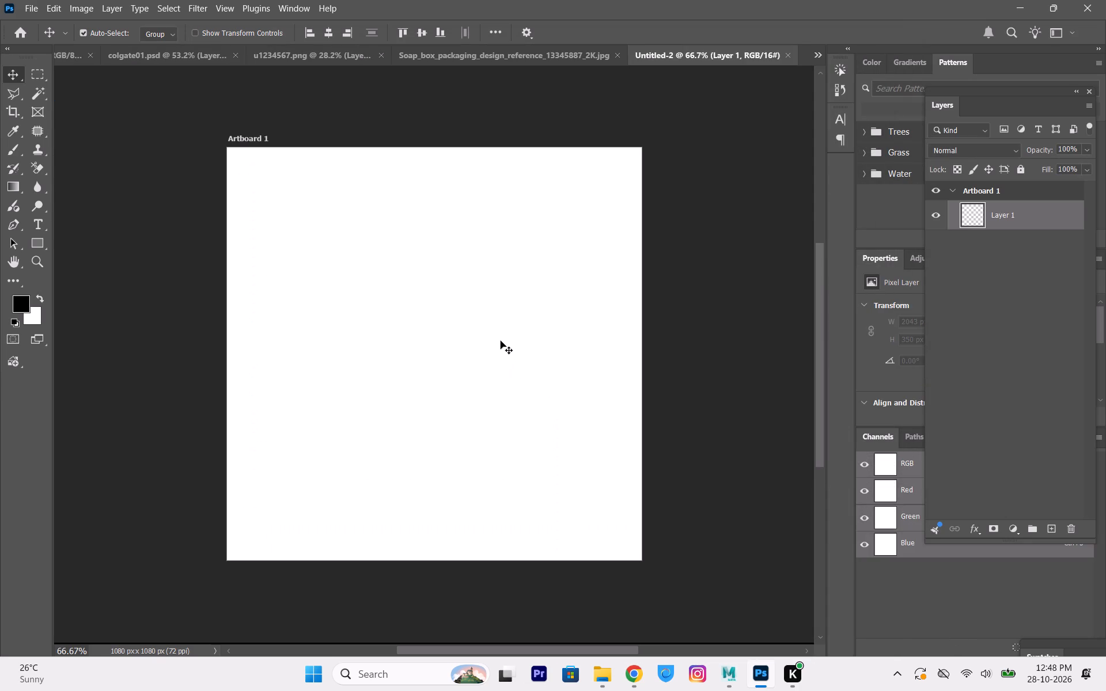
View the soap box packaging reference image and return to the new blank artboard.
click(453, 50)
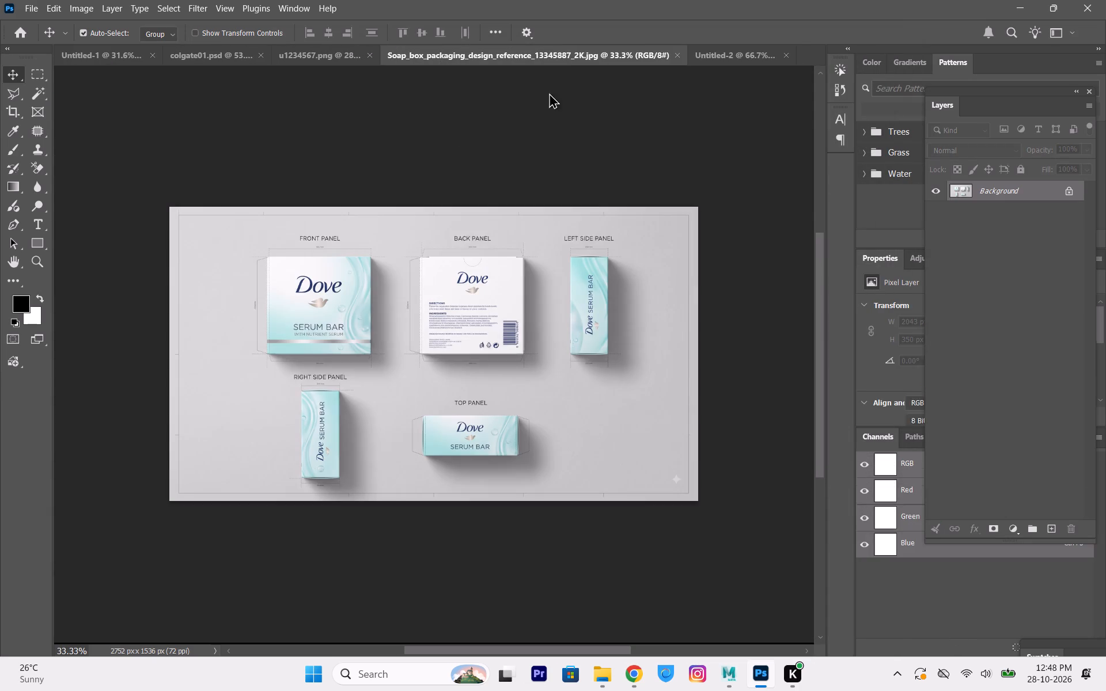
click(737, 55)
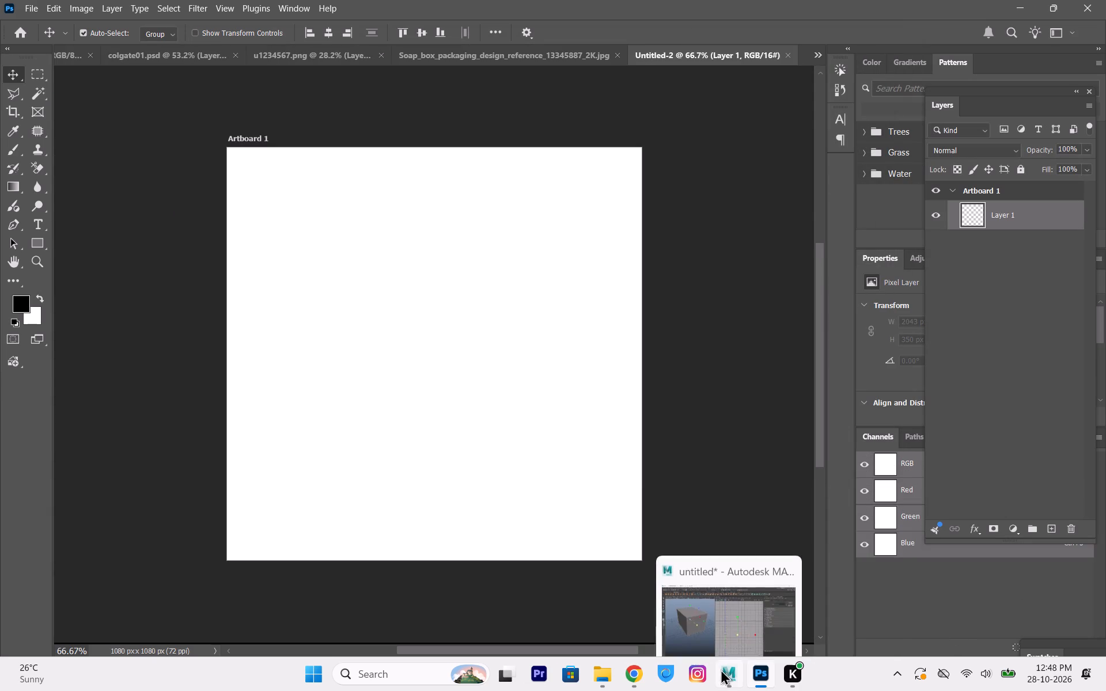
Switch to Maya and scale the box's depth along Z to about 0.8 with all its edges selected.
click(724, 673)
alt+scroll(332, 299, down, 3)
alt+drag(285, 340, 306, 340)
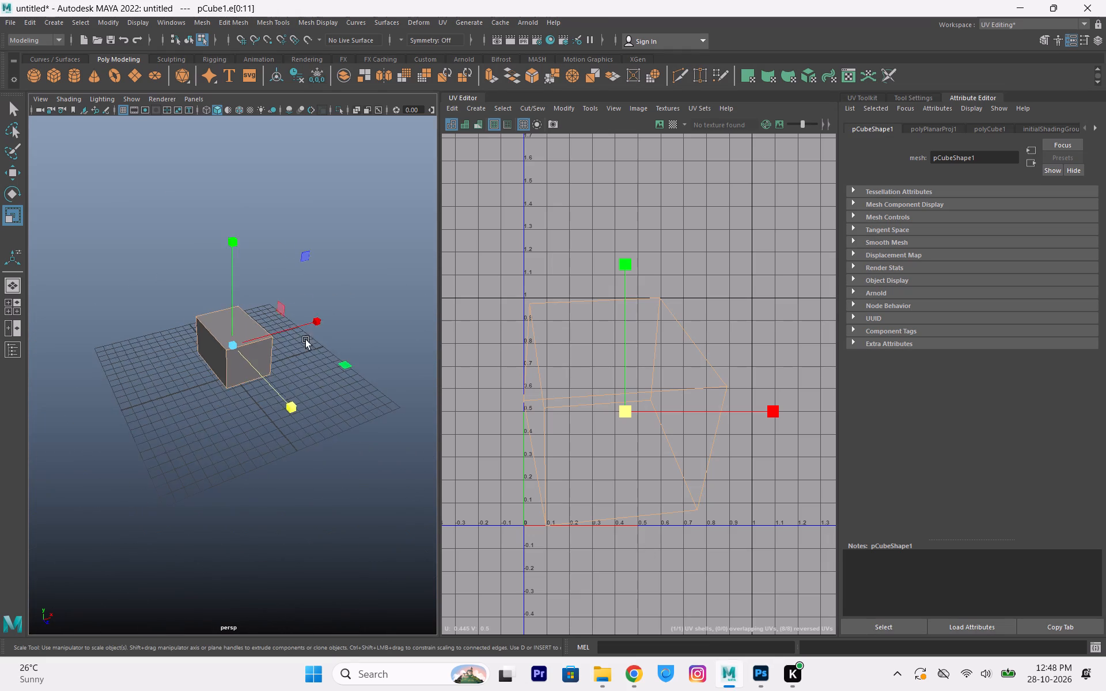
alt+drag(306, 340, 354, 315)
alt+scroll(153, 284, up, 4)
alt+middle_drag(222, 269, 302, 455)
alt+middle_drag(354, 451, 277, 426)
drag(342, 420, 319, 415)
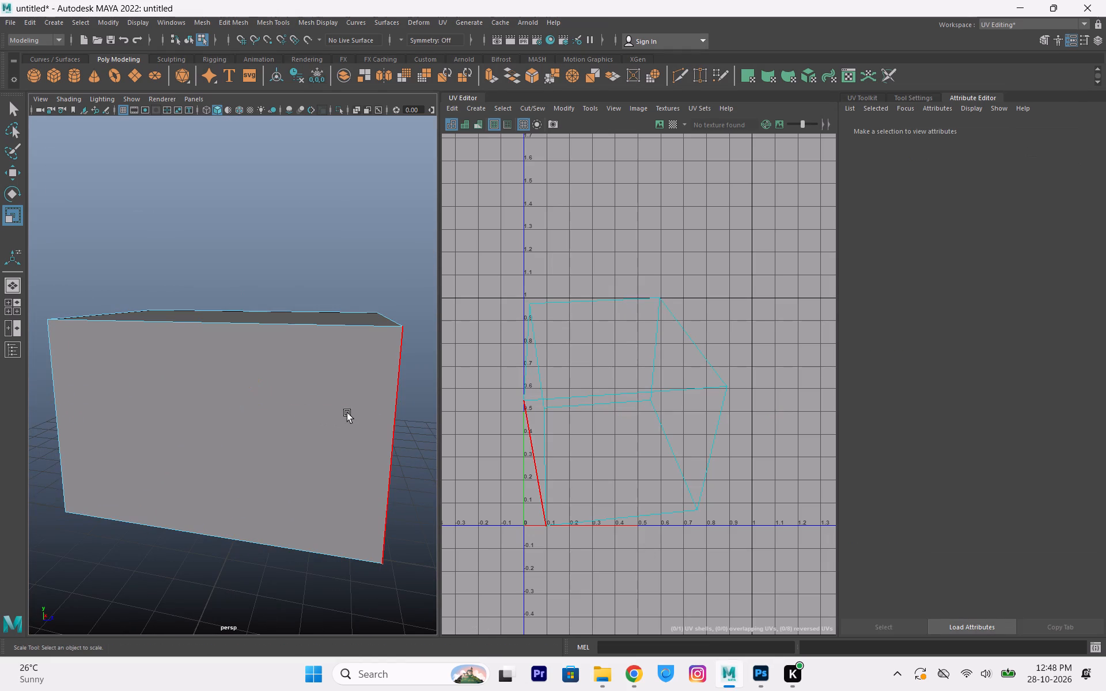
key(ctrl+z)
drag(345, 409, 324, 407)
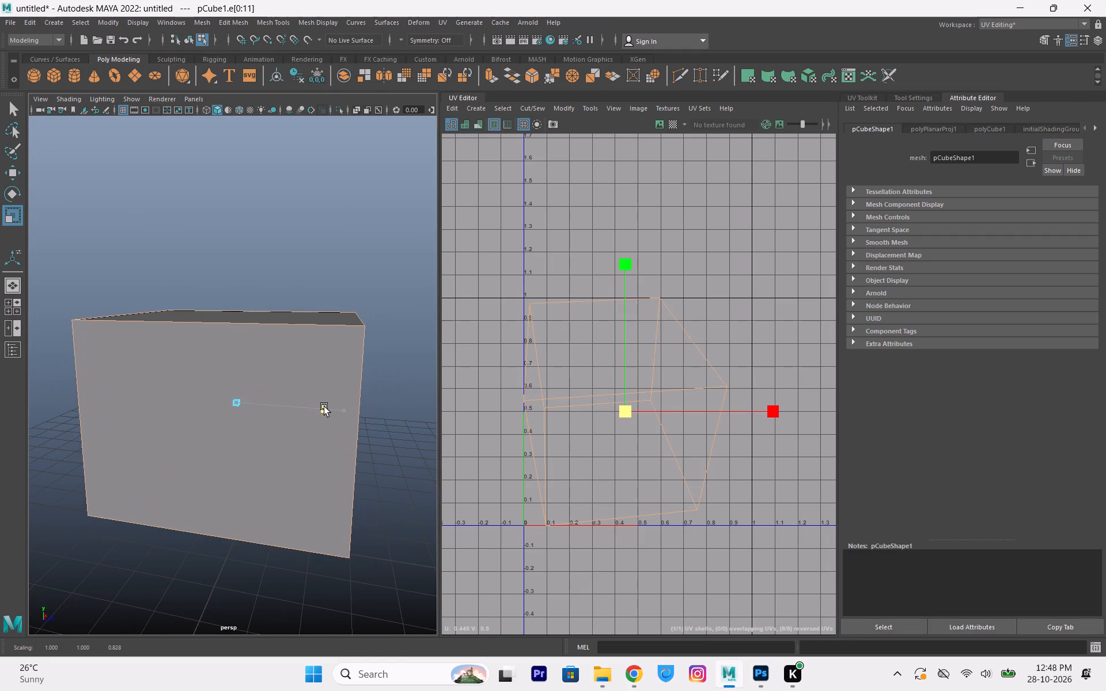
drag(324, 407, 319, 405)
Scale the box narrower along X and widen it slightly to match the packaging proportions.
alt+drag(232, 445, 254, 429)
alt+drag(296, 402, 403, 453)
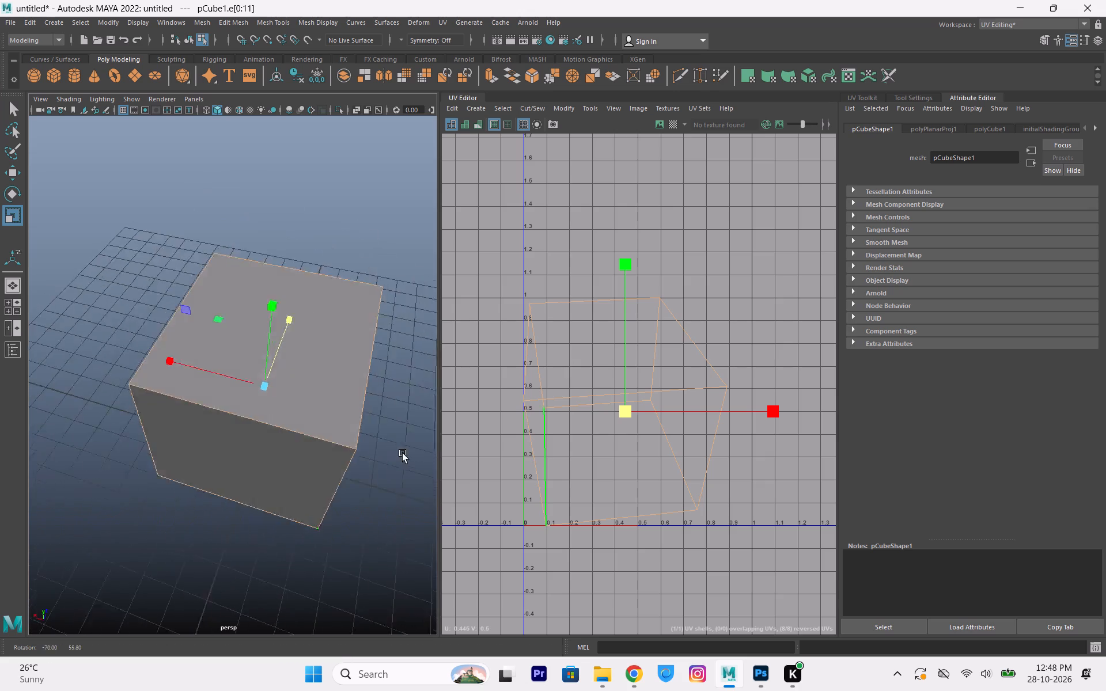
alt+drag(403, 453, 418, 446)
drag(163, 379, 182, 382)
alt+drag(292, 411, 188, 397)
alt+drag(198, 397, 240, 420)
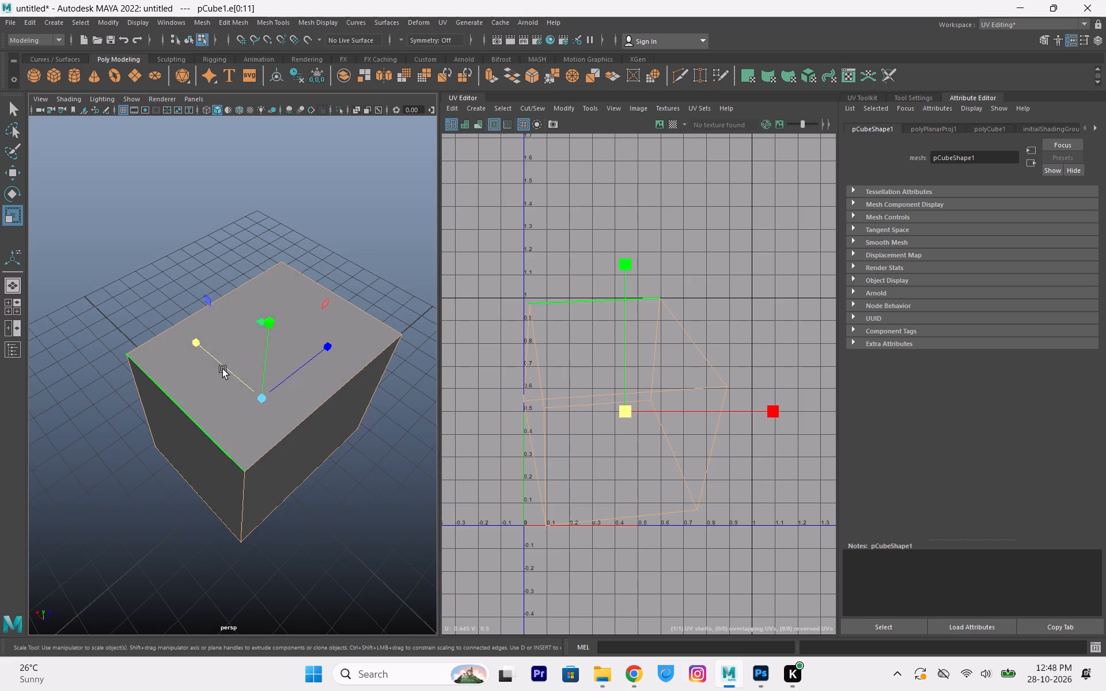
drag(196, 340, 185, 338)
Fine-tune the box by scaling it slightly along Z and slightly narrower along X.
alt+drag(282, 393, 346, 380)
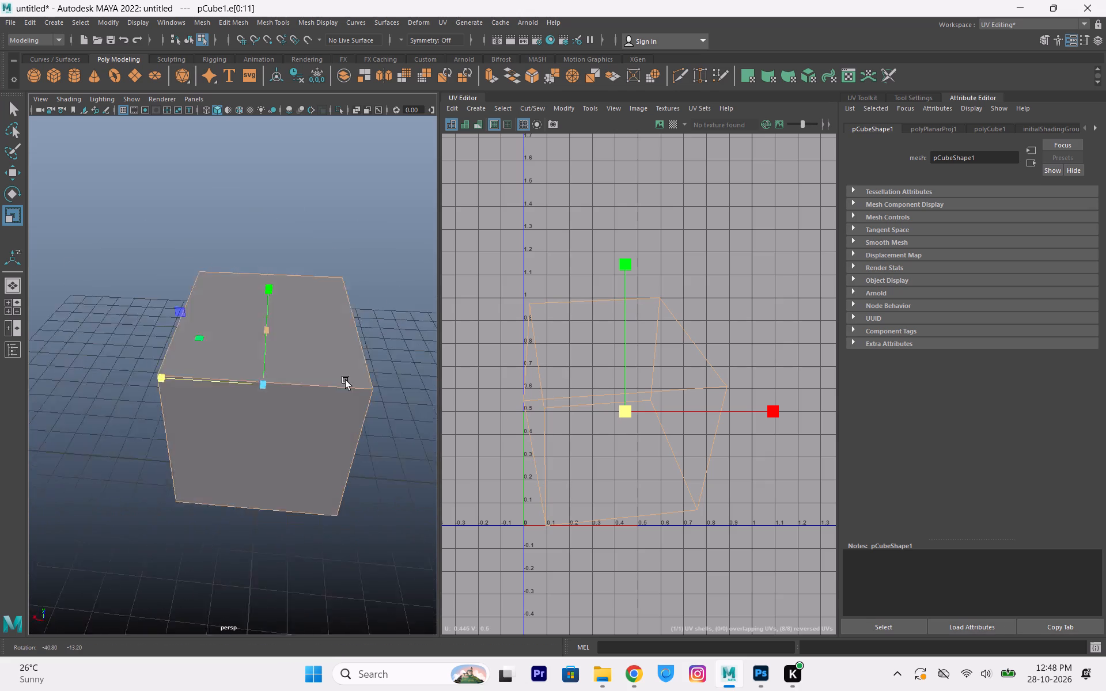
alt+drag(346, 380, 247, 365)
drag(261, 403, 188, 408)
alt+scroll(229, 430, up, 3)
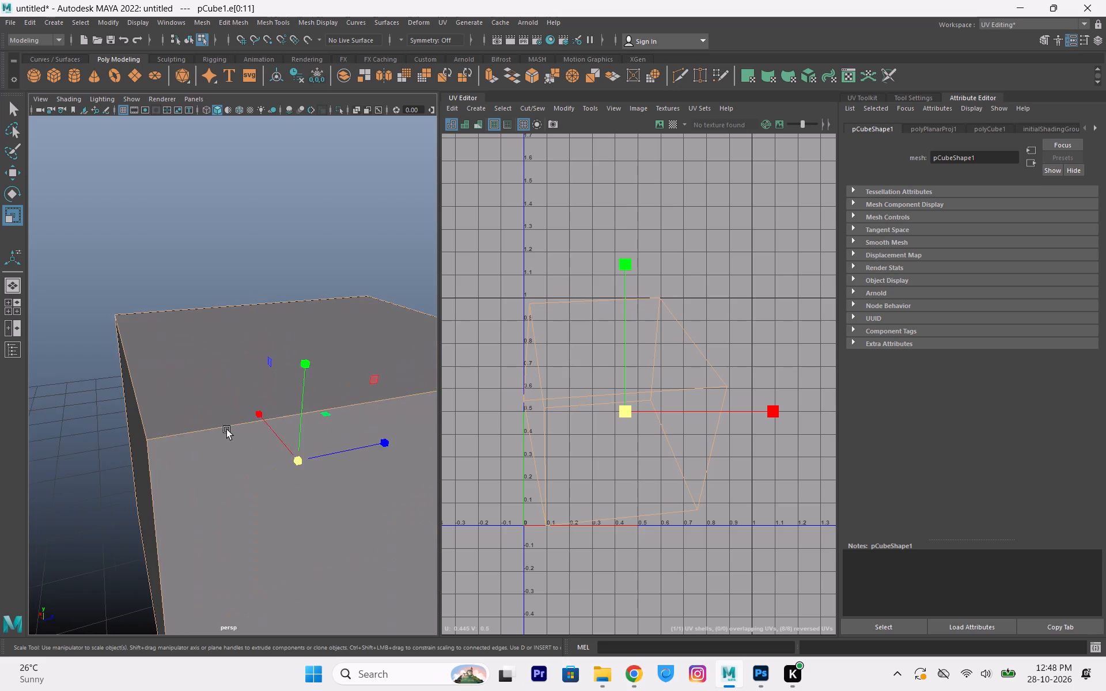
alt+drag(255, 443, 279, 434)
alt+right_drag(306, 426, 185, 371)
alt+drag(268, 416, 347, 411)
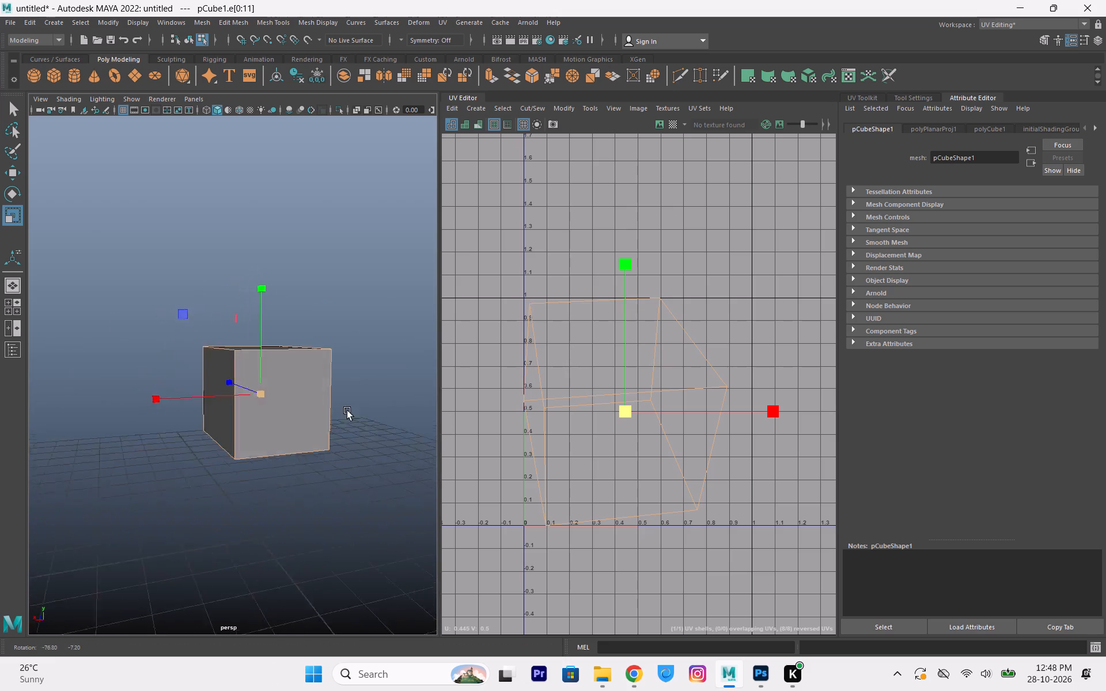
alt+drag(347, 411, 140, 427)
drag(276, 453, 283, 460)
alt+drag(218, 427, 233, 457)
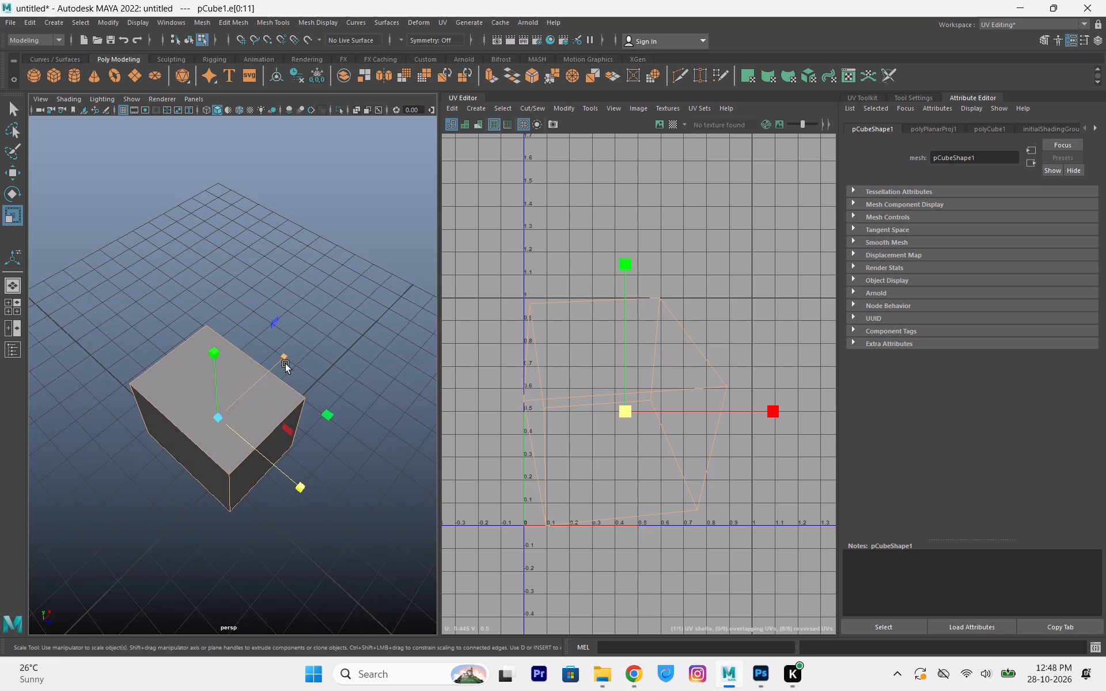
drag(286, 364, 282, 372)
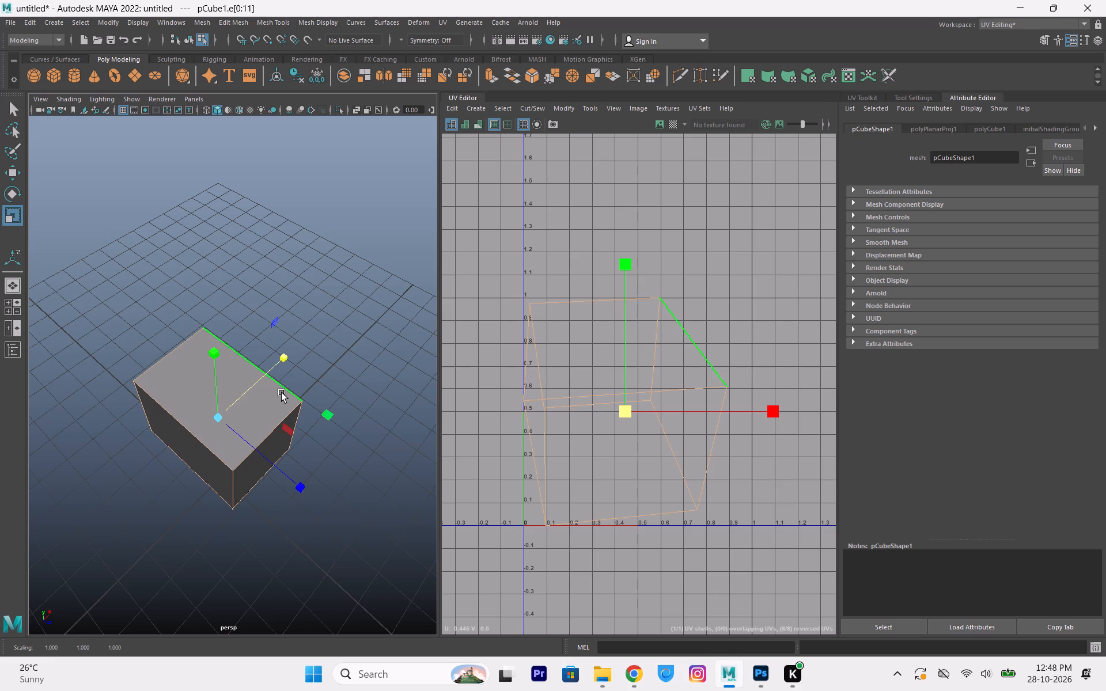
Reduce the box's height by scaling its edges down along Y.
alt+drag(287, 455, 312, 407)
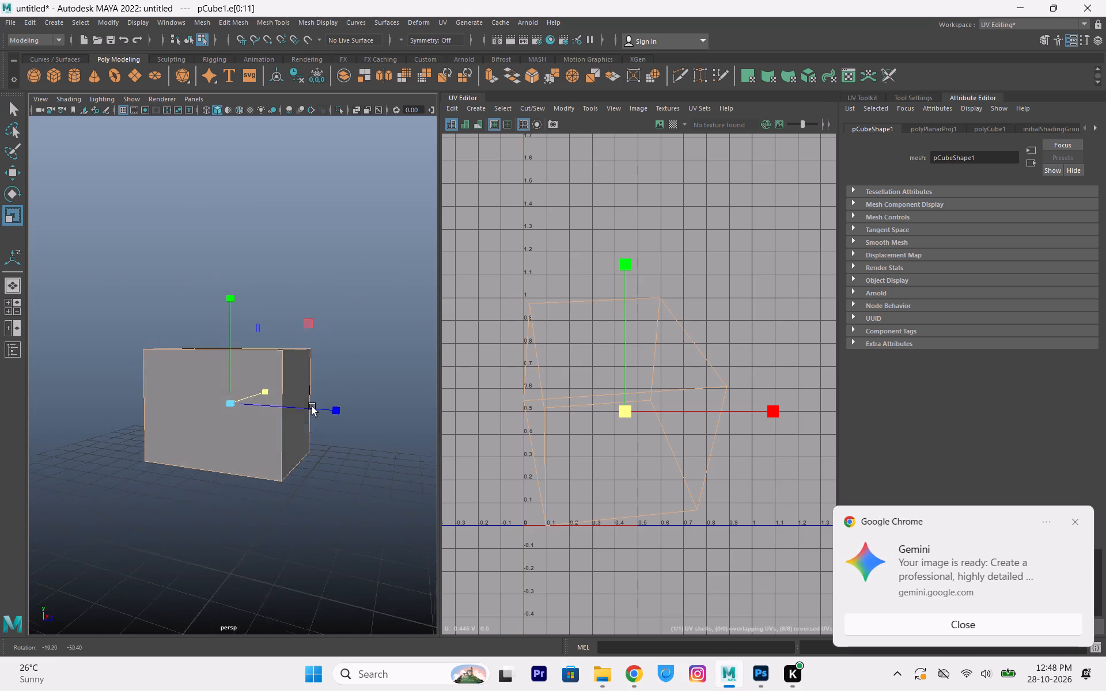
alt+drag(312, 407, 286, 408)
alt+drag(274, 394, 244, 413)
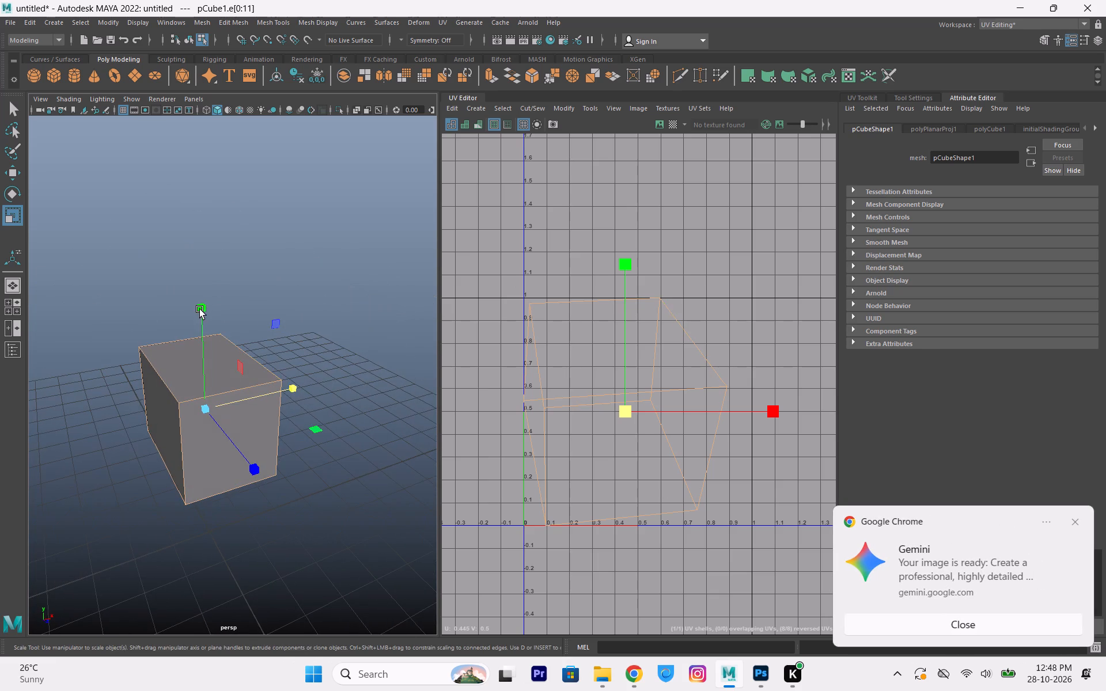
drag(200, 309, 216, 335)
alt+drag(298, 398, 296, 389)
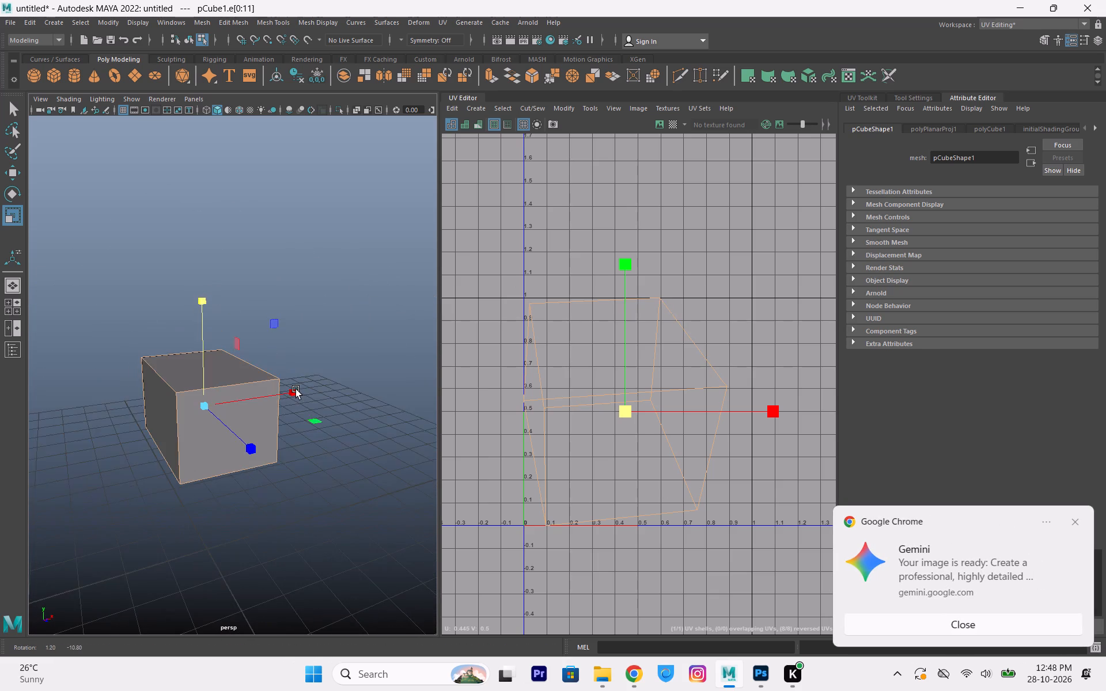
alt+drag(296, 389, 286, 377)
Make small final scale adjustments to the box's depth along Z and width along X.
alt+drag(280, 328, 316, 347)
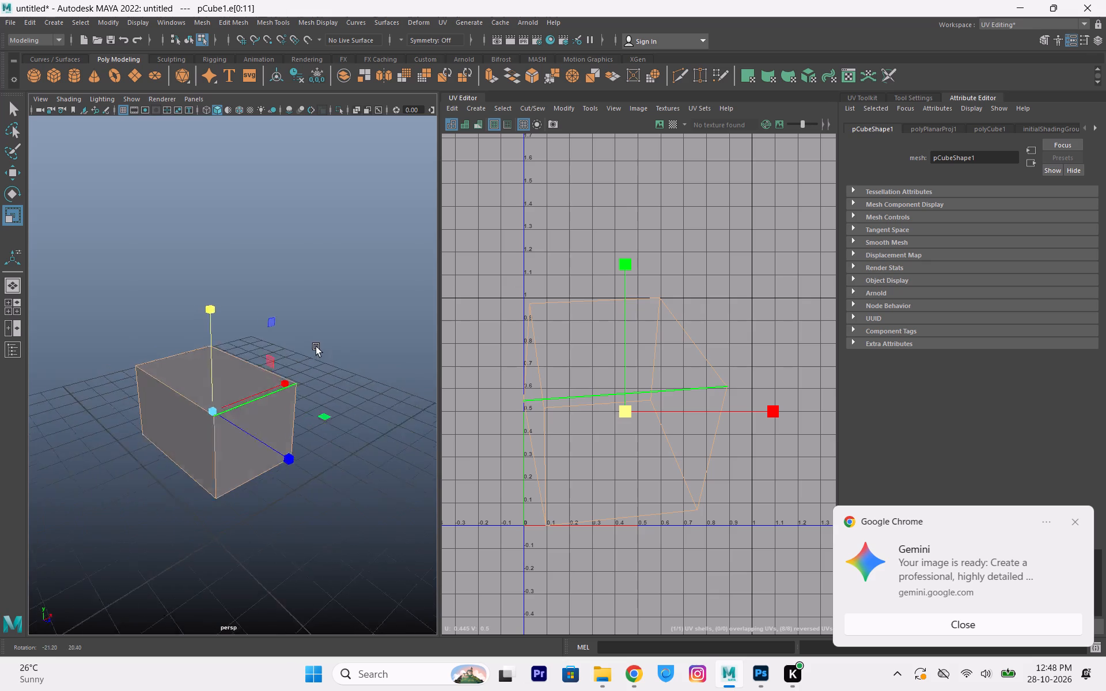
alt+drag(316, 347, 389, 378)
click(352, 414)
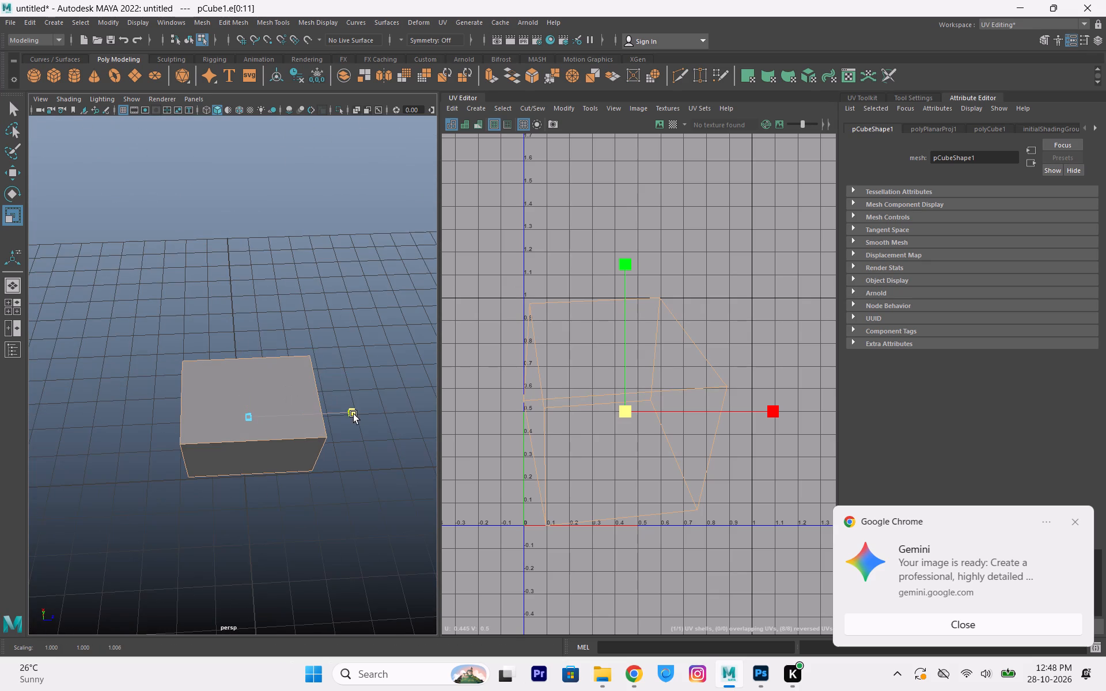
alt+drag(361, 432, 302, 375)
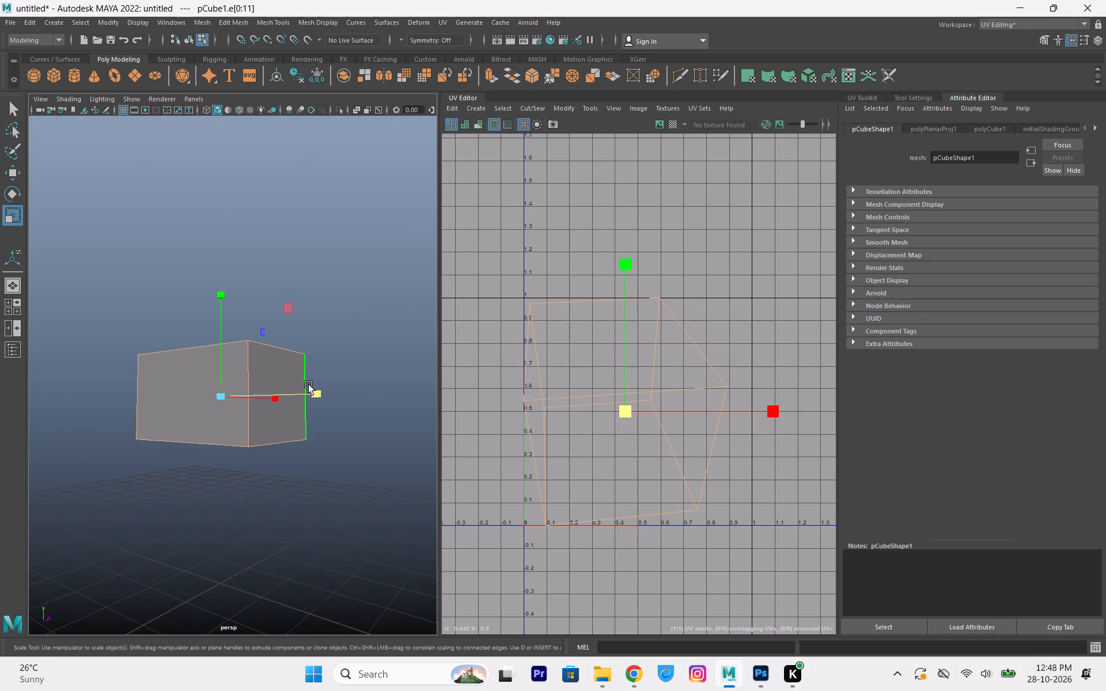
alt+drag(294, 422, 310, 438)
click(335, 422)
alt+drag(359, 411, 278, 436)
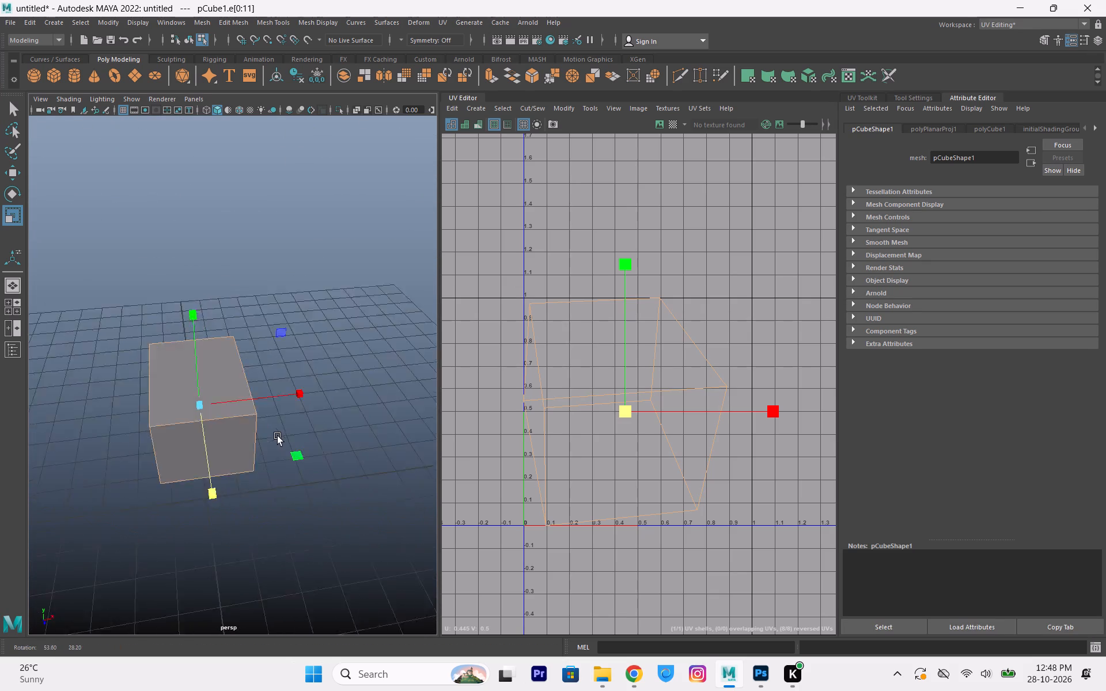
alt+drag(278, 436, 243, 413)
click(293, 412)
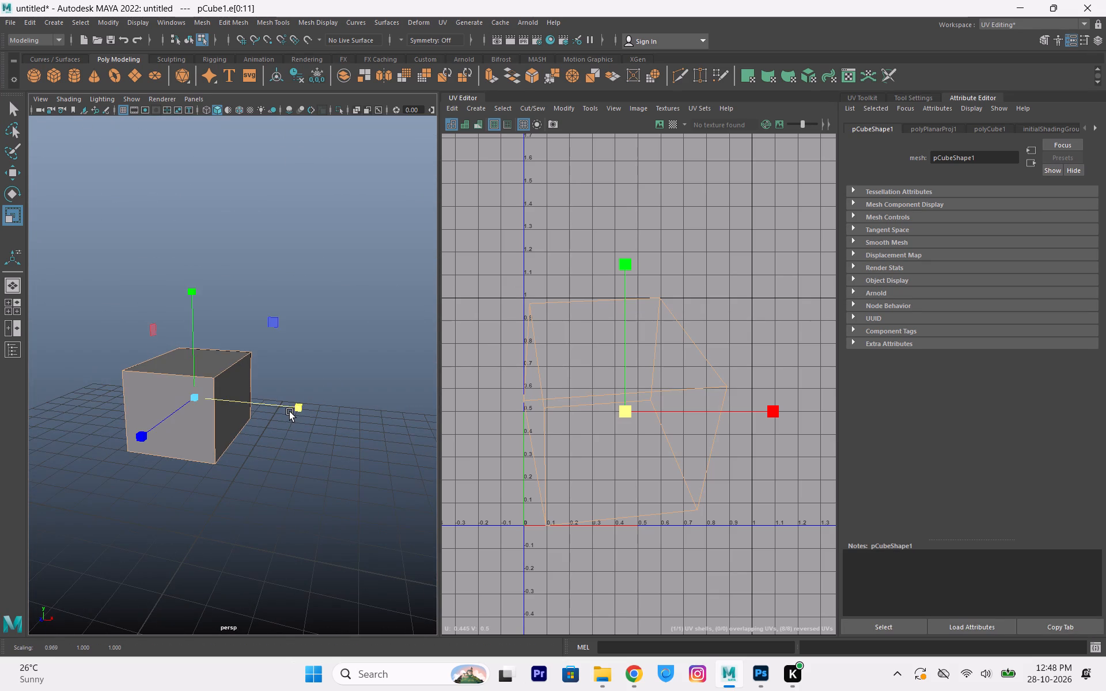
alt+drag(280, 423, 349, 442)
alt+drag(307, 430, 362, 401)
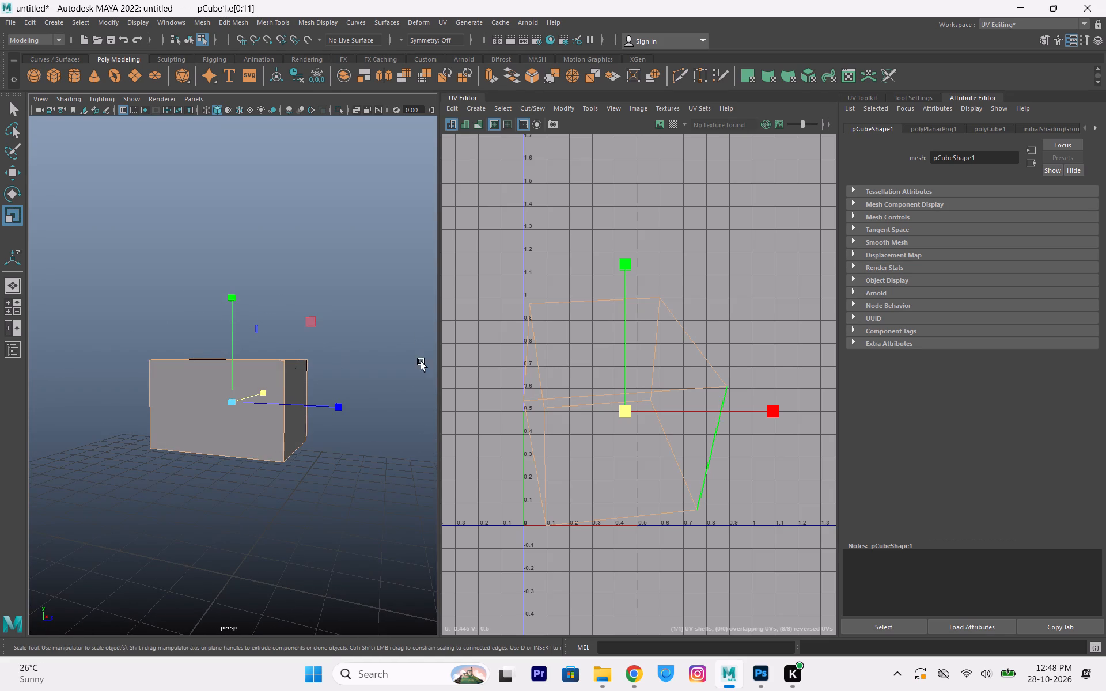
Select all edges of the box, cut its UVs along them, and clear the selection.
right_drag(281, 374, 268, 284)
drag(107, 317, 501, 600)
shift+right_drag(650, 357, 309, 506)
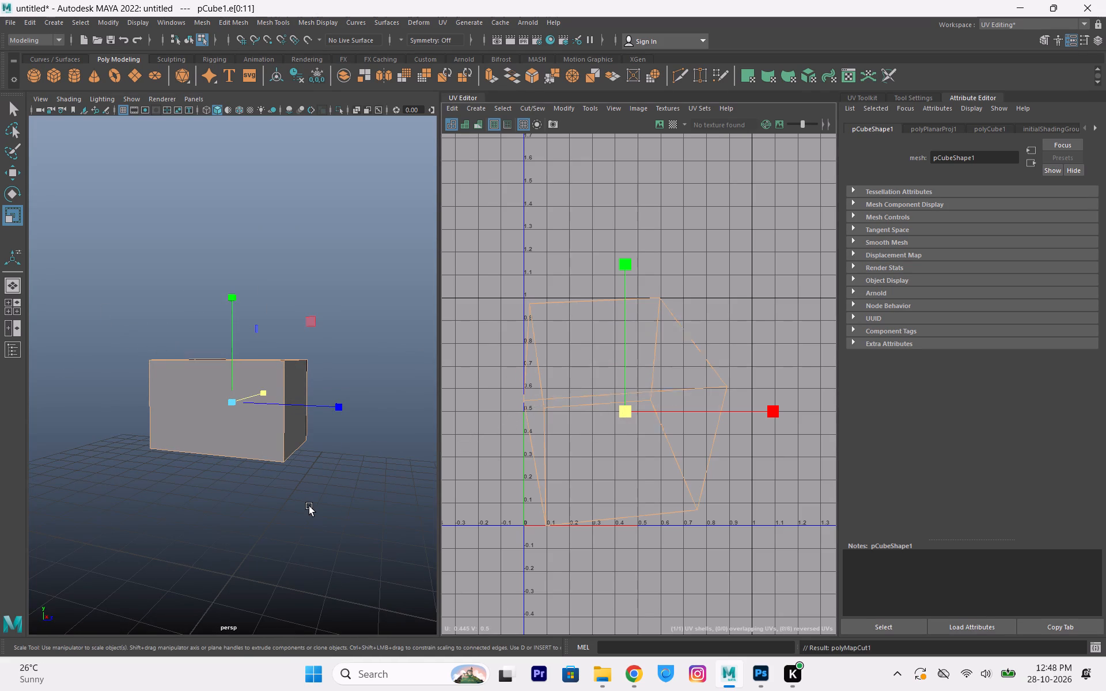
click(312, 507)
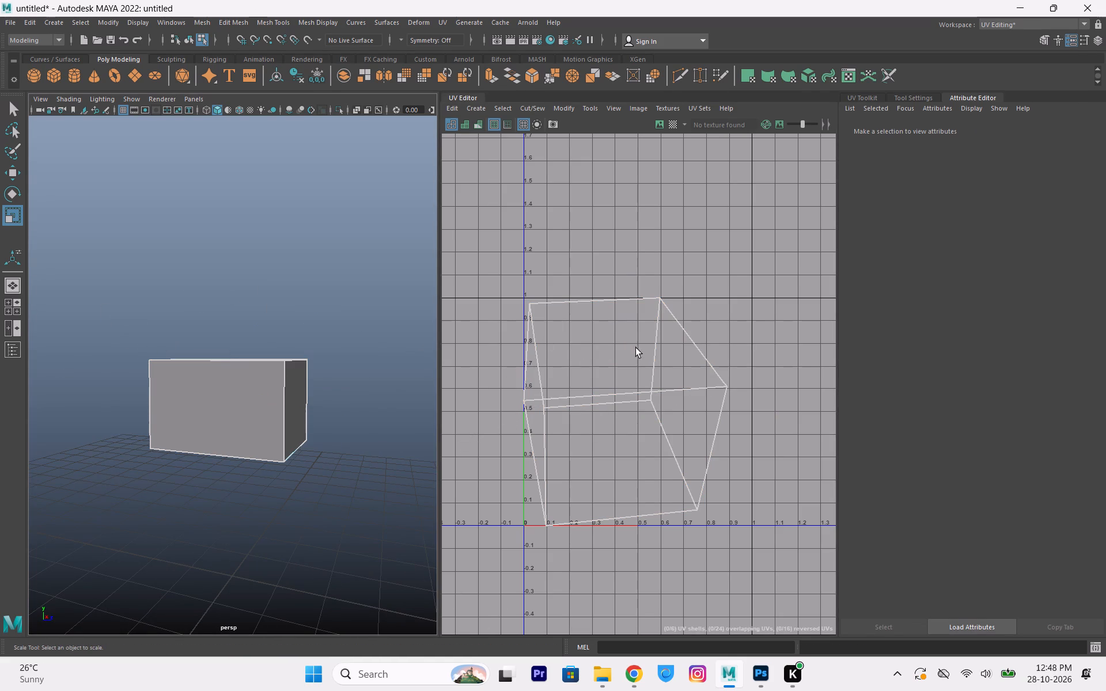
Select all of the box's UV shells and unfold them.
right_drag(644, 342, 474, 189)
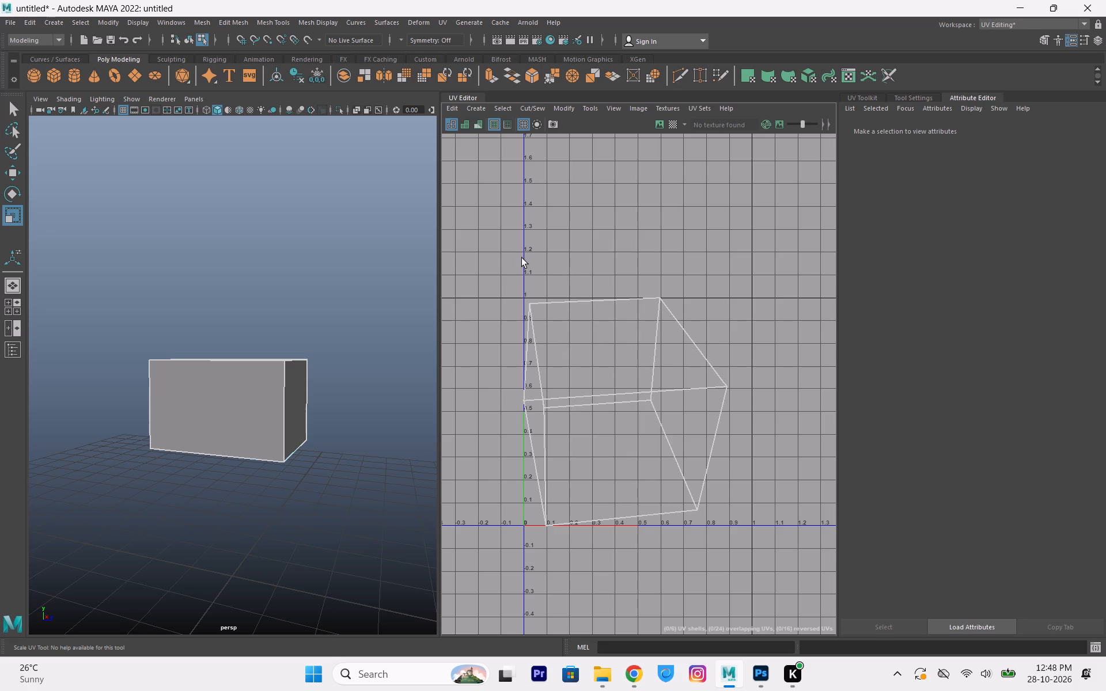
drag(506, 263, 815, 569)
key(ctrl+u)
key(ctrl+u)
key(ctrl+u)
key(ctrl+u)
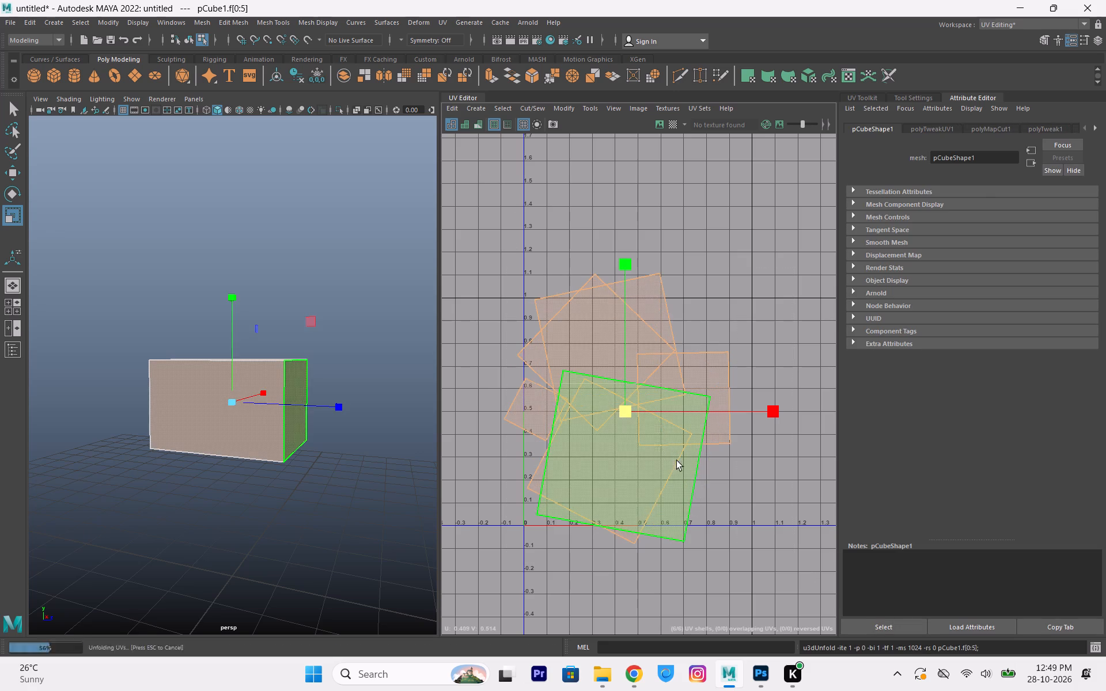
key(ctrl+u)
Return the box to object mode, toggle its isolated display on and off, and clear the selection.
drag(312, 220, 312, 227)
alt+drag(282, 326, 315, 339)
right_drag(230, 370, 389, 271)
click(295, 291)
alt+drag(333, 385, 288, 381)
click(241, 388)
alt+drag(312, 428, 237, 438)
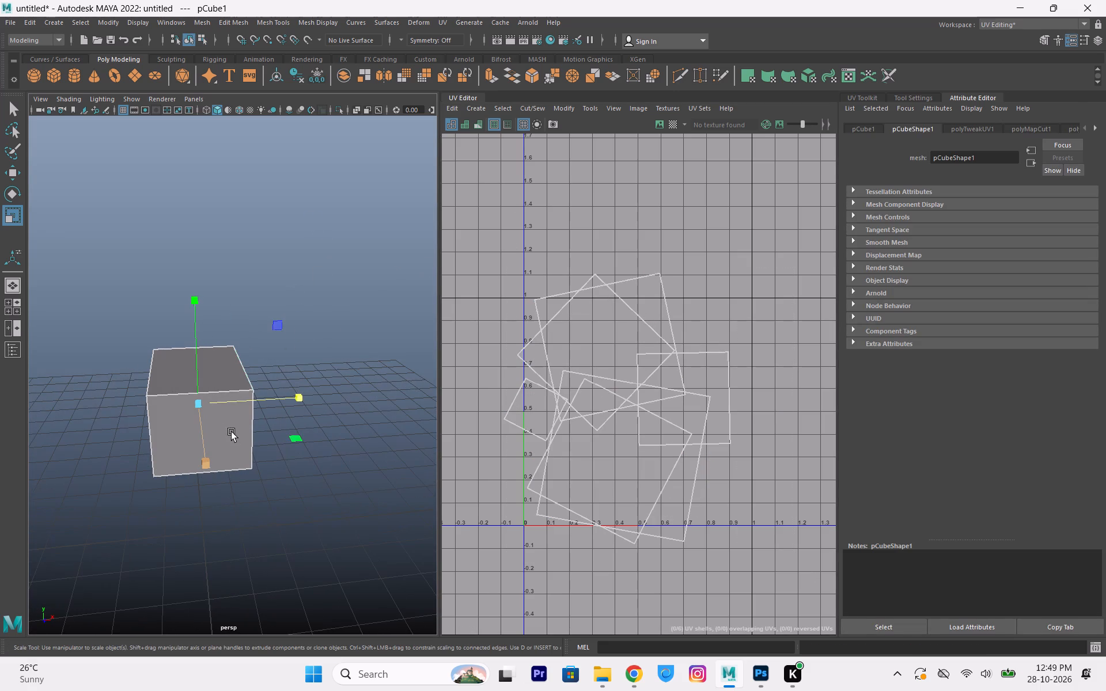
key(ctrl+1)
key(ctrl+1)
click(306, 321)
Create a second, default-size polygon cube and move it up along Y above the box.
alt+scroll(187, 398, up, 3)
alt+scroll(165, 474, up, 5)
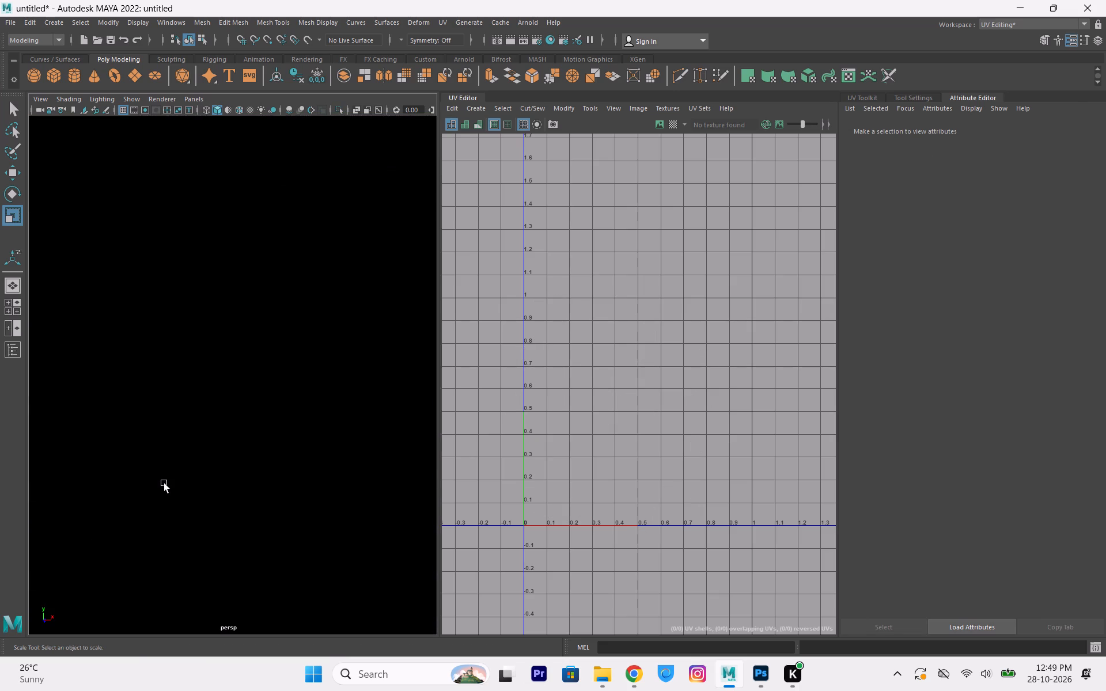
alt+scroll(177, 457, down, 9)
alt+drag(176, 477, 326, 478)
alt+scroll(181, 341, up, 2)
alt+drag(279, 394, 264, 401)
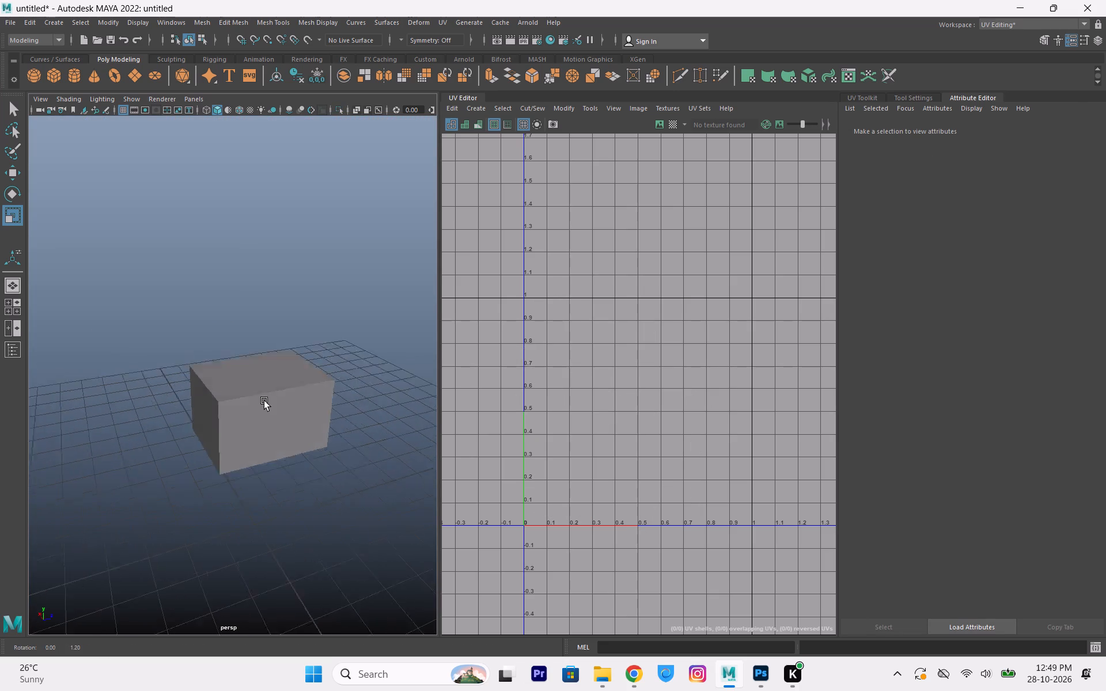
alt+drag(264, 401, 252, 388)
click(60, 82)
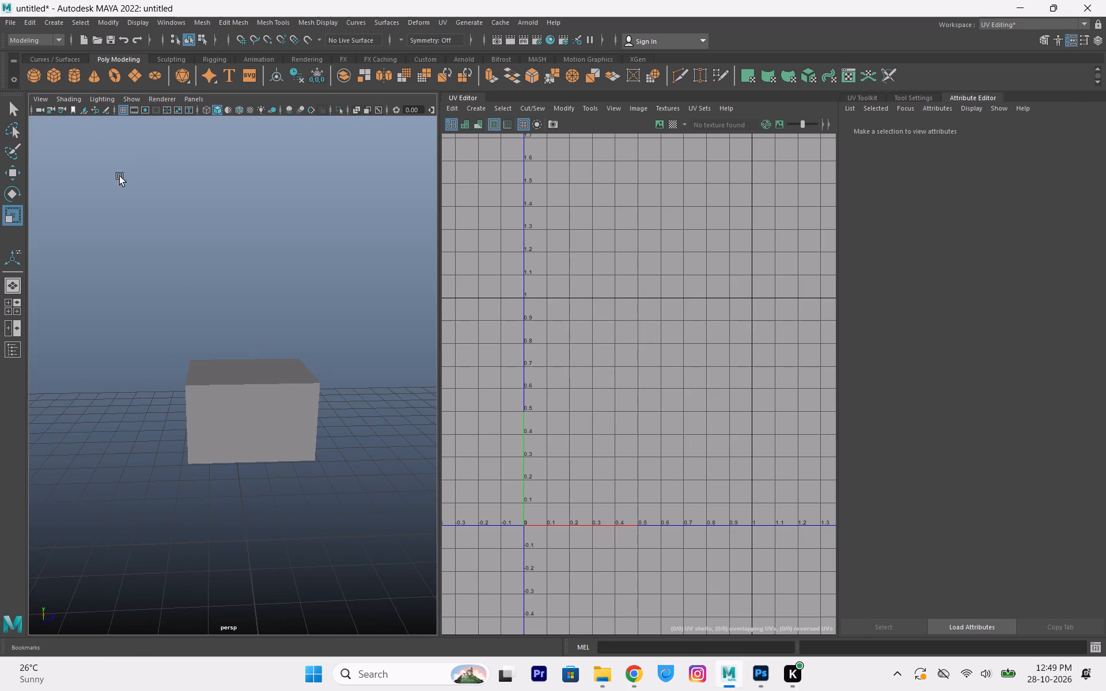
key(w)
drag(248, 438, 246, 390)
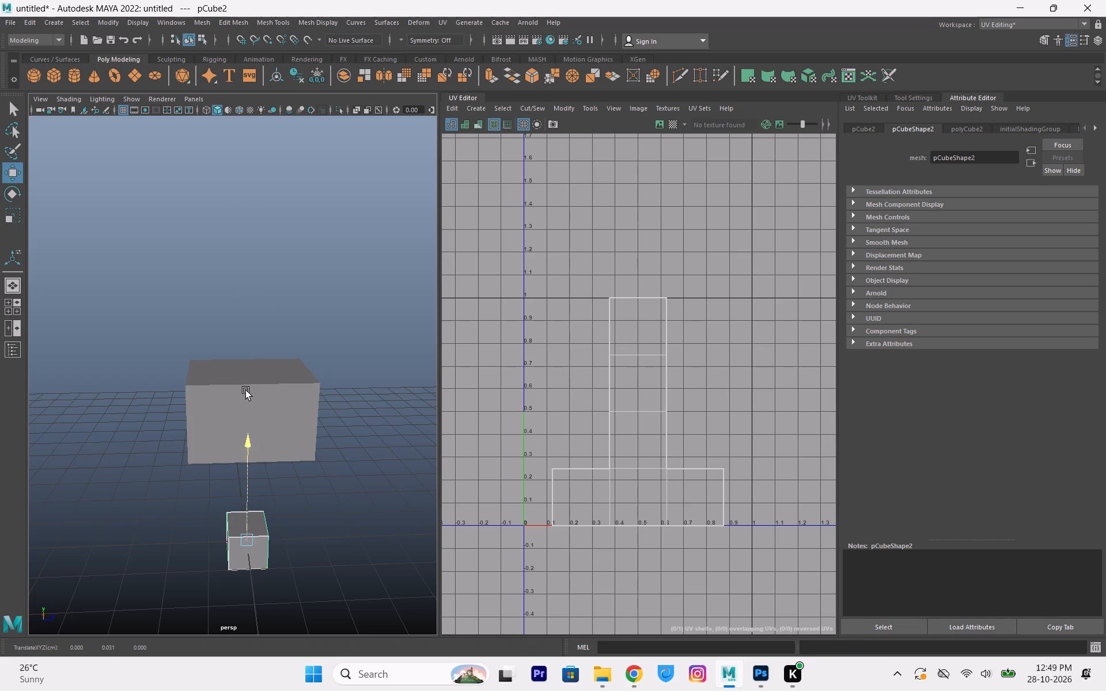
drag(246, 390, 240, 181)
Combine the box and the small cube into one mesh.
drag(146, 250, 429, 566)
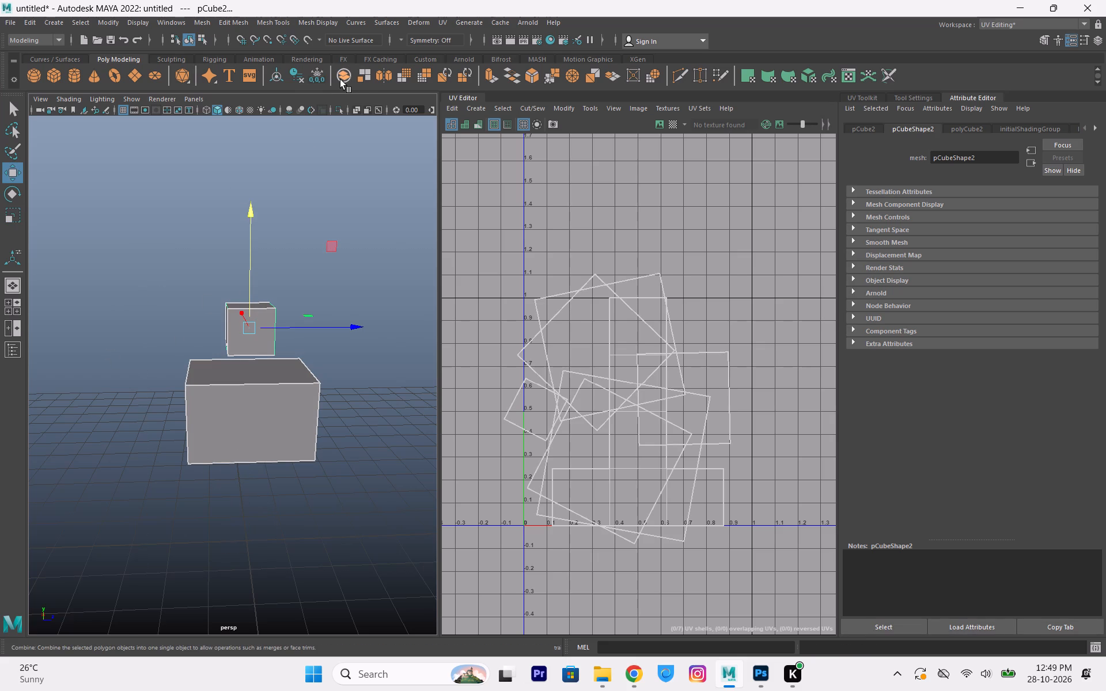
click(340, 79)
click(290, 251)
Split the combined mesh back into separate box and small cube objects with Extract.
click(230, 335)
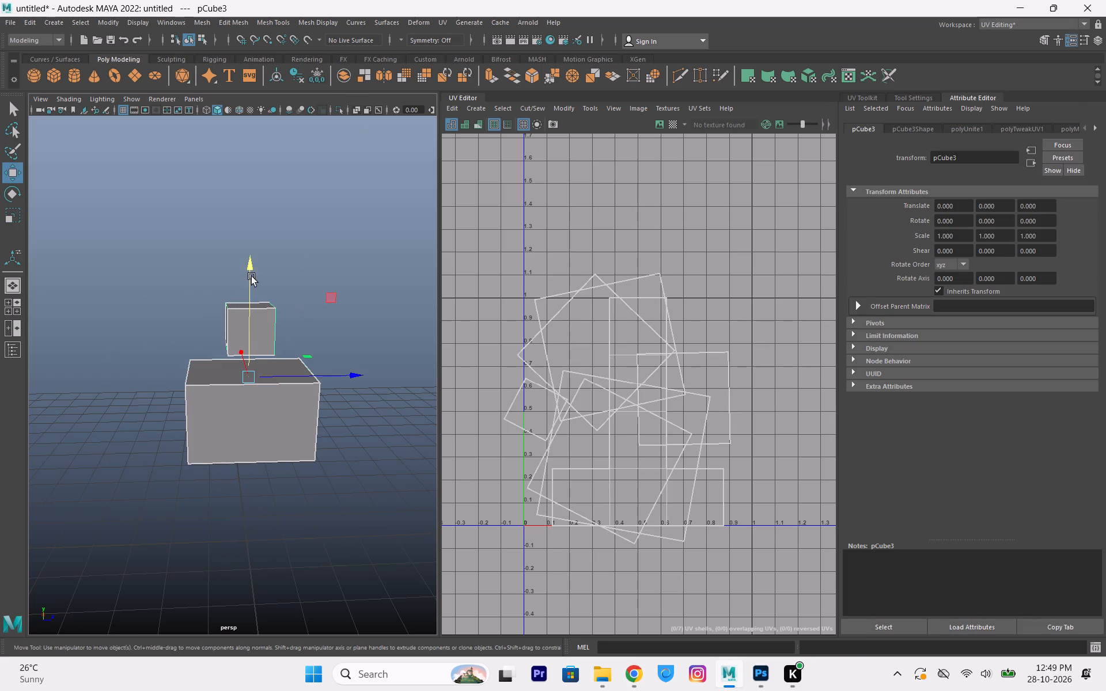
click(366, 74)
click(240, 350)
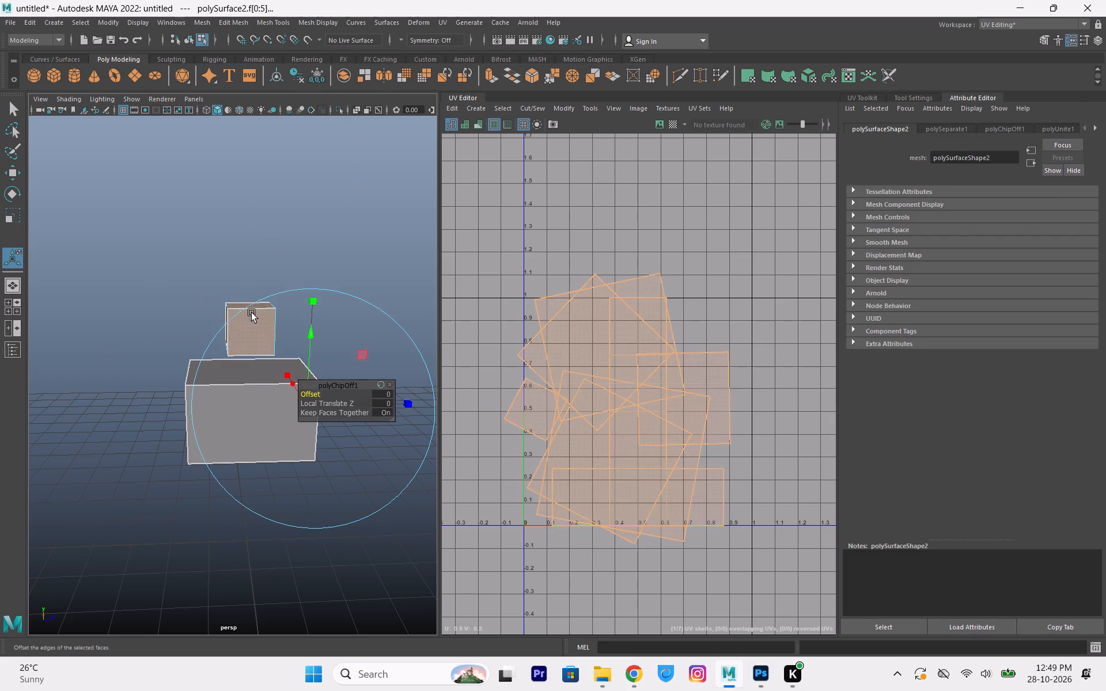
Delete the small cube above the box, including its leftover back face.
drag(268, 239, 270, 248)
alt+drag(240, 350, 271, 339)
alt+scroll(229, 325, up, 1)
alt+drag(297, 311, 258, 306)
drag(184, 231, 321, 322)
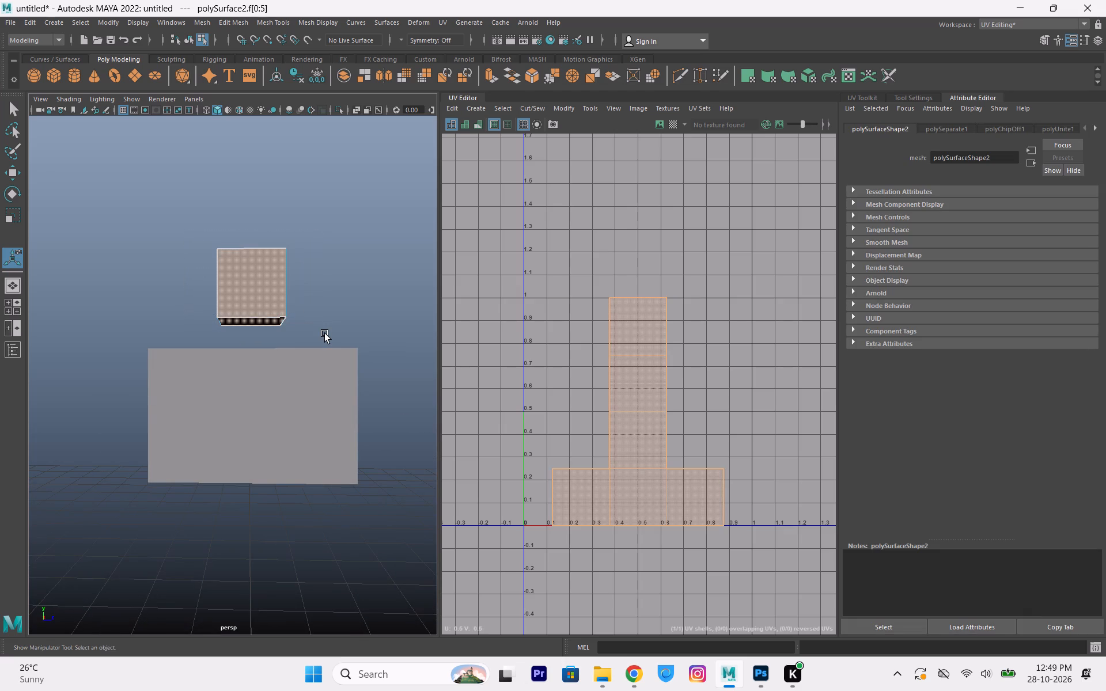
key(BackSpace)
right_drag(260, 293, 262, 281)
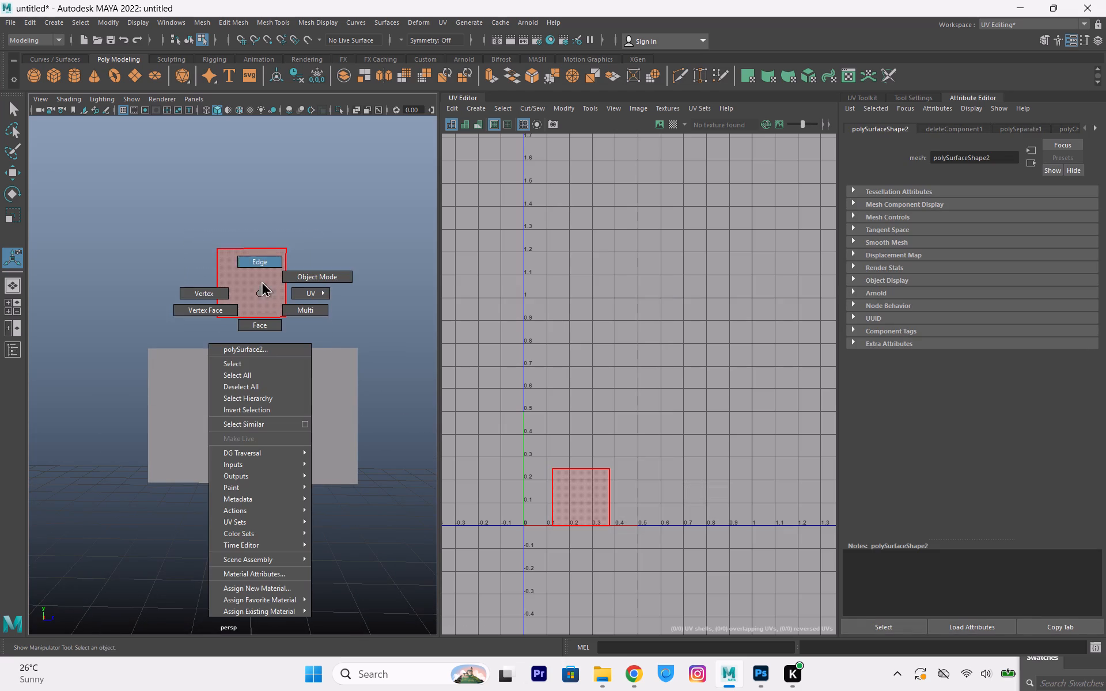
right_drag(262, 281, 260, 229)
drag(187, 227, 337, 319)
key(BackSpace)
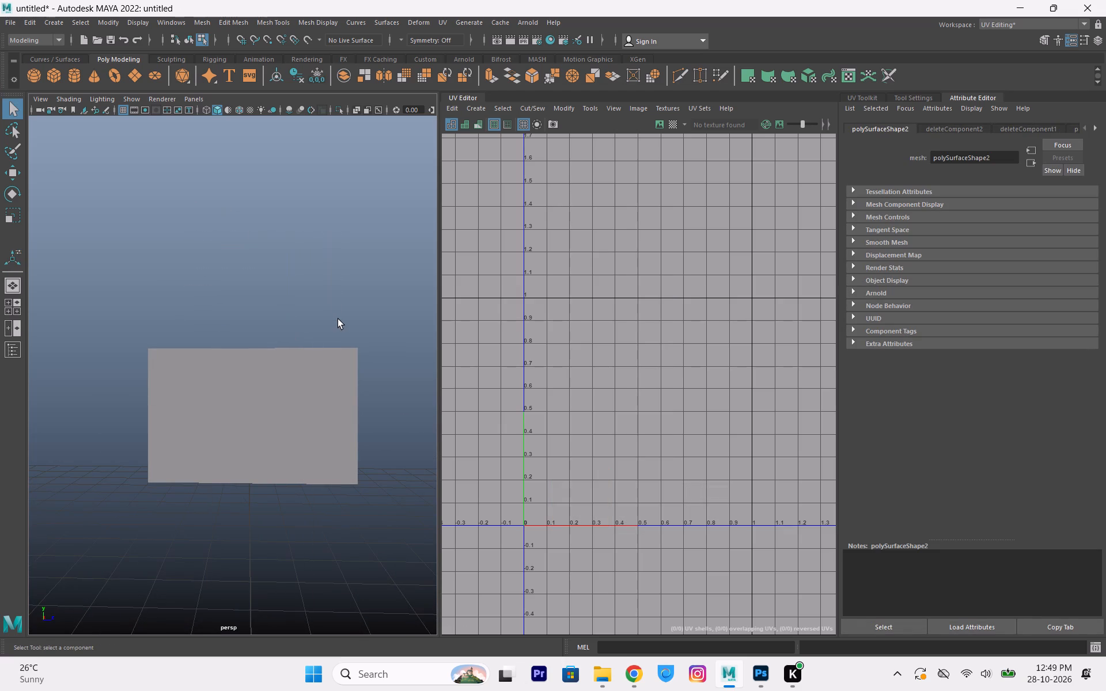
Select all UV shells of the separated box, unfold them, and clear the selection.
alt+drag(261, 284, 264, 324)
click(230, 381)
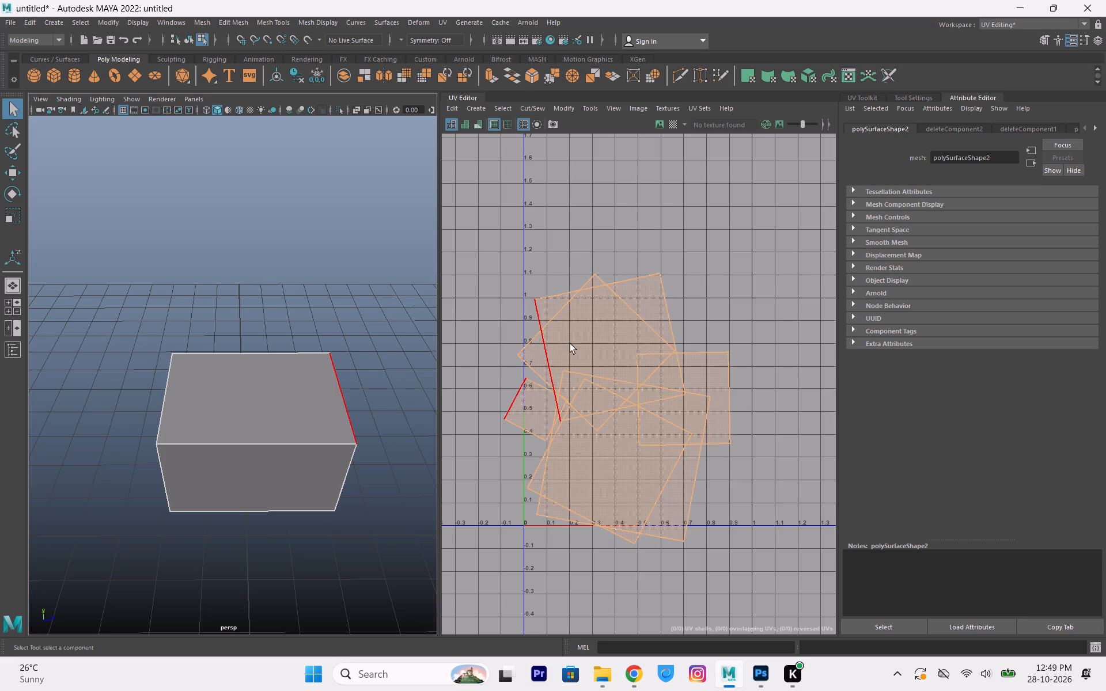
right_drag(569, 335, 436, 255)
drag(471, 260, 779, 574)
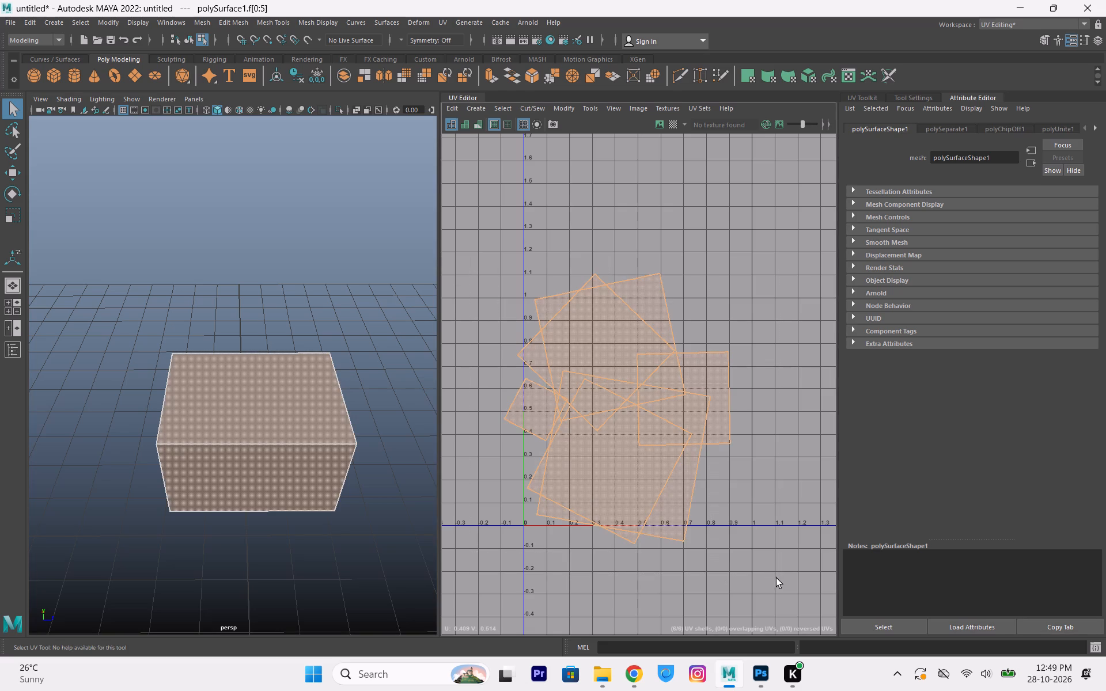
key(ctrl+u)
key(ctrl+u)
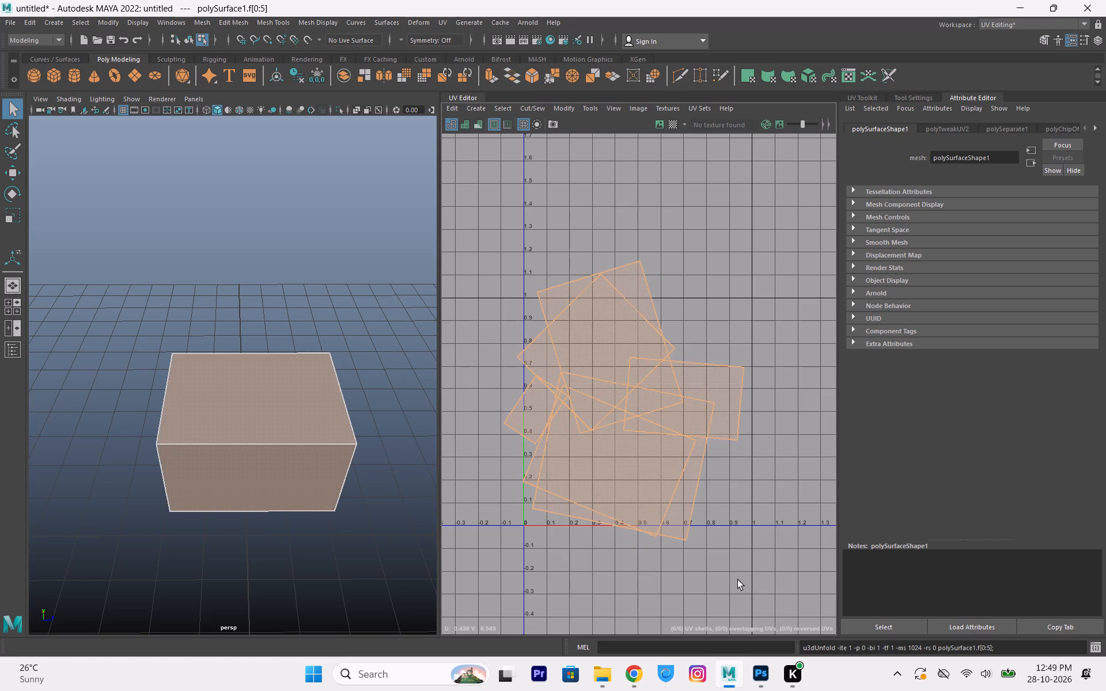
key(ctrl+u)
key(ctrl+u)
click(326, 245)
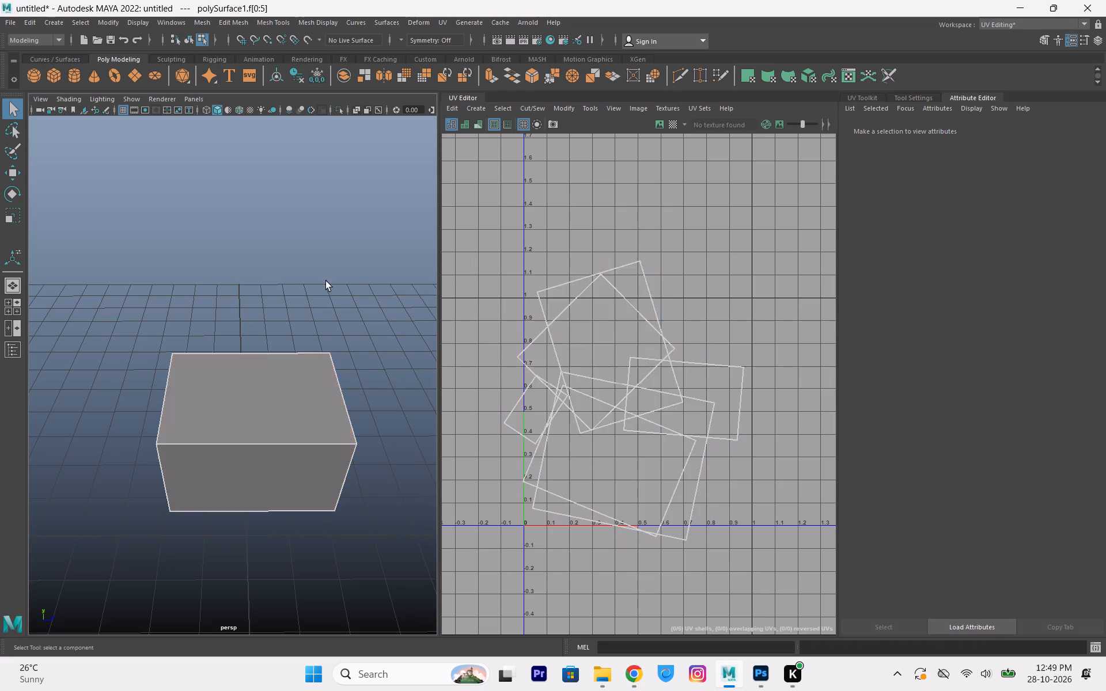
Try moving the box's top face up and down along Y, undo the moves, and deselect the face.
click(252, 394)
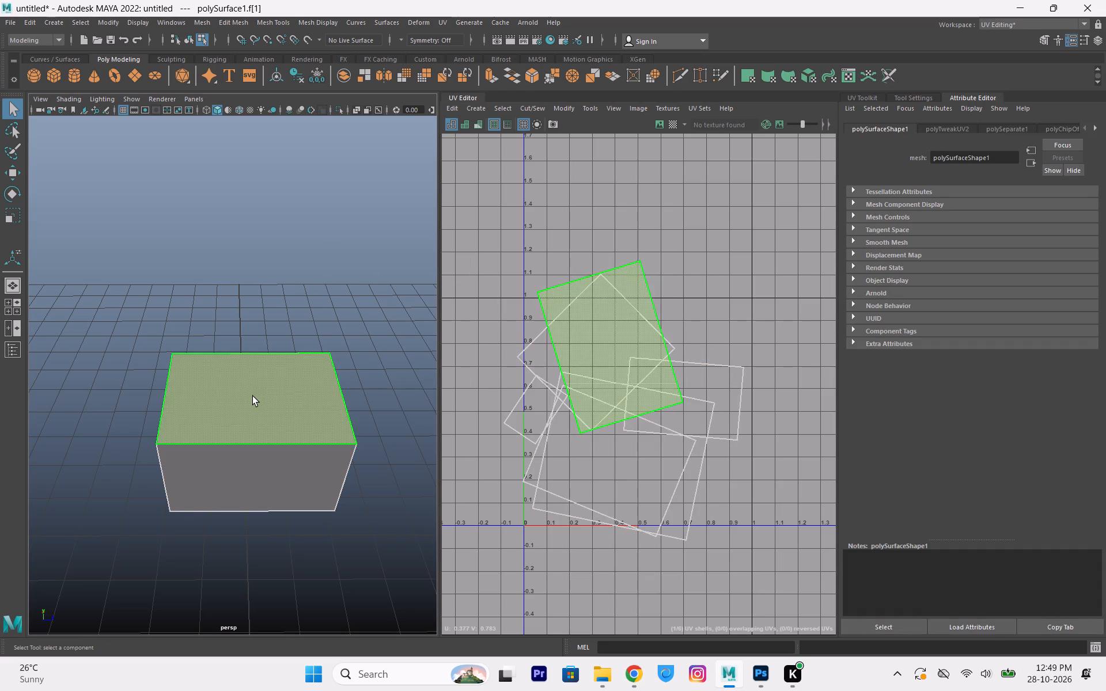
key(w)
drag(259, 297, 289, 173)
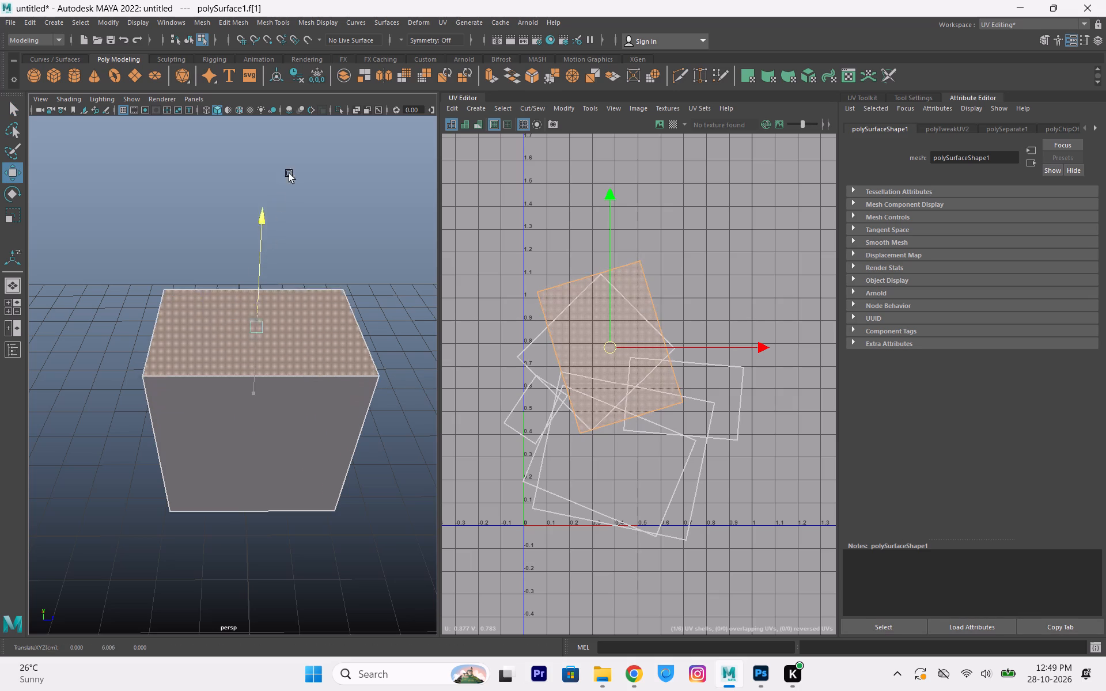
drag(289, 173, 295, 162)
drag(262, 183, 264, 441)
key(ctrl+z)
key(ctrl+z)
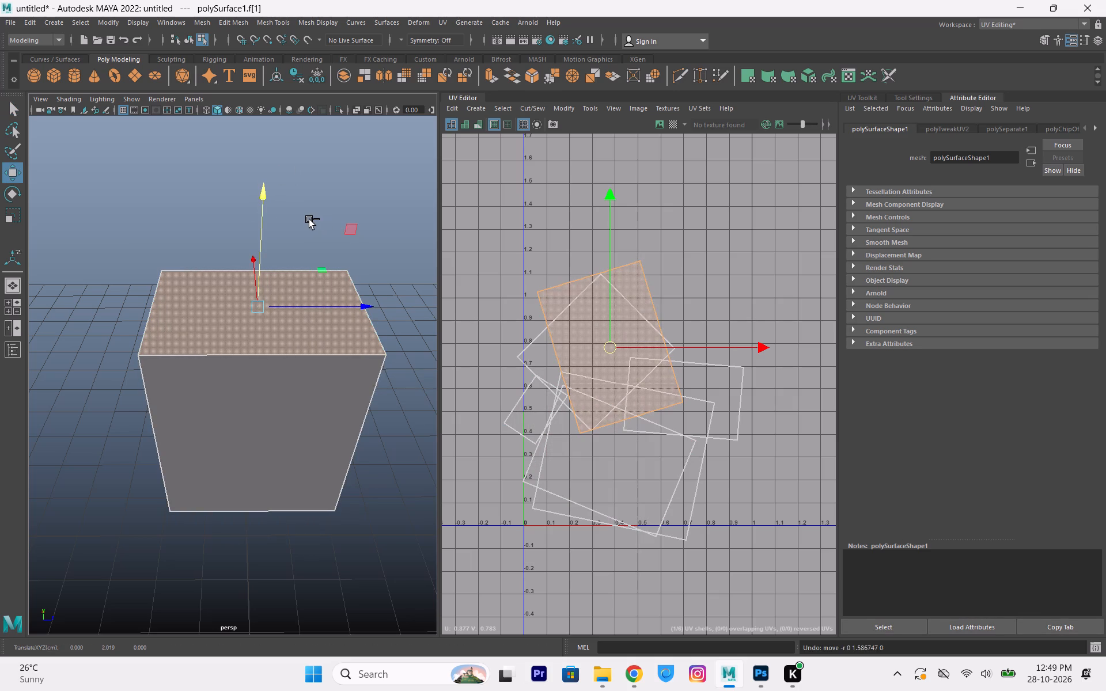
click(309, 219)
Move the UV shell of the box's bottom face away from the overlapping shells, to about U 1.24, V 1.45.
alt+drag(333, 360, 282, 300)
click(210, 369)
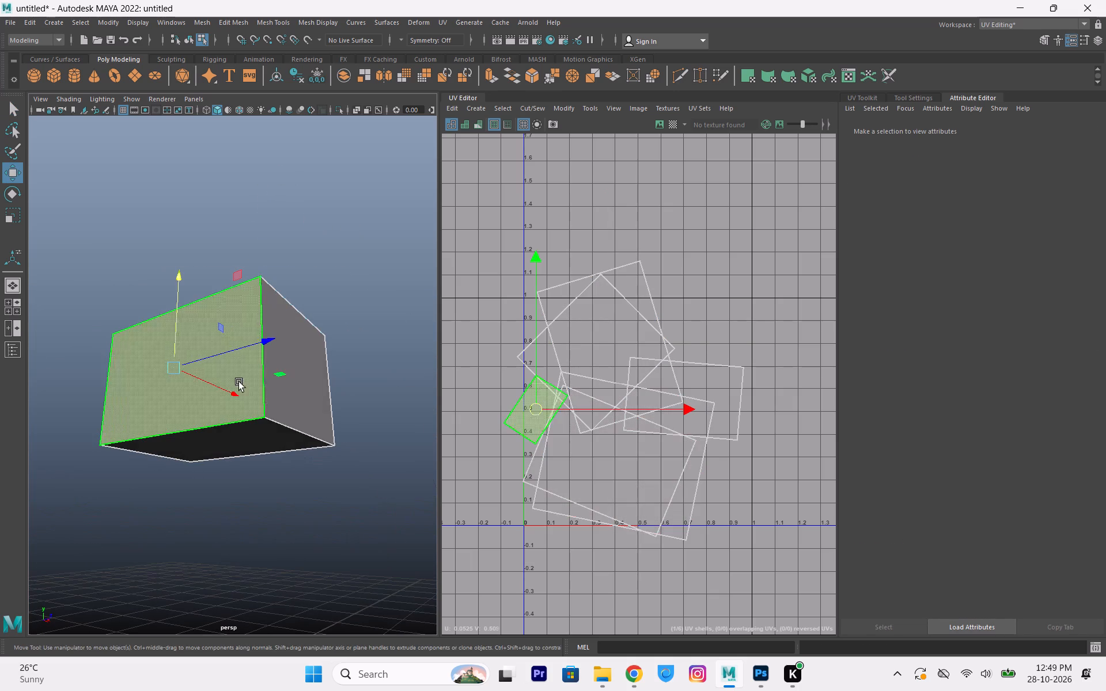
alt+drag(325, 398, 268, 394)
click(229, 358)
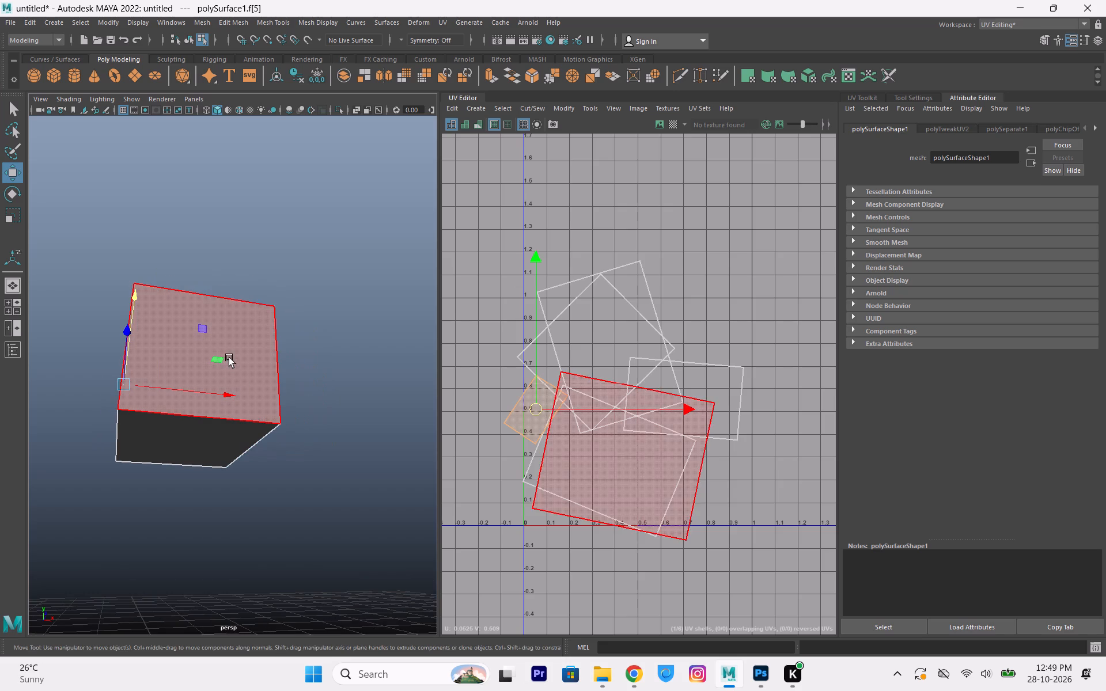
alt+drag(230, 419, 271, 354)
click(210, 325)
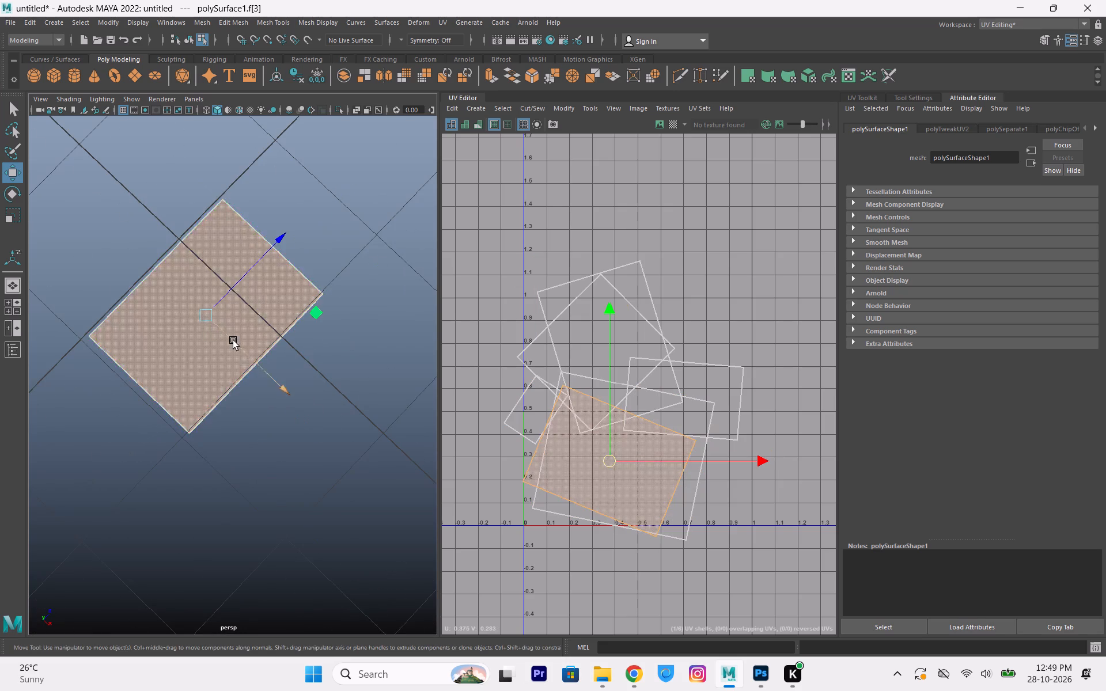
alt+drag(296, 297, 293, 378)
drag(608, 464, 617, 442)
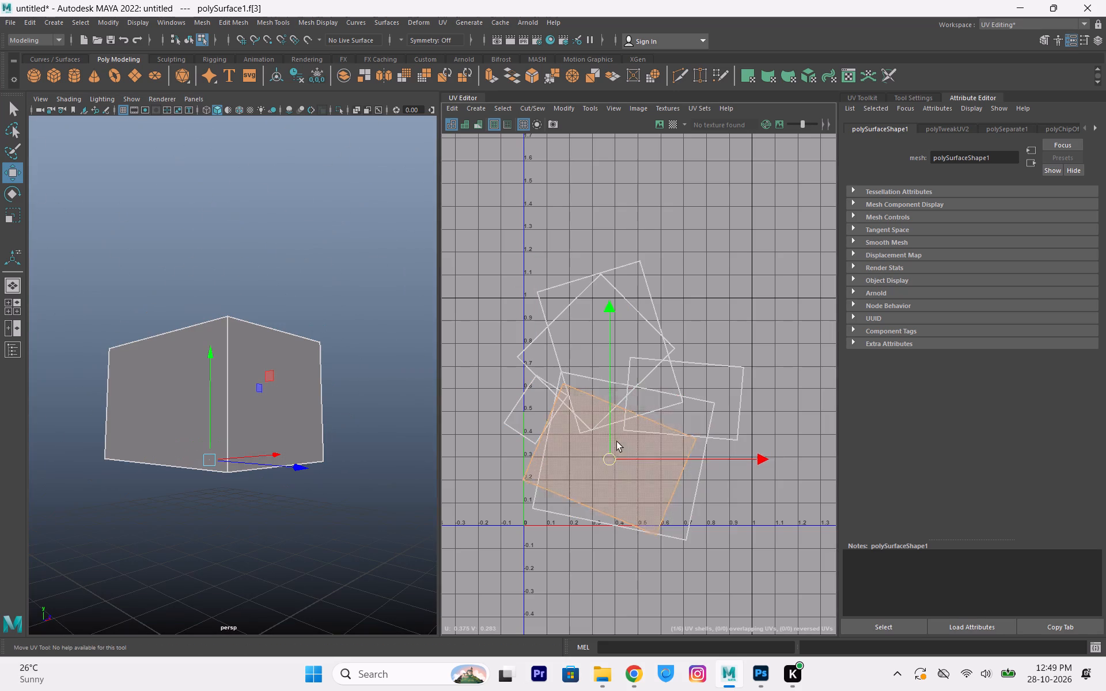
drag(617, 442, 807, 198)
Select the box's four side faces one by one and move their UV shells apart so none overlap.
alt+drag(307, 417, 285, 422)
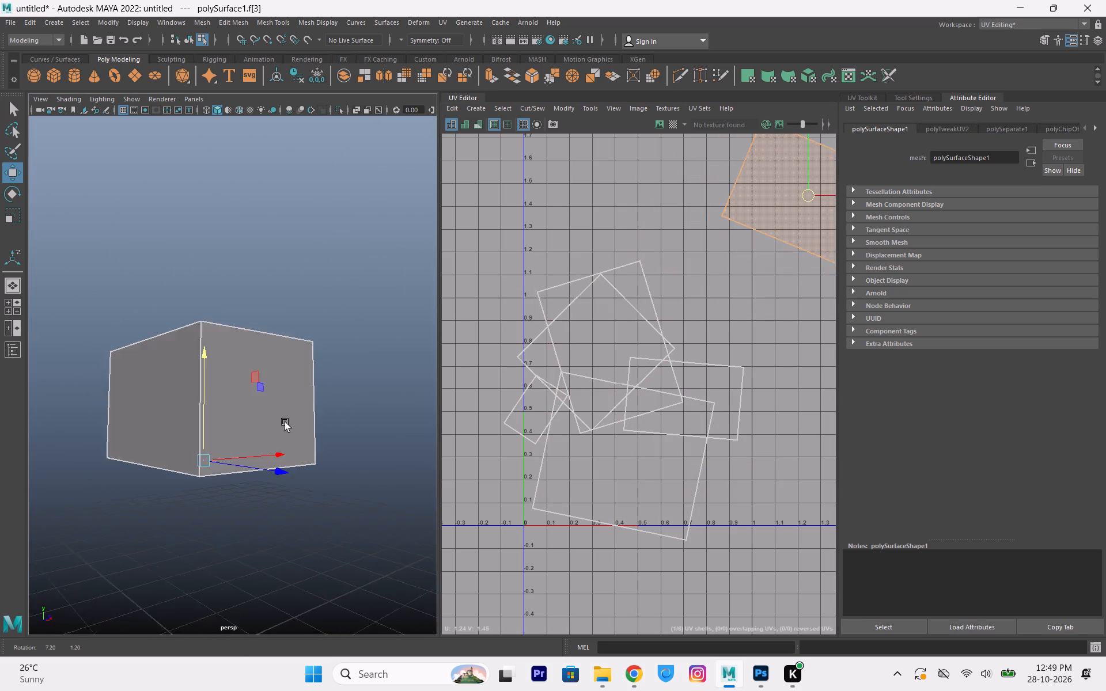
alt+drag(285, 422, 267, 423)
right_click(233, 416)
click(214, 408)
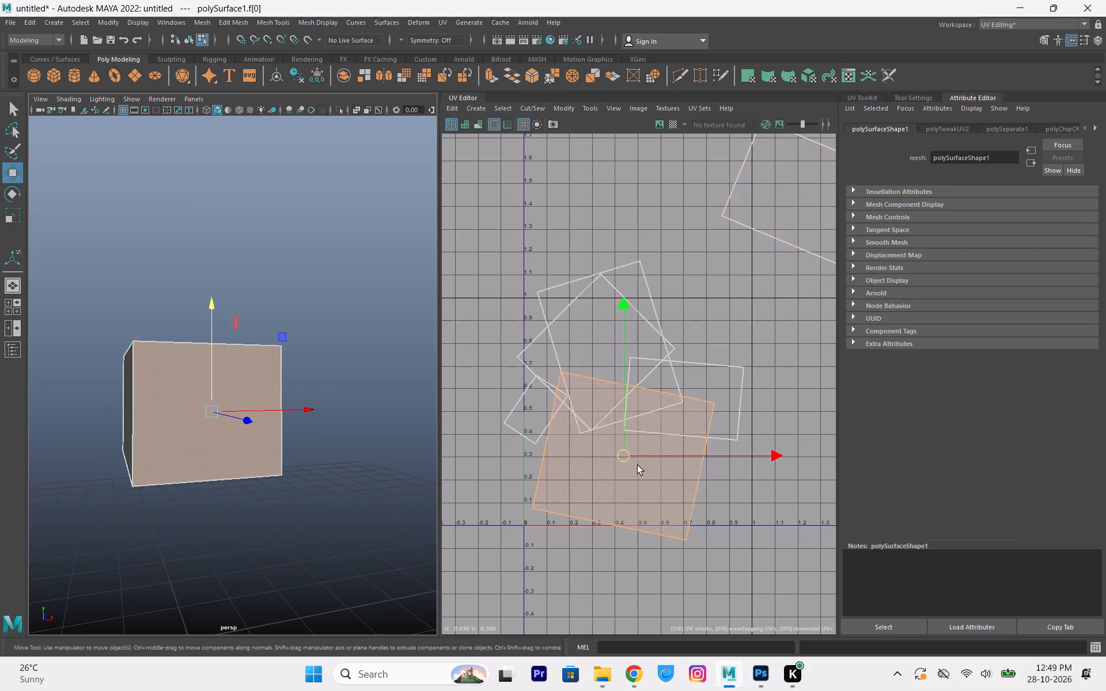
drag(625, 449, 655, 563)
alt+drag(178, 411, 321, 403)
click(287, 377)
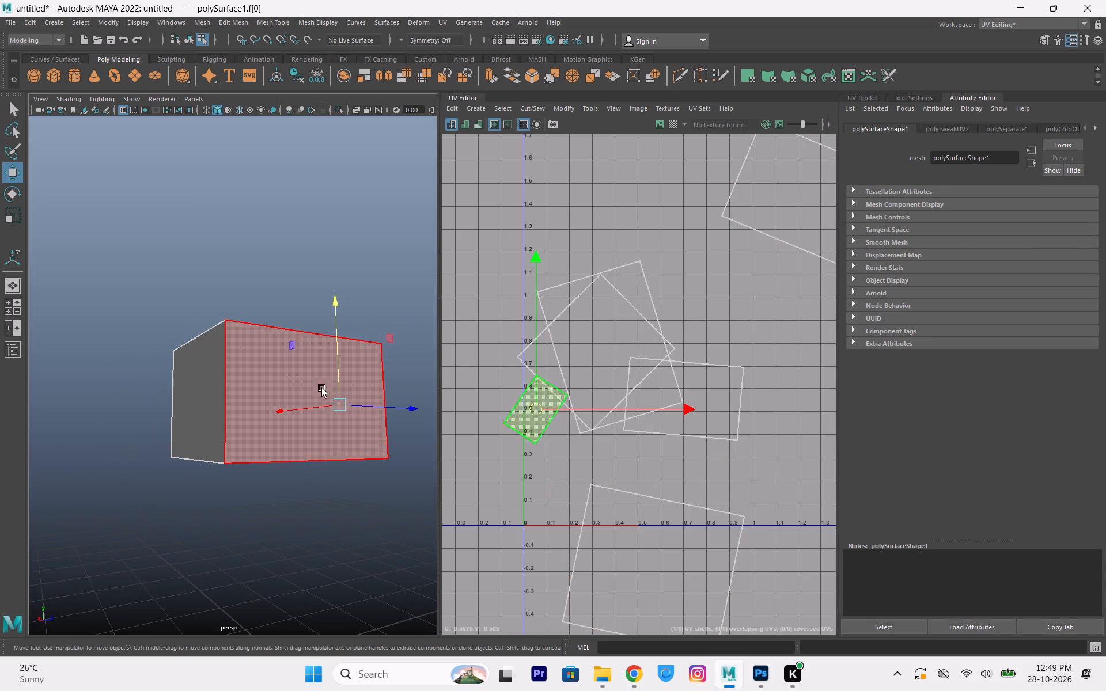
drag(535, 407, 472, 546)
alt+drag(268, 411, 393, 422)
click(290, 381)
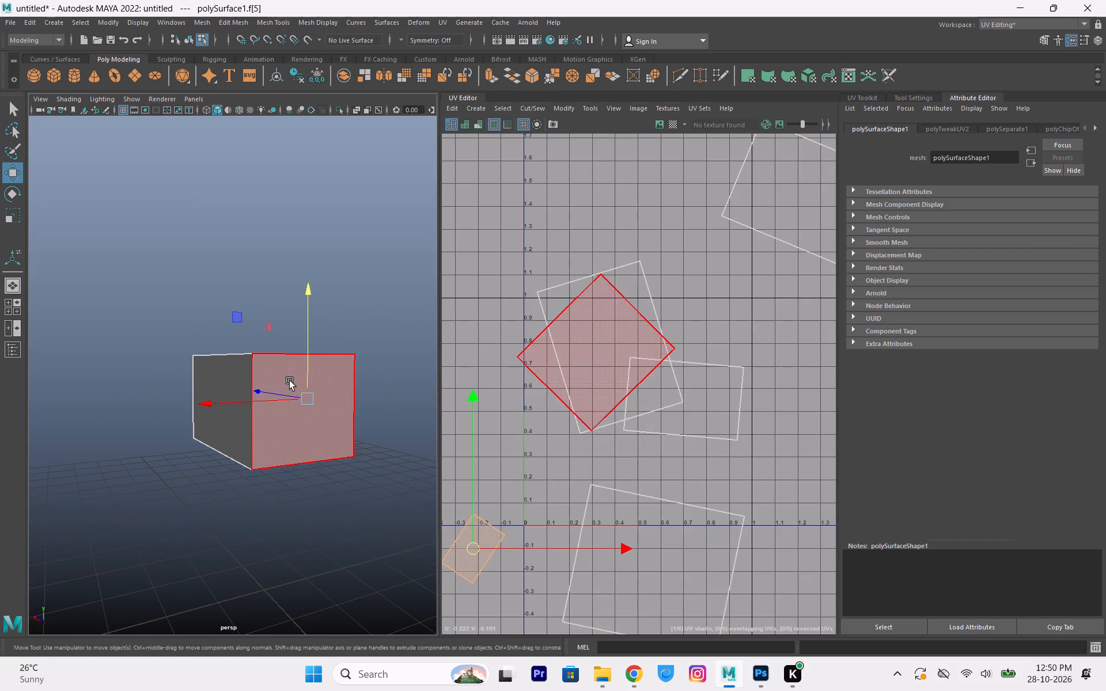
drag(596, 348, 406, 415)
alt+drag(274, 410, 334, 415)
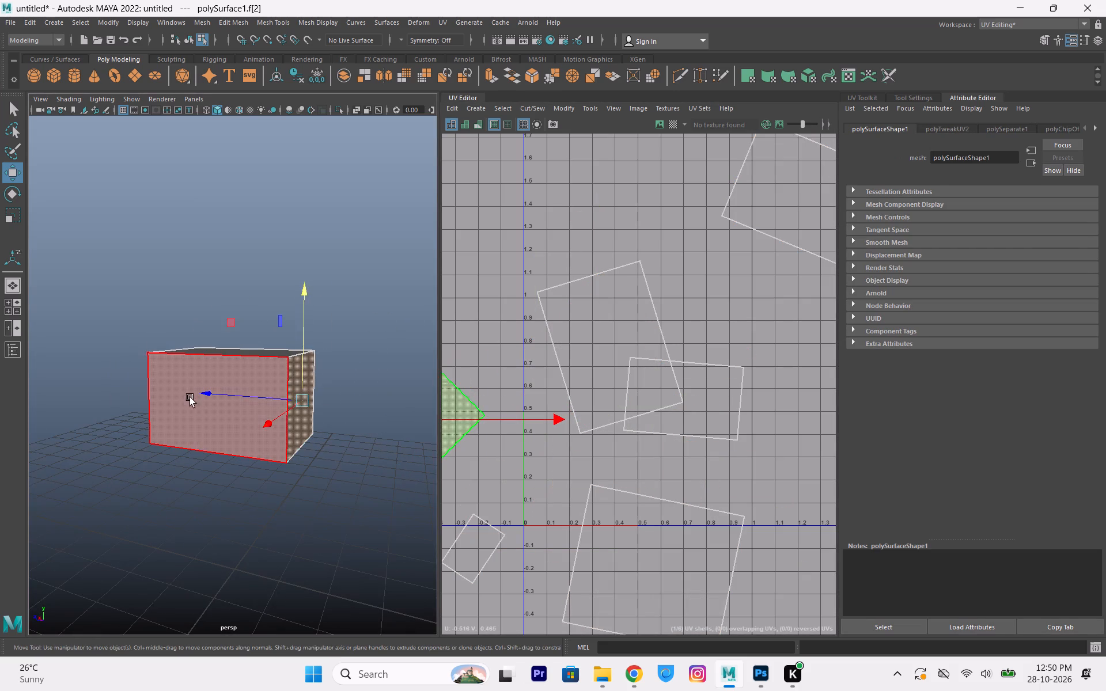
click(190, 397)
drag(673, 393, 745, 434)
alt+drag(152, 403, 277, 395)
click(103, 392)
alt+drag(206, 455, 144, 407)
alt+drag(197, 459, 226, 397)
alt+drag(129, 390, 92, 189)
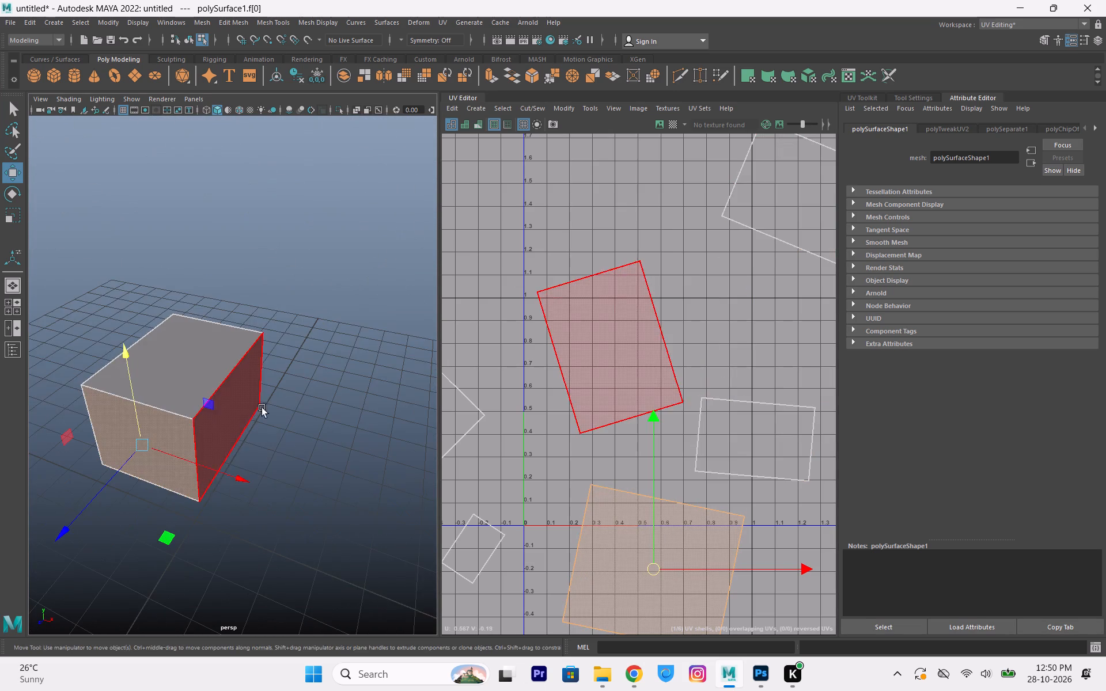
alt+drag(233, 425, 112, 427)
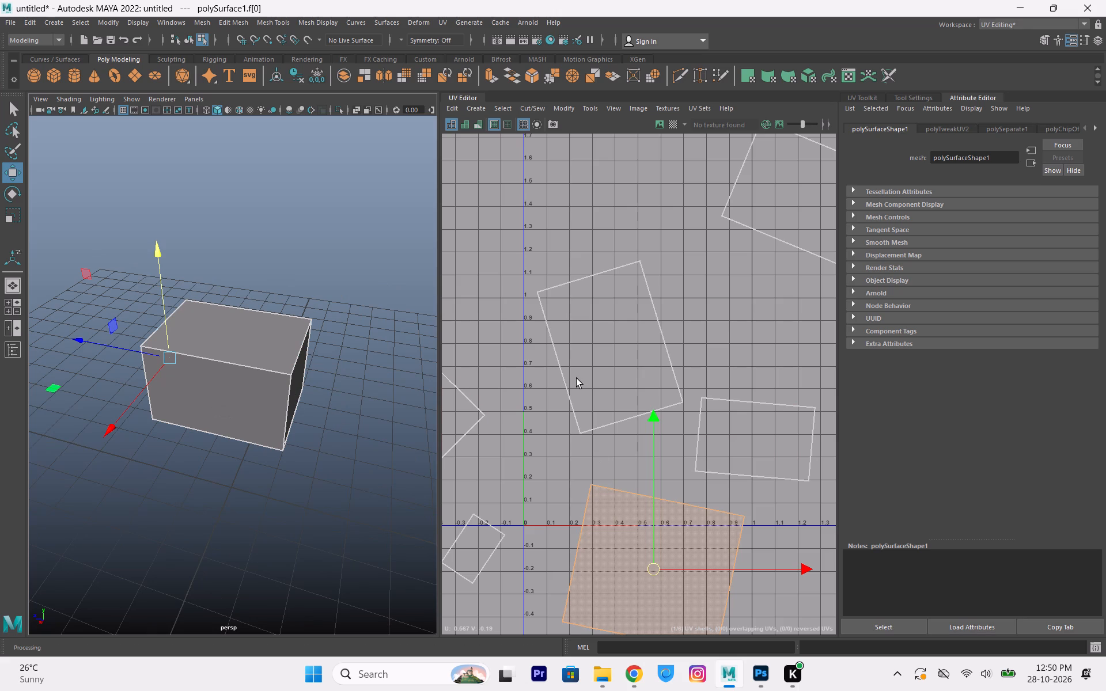
Select all of the box's UV shells, unfold them again, and lay them out within the 0–1 UV space.
alt+scroll(577, 378, down, 7)
drag(747, 221, 445, 584)
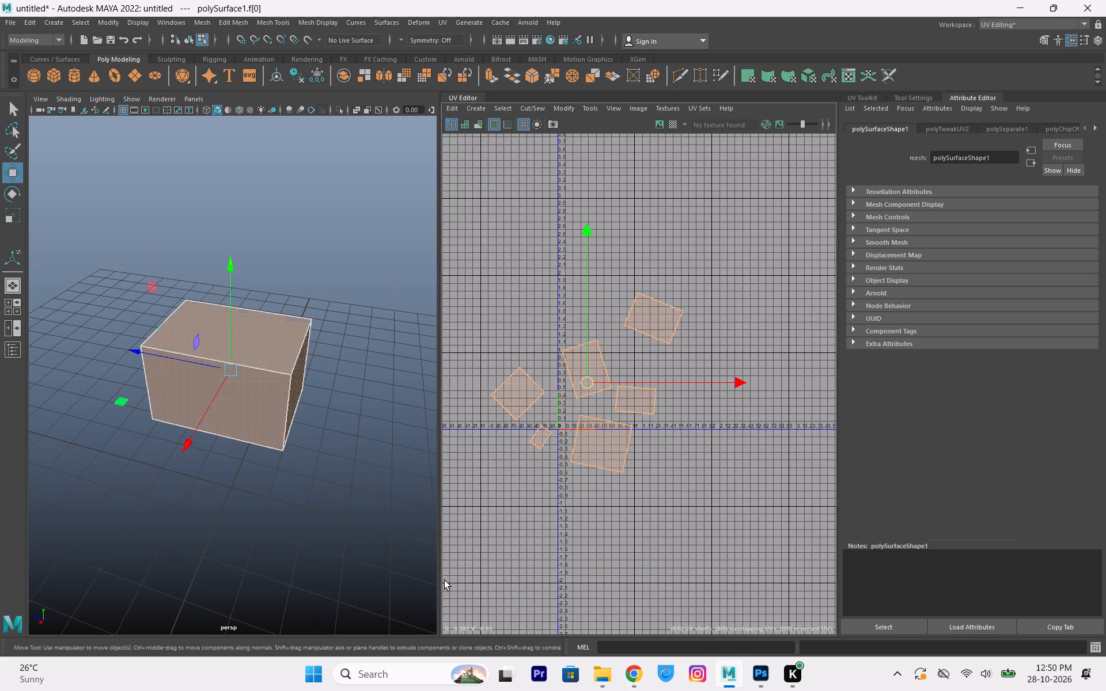
key(ctrl+u)
key(ctrl+u)
key(ctrl+u)
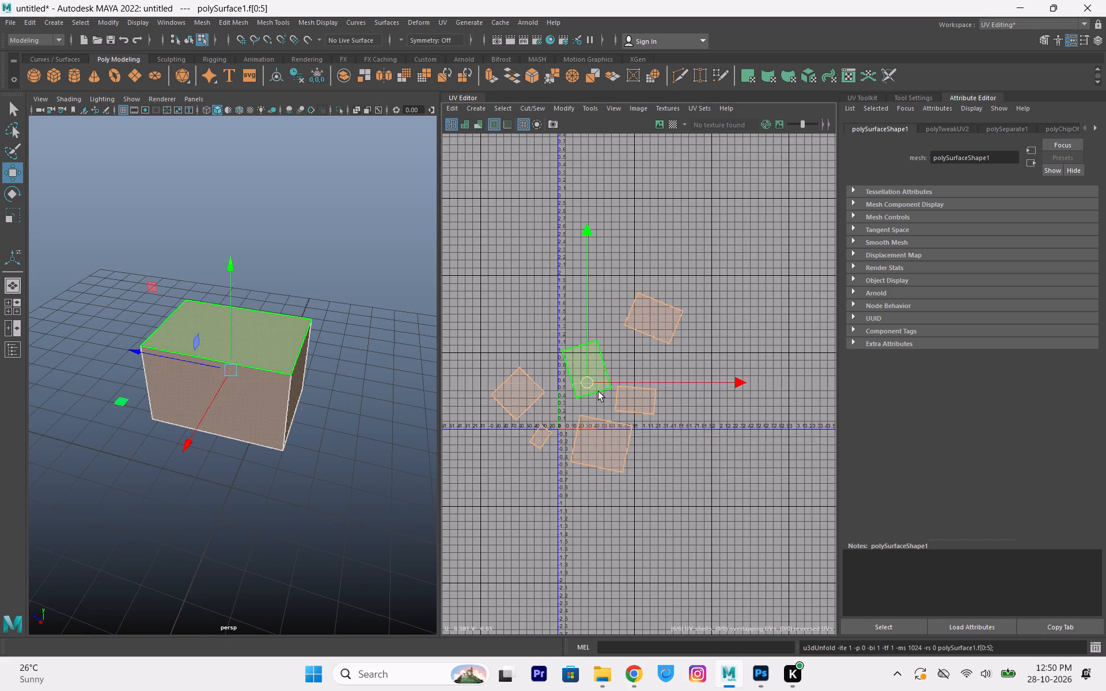
key(ctrl+l)
key(ctrl+l)
key(ctrl+l)
key(ctrl+l)
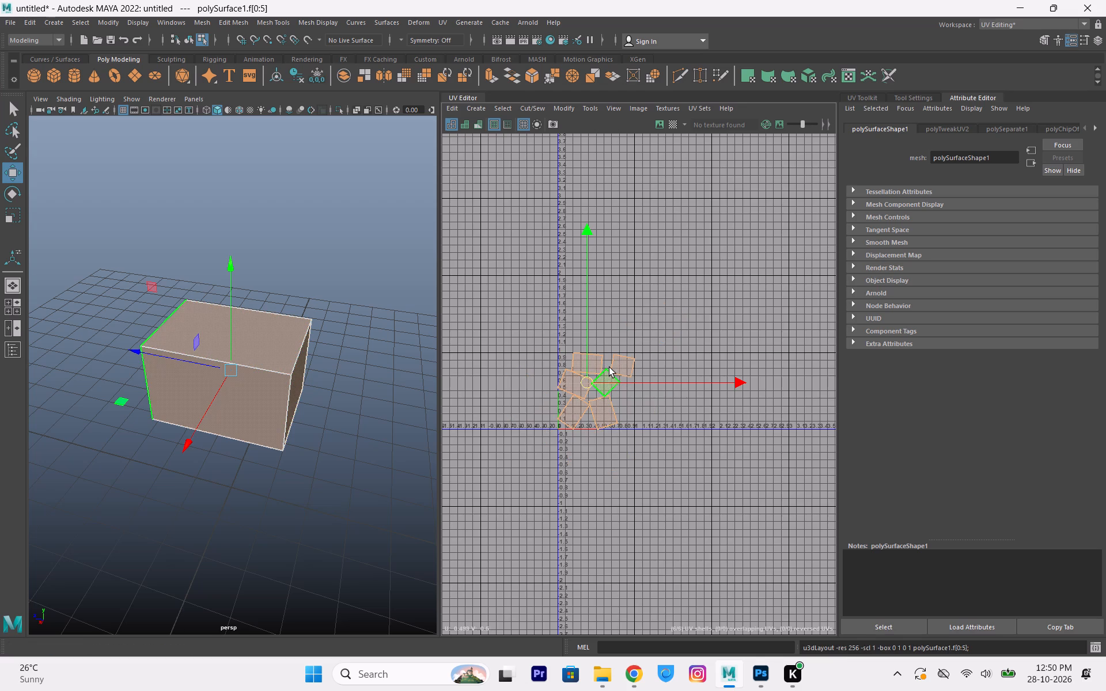
Lay out all of the box's UV shells again so they sit straight and upright within the 0–1 UV space.
shift+right_drag(609, 367, 592, 530)
alt+scroll(615, 315, up, 5)
key(ctrl+l)
key(ctrl+l)
key(ctrl+l)
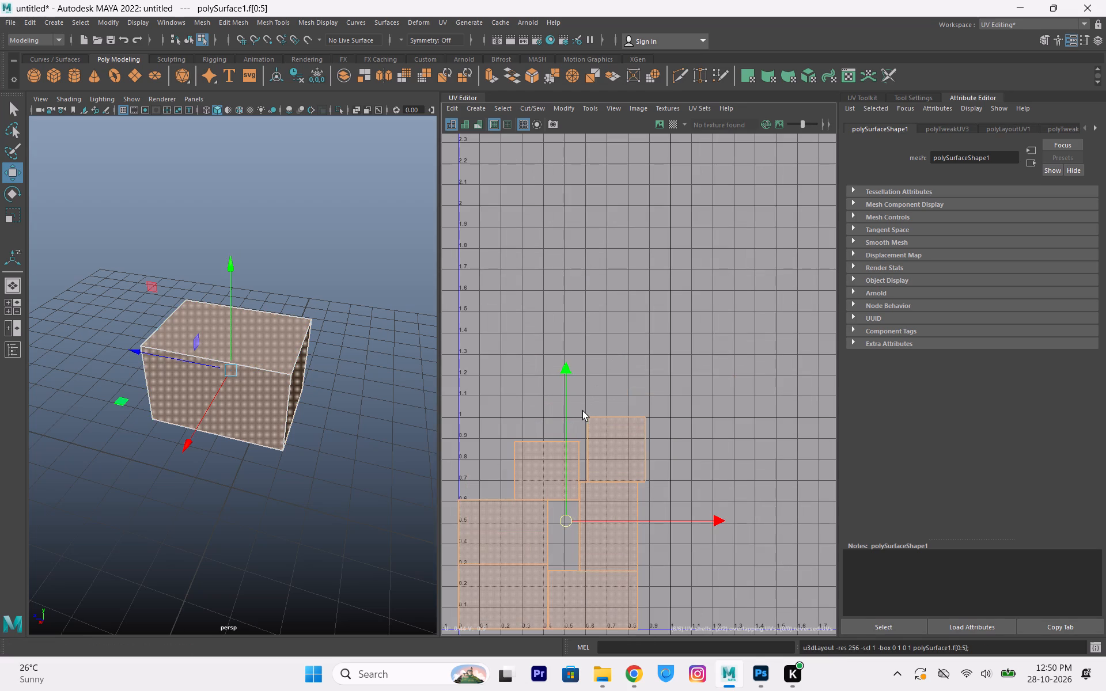
Select the UV shells and box faces one by one to check which shell belongs to which face.
alt+scroll(579, 411, down, 2)
alt+scroll(558, 552, up, 2)
key(space)
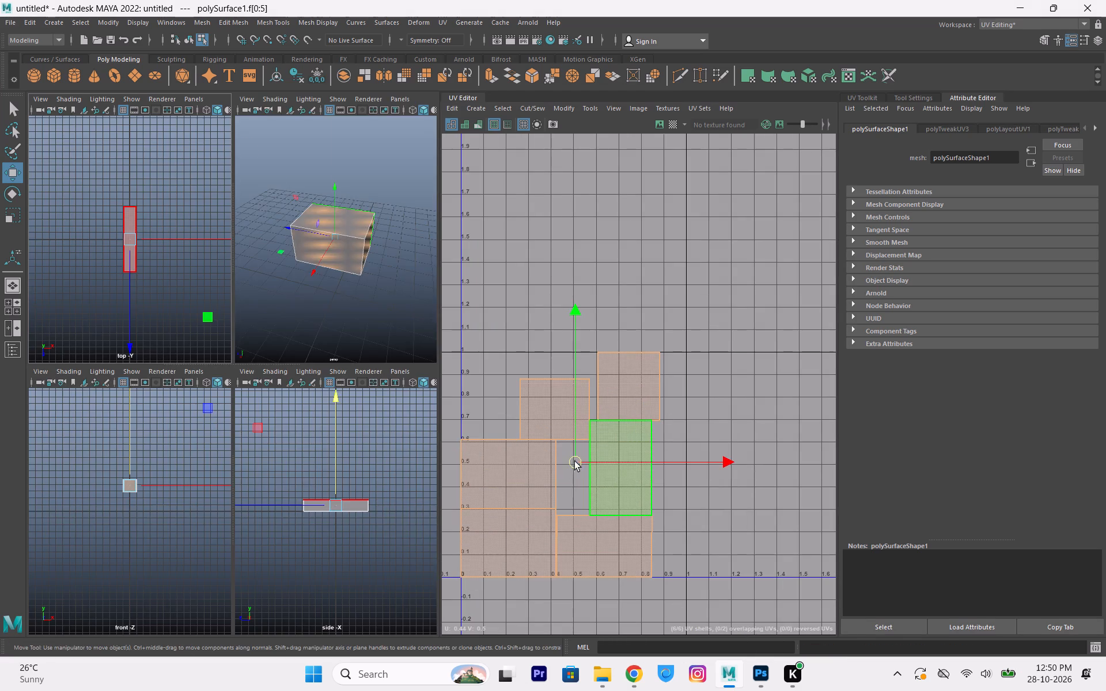
key(space)
alt+middle_drag(556, 437, 653, 284)
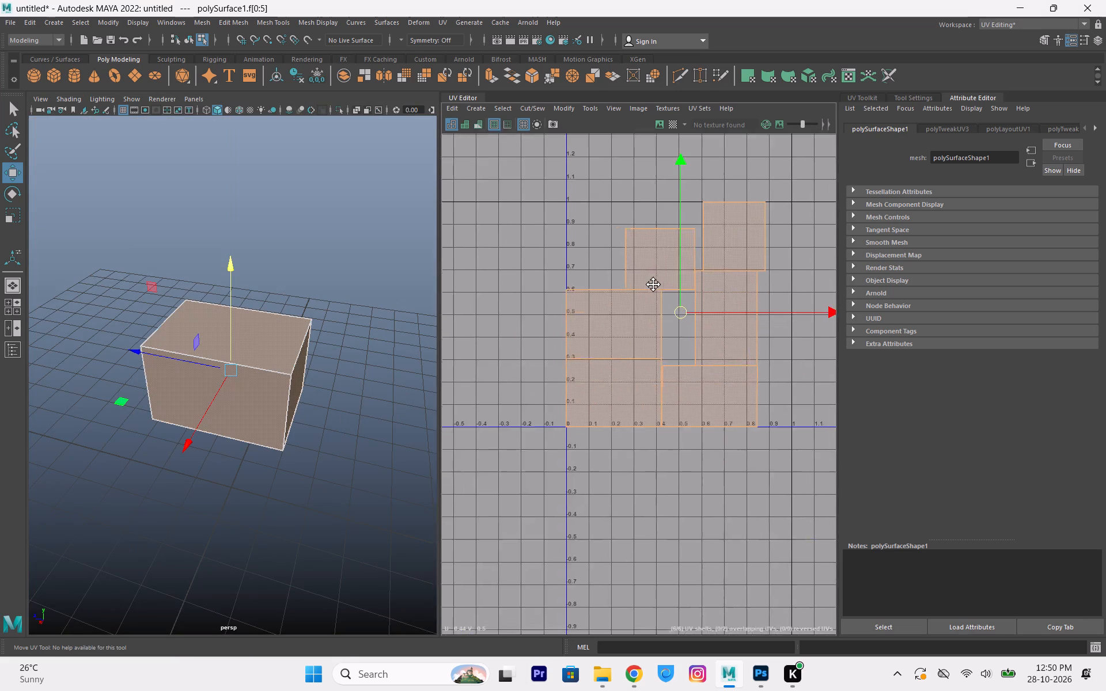
alt+middle_drag(653, 284, 609, 286)
click(786, 417)
click(595, 243)
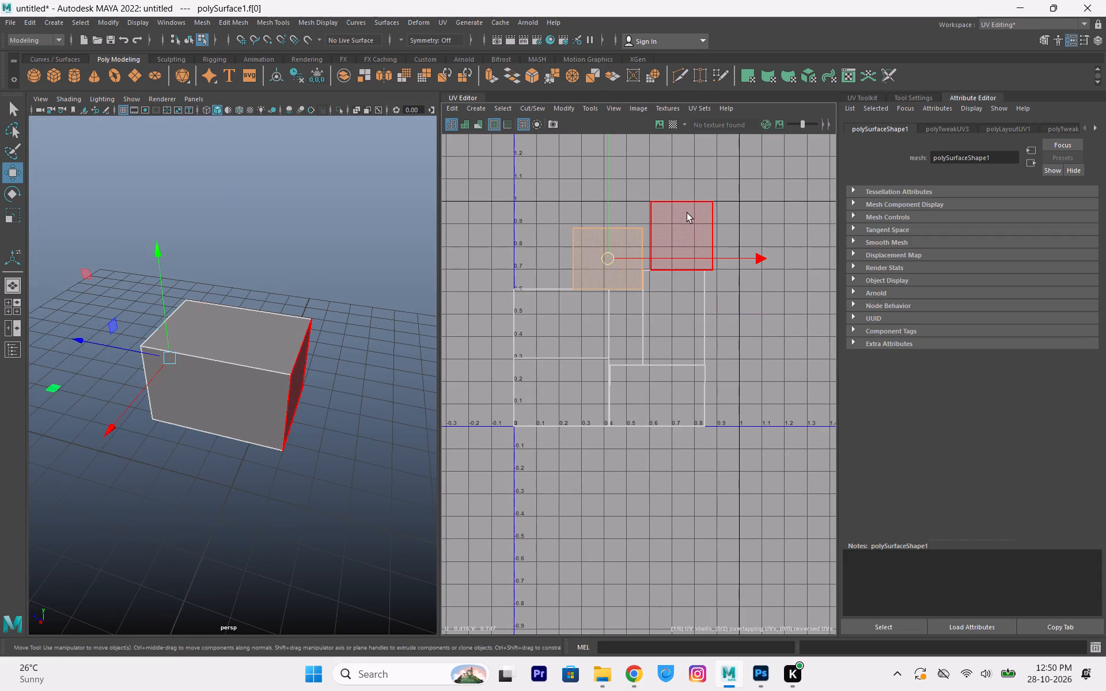
click(688, 213)
click(662, 293)
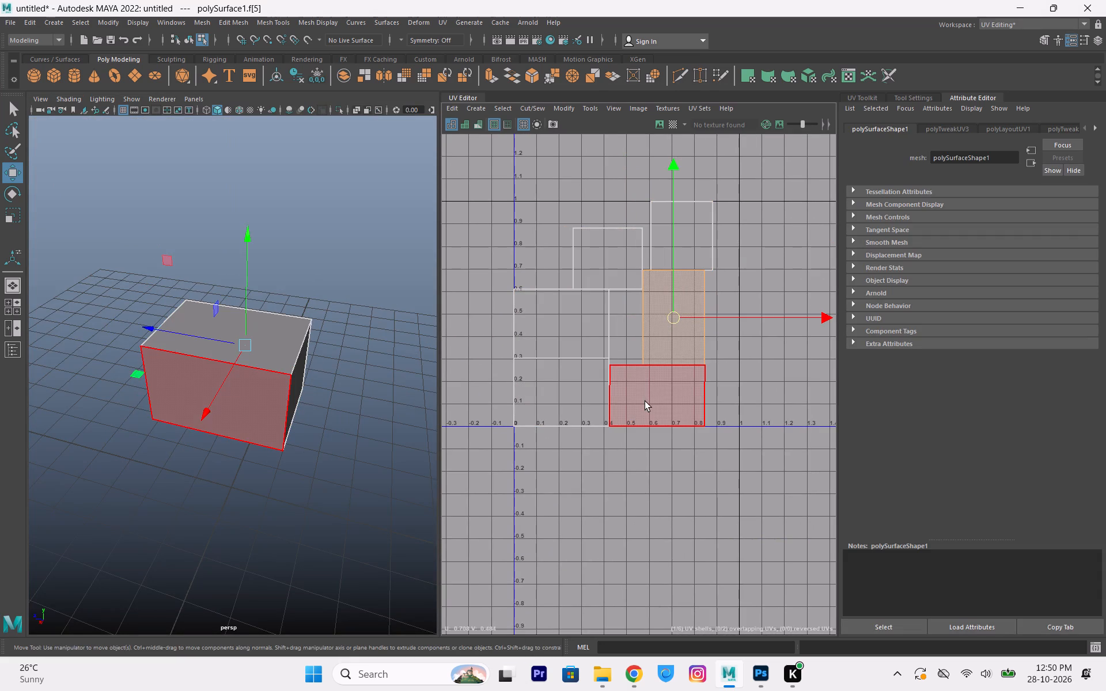
click(645, 401)
click(549, 396)
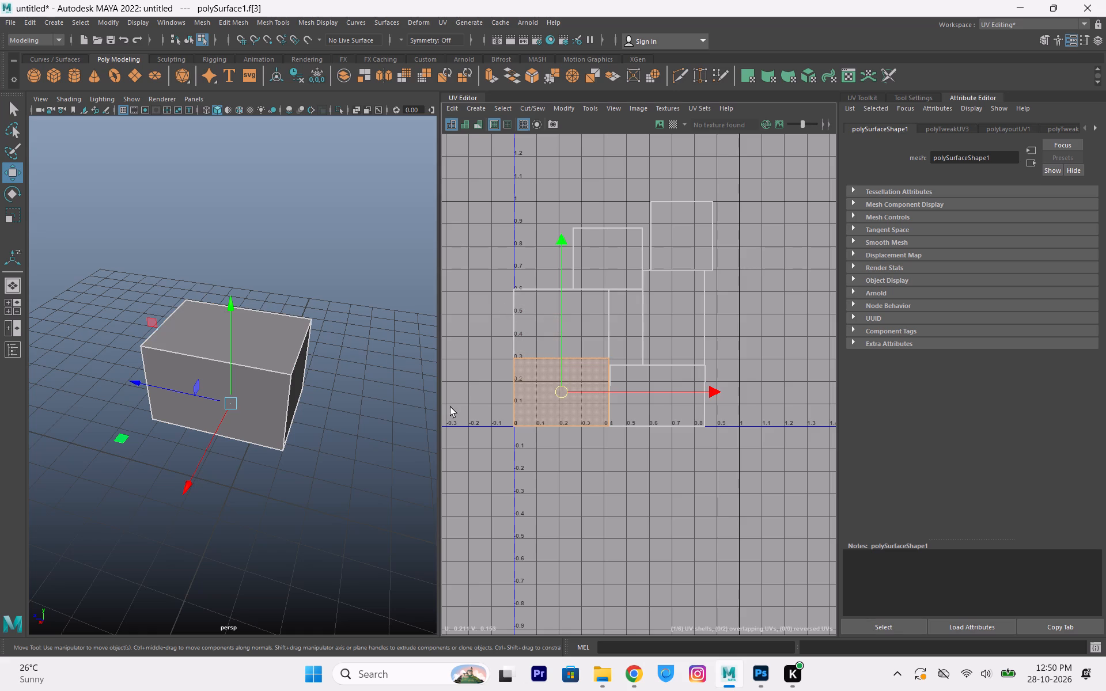
right_drag(263, 341, 266, 374)
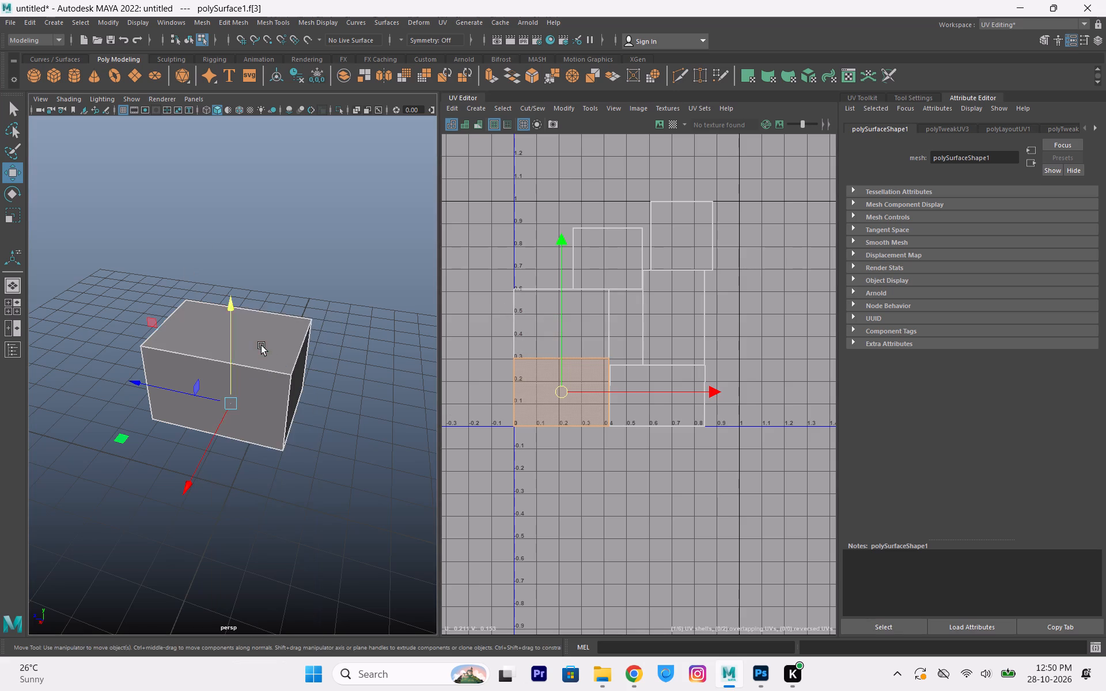
click(260, 343)
alt+drag(267, 375, 258, 243)
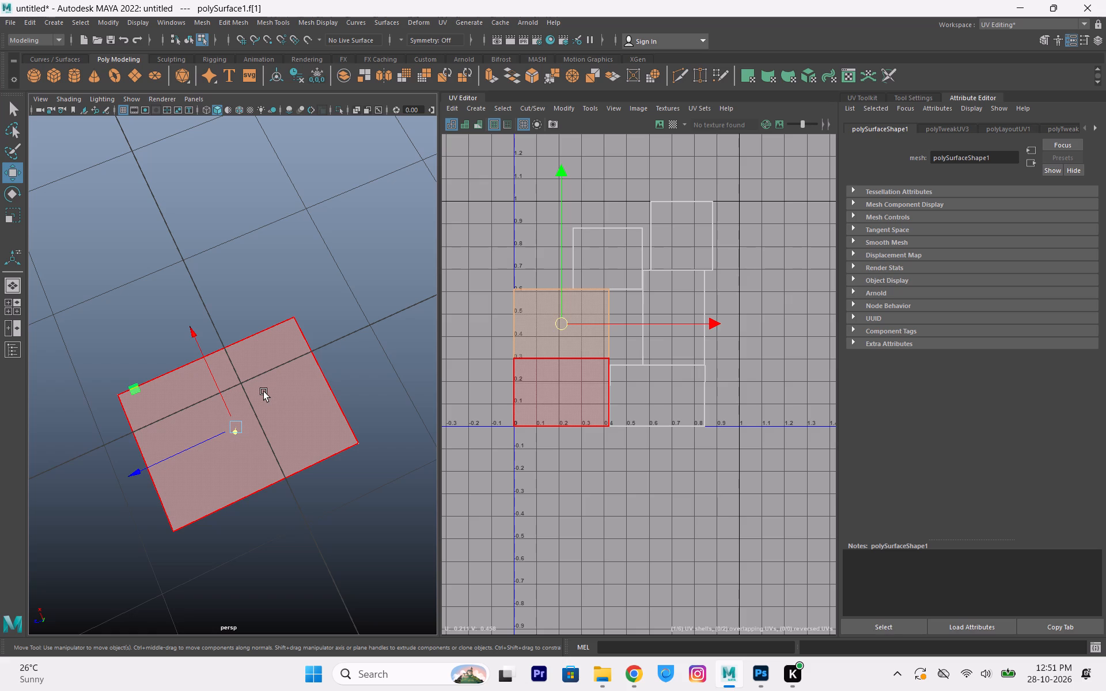
click(243, 374)
alt+drag(238, 339, 252, 468)
click(254, 393)
alt+drag(345, 380, 300, 396)
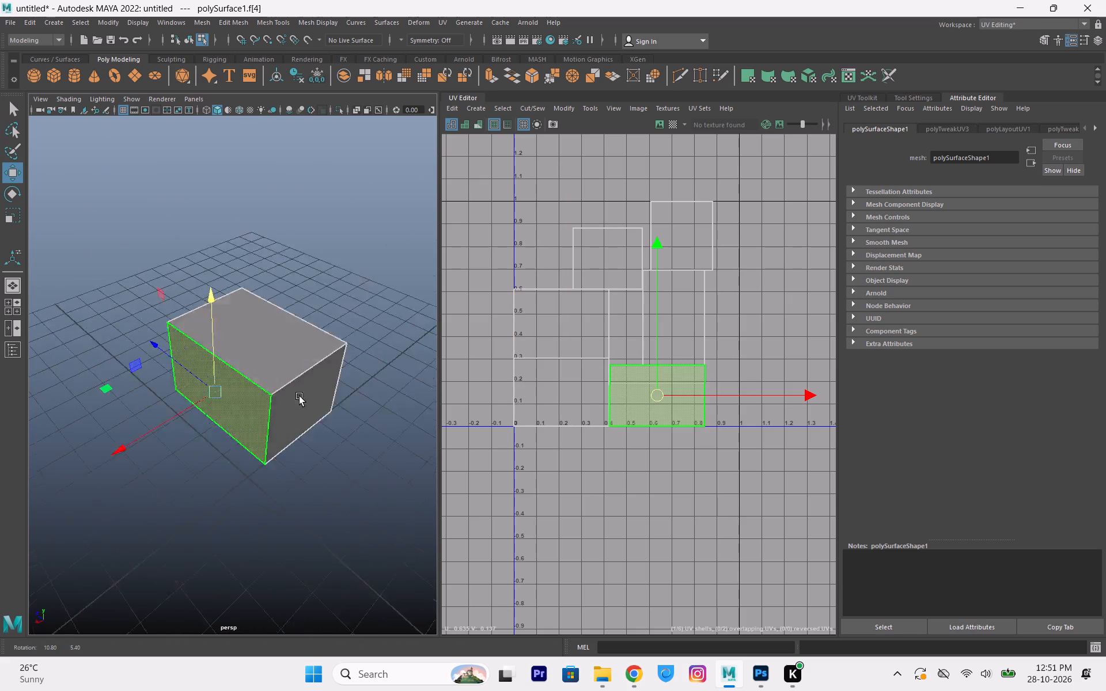
alt+drag(300, 396, 218, 390)
click(318, 434)
alt+drag(472, 417, 400, 411)
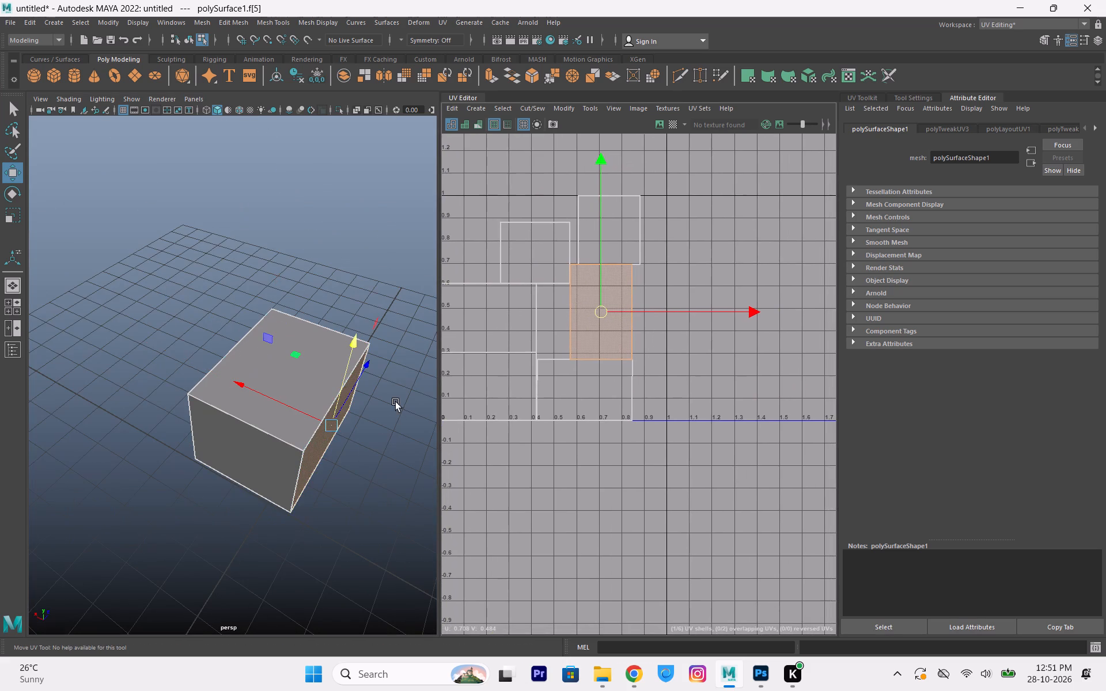
Move the UV shell of the box's hidden end face out of the layout to about U 1.33, V 0.64.
click(542, 272)
drag(536, 253, 748, 276)
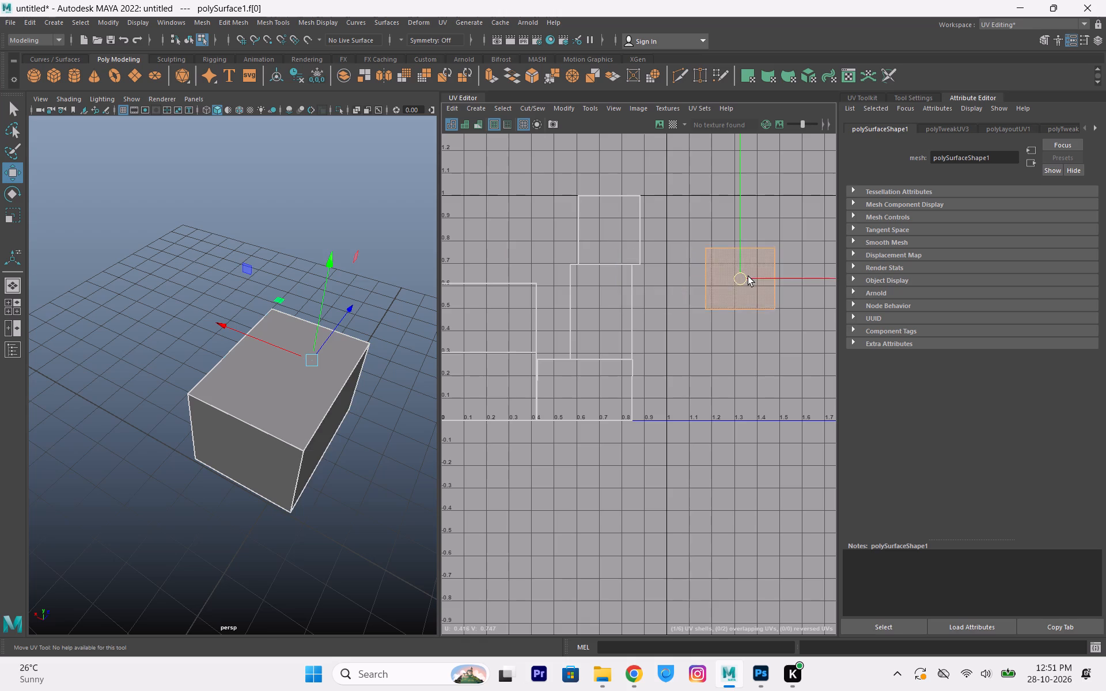
drag(748, 276, 741, 278)
Shift the upright long side face's UV shell toward lower U and rotate it 90° clockwise so it lies horizontally.
click(601, 297)
drag(601, 312, 575, 312)
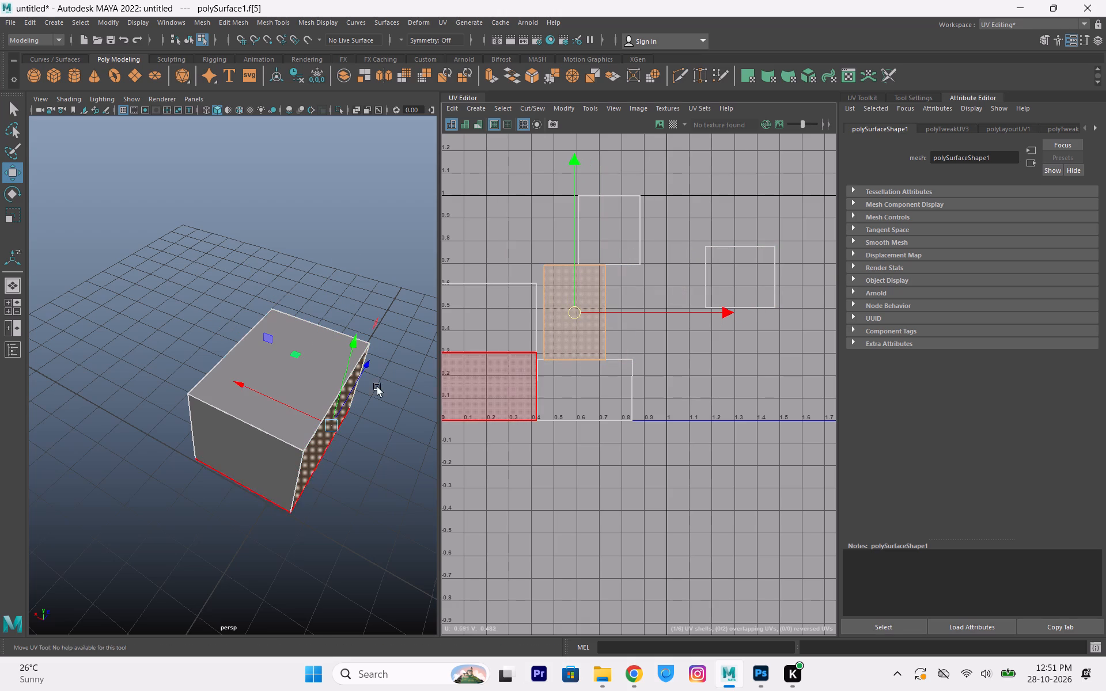
alt+drag(346, 385, 421, 363)
click(210, 384)
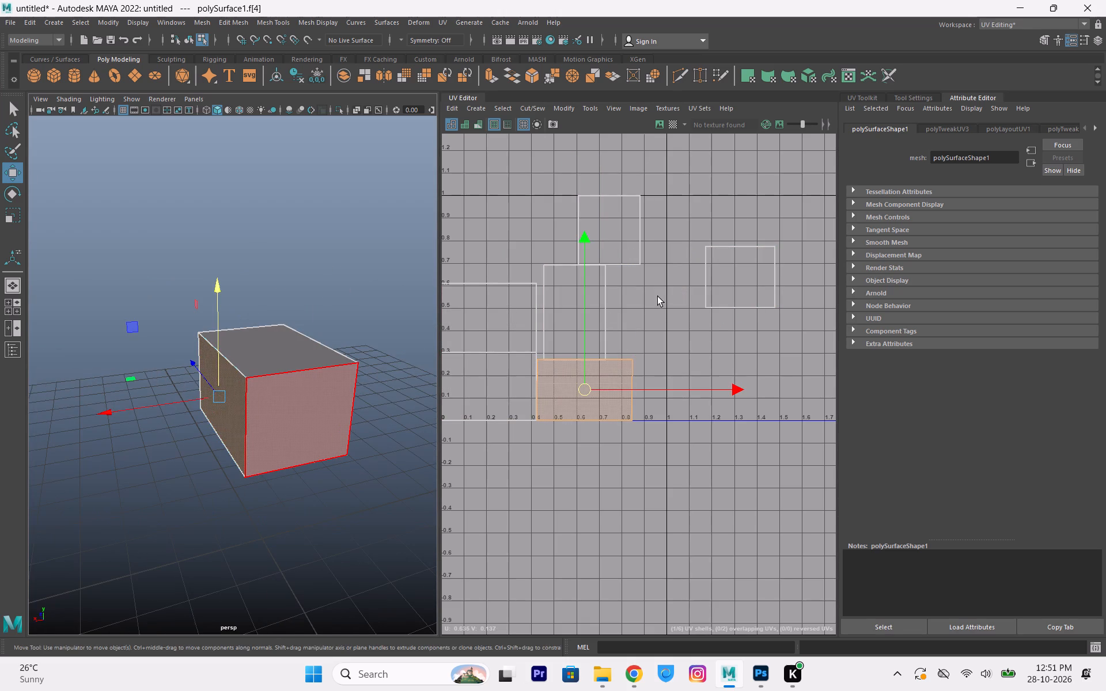
click(569, 303)
key(e)
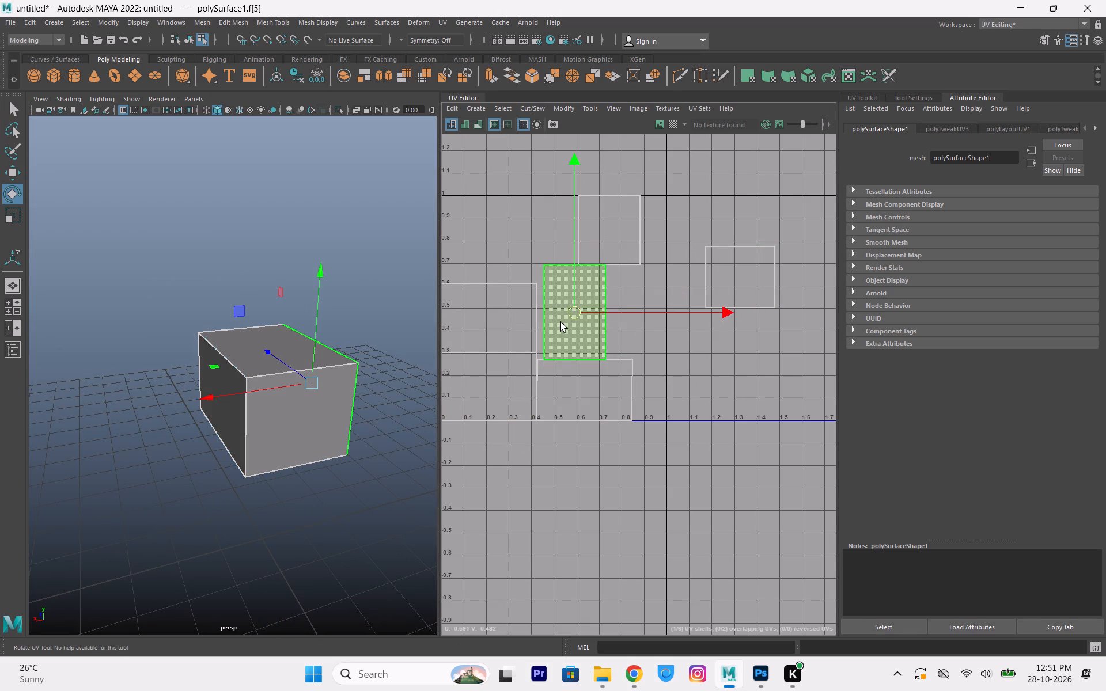
key(j)
key(j)
key(j)
key(j)
key(j)
key(j)
key(j)
key(j)
key(j)
key(j)
key(j)
key(j)
key(j)
key(j)
key(j)
key(j)
key(j)
key(j)
key(j)
key(j)
drag(619, 174, 738, 336)
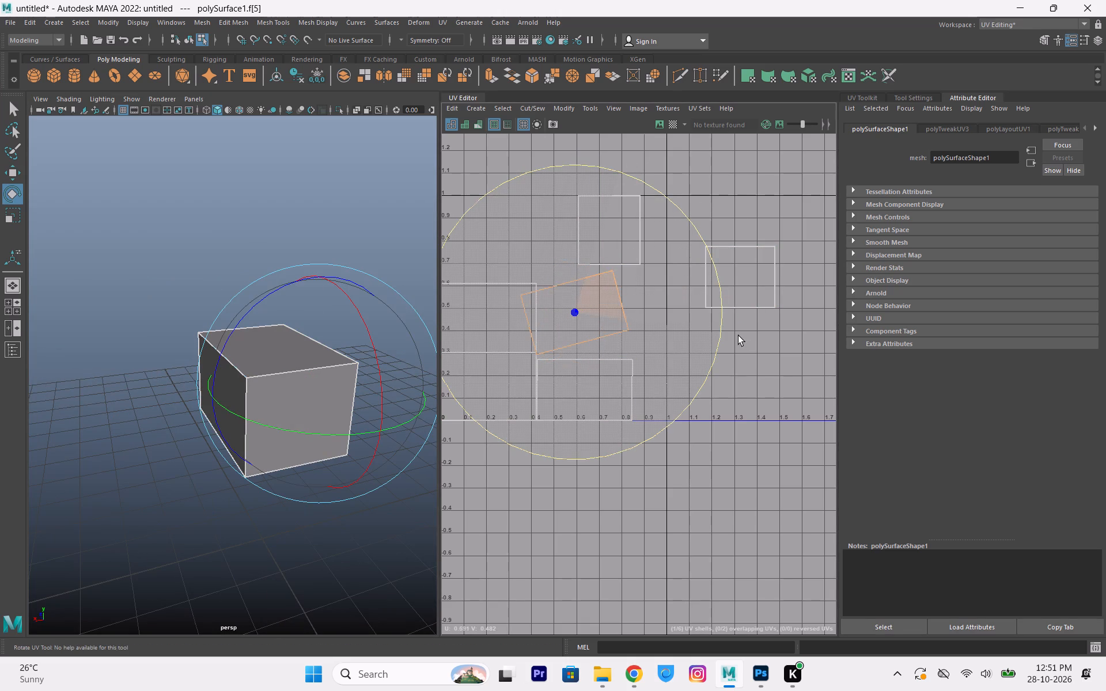
drag(738, 336, 744, 357)
Move the rotated side-face shell directly above the opposite side face's shell, with their vertical edges aligned.
key(w)
alt+scroll(575, 343, up, 5)
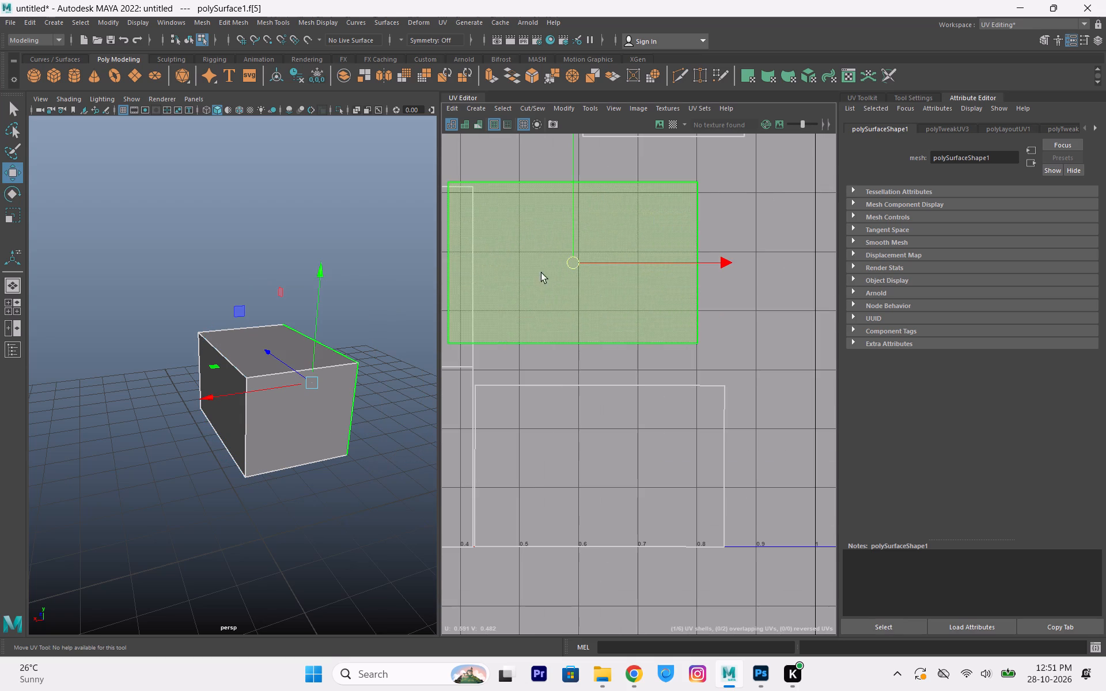
drag(577, 268, 603, 309)
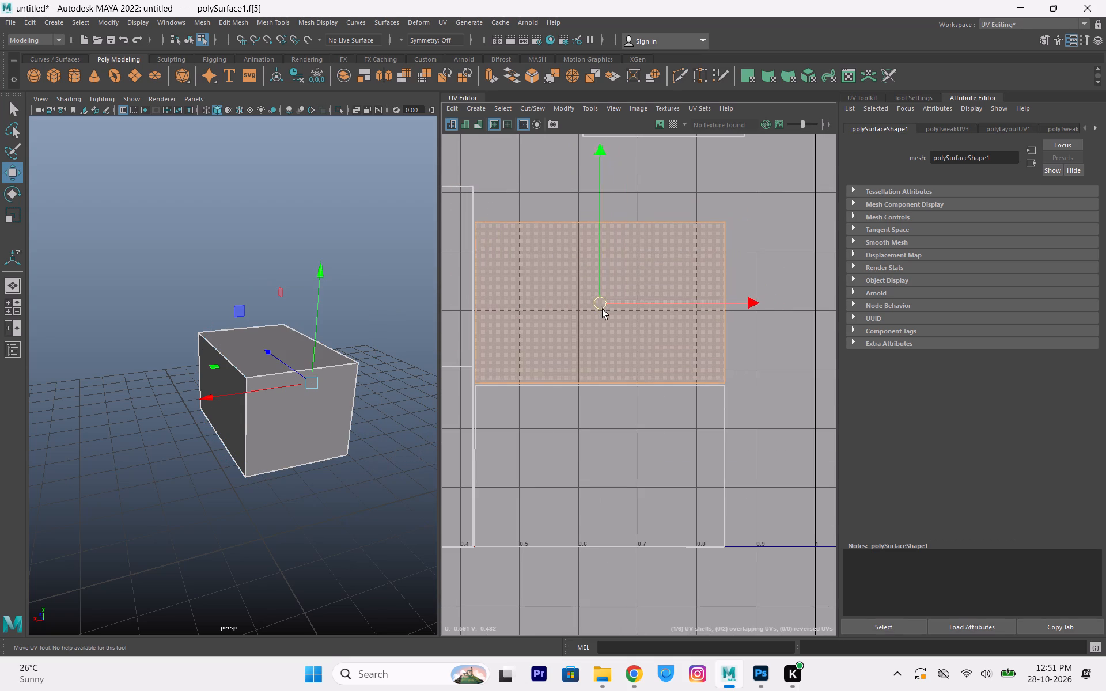
drag(603, 309, 605, 311)
alt+scroll(559, 324, down, 2)
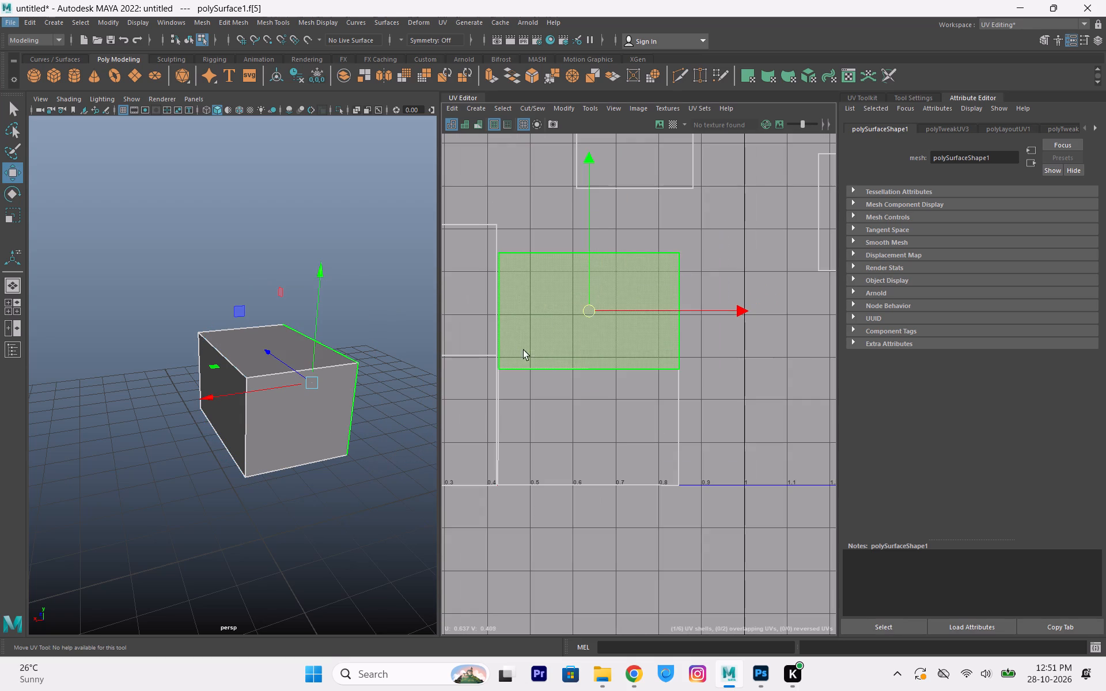
alt+middle_drag(516, 345, 589, 422)
alt+scroll(583, 374, down, 2)
click(678, 240)
alt+middle_drag(635, 281, 529, 318)
shift+click(780, 374)
drag(666, 313, 549, 314)
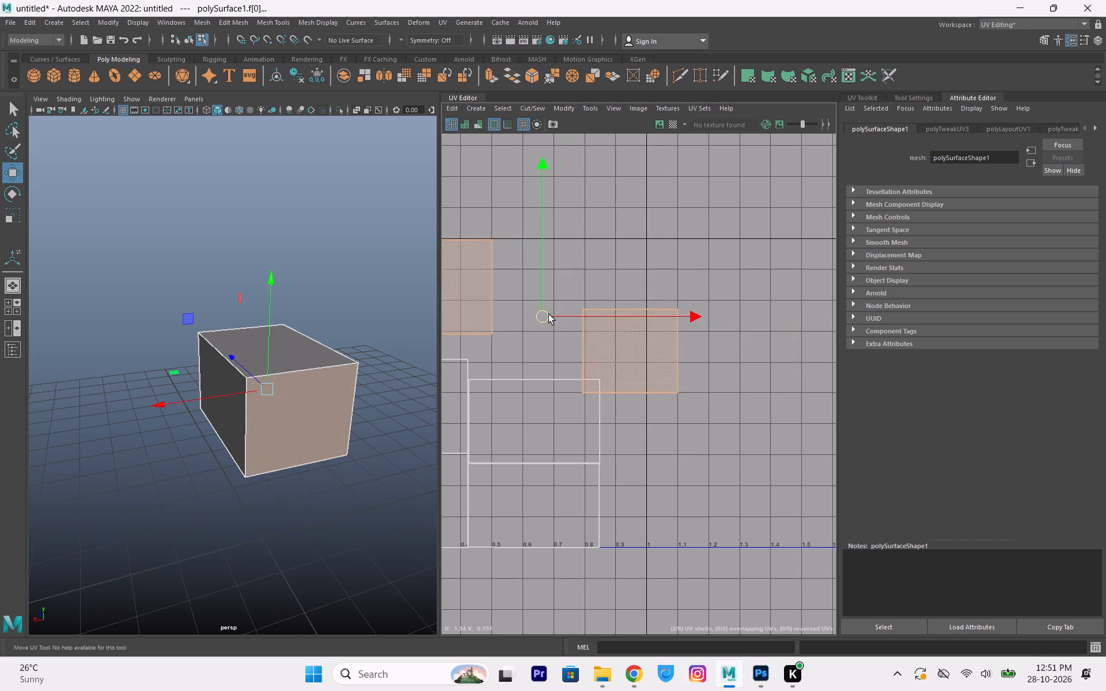
alt+scroll(650, 302, down, 2)
alt+middle_drag(672, 324, 753, 412)
alt+scroll(744, 371, down, 2)
drag(778, 298, 595, 564)
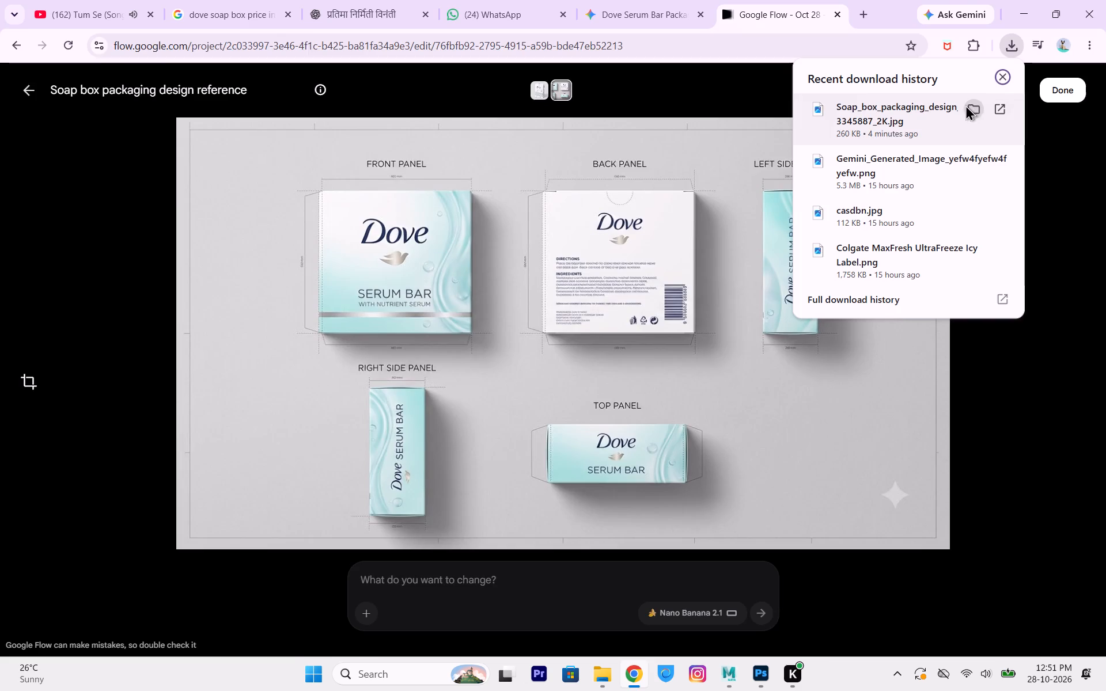
click(965, 105)
double_click(911, 443)
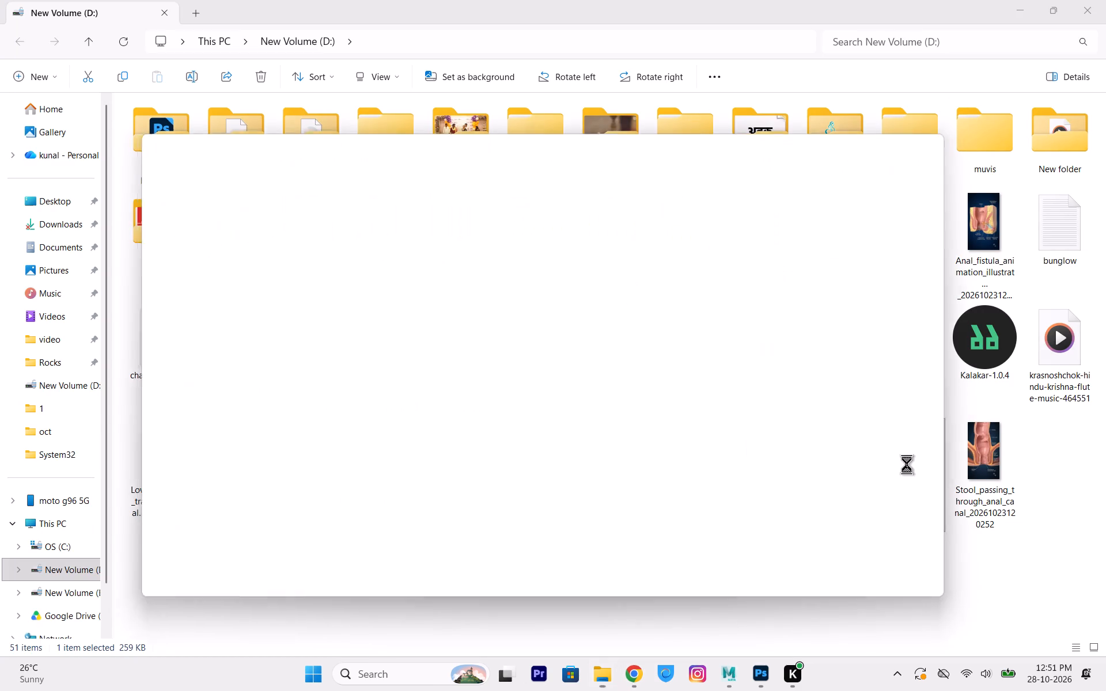
Examine the packaging reference up close: the back panel's text and dimension labels, the front panel, and the overall panel arrangement.
double_click(592, 313)
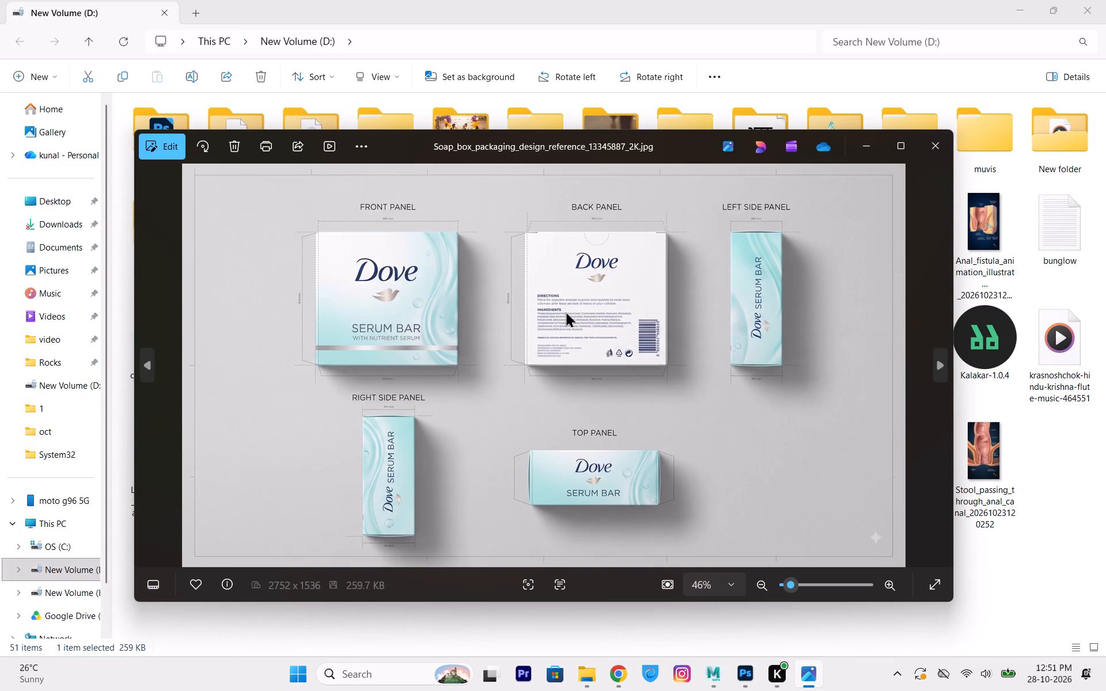
double_click(566, 312)
scroll(543, 309, up, 18)
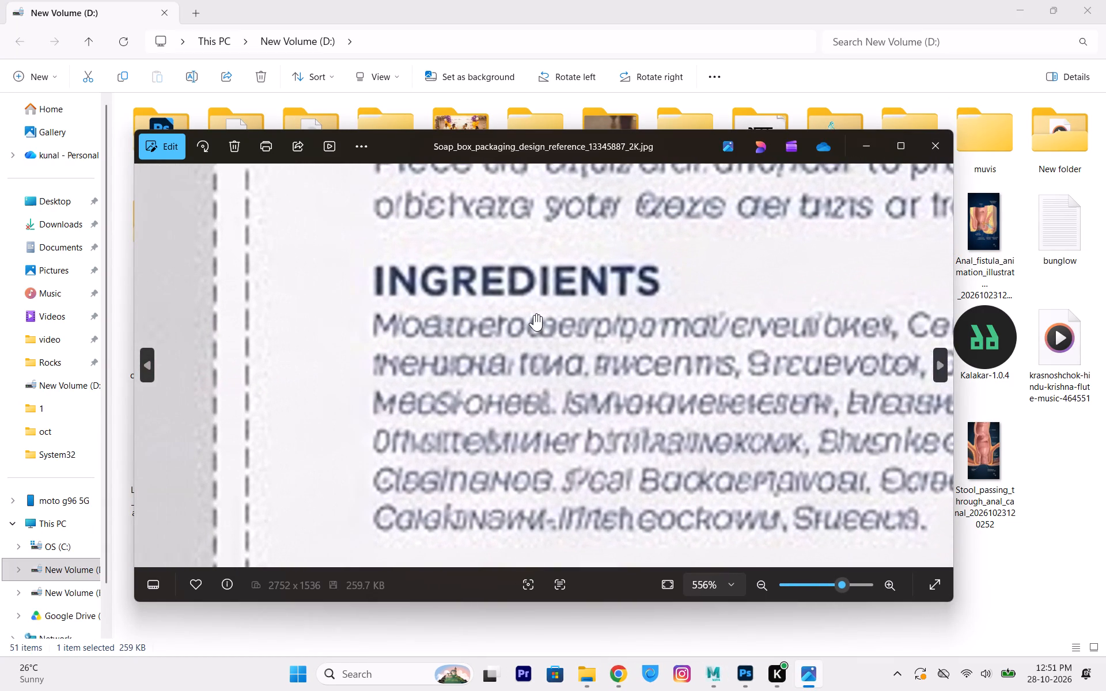
scroll(534, 314, down, 4)
scroll(577, 347, down, 4)
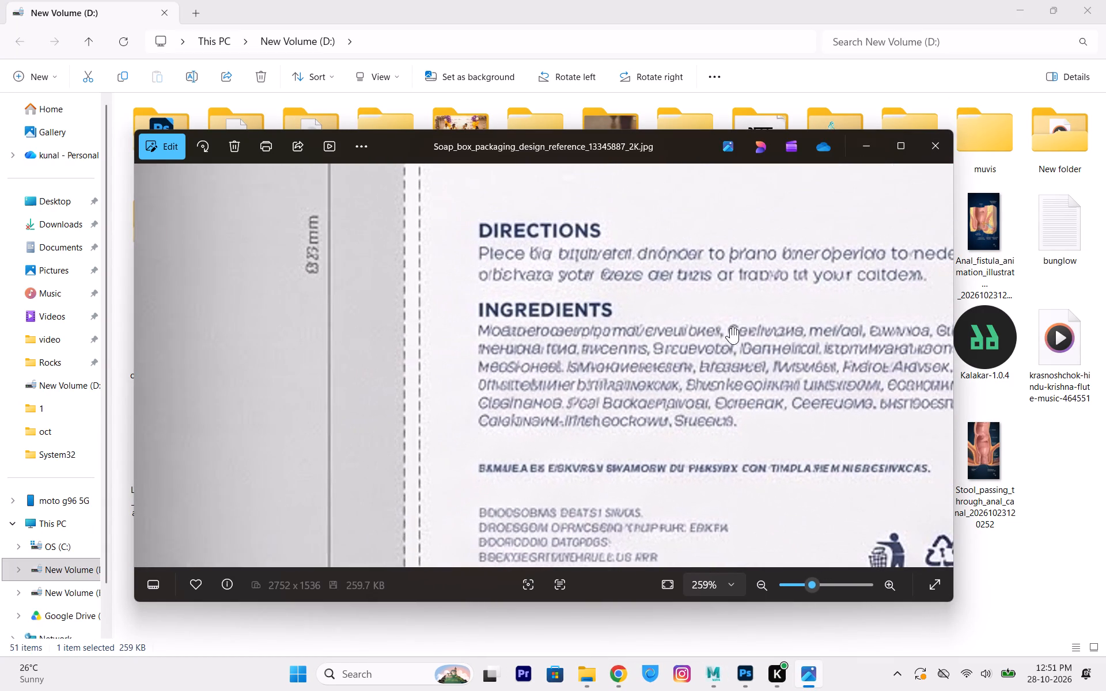
scroll(619, 333, down, 10)
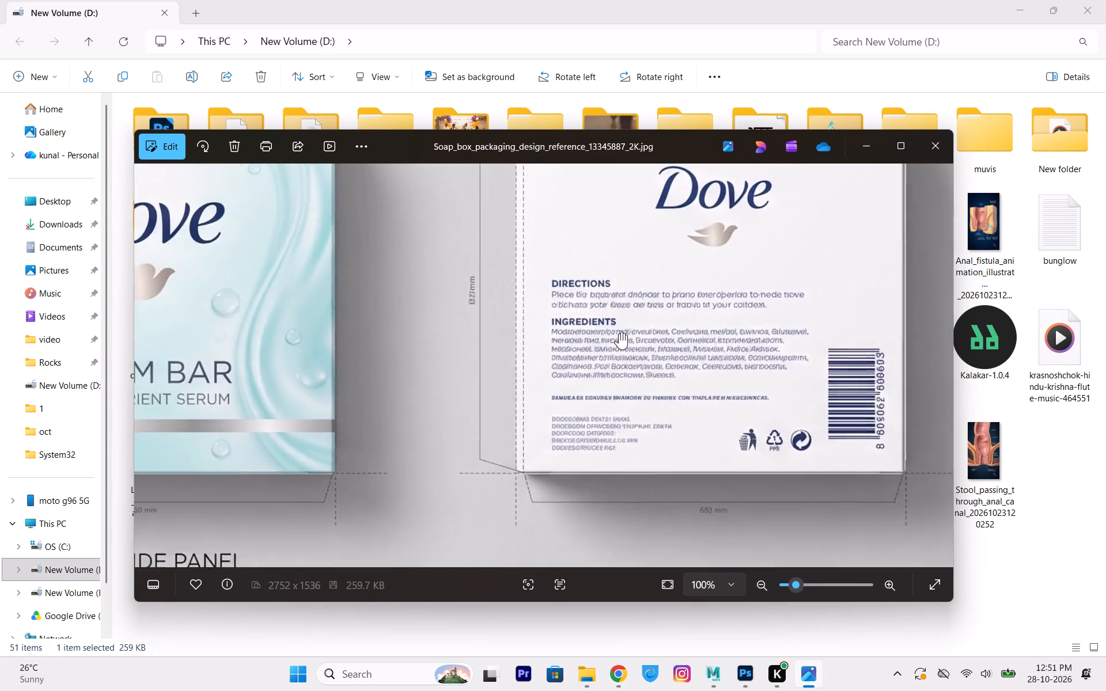
scroll(734, 269, up, 5)
middle_drag(711, 239, 707, 446)
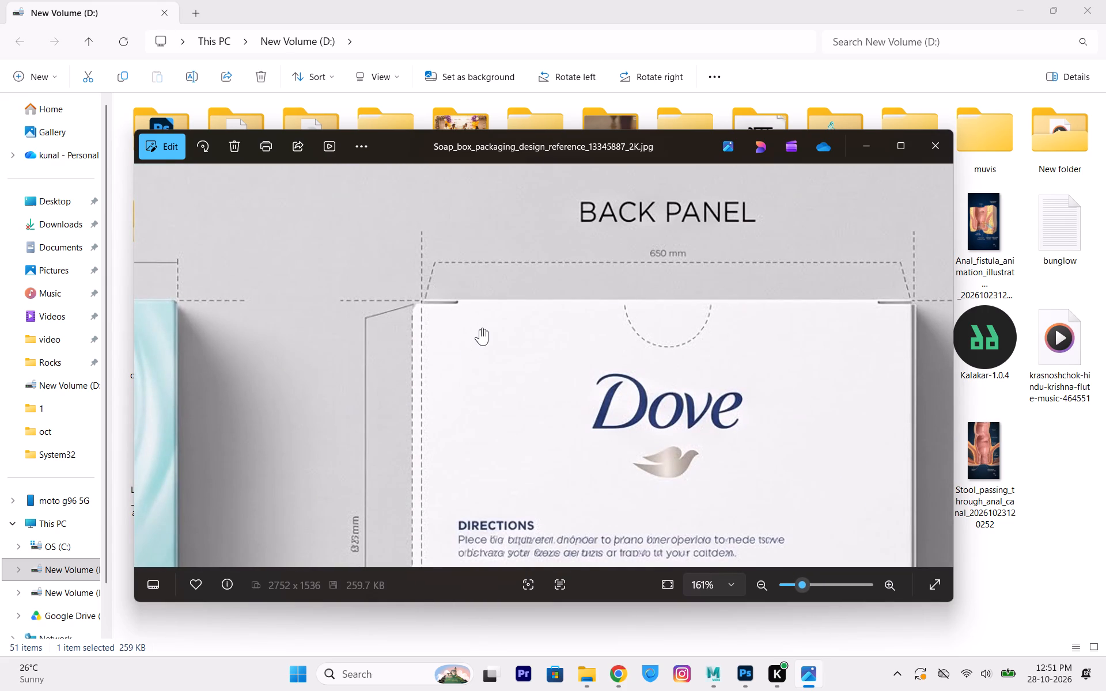
middle_drag(309, 365, 669, 236)
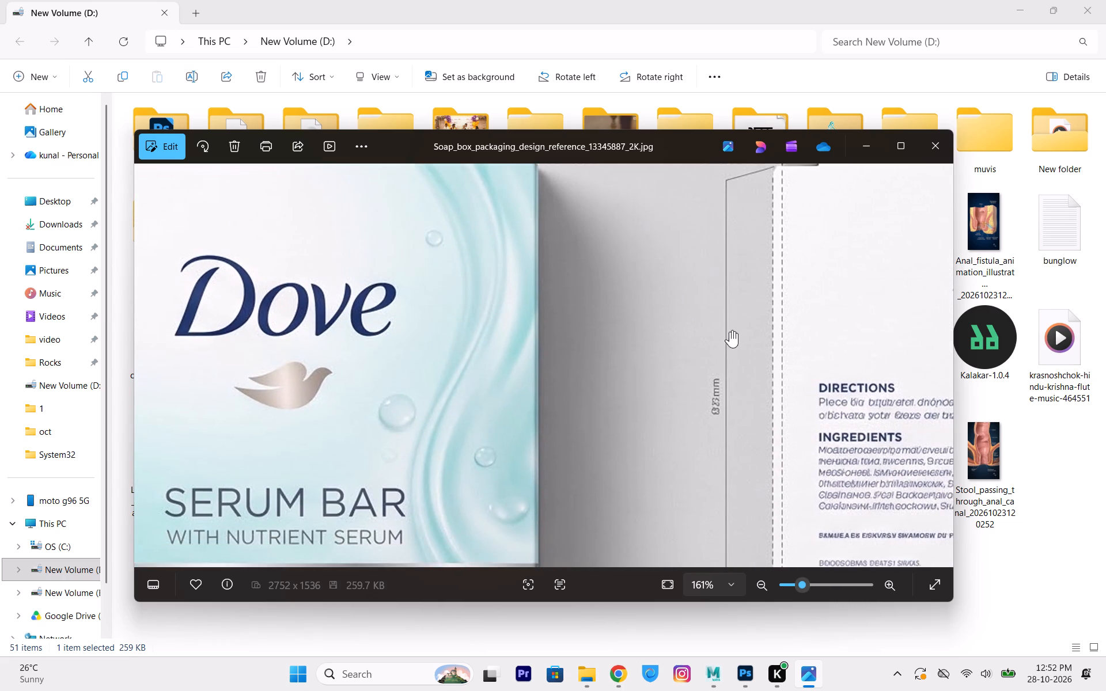
scroll(646, 373, down, 9)
middle_drag(643, 367, 551, 276)
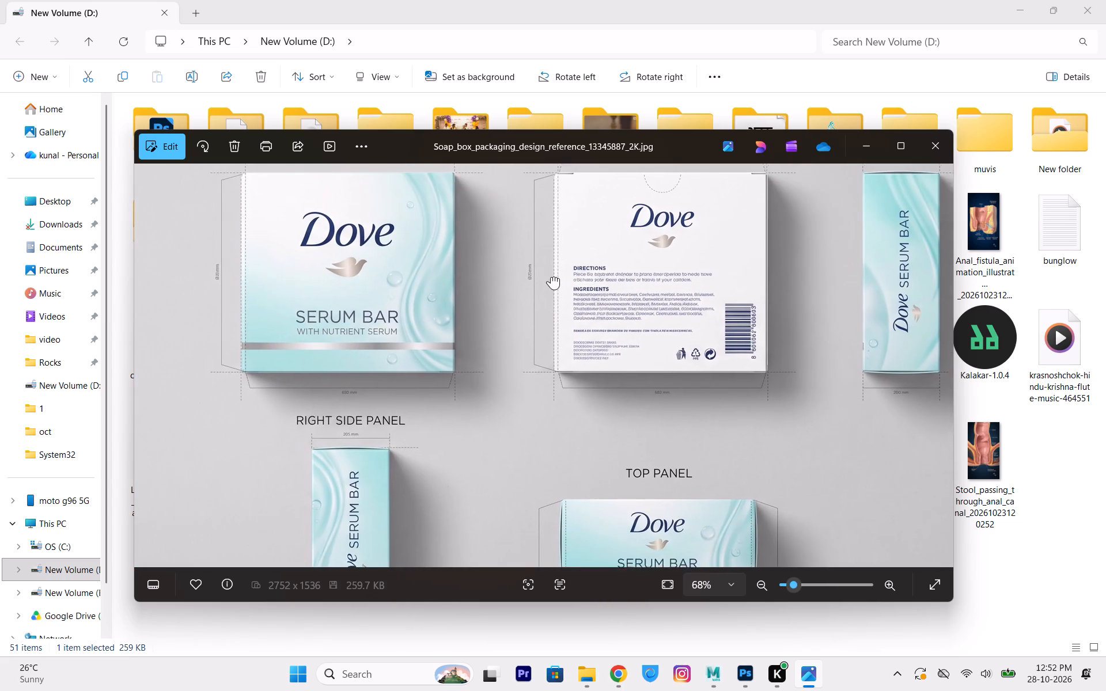
Examine the packaging reference's front, back, right side and top panels and how all the panels are laid out together.
middle_drag(551, 276, 554, 282)
middle_drag(441, 282, 501, 403)
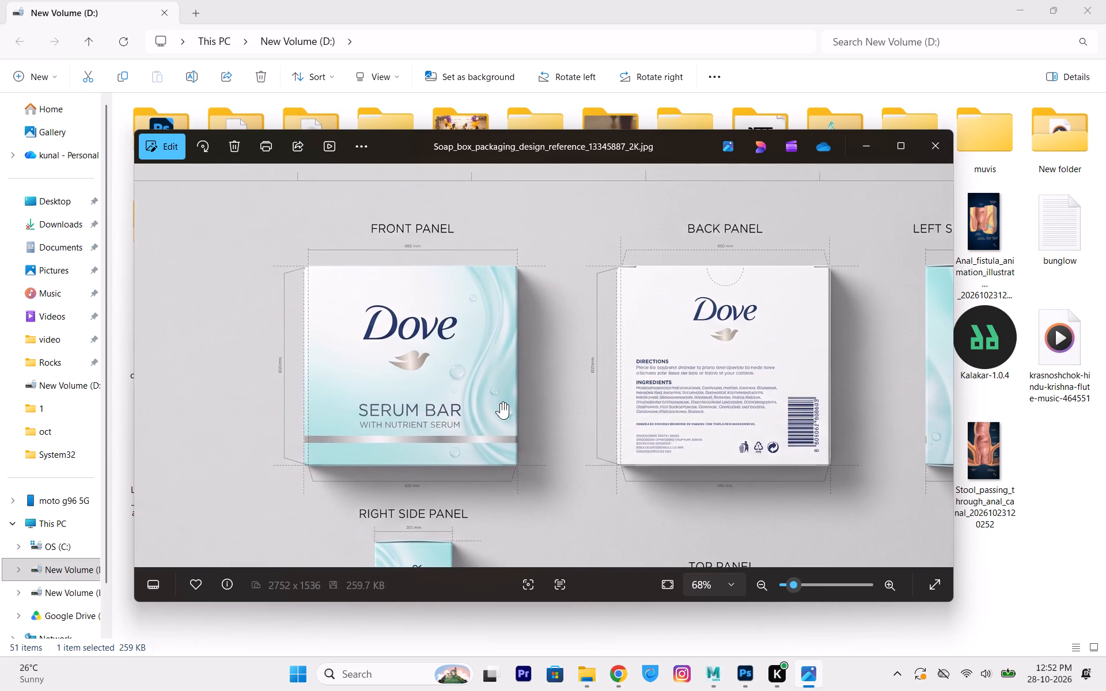
scroll(497, 384, down, 5)
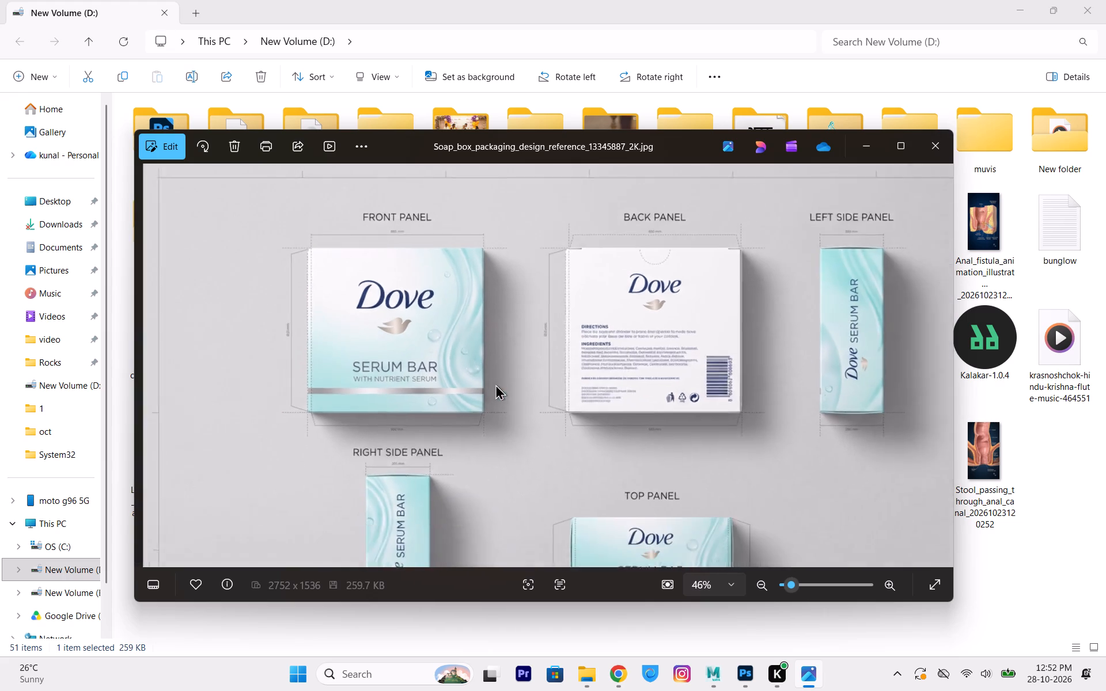
scroll(495, 384, down, 3)
middle_drag(378, 477, 399, 326)
scroll(386, 445, up, 4)
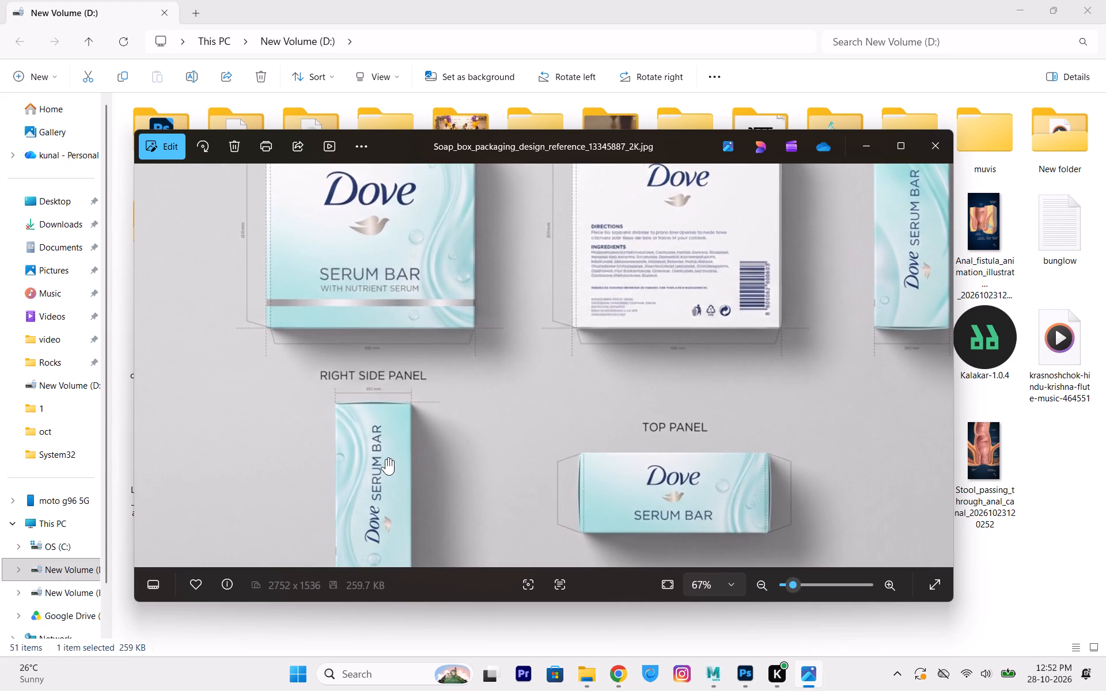
middle_drag(384, 464, 460, 315)
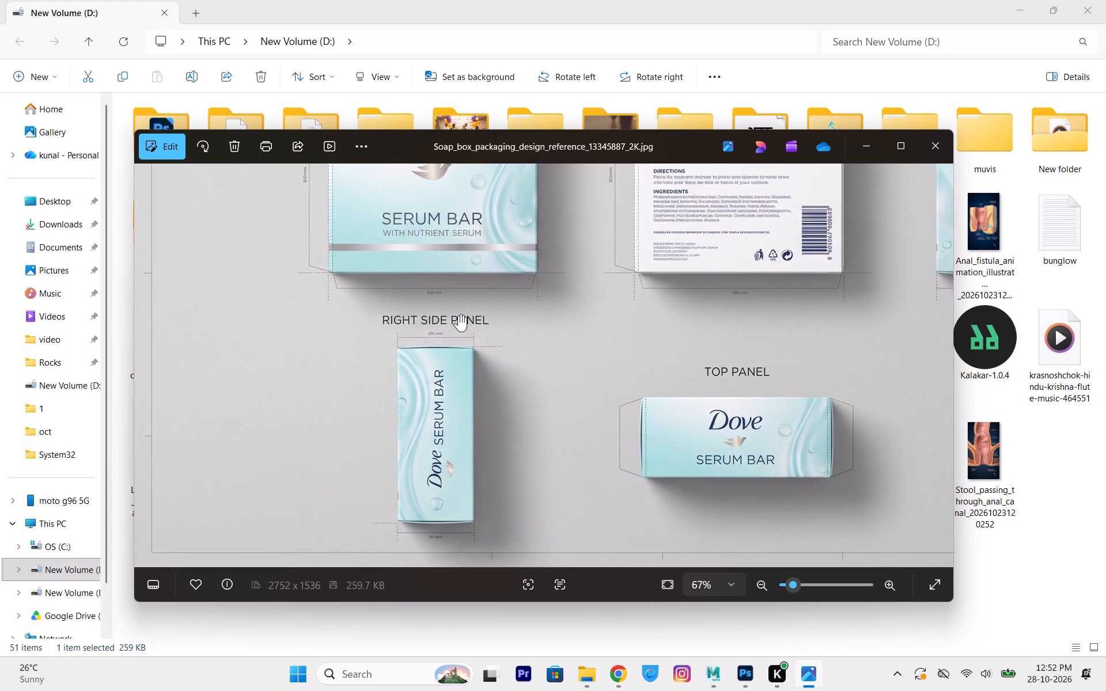
middle_drag(547, 306, 521, 428)
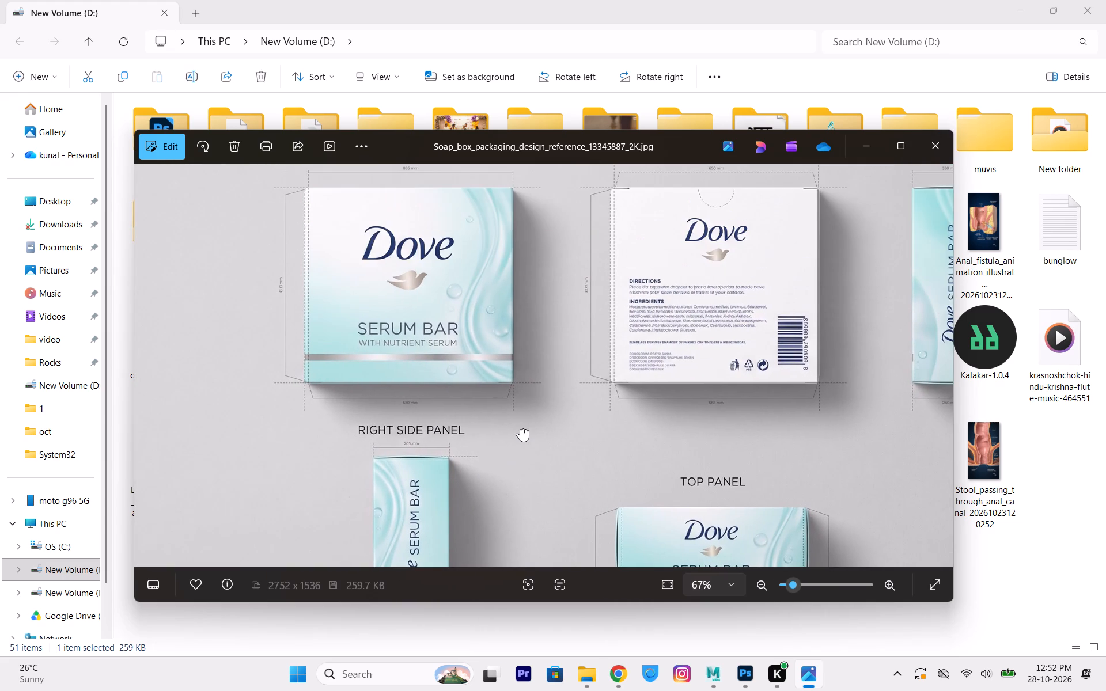
middle_drag(521, 428, 521, 430)
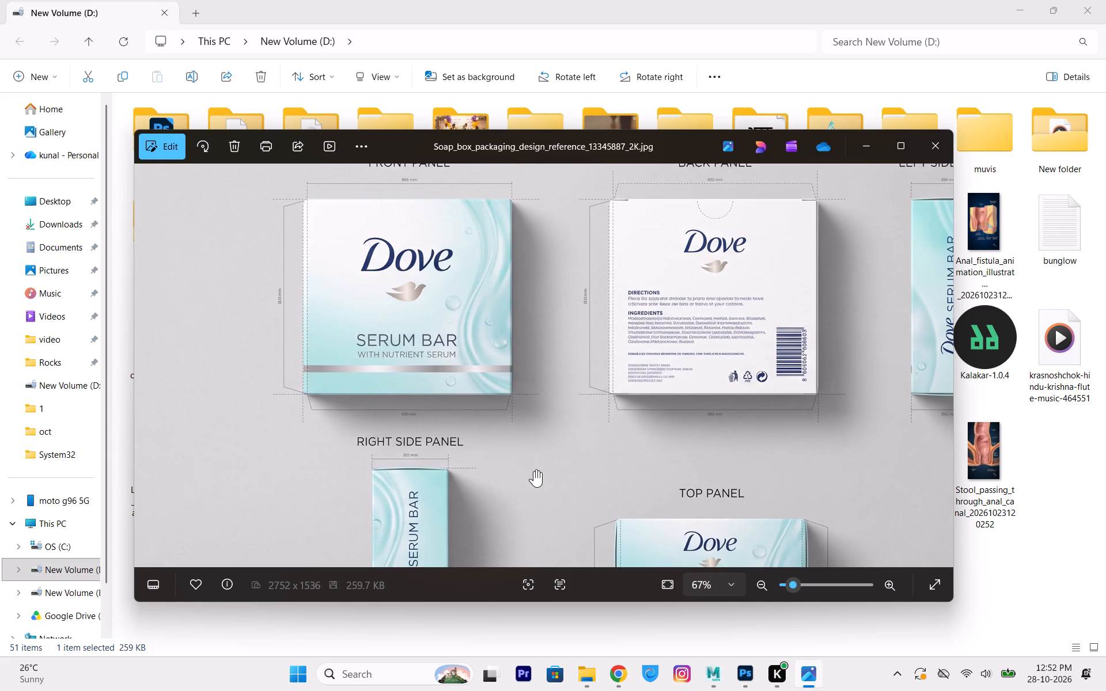
middle_drag(534, 470, 541, 396)
scroll(556, 359, down, 4)
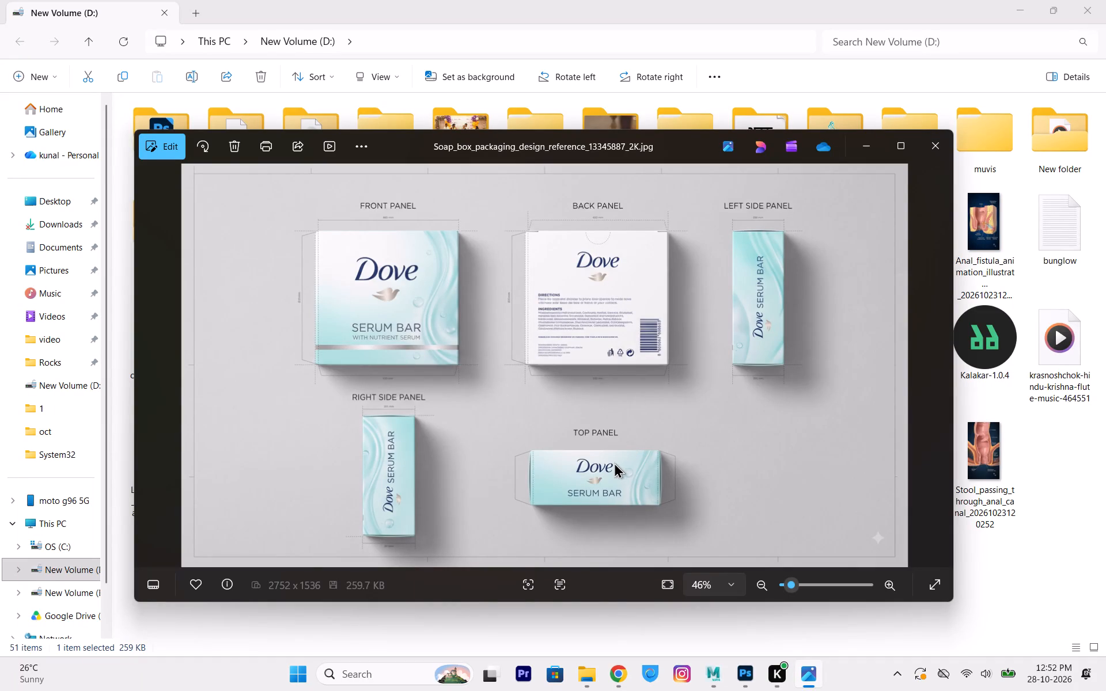
middle_drag(626, 436, 589, 381)
middle_click(590, 382)
middle_drag(648, 461, 590, 343)
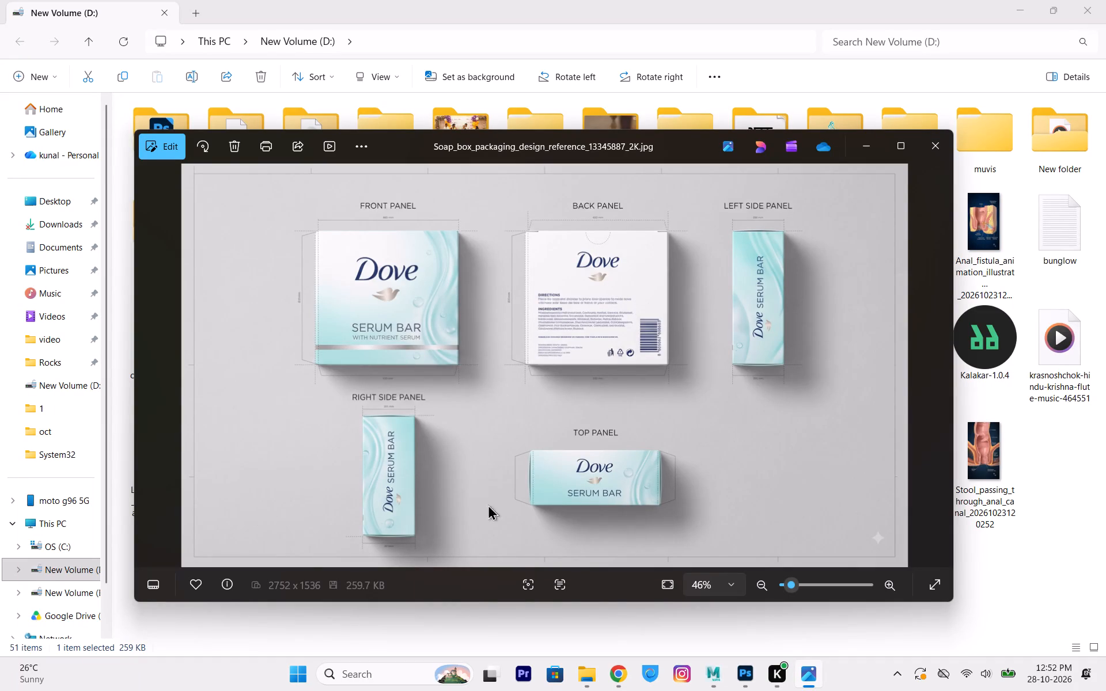
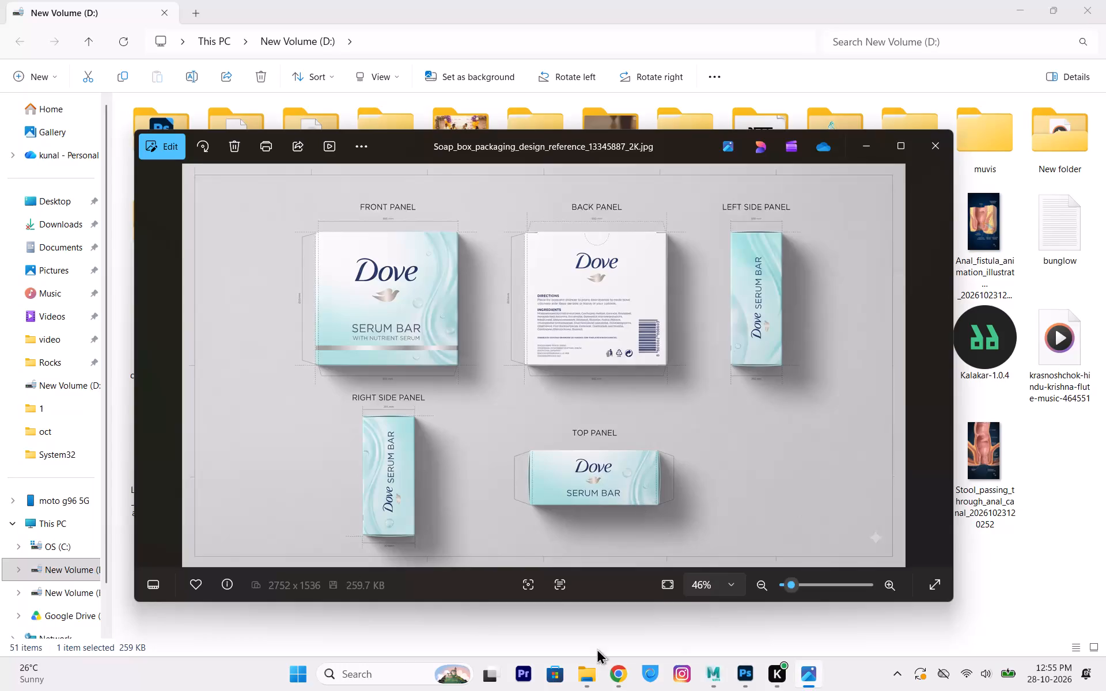
Switch to Chrome and play the "Mix - Music of India" playlist on YouTube.
click(618, 675)
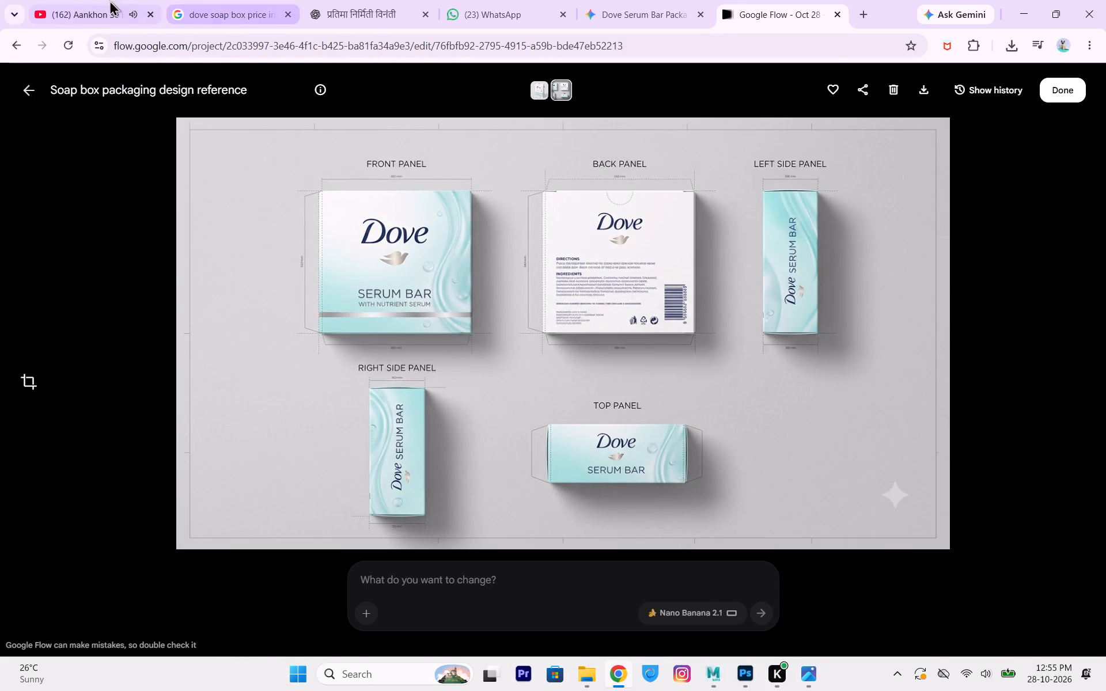
click(96, 0)
click(293, 236)
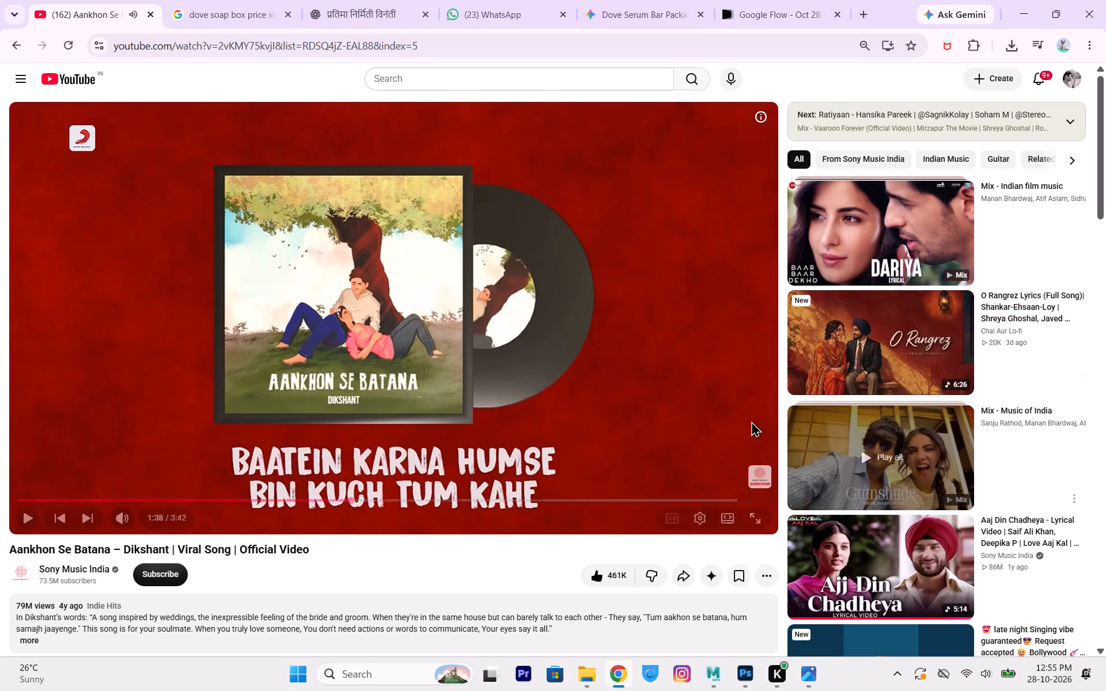
click(892, 436)
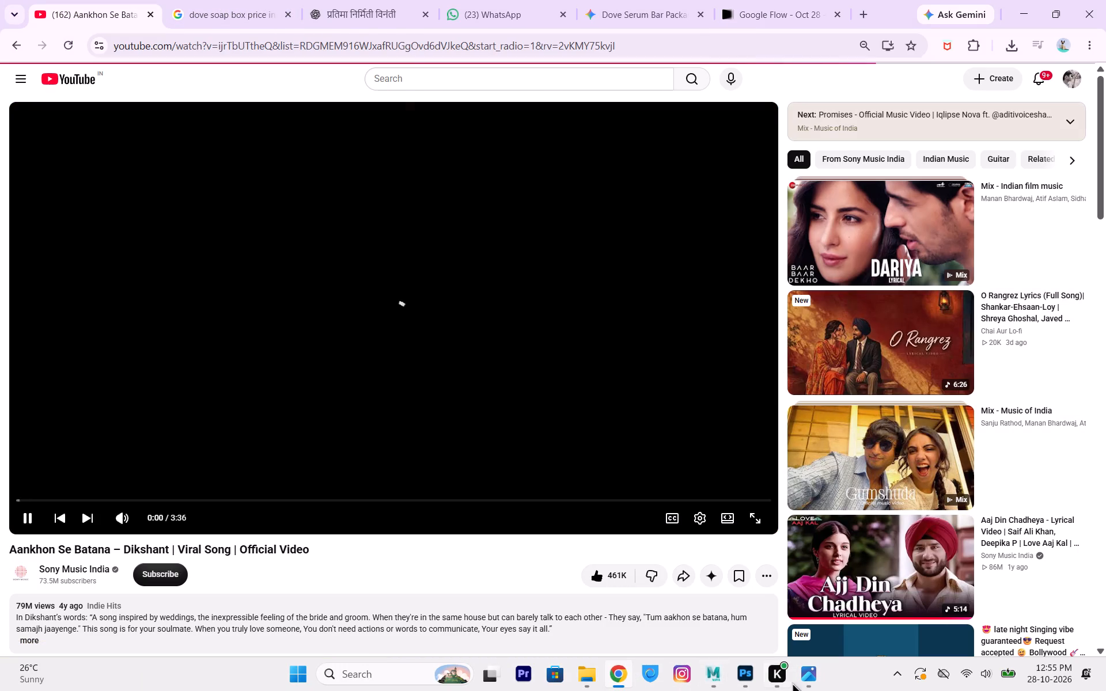
Switch to Photoshop with the Untitled-2 document.
click(744, 672)
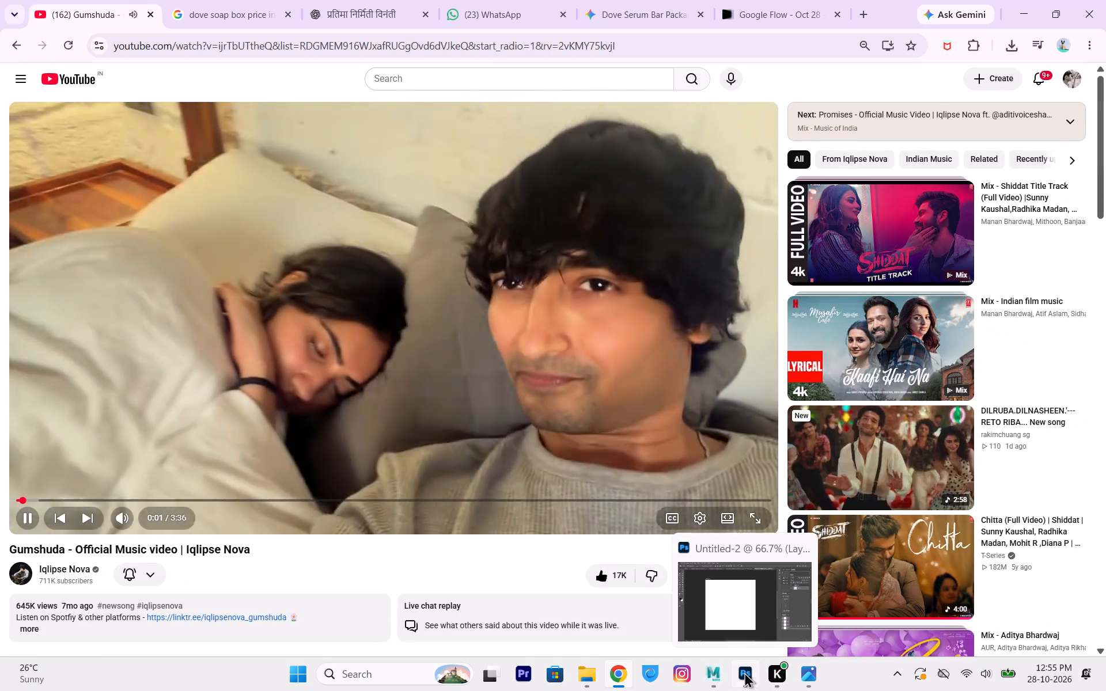
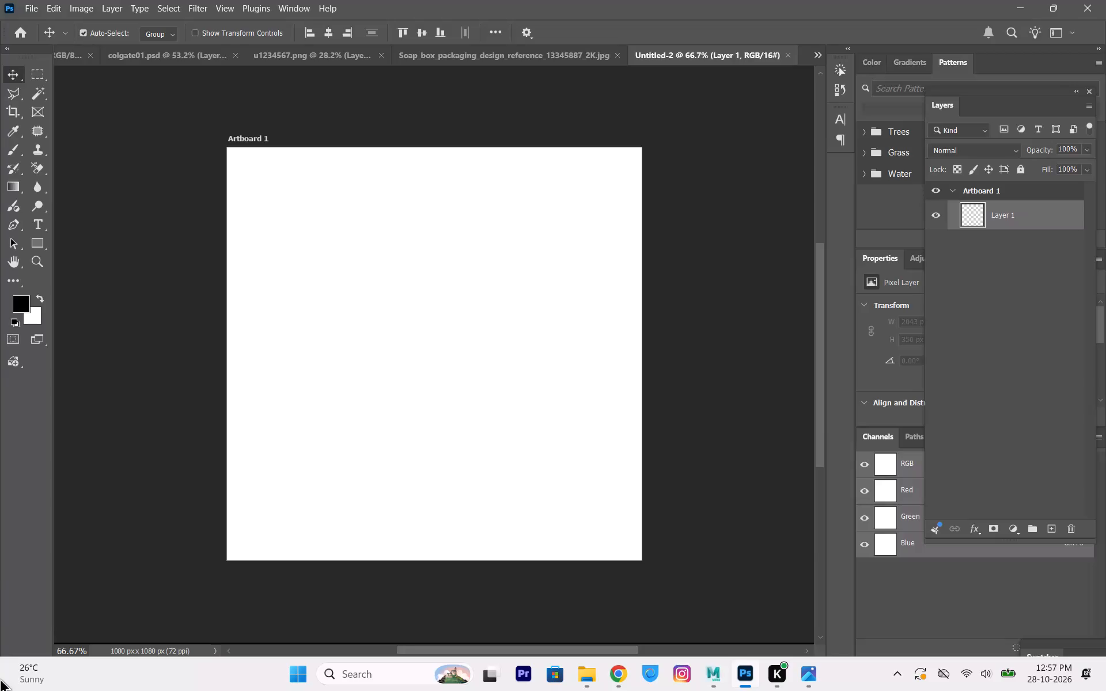
Check the soap box packaging reference image in Photos, then put its window away.
click(804, 668)
click(868, 142)
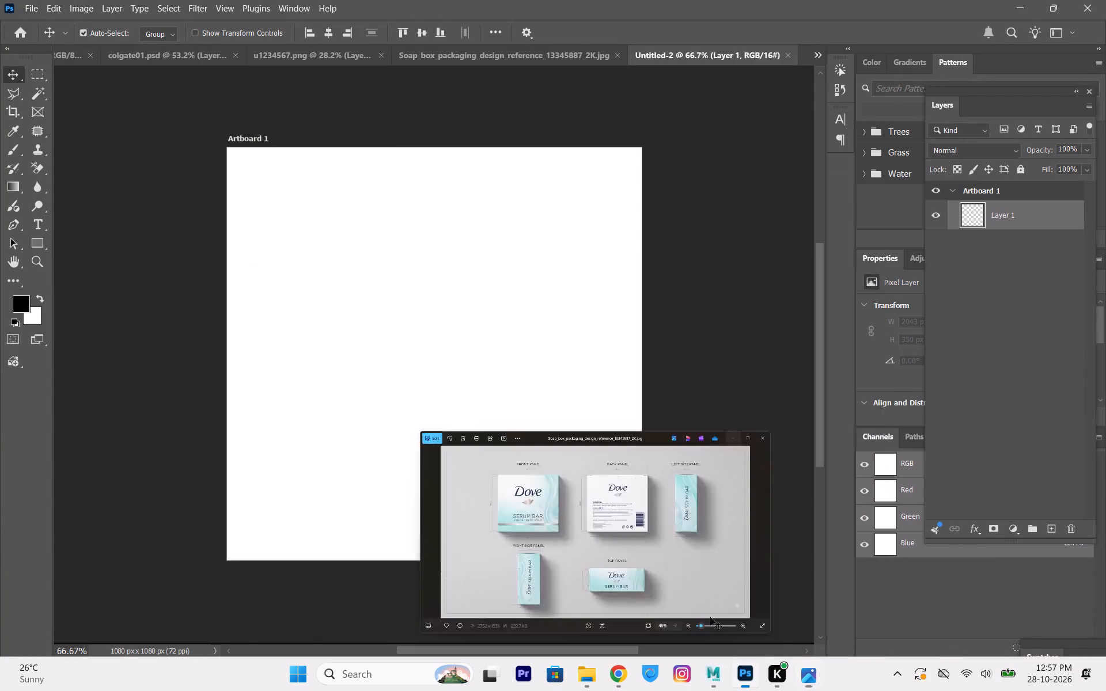
Switch to Maya, select all six UV shells of the box and lay them out automatically.
click(714, 681)
alt+scroll(171, 248, down, 1)
alt+scroll(207, 375, up, 3)
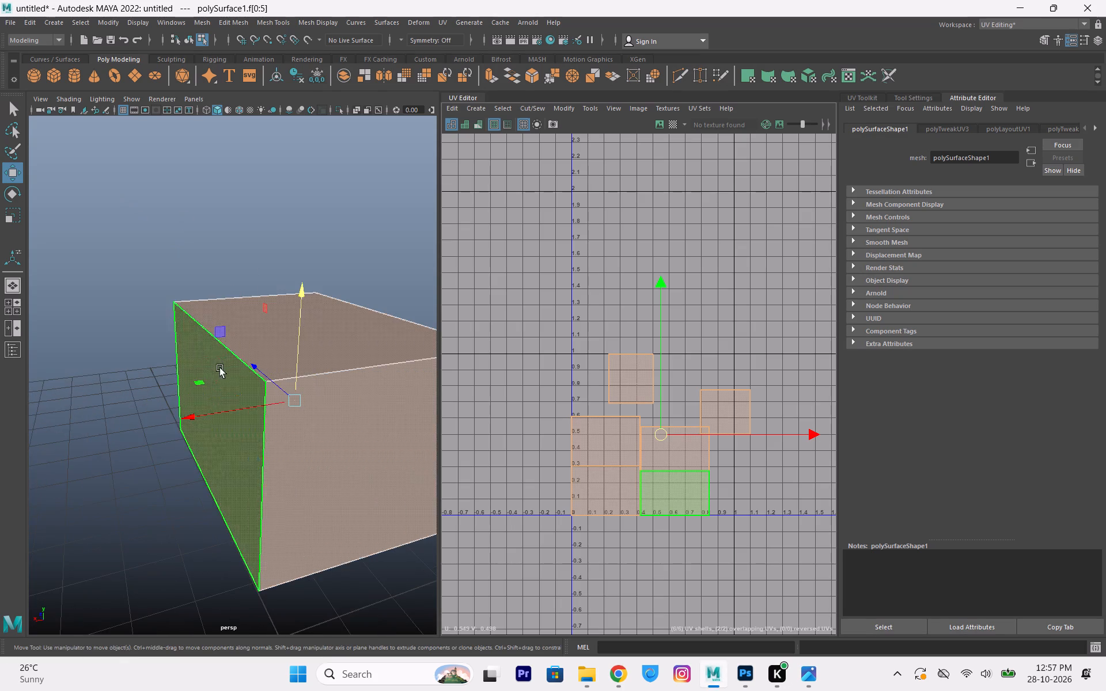
alt+drag(297, 386, 361, 387)
alt+scroll(270, 305, down, 1)
drag(785, 329, 579, 575)
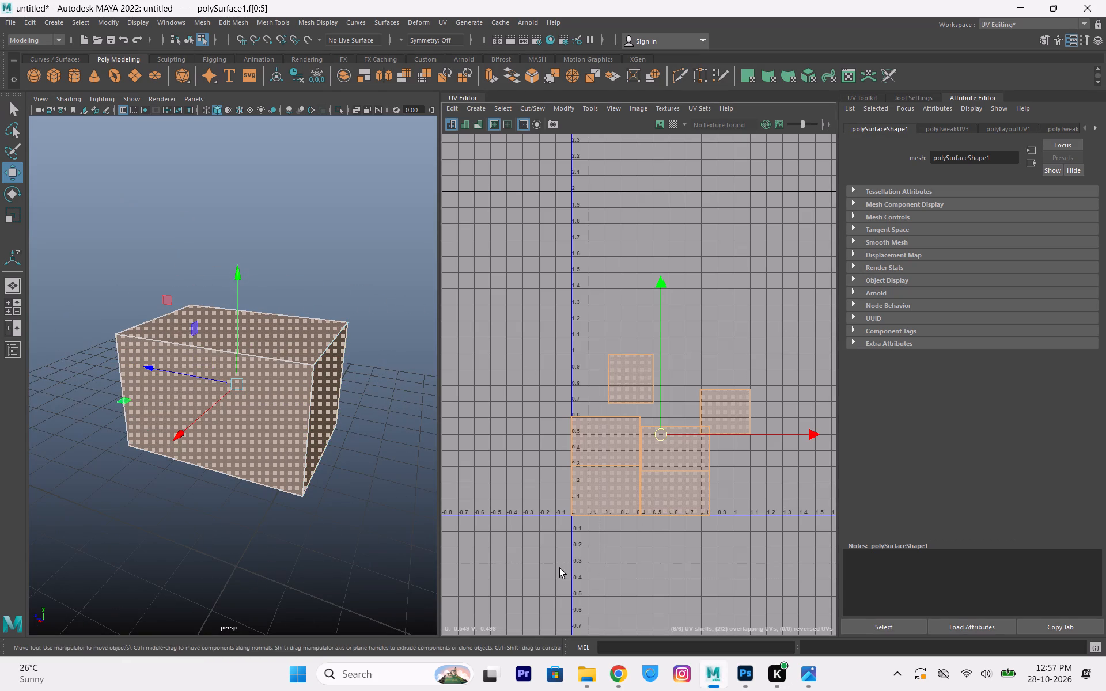
key(ctrl+l)
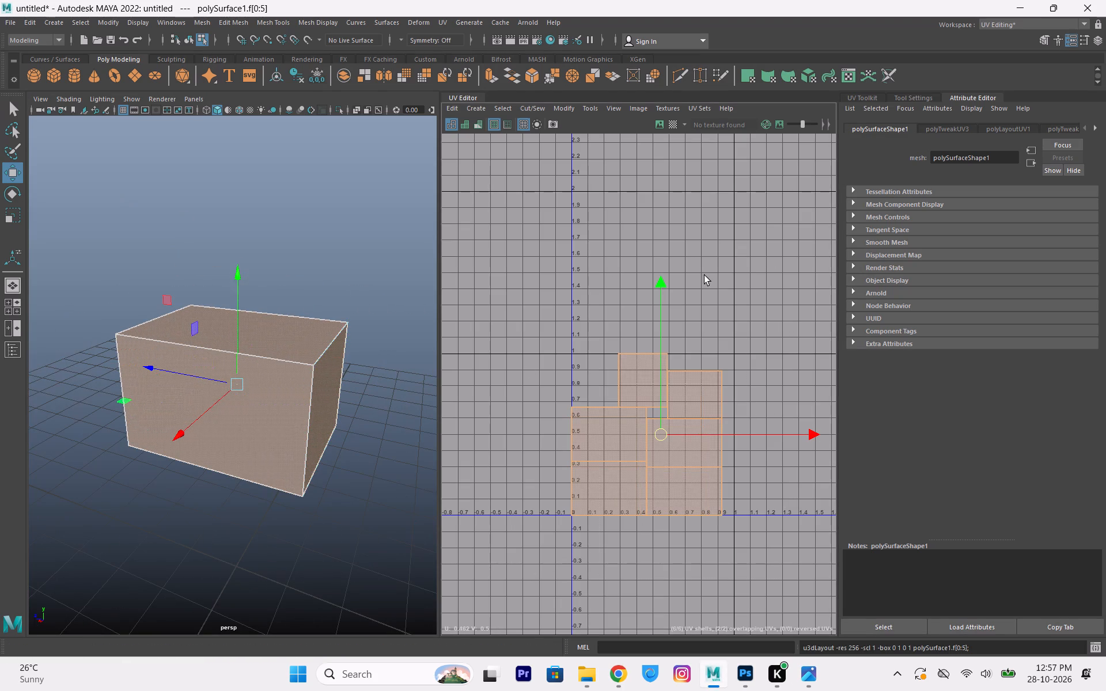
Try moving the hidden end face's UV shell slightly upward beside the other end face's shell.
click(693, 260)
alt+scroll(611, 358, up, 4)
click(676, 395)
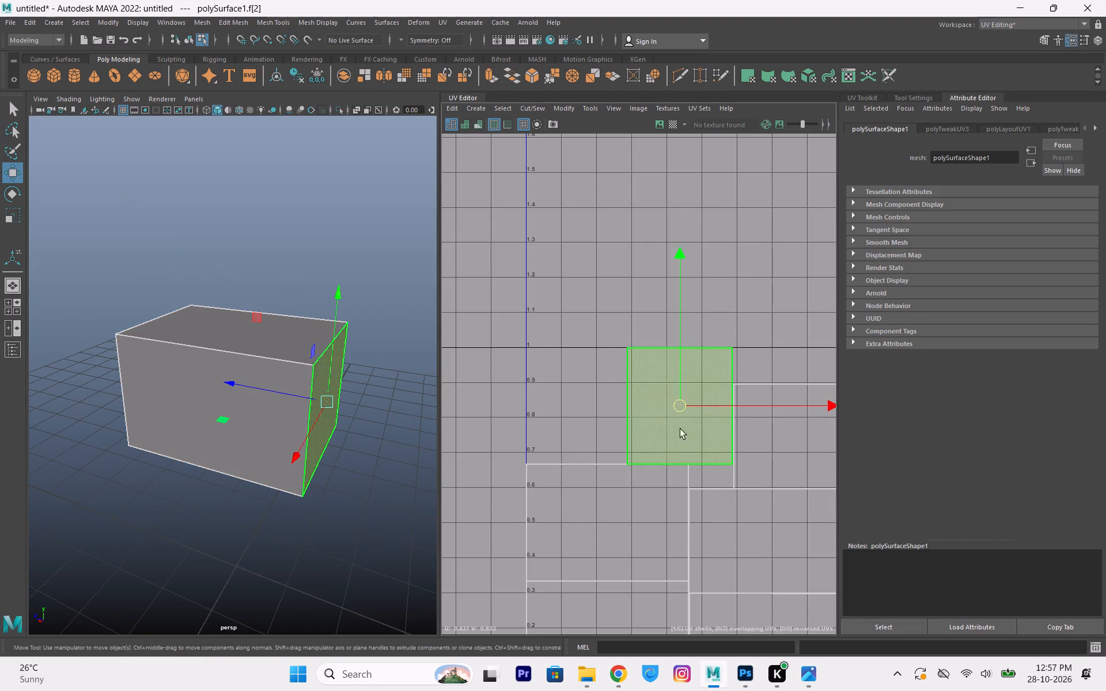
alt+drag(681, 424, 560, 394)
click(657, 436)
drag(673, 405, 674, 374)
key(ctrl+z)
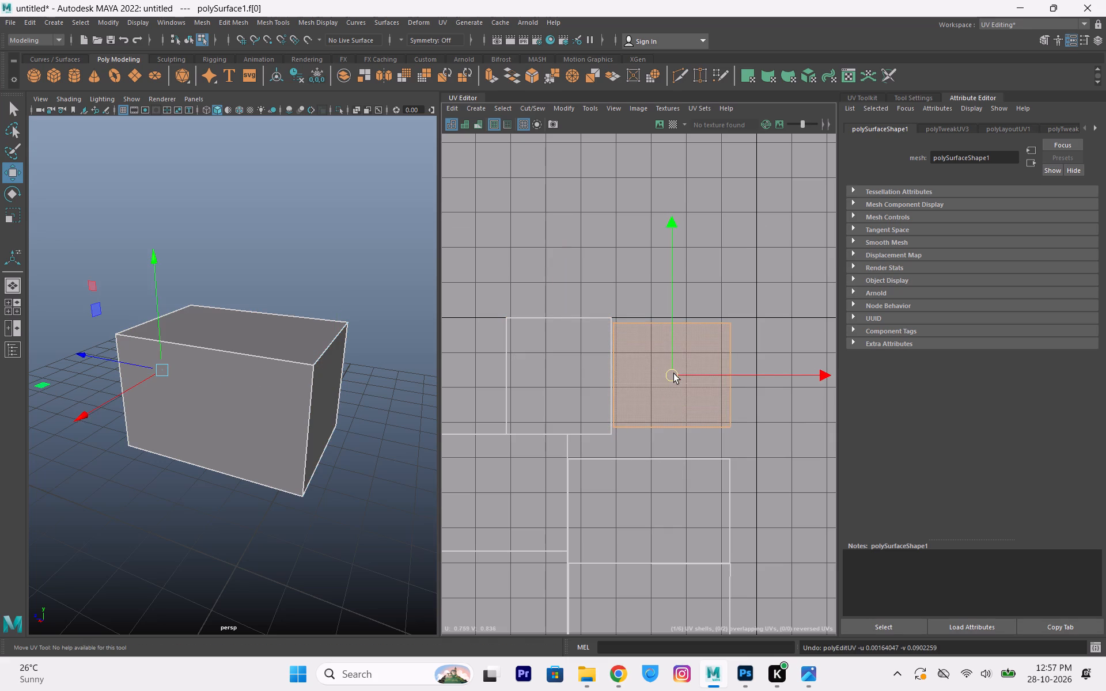
Move the visible end face's UV shell to the top-left corner of the 0–1 UV tile, directly above the stacked shells.
click(576, 374)
drag(556, 378, 431, 372)
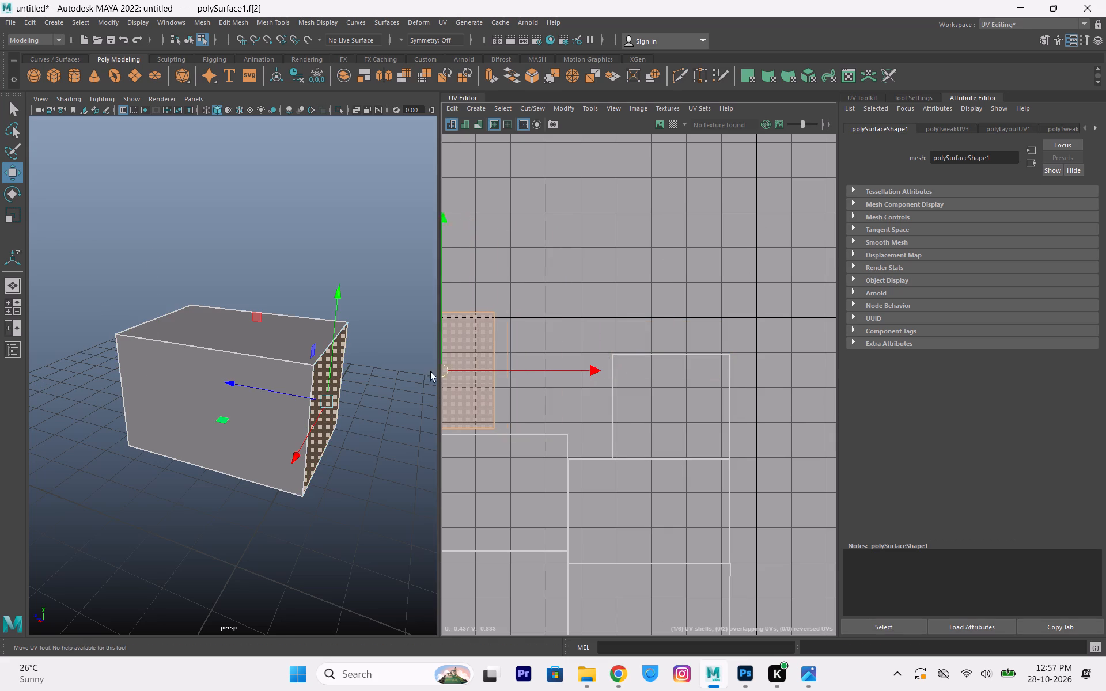
drag(431, 372, 537, 377)
alt+scroll(531, 338, down, 3)
alt+middle_drag(501, 356, 613, 392)
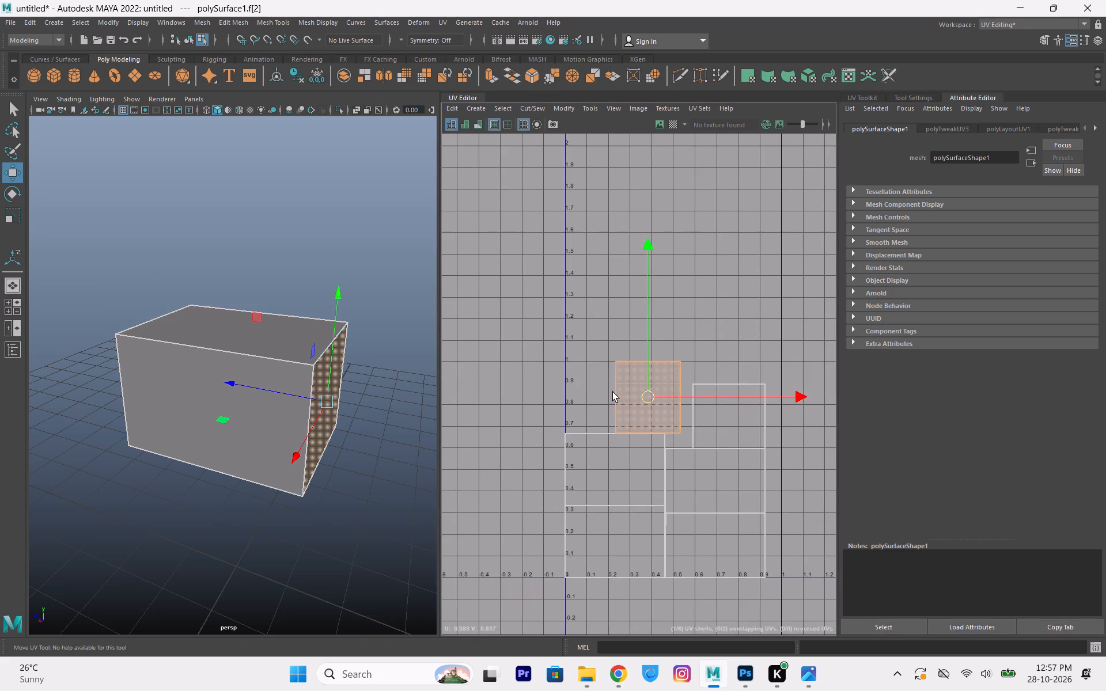
alt+scroll(660, 432, up, 3)
alt+scroll(532, 390, up, 4)
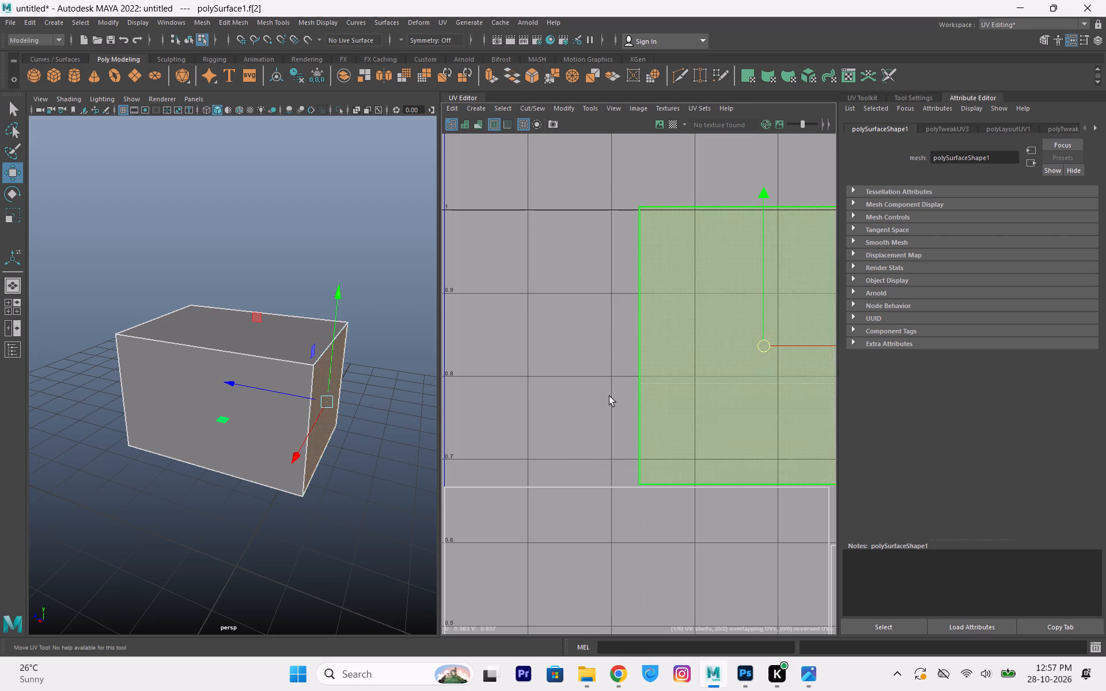
alt+middle_drag(609, 396, 637, 385)
drag(794, 335, 609, 336)
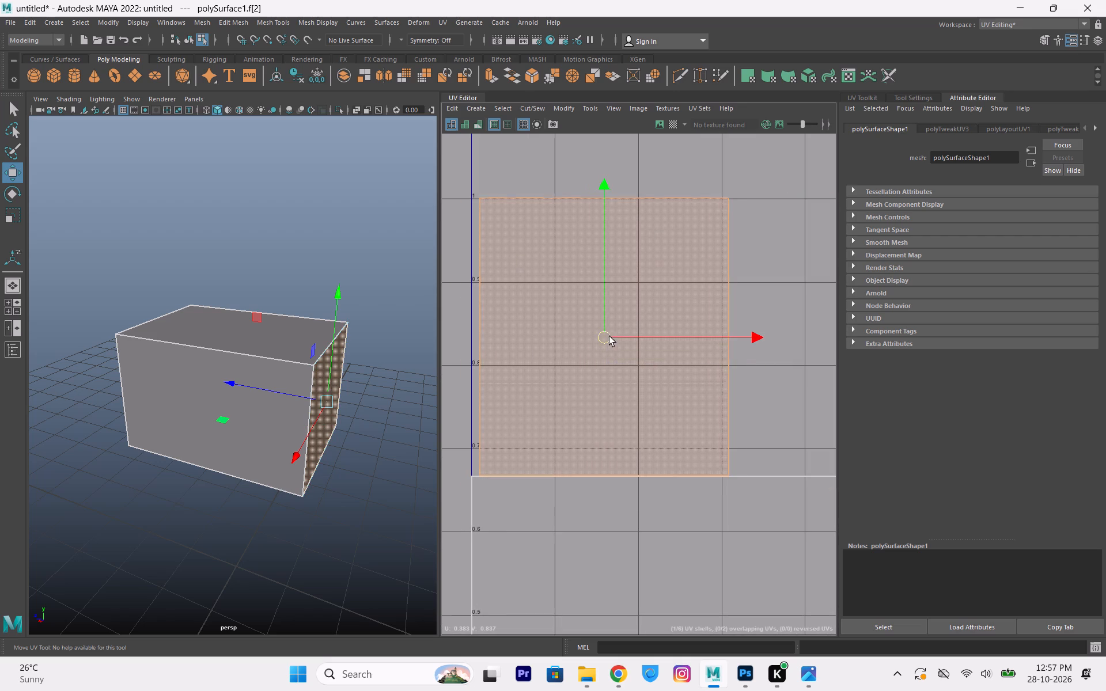
drag(609, 336, 600, 336)
Move the hidden end face's UV shell toward the first end shell and rotate it a quarter turn so it stands upright.
alt+scroll(601, 300, down, 2)
alt+middle_drag(747, 350, 532, 452)
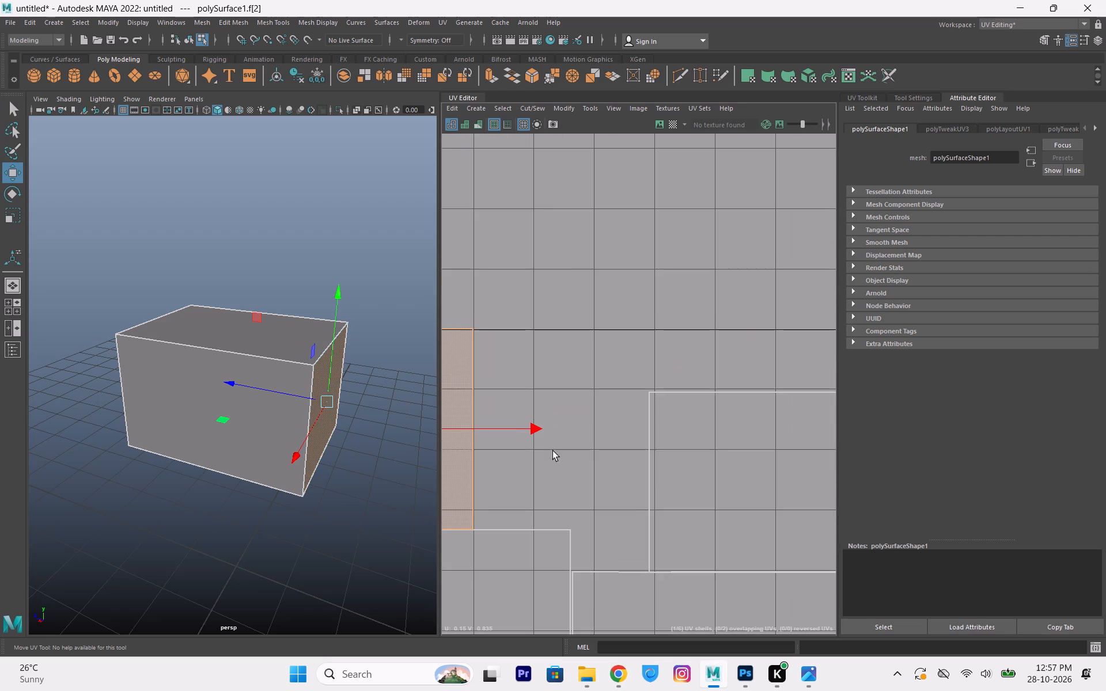
click(715, 500)
drag(749, 483, 608, 413)
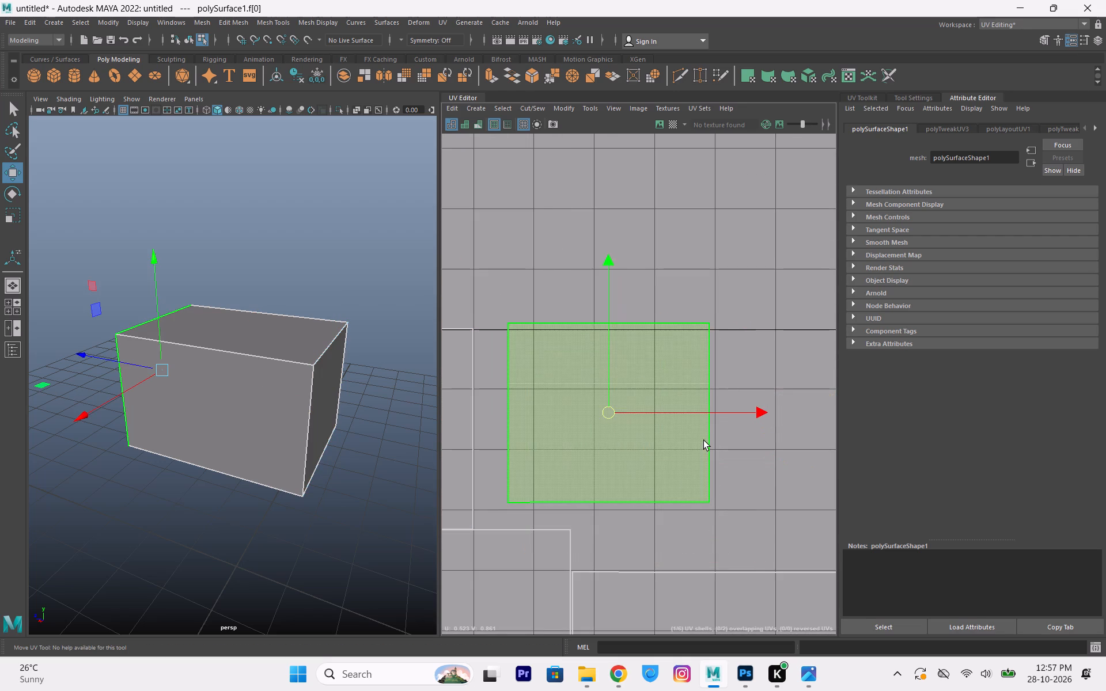
key(e)
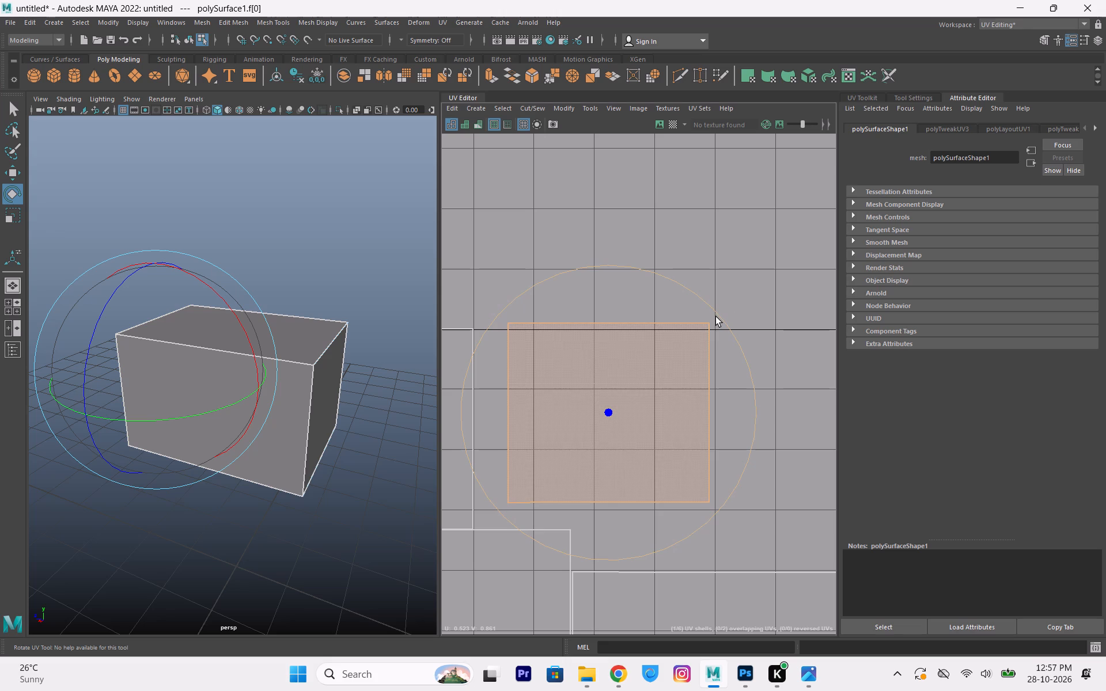
key(j)
key(j)
key(j)
key(j)
key(j)
key(j)
key(j)
key(j)
key(j)
key(j)
key(j)
key(j)
key(j)
key(j)
key(j)
key(j)
key(j)
key(j)
drag(716, 317, 725, 561)
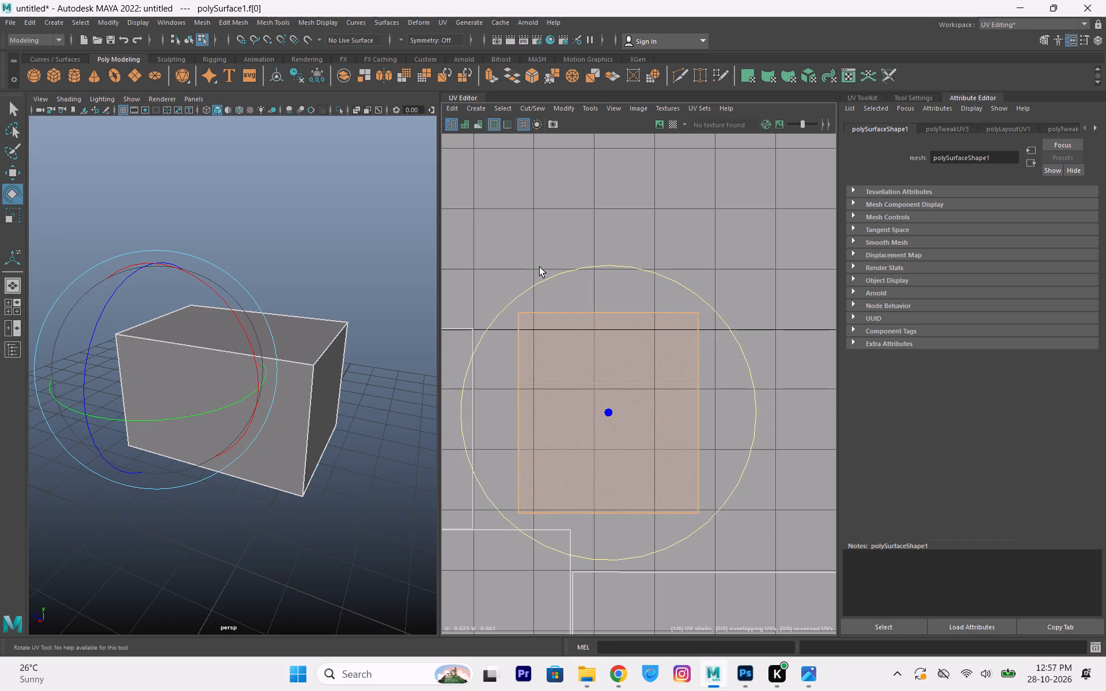
Place the rotated end-face shell flush against the right edge of the first end-face shell, with their bottom edges aligned.
key(w)
drag(608, 412, 566, 432)
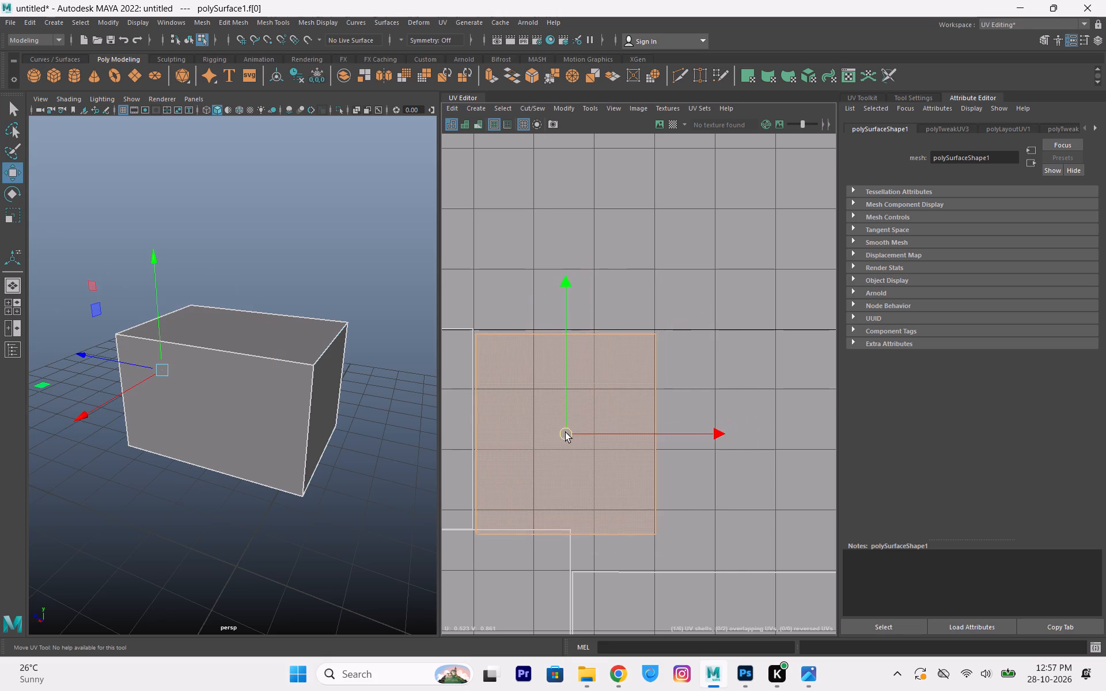
drag(566, 432, 564, 426)
alt+scroll(480, 490, up, 4)
alt+middle_drag(482, 502, 531, 428)
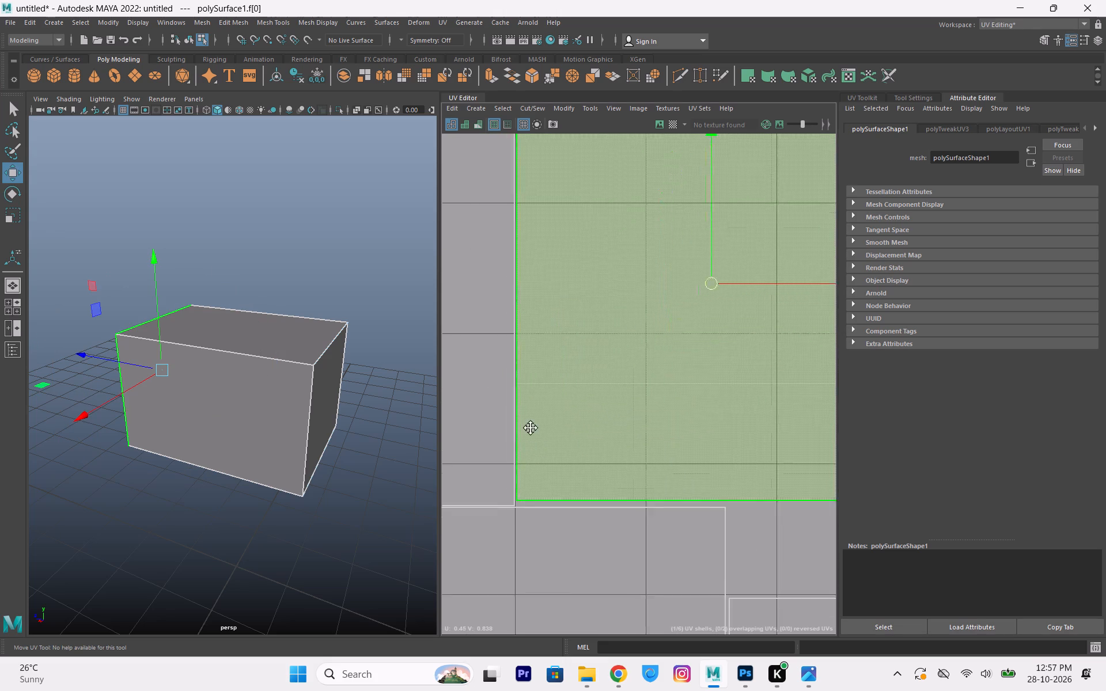
alt+middle_drag(531, 428, 535, 377)
alt+scroll(620, 334, up, 2)
drag(766, 169, 766, 169)
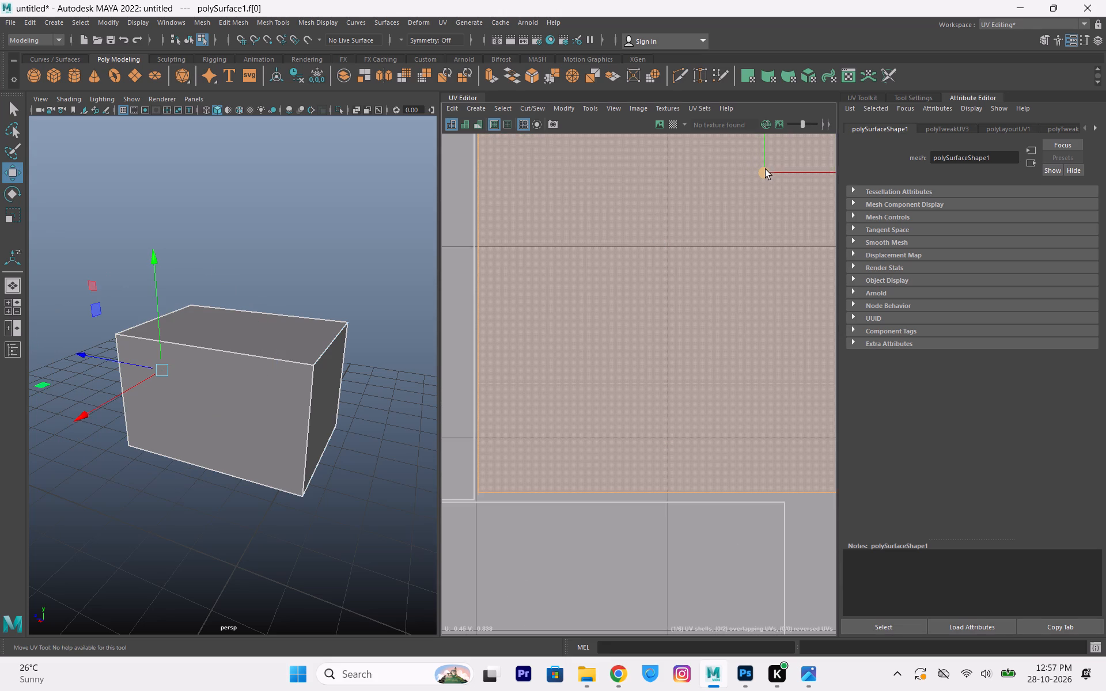
drag(766, 169, 763, 176)
Identify which box faces the remaining UV shells belong to, and move the top face's shell out to about U 1.14, V 1.01.
alt+scroll(691, 280, down, 8)
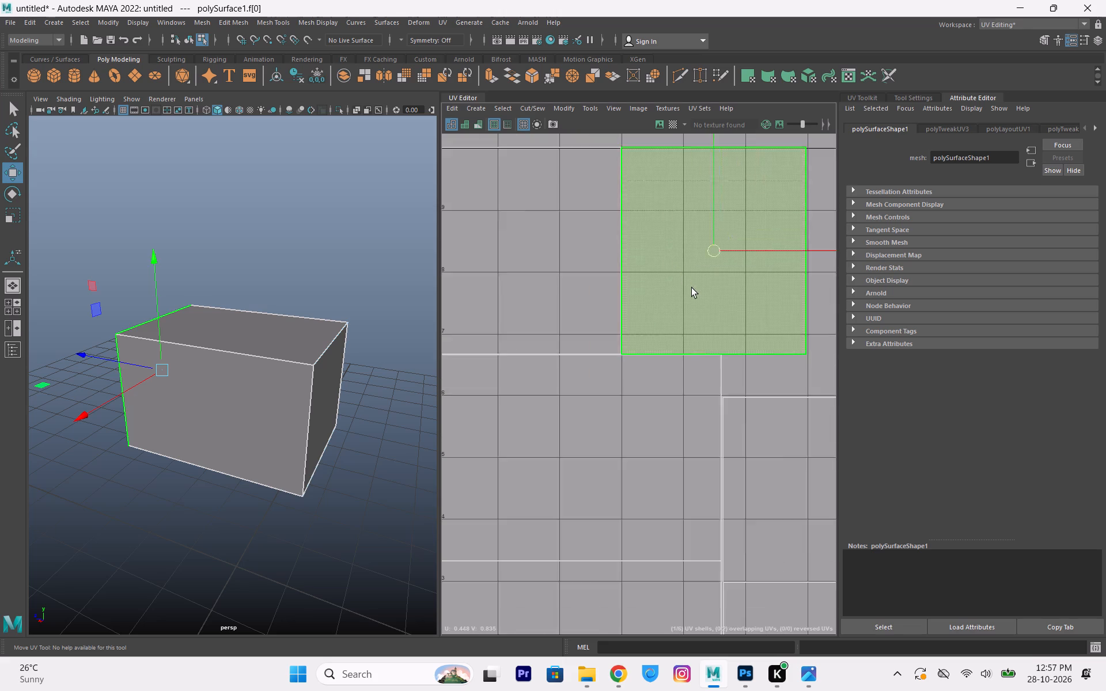
alt+scroll(692, 288, down, 1)
alt+middle_drag(679, 306, 604, 443)
alt+scroll(607, 432, down, 5)
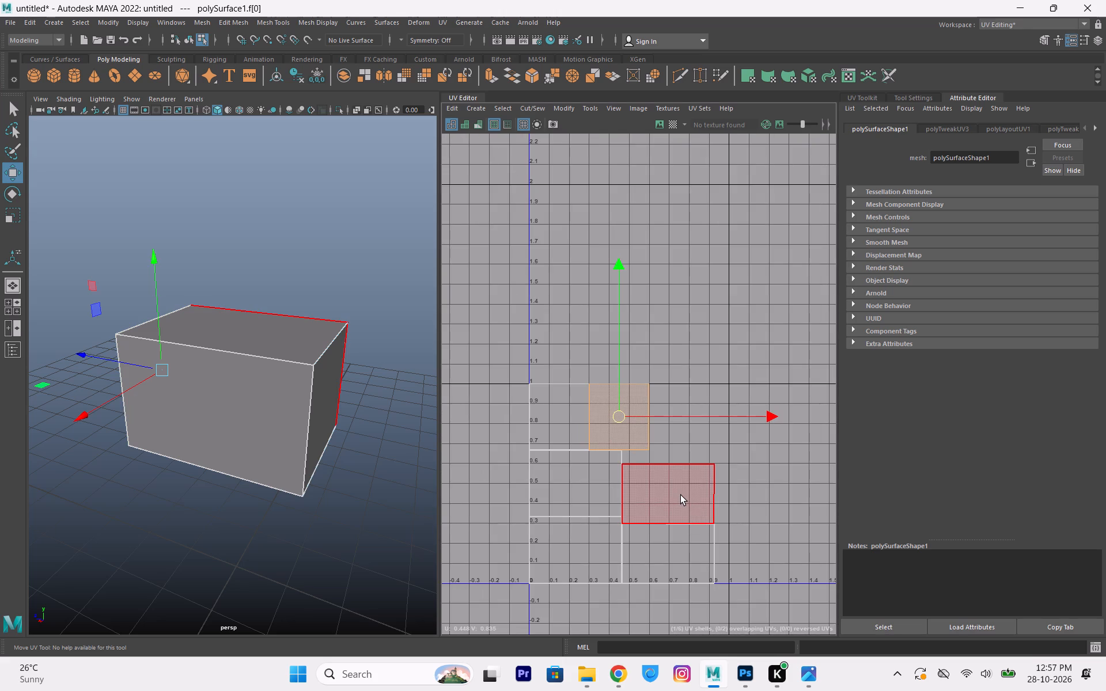
click(681, 495)
click(660, 566)
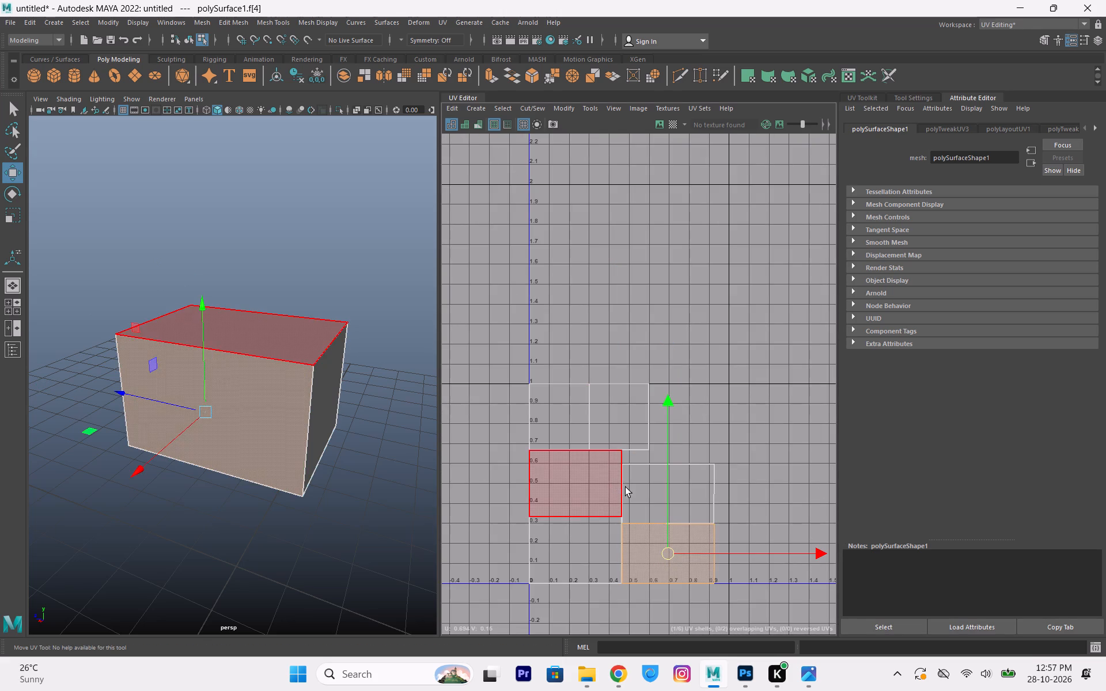
click(584, 474)
click(586, 540)
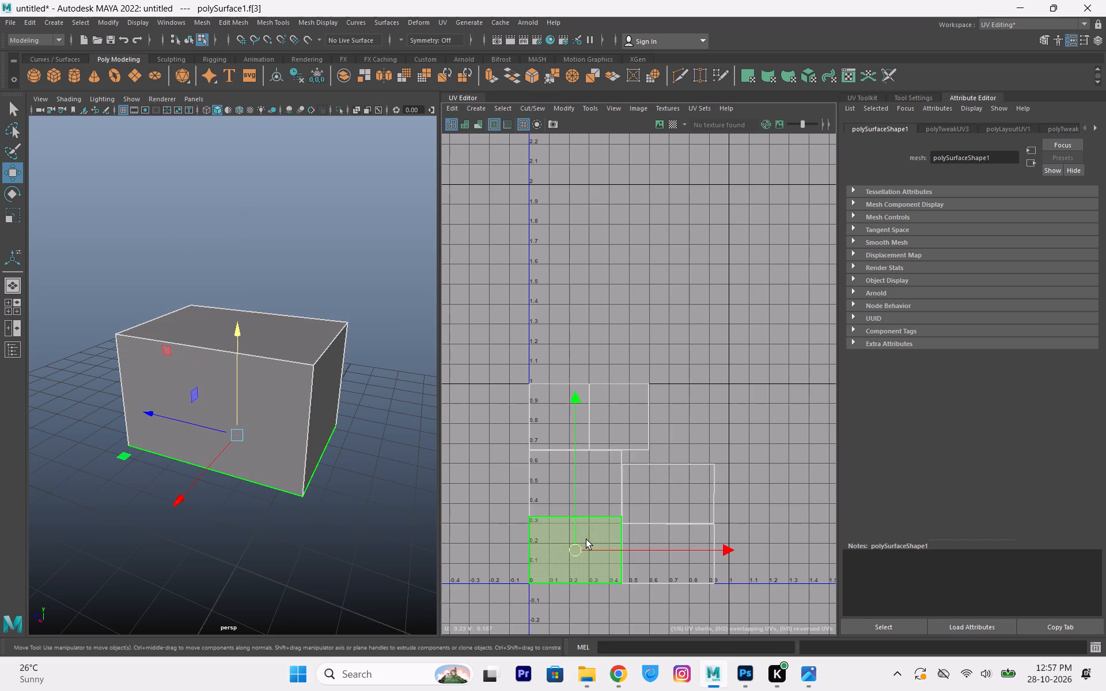
click(600, 499)
drag(573, 485, 755, 384)
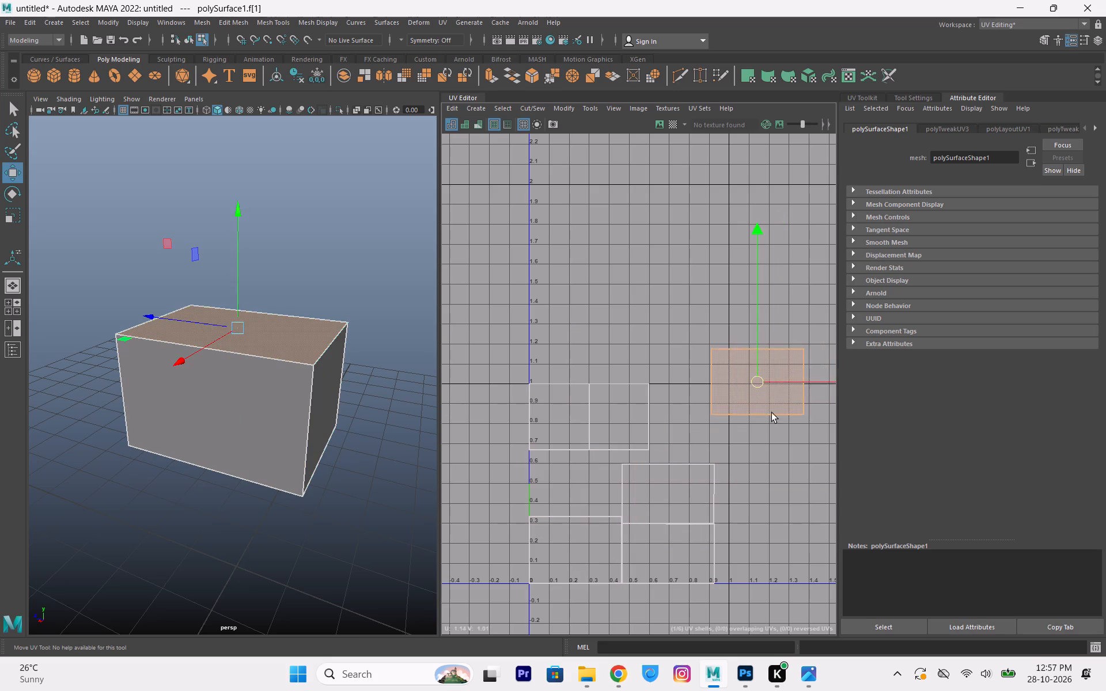
Stack the back long face's UV shell directly above the top face's shell with their left edges aligned.
alt+middle_drag(772, 415, 728, 458)
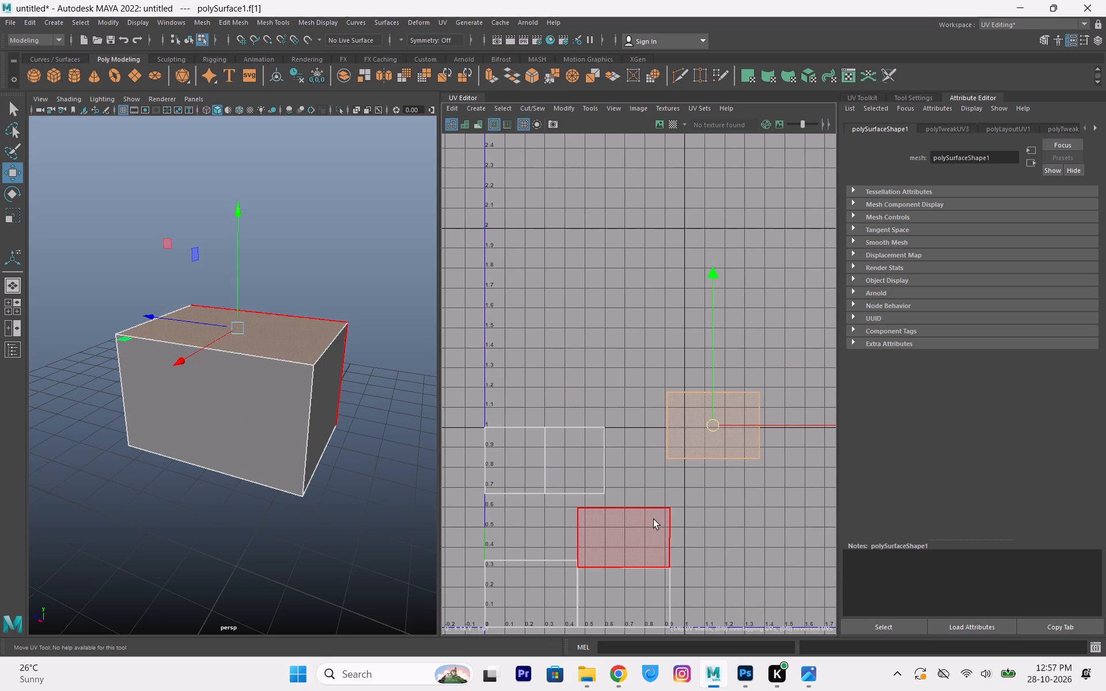
click(628, 533)
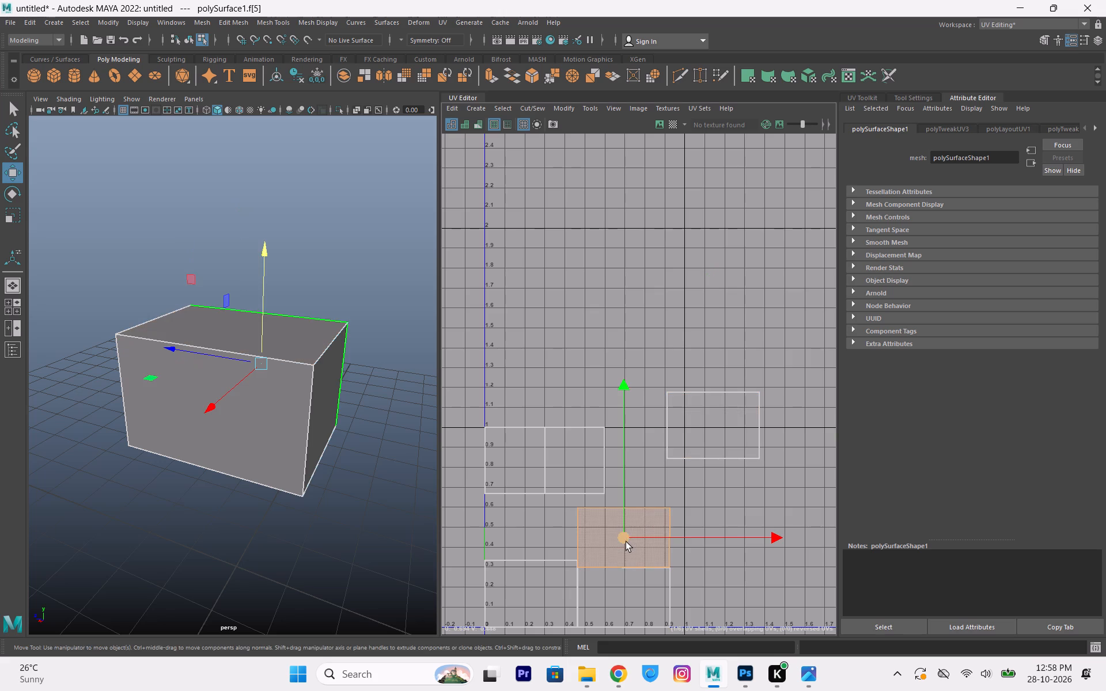
drag(626, 541, 715, 367)
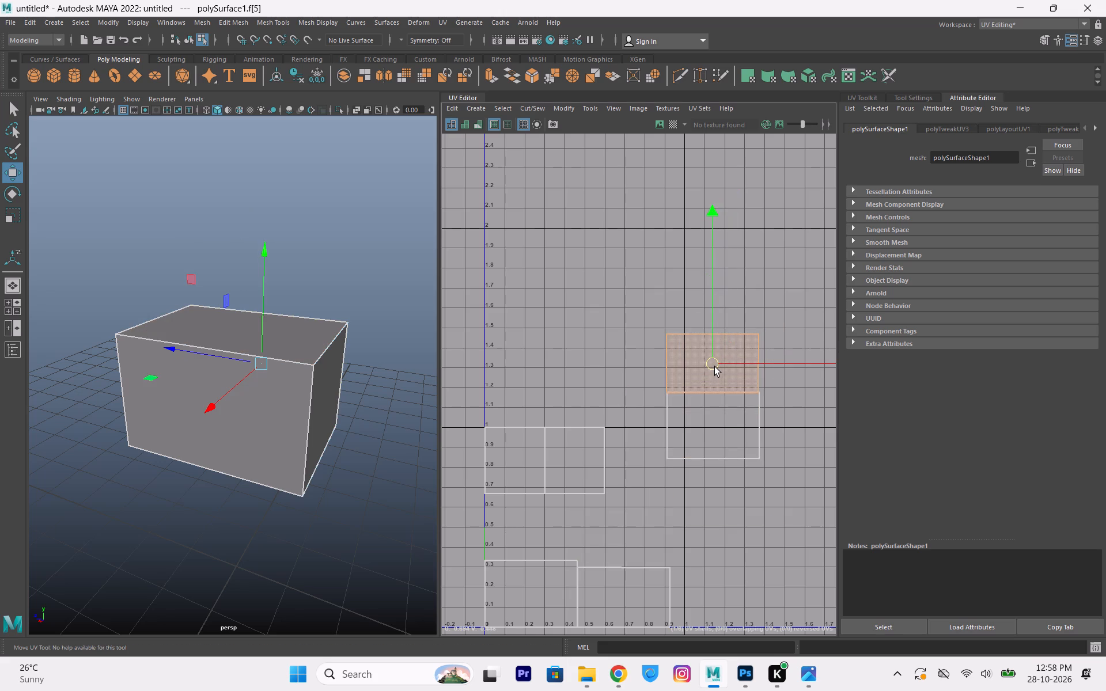
drag(715, 367, 718, 366)
alt+scroll(751, 401, up, 2)
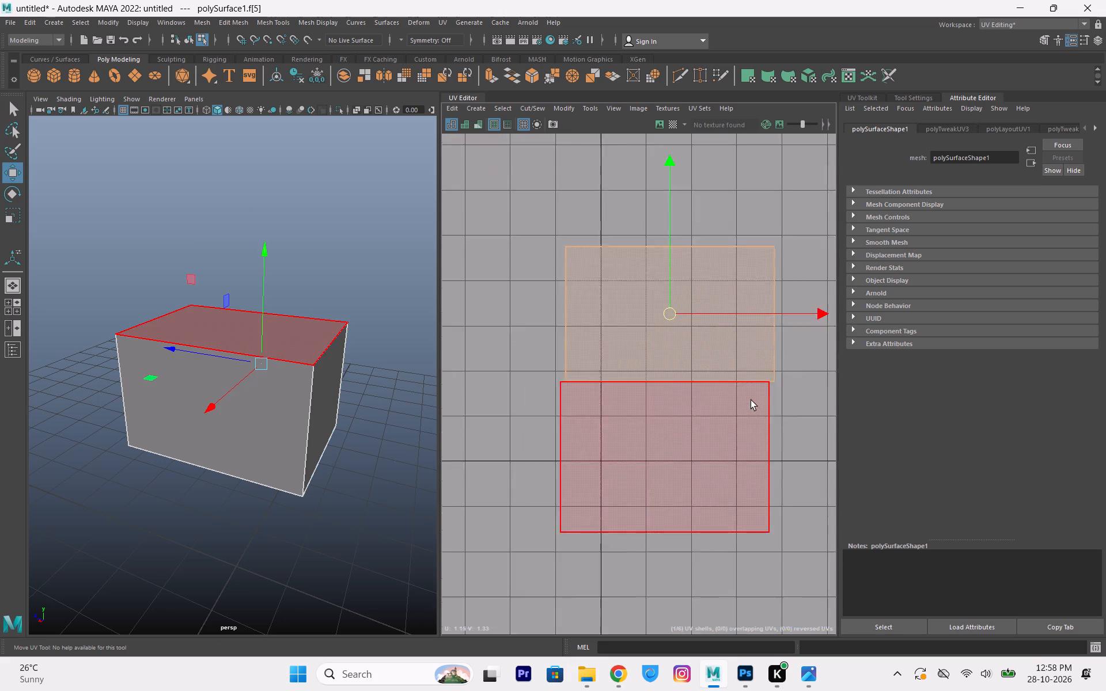
alt+scroll(751, 400, up, 7)
alt+scroll(685, 378, down, 3)
alt+middle_drag(672, 384, 729, 418)
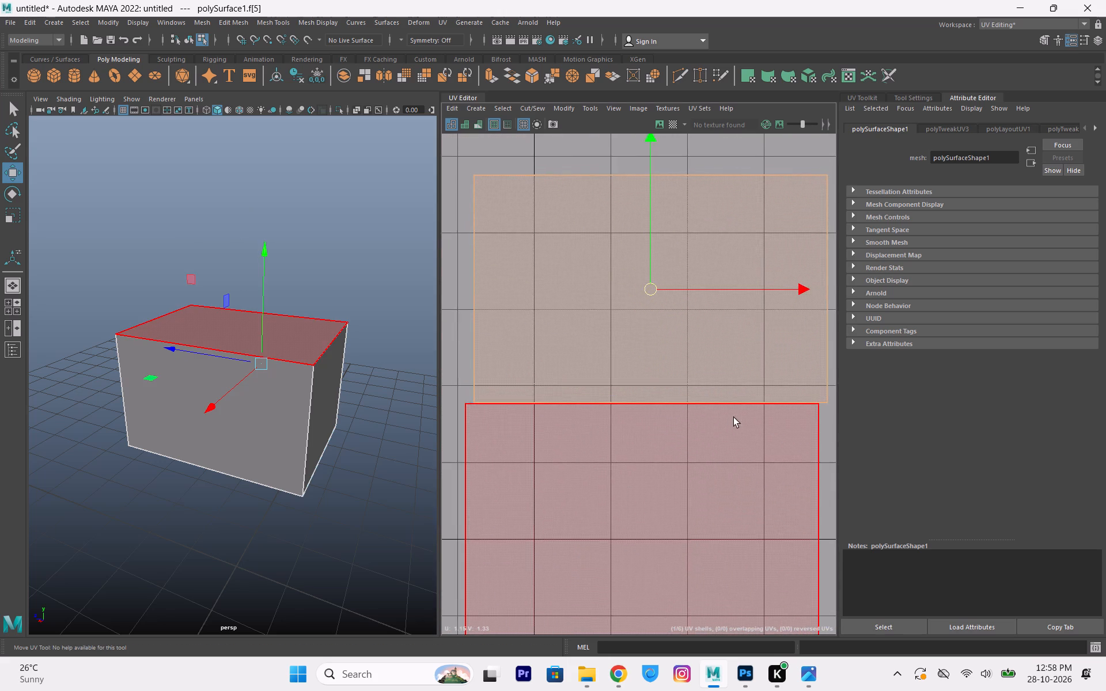
alt+right_drag(728, 413, 696, 401)
alt+scroll(579, 379, up, 3)
alt+middle_drag(579, 379, 641, 365)
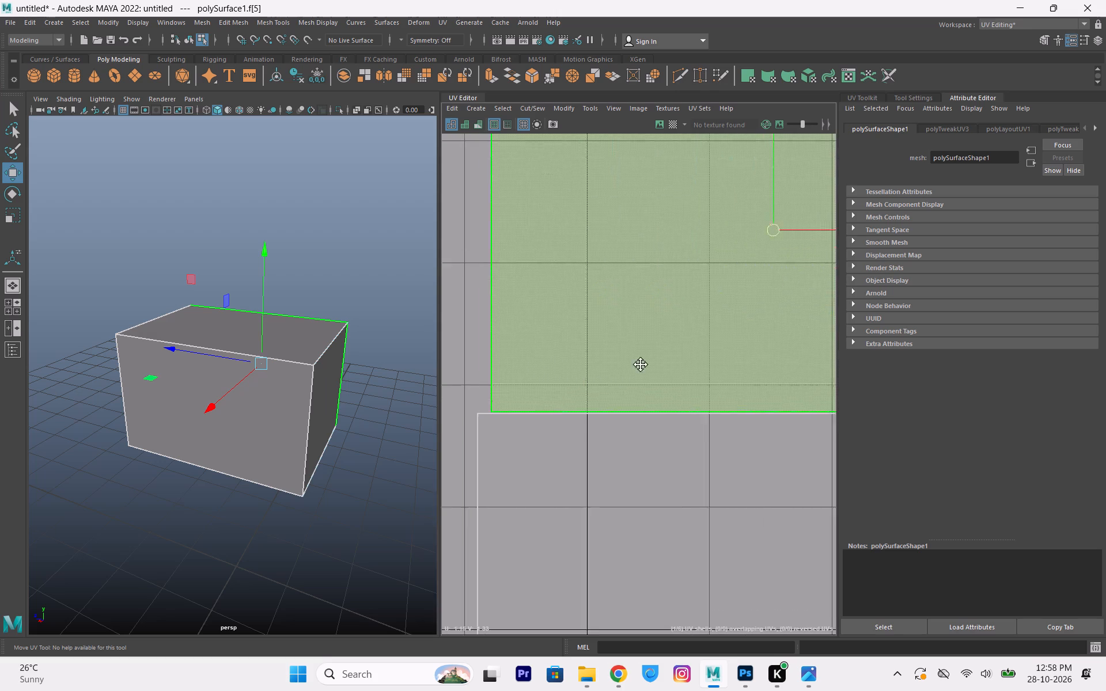
alt+middle_drag(641, 365, 645, 362)
drag(787, 221, 776, 222)
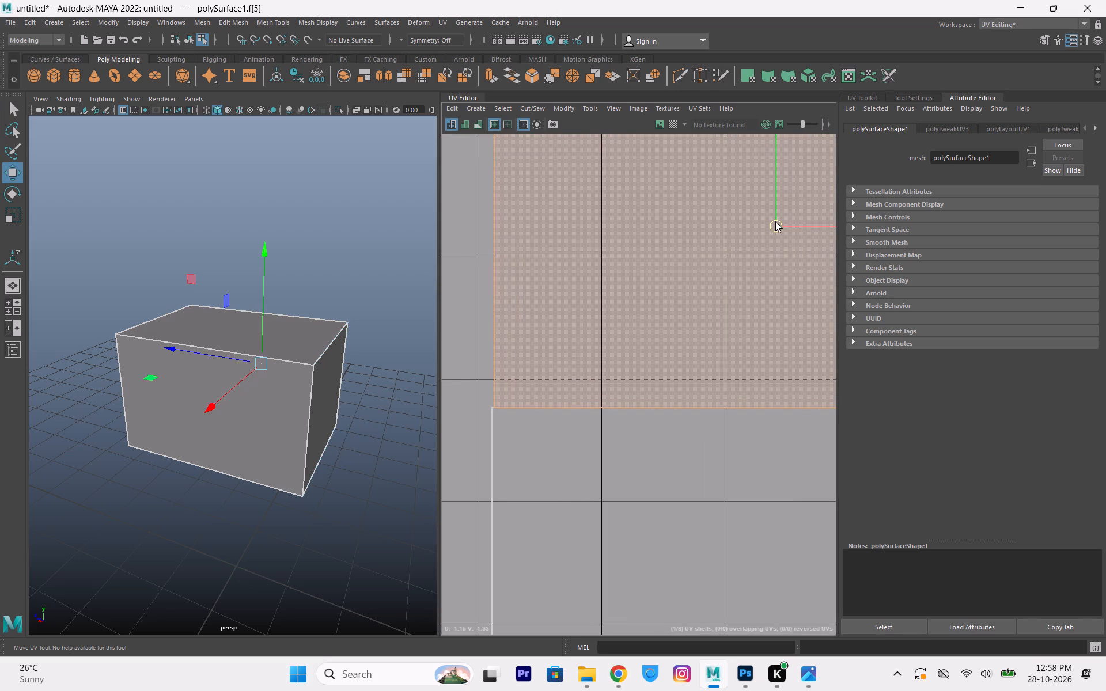
drag(776, 222, 774, 222)
Place the front long face's UV shell directly below the top face's shell, at about U 1.14, V 0.69, with their left edges aligned.
alt+scroll(648, 361, down, 8)
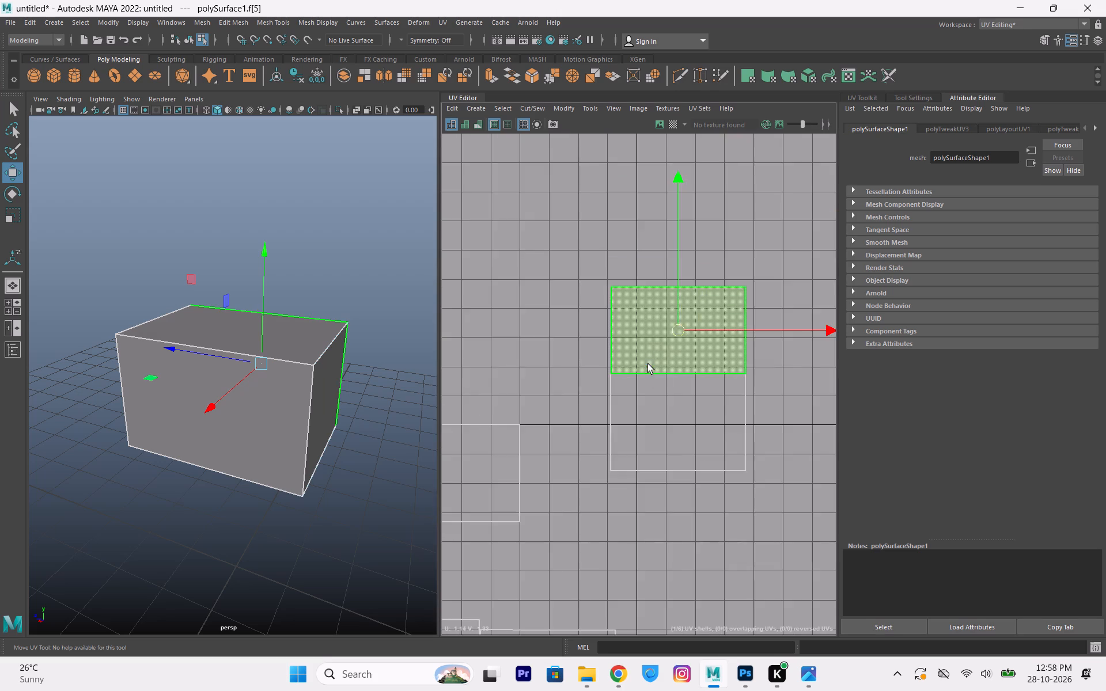
alt+scroll(648, 364, down, 4)
alt+middle_drag(634, 436, 650, 362)
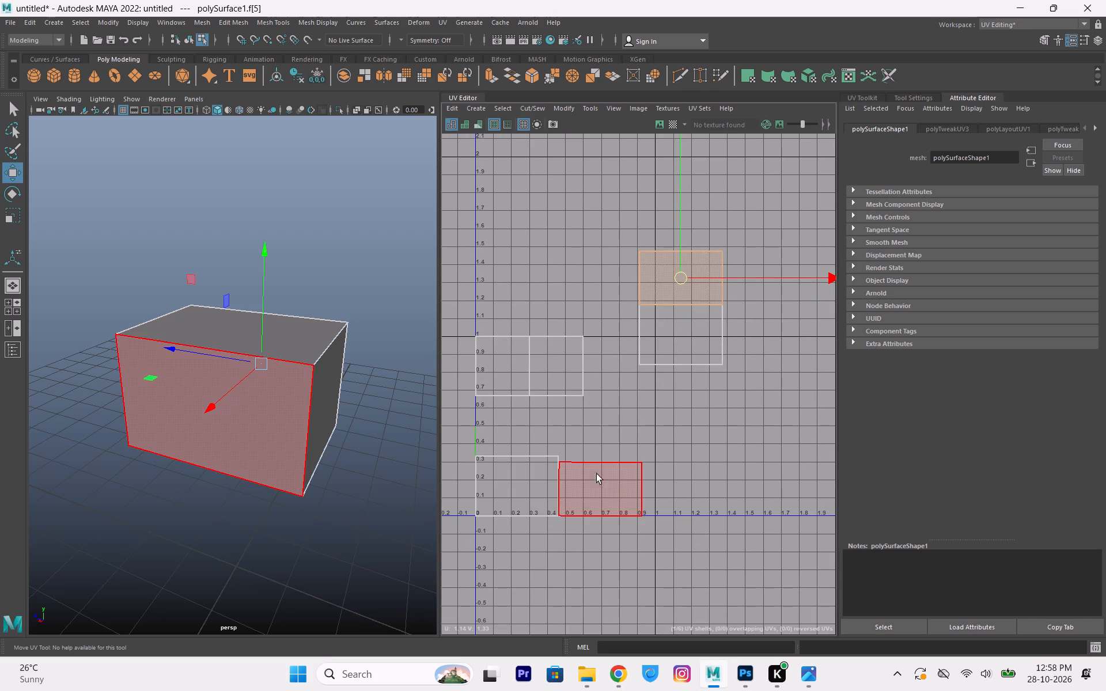
click(607, 476)
drag(605, 488, 695, 393)
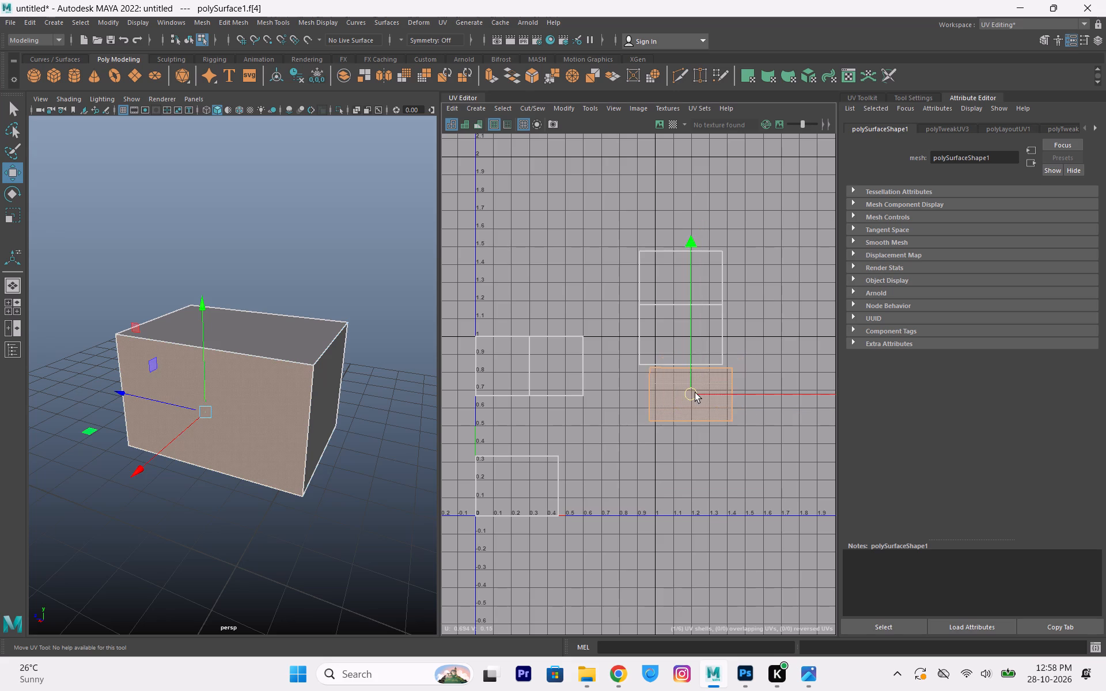
drag(695, 393, 685, 391)
alt+scroll(702, 390, up, 5)
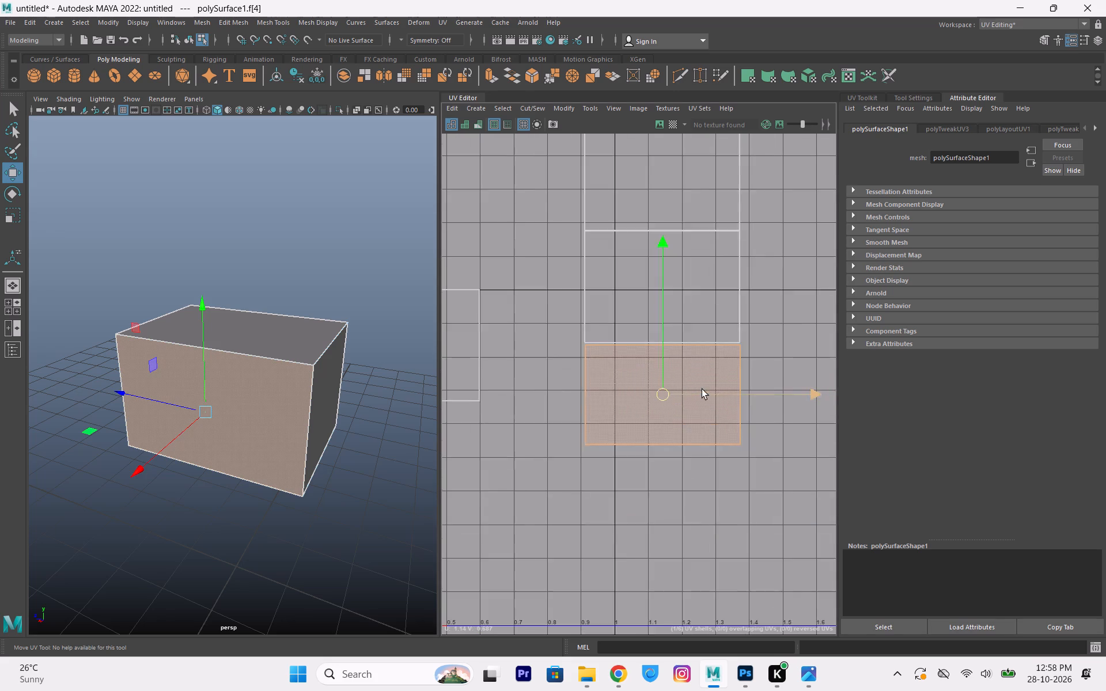
alt+scroll(685, 377, up, 3)
alt+middle_drag(685, 370, 797, 436)
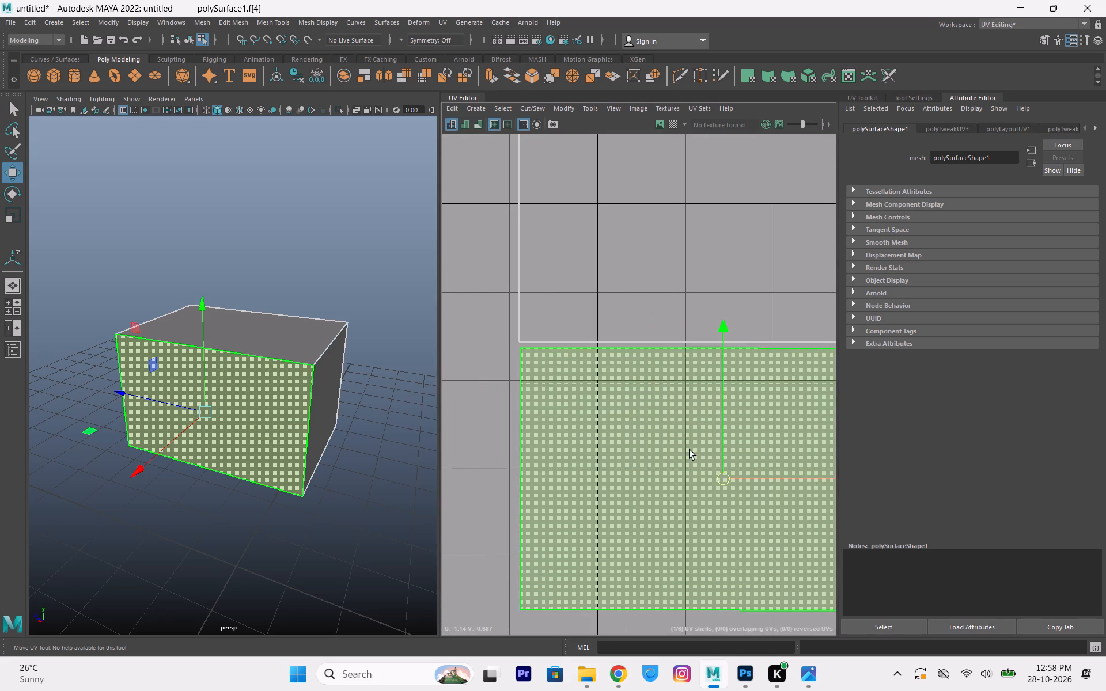
click(724, 480)
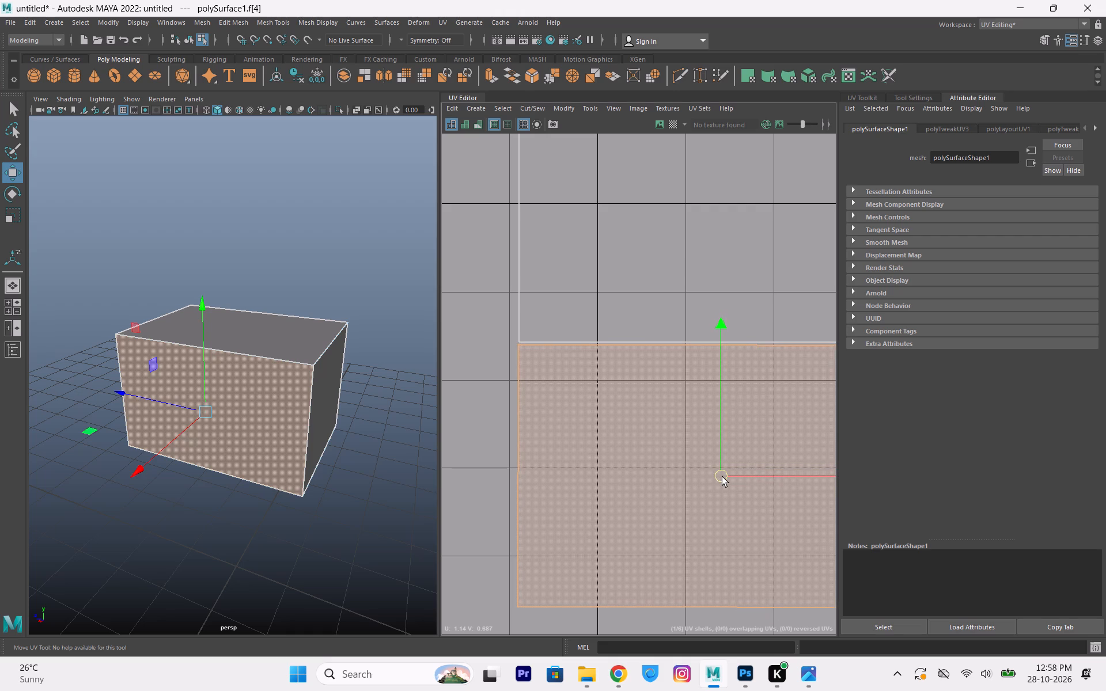
alt+scroll(653, 389, down, 11)
click(622, 446)
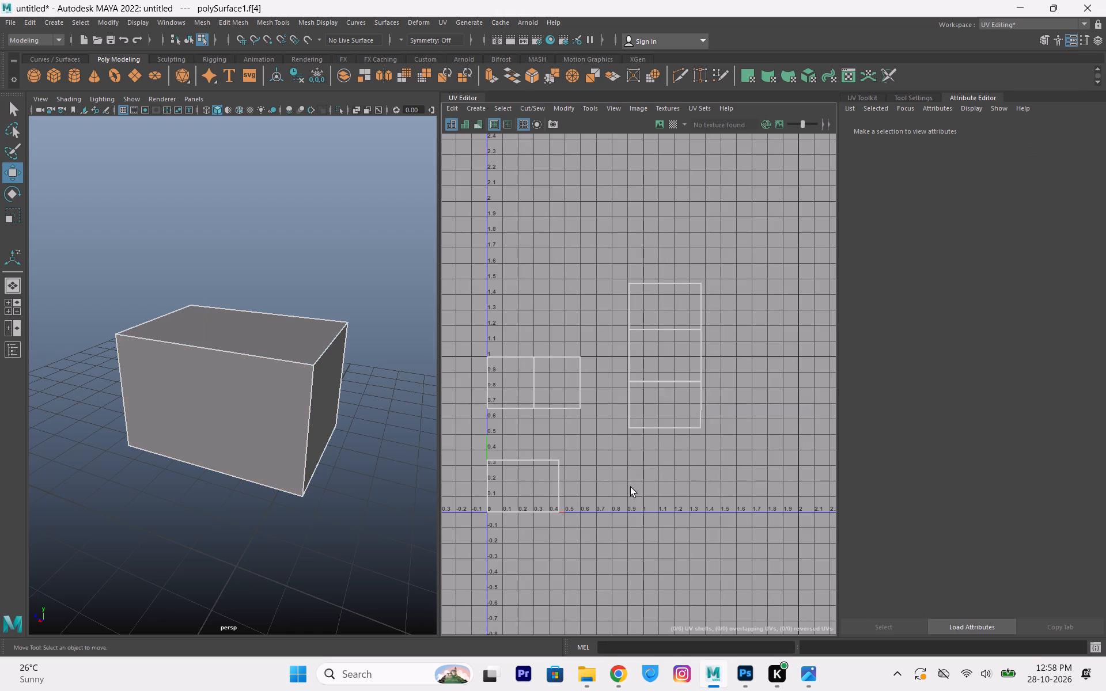
Stack the bottom face's UV shell directly below the front long face's shell, at about U 1.14, V 0.37, with their left edges aligned.
alt+middle_drag(619, 493, 651, 392)
alt+scroll(652, 397, up, 1)
click(565, 377)
drag(540, 379, 670, 386)
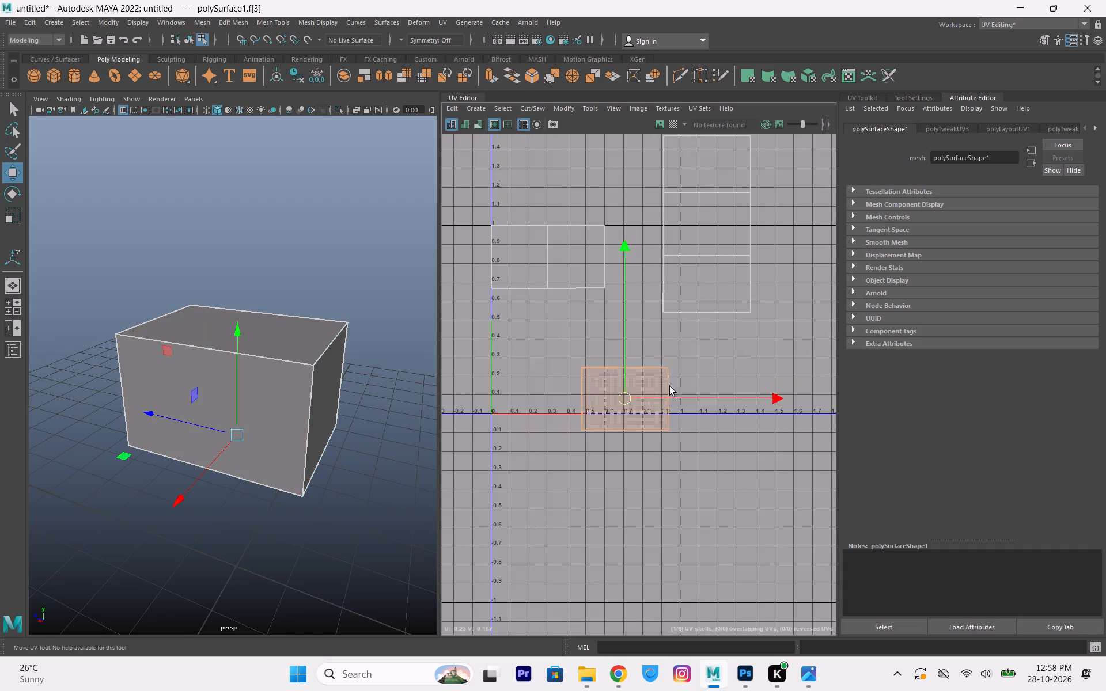
drag(670, 386, 713, 341)
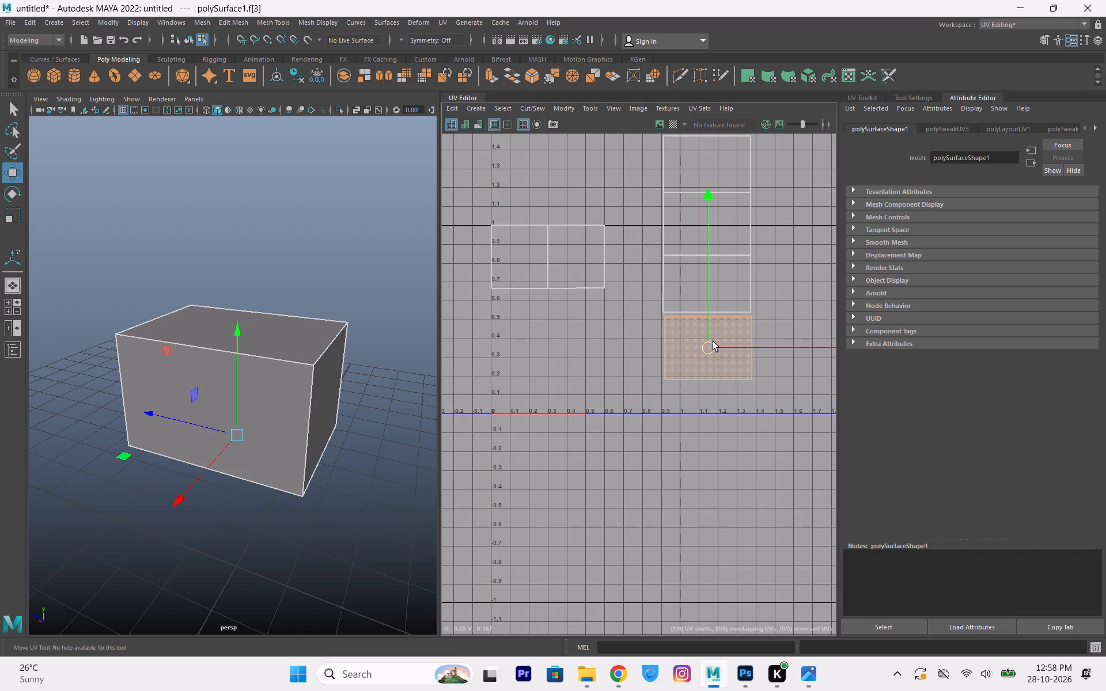
drag(713, 341, 712, 339)
alt+scroll(714, 331, up, 10)
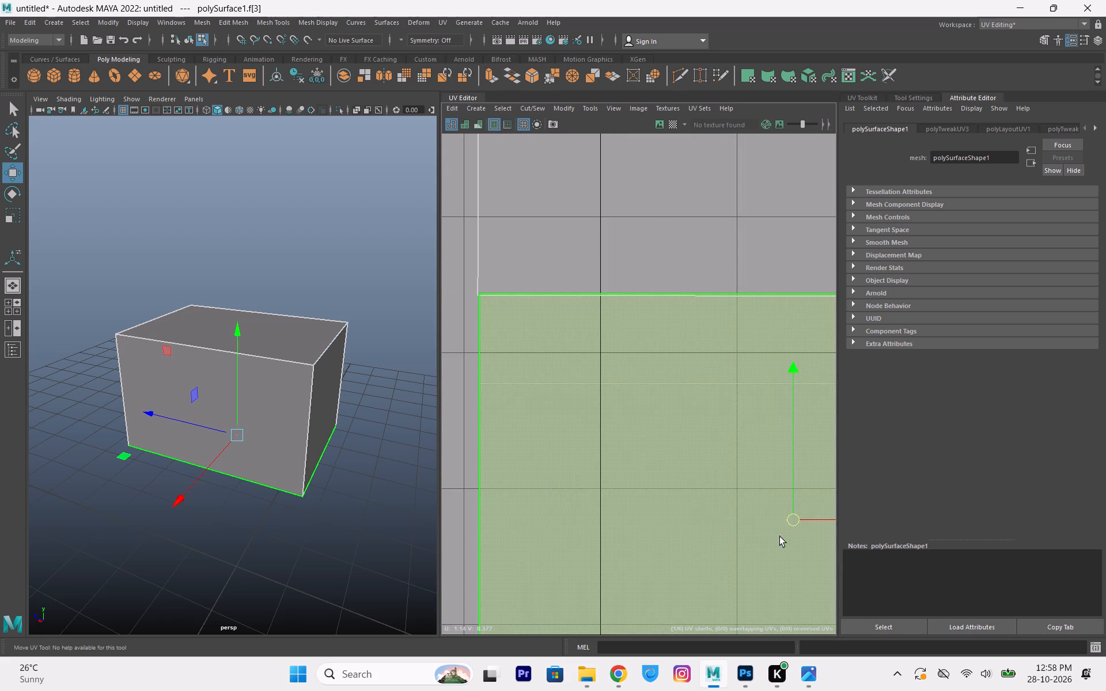
click(794, 521)
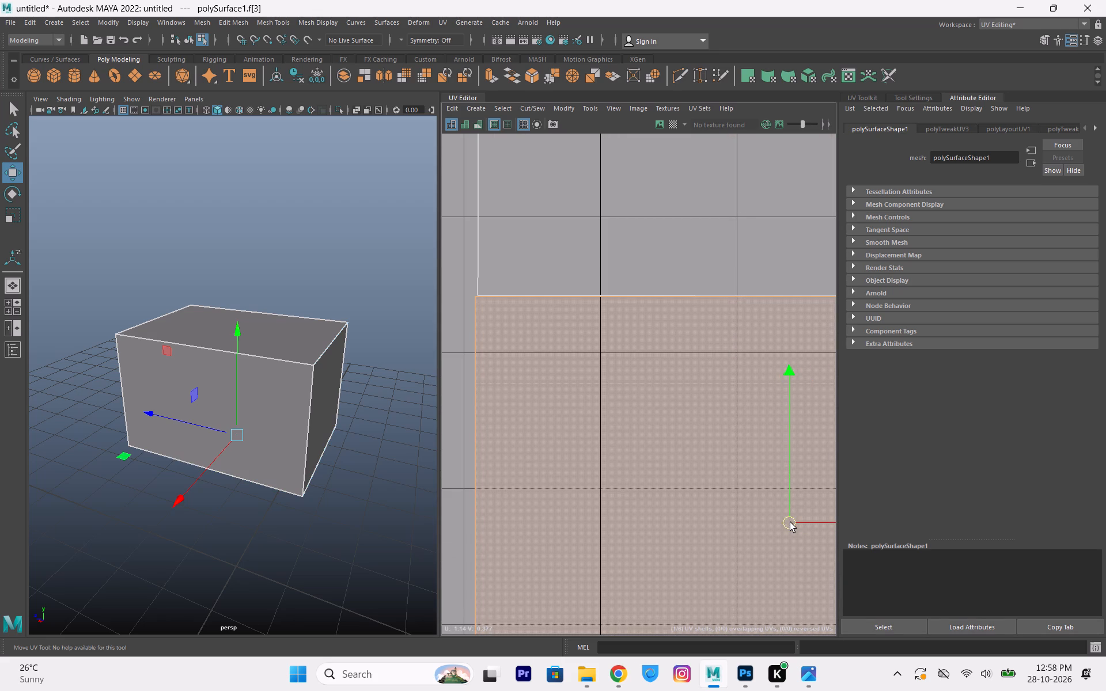
alt+scroll(693, 412, down, 10)
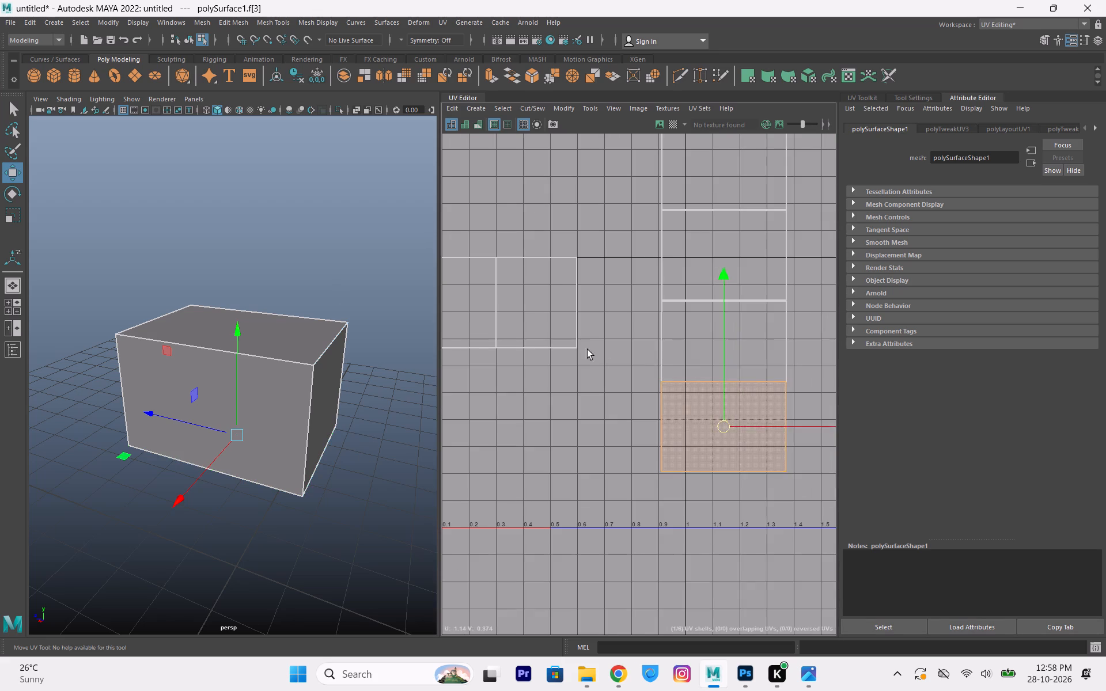
Place the hidden end face's UV shell flush against the left edge of the top face's shell, with their top edges aligned.
click(582, 345)
click(520, 302)
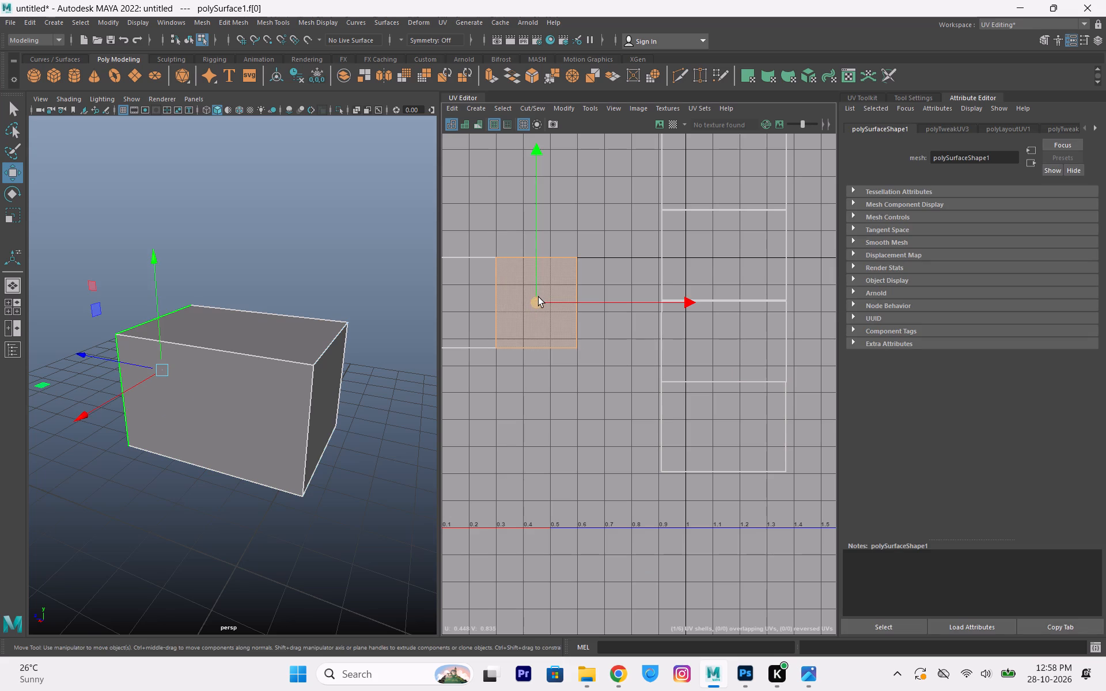
drag(539, 297, 588, 265)
alt+middle_drag(621, 246, 588, 350)
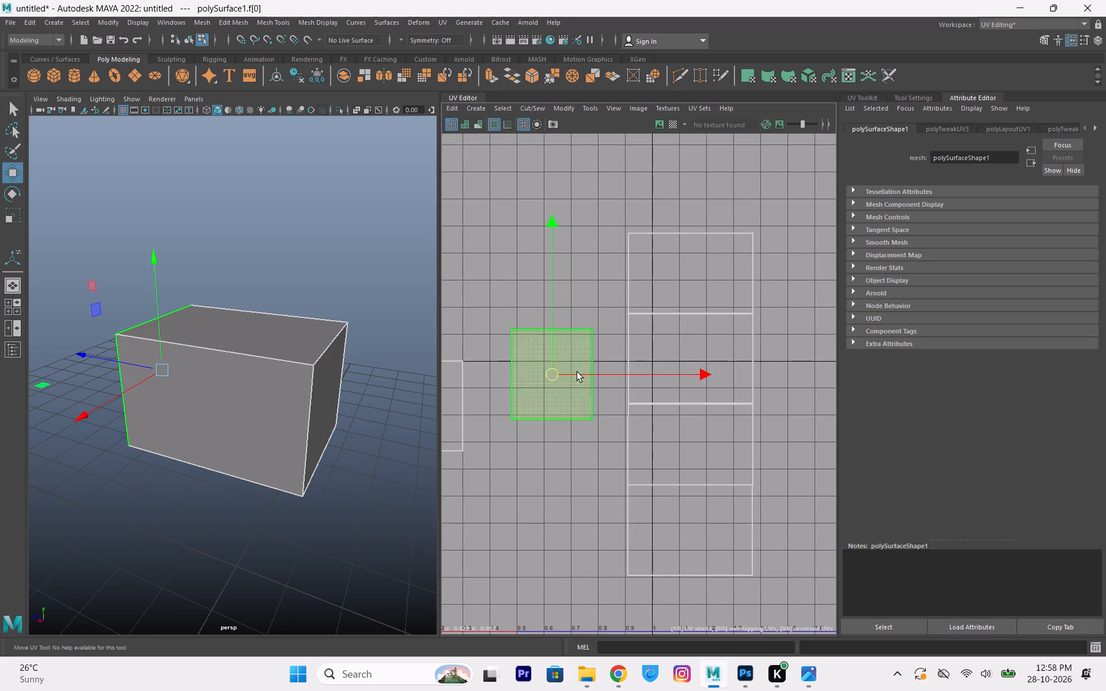
drag(552, 379, 585, 360)
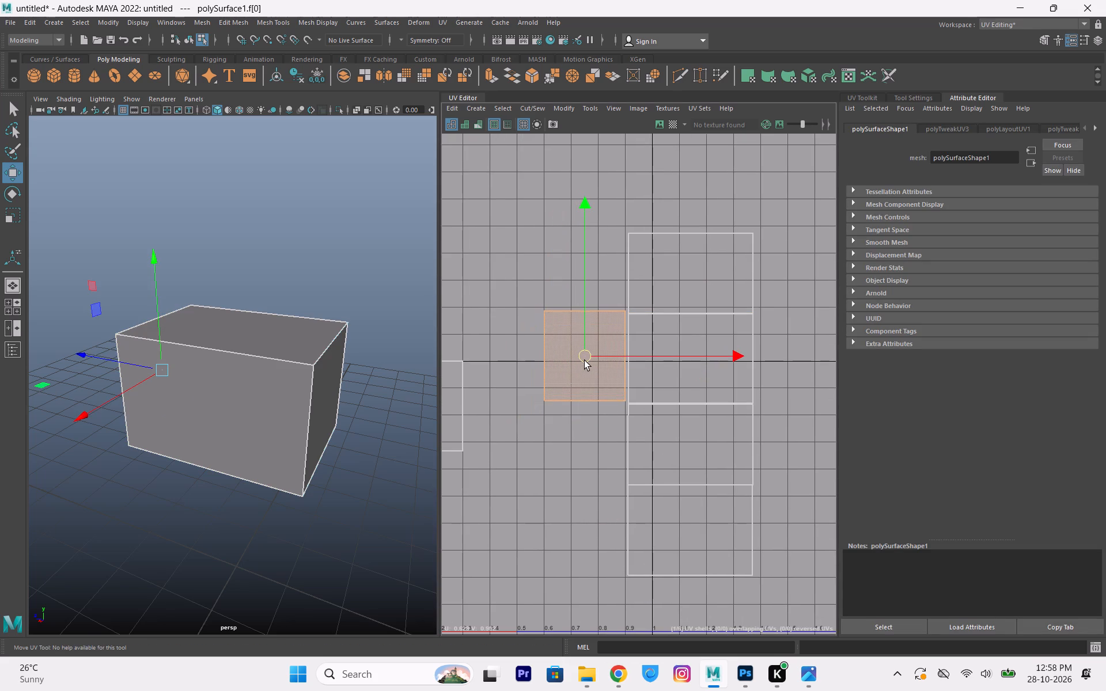
drag(585, 360, 588, 363)
alt+scroll(608, 288, up, 5)
alt+scroll(593, 343, up, 3)
alt+middle_drag(663, 406, 654, 287)
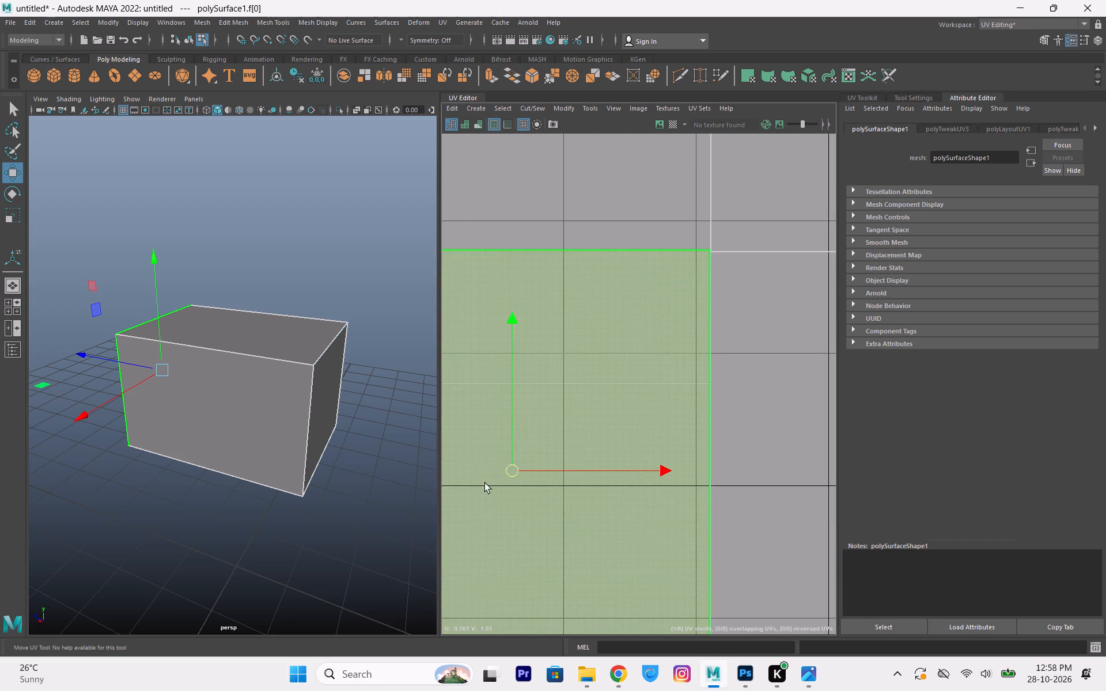
click(516, 474)
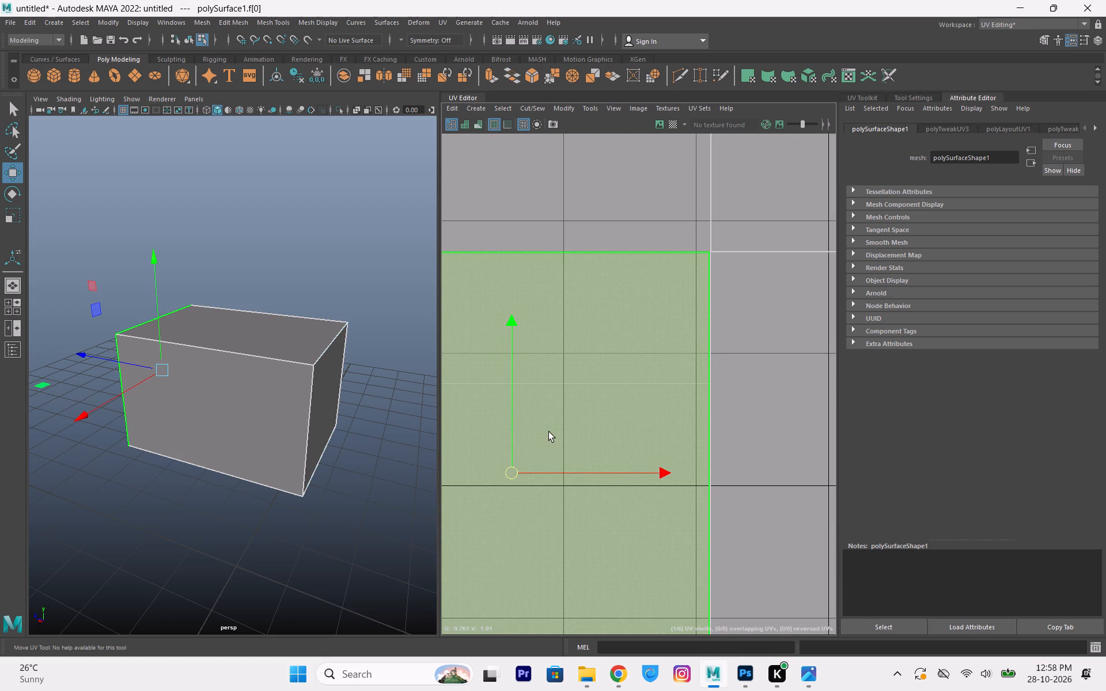
alt+scroll(539, 386, down, 9)
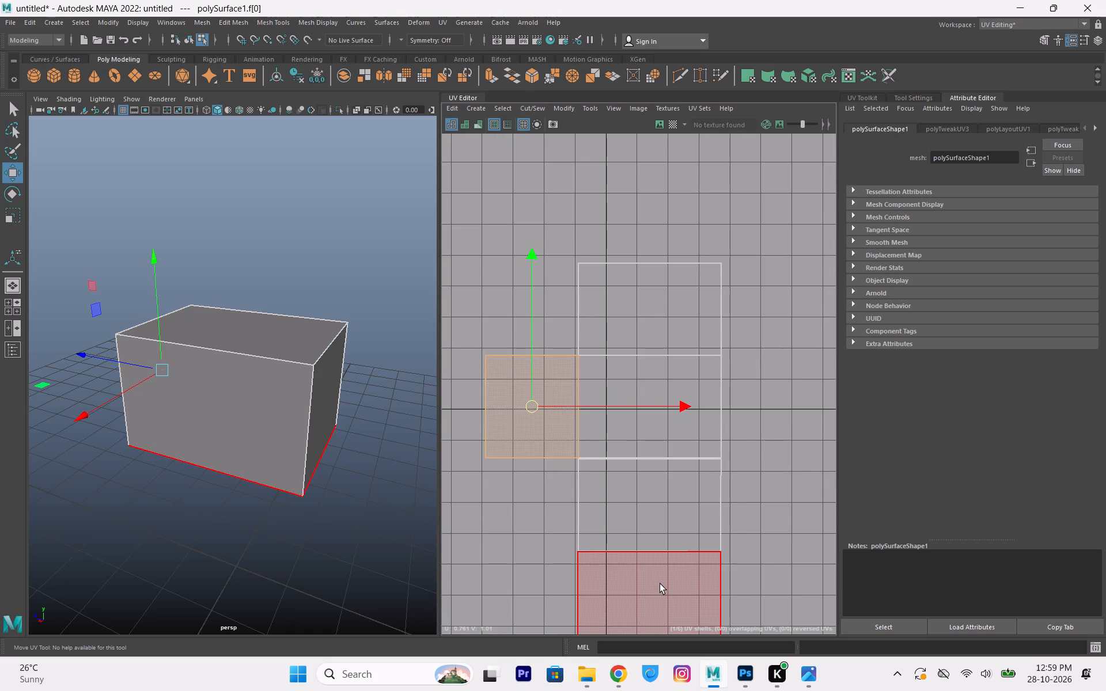
Place the visible end face's UV shell flush against the right edge of the bottom face's shell, with their top edges aligned.
click(660, 584)
alt+middle_drag(700, 515, 713, 300)
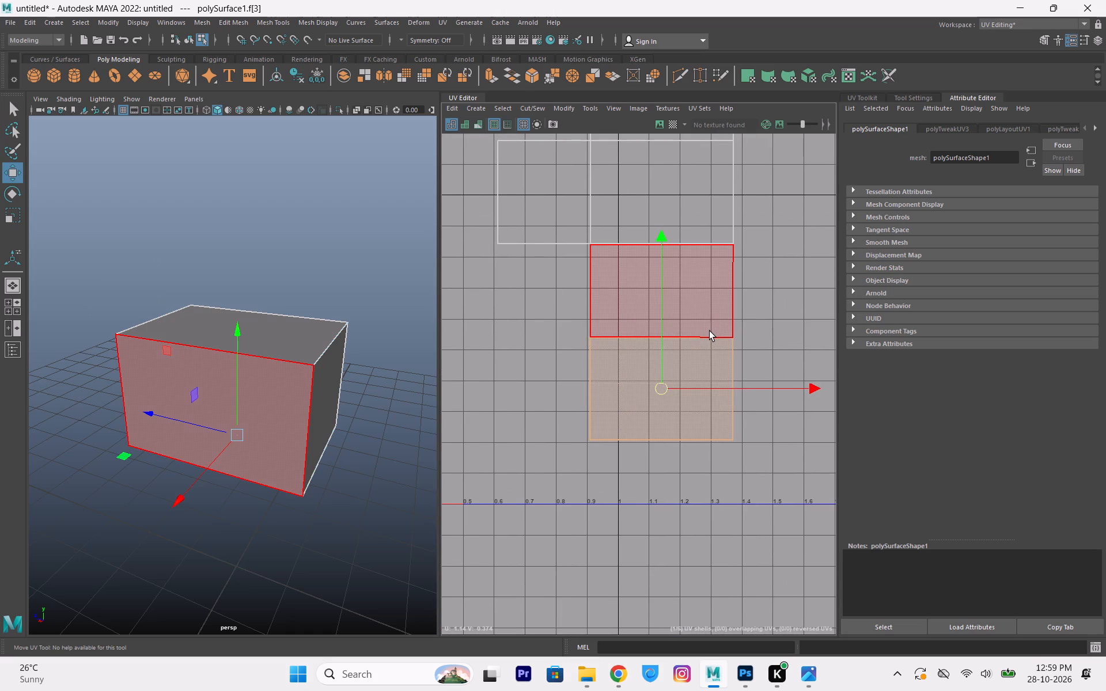
alt+scroll(638, 306, down, 3)
click(474, 264)
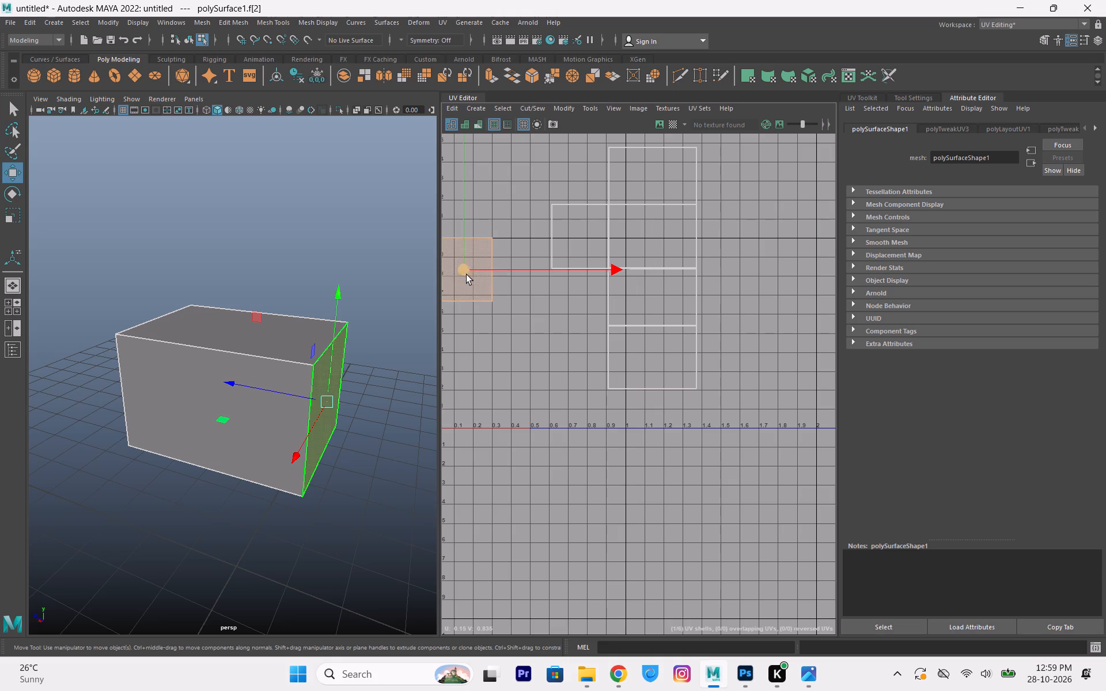
drag(464, 270, 729, 354)
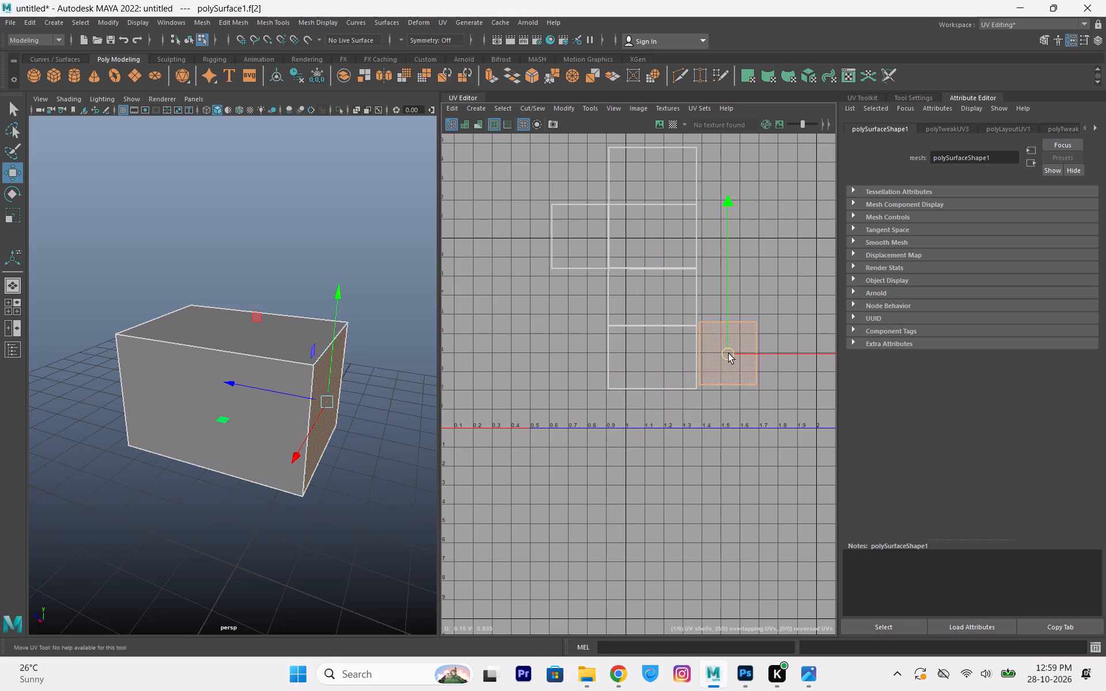
drag(729, 354, 729, 358)
alt+scroll(740, 359, up, 5)
alt+scroll(660, 286, up, 4)
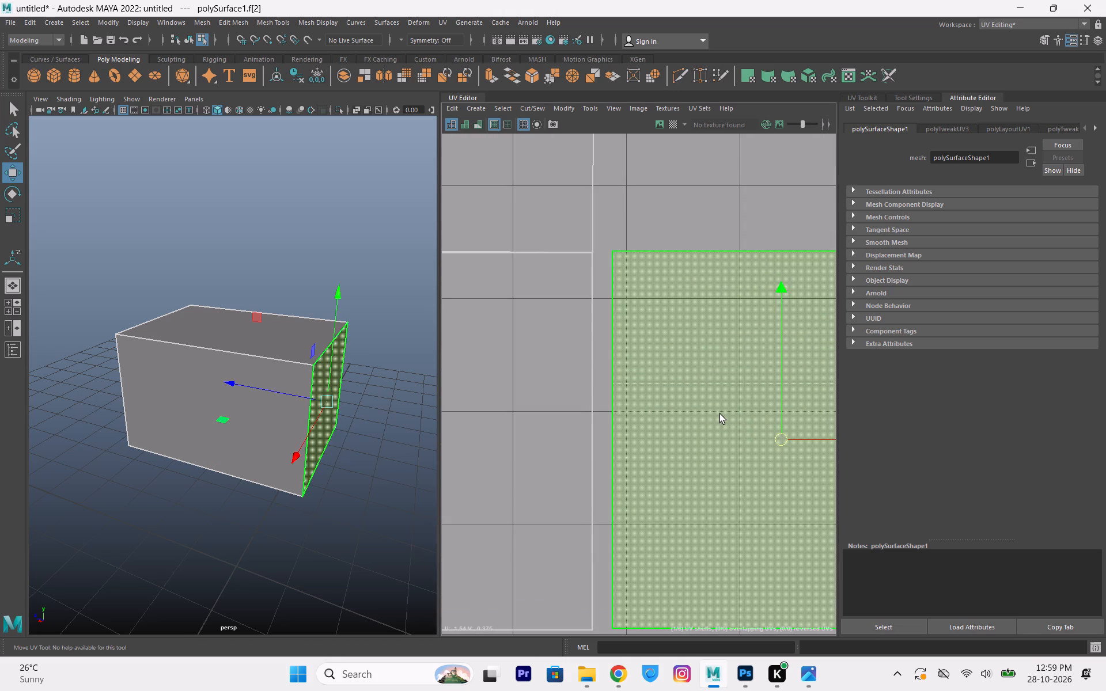
alt+scroll(736, 347, up, 2)
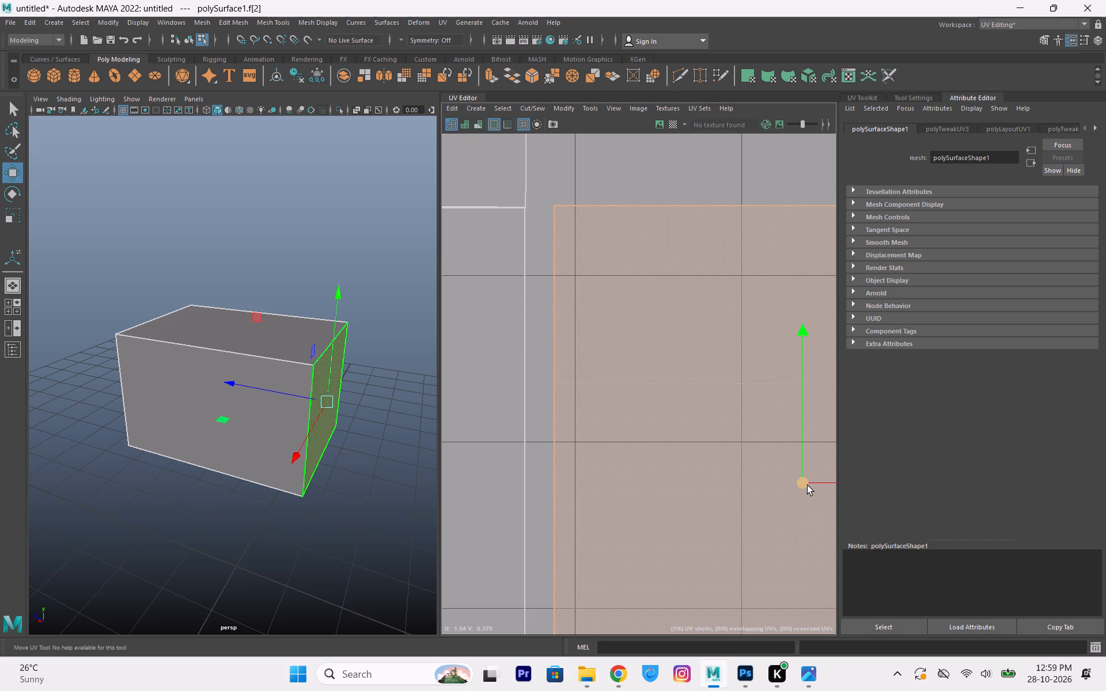
drag(806, 485, 778, 488)
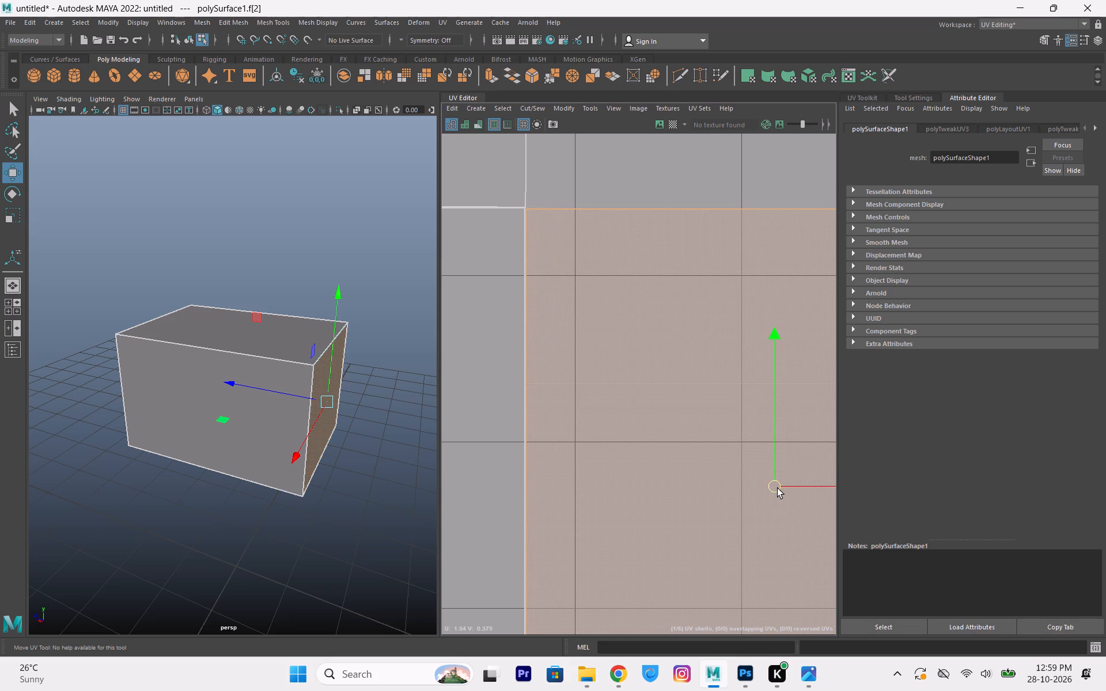
drag(778, 488, 778, 488)
alt+scroll(603, 400, down, 4)
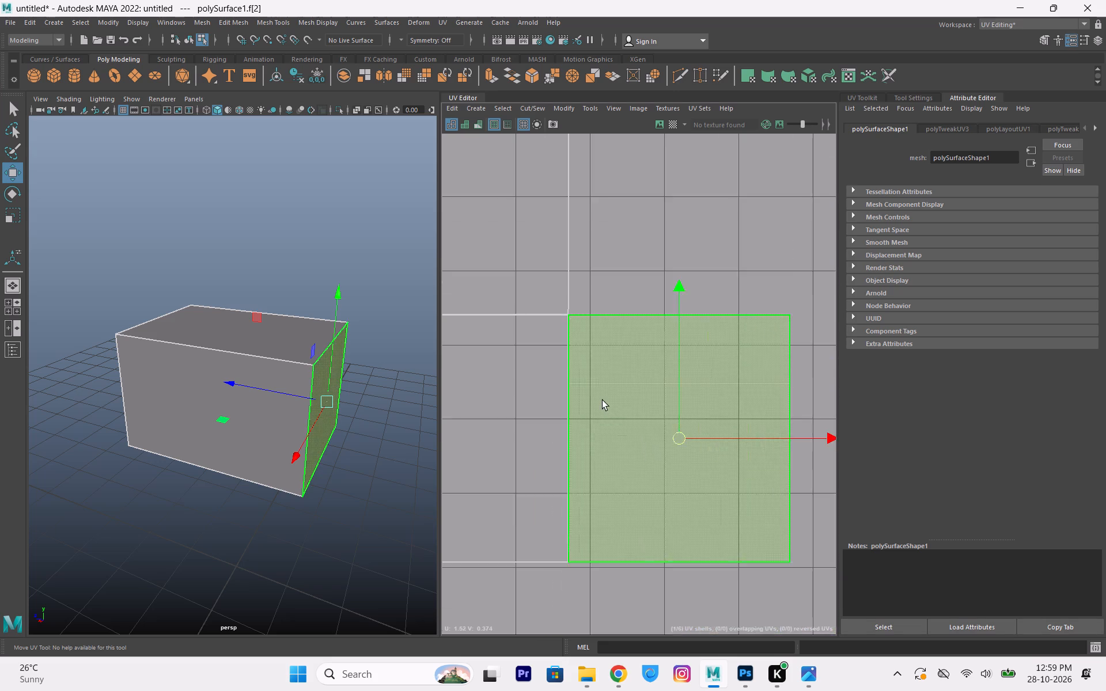
alt+scroll(603, 400, down, 7)
click(699, 280)
Move all six UV shells together so the layout's left edge sits near U 0.06 and its bottom edge rests just above V 0.
alt+middle_drag(624, 262, 692, 460)
alt+scroll(694, 426, down, 2)
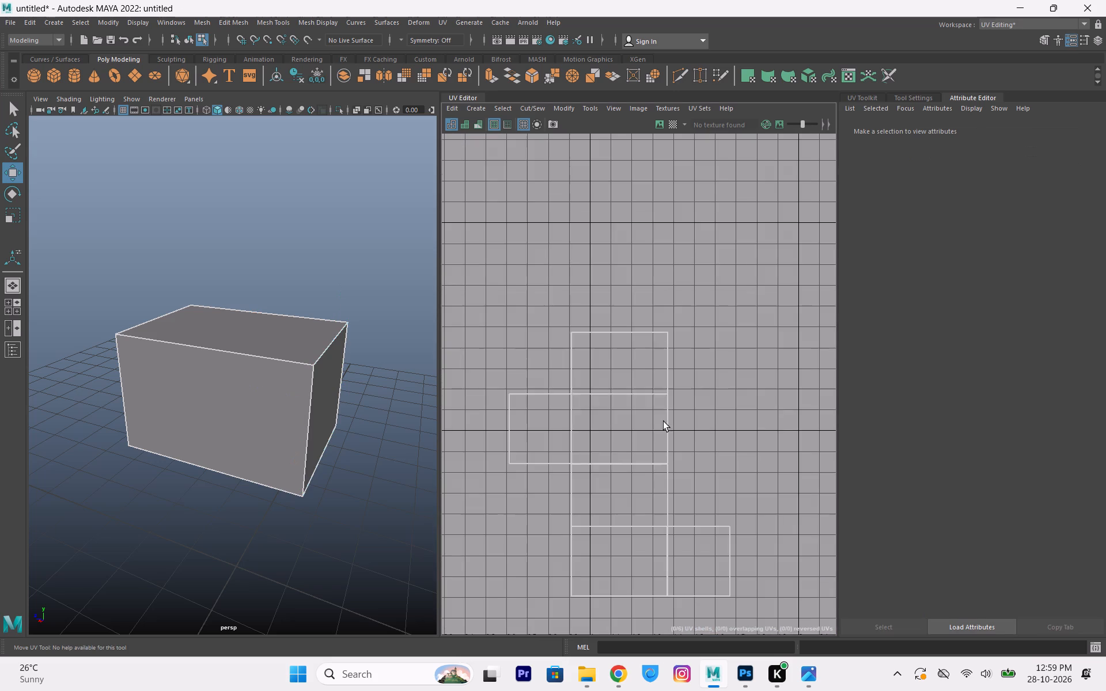
drag(496, 247, 772, 659)
drag(622, 466, 547, 476)
alt+middle_drag(620, 439, 782, 326)
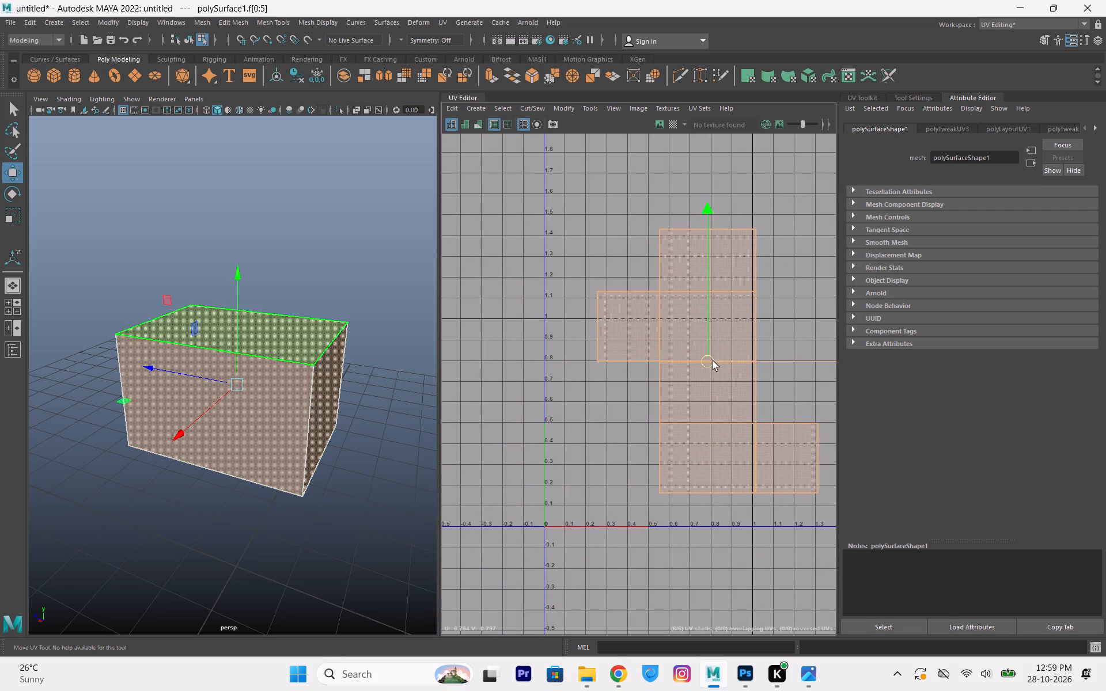
drag(710, 361, 670, 392)
click(556, 226)
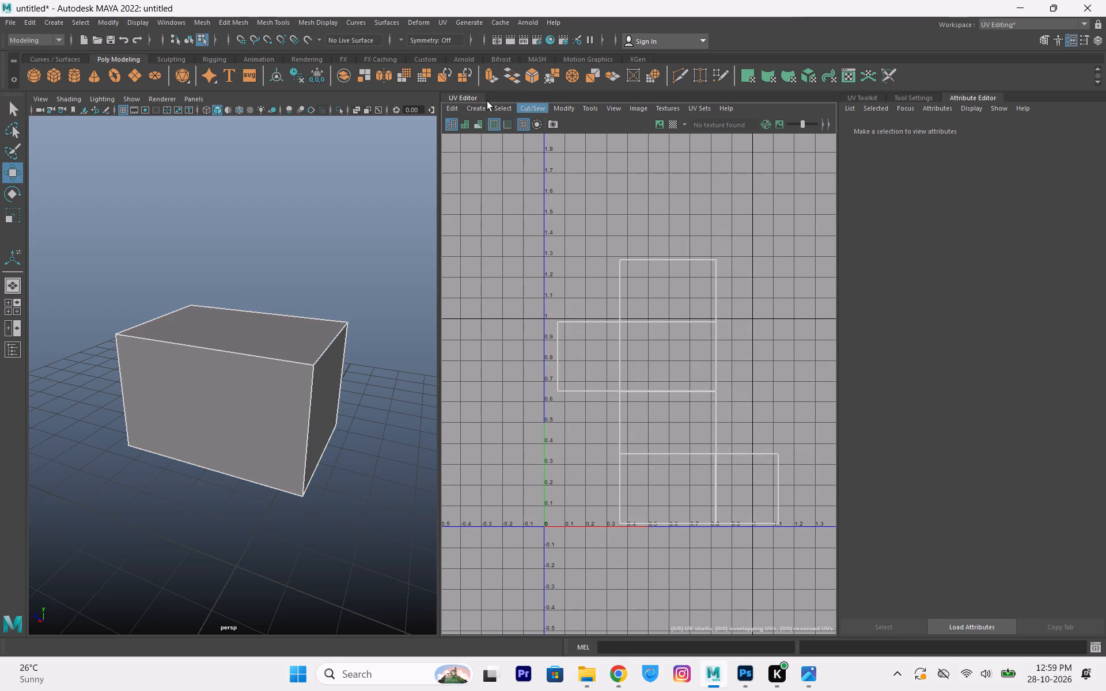
Start saving the scene into the D:\MAYA 22\uv file folder, entering dove as the file name.
key(ctrl+s)
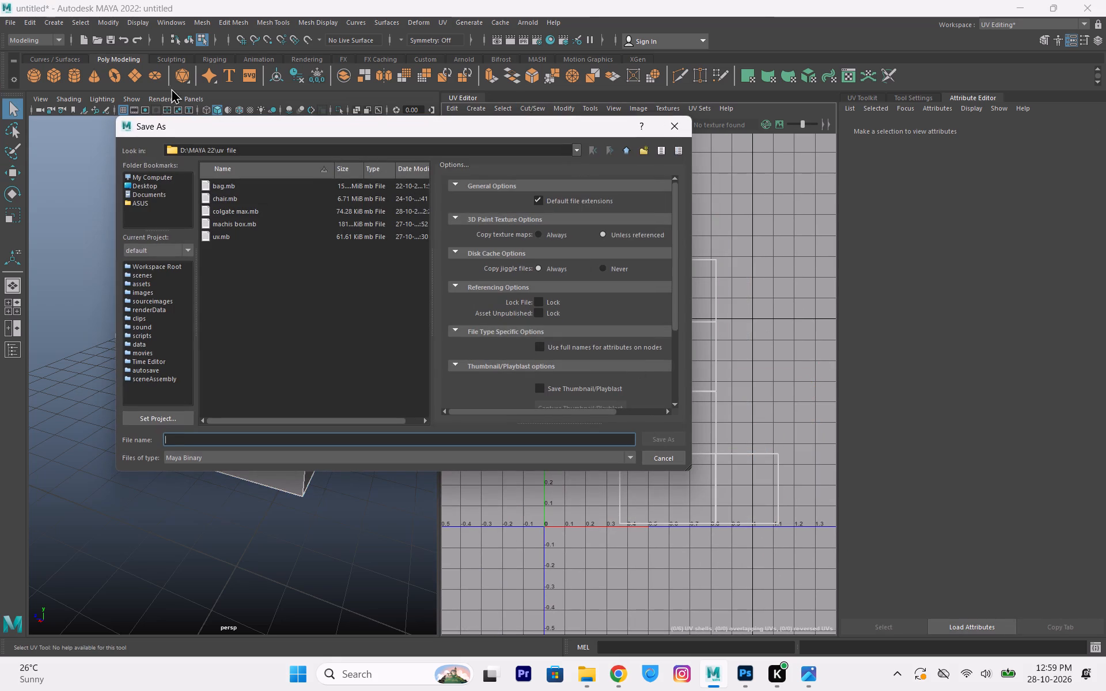
click(153, 188)
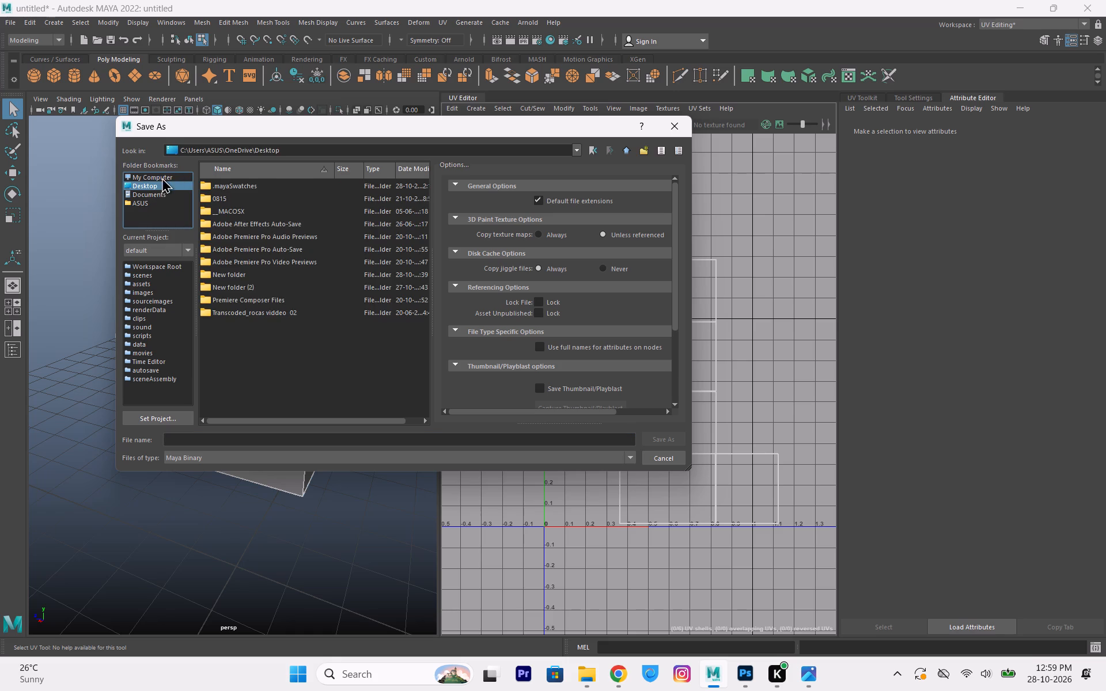
click(158, 177)
click(248, 202)
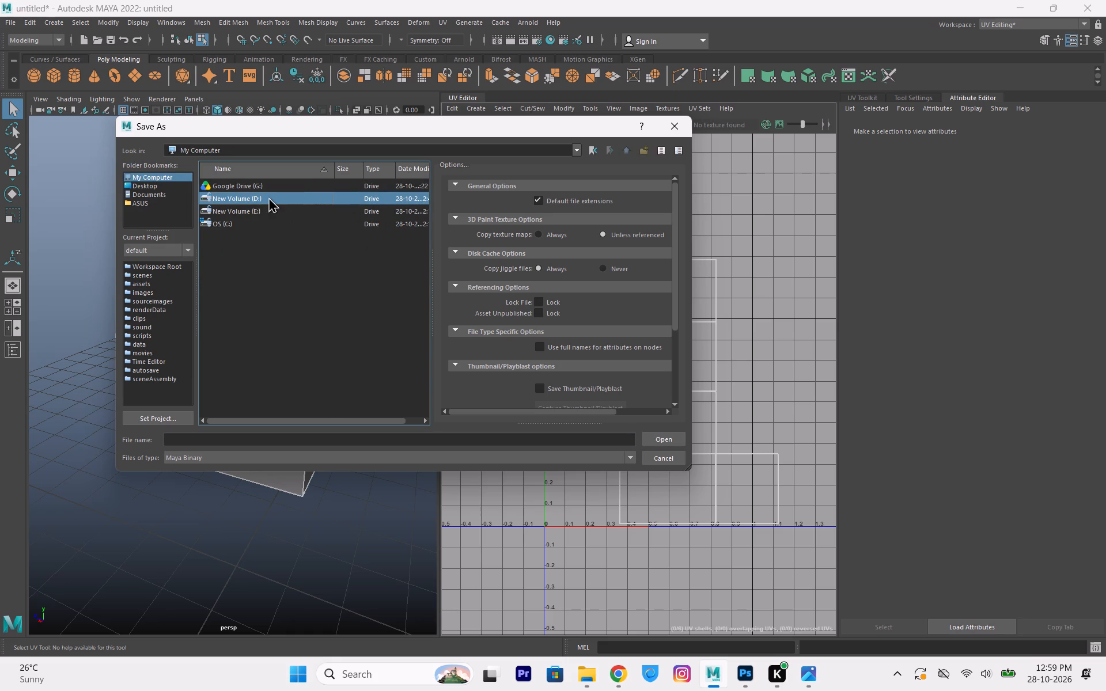
double_click(263, 197)
double_click(236, 310)
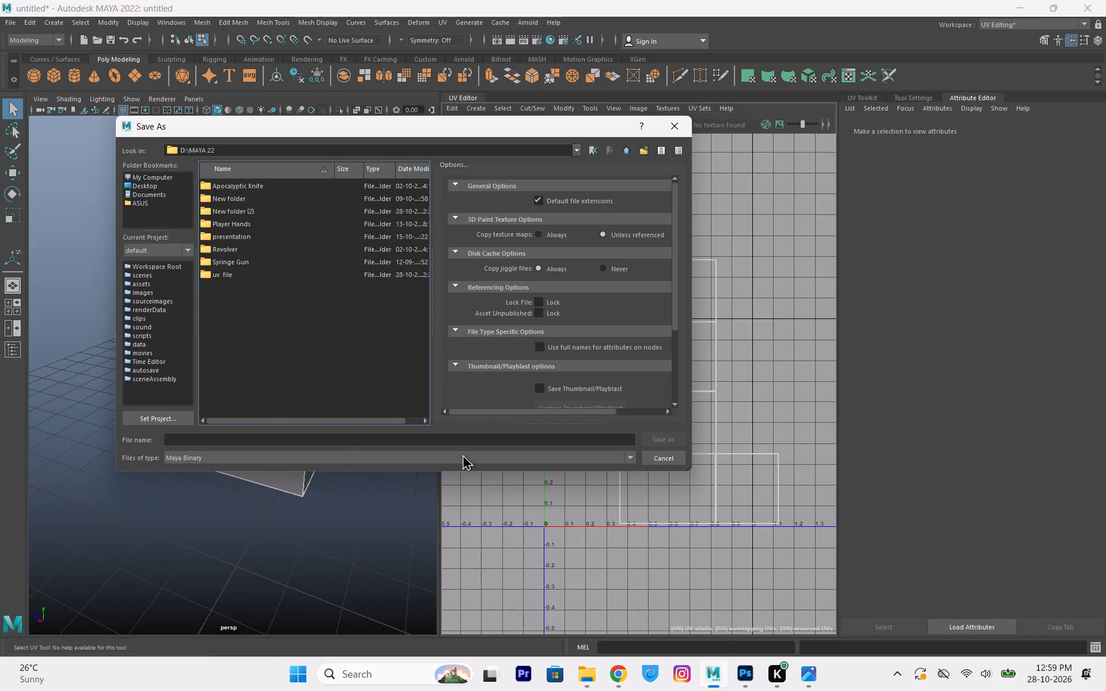
click(298, 442)
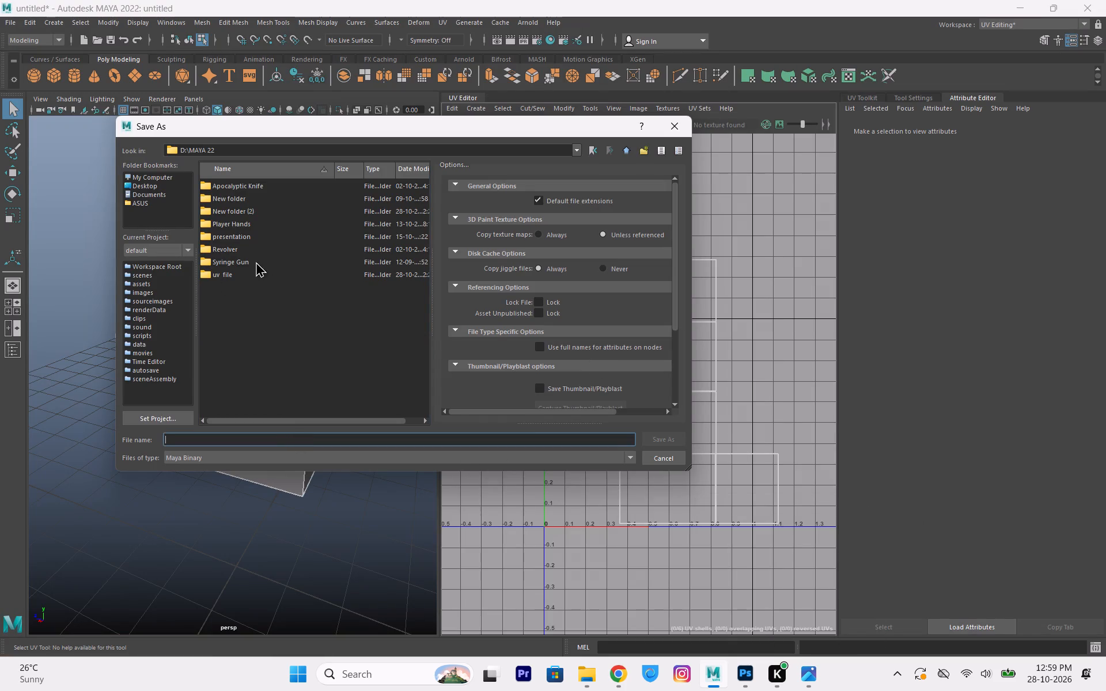
double_click(237, 278)
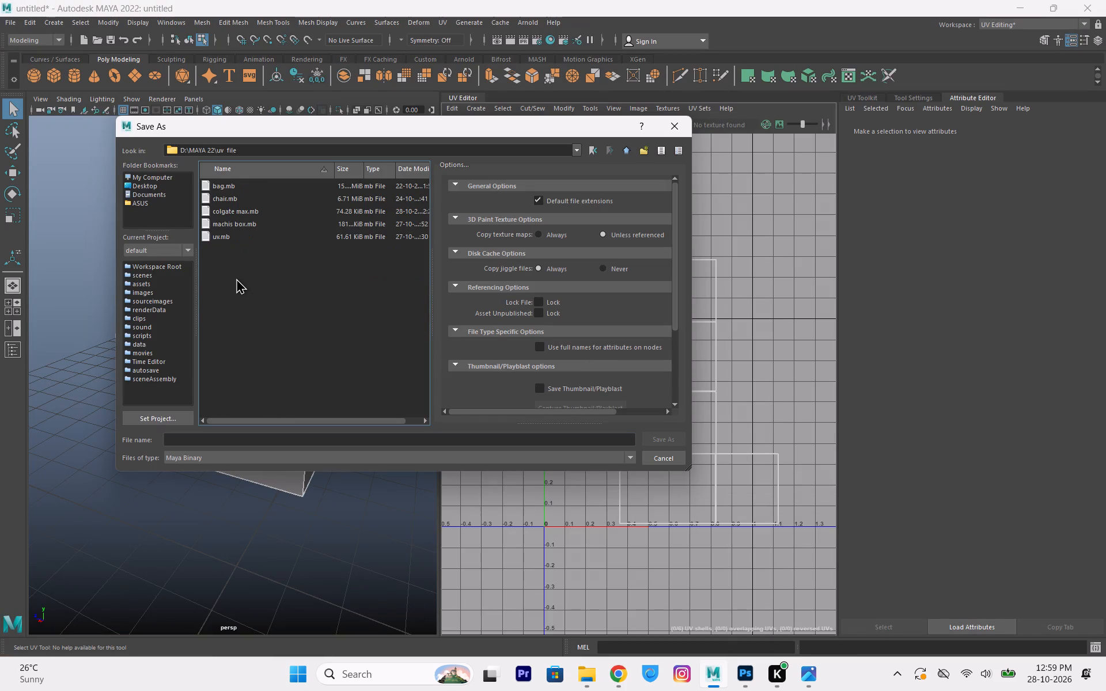
text(do)
click(203, 438)
text(dove)
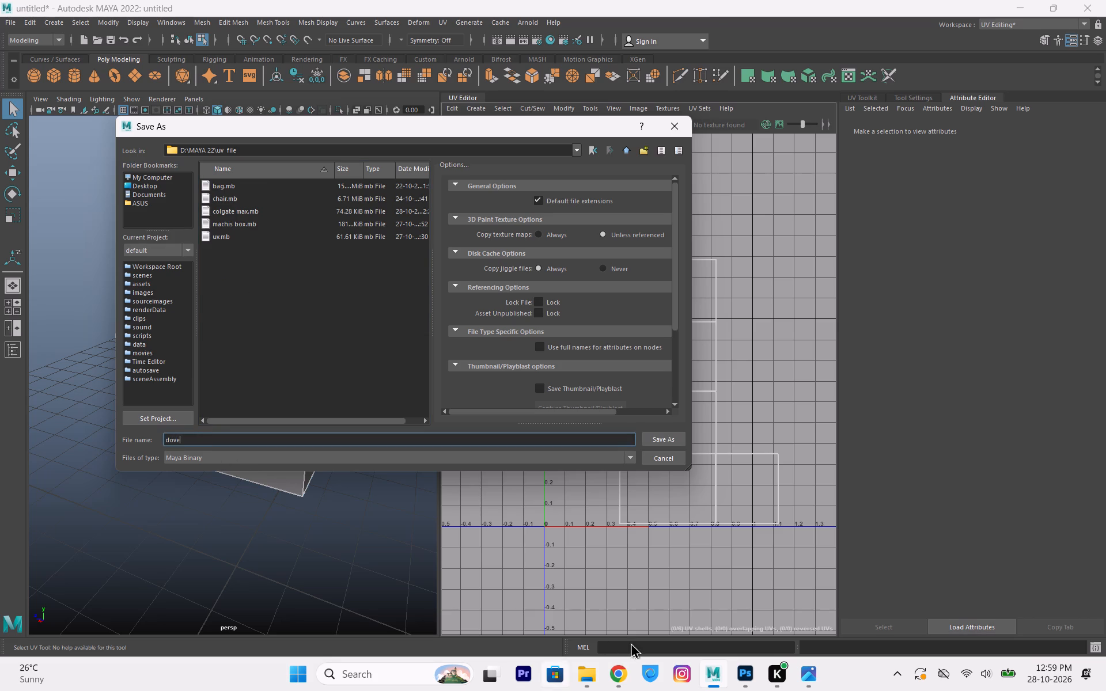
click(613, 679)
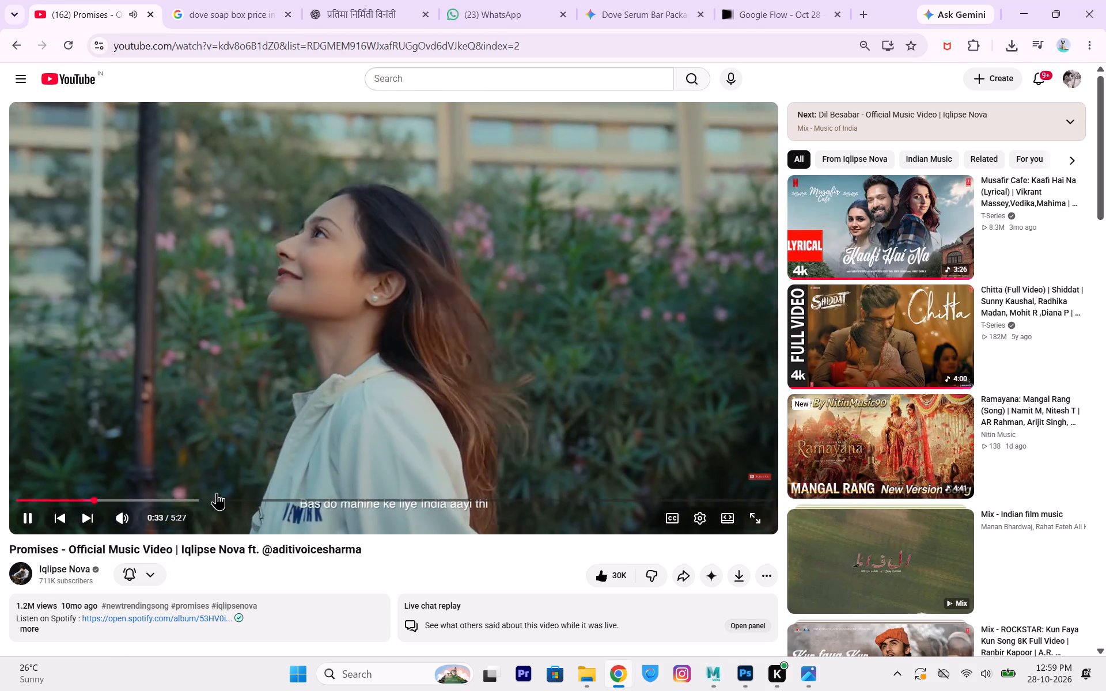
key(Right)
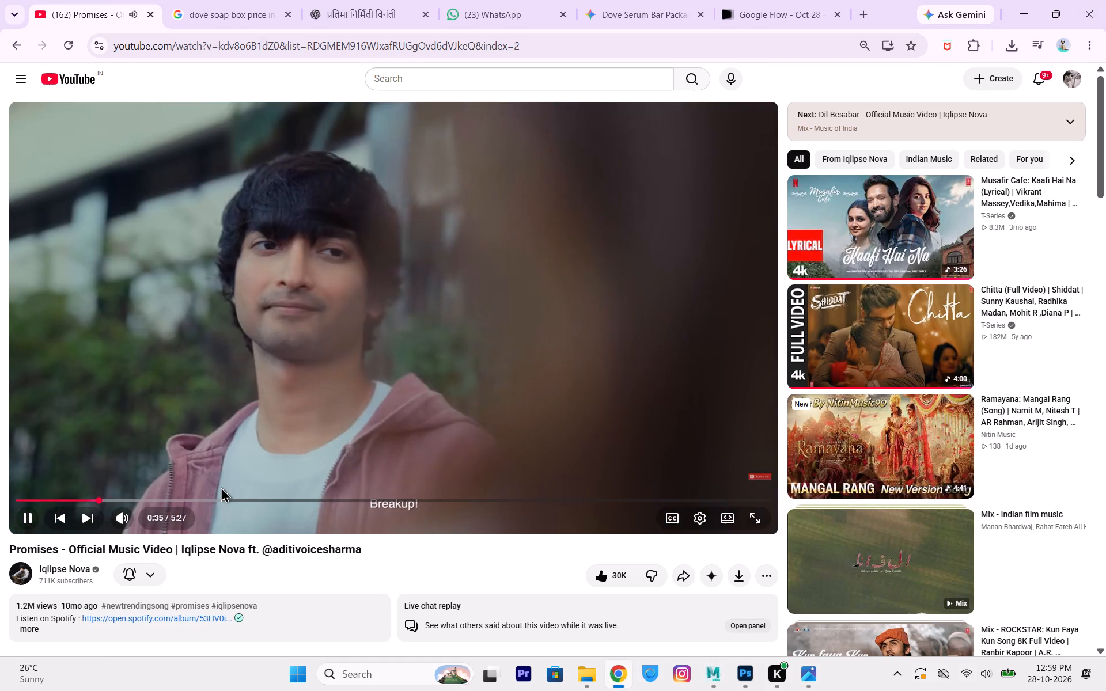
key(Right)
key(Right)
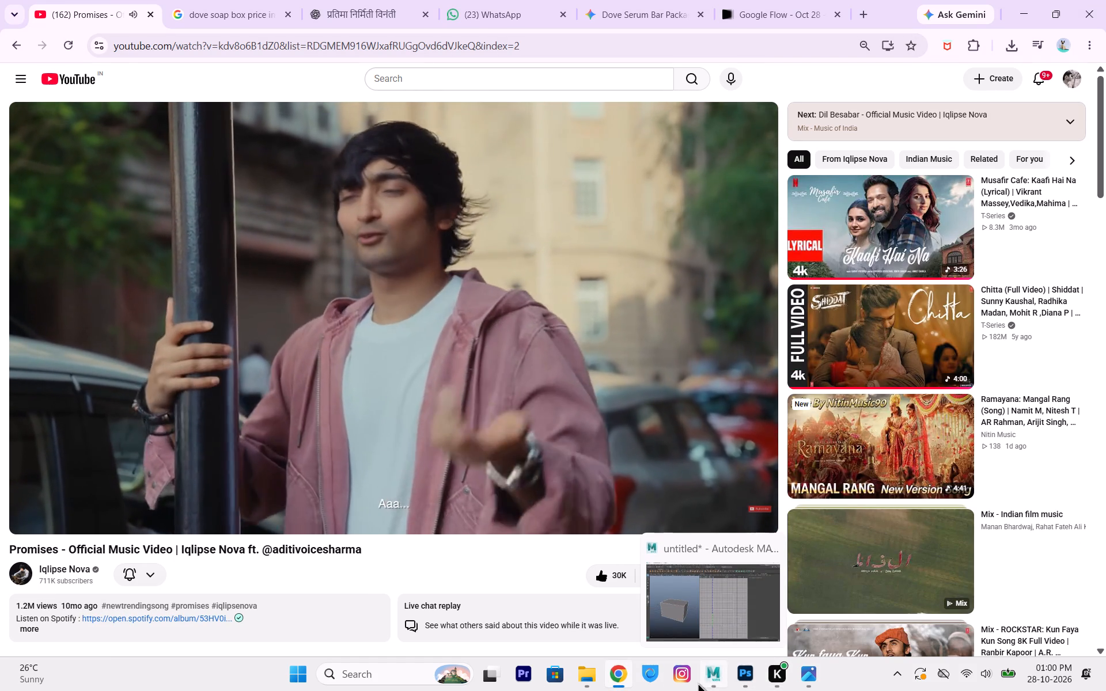
Back in Maya, complete the file name as dove 2 and save the scene as Maya Binary.
click(715, 621)
key(space)
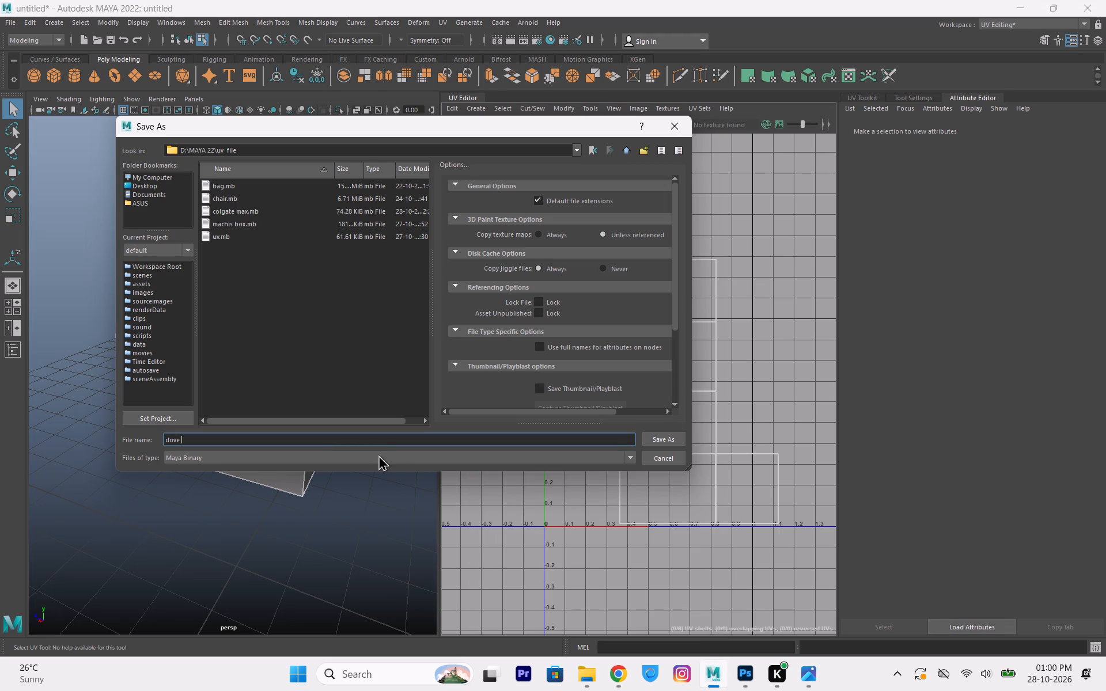
key(1)
key(BackSpace)
key(2)
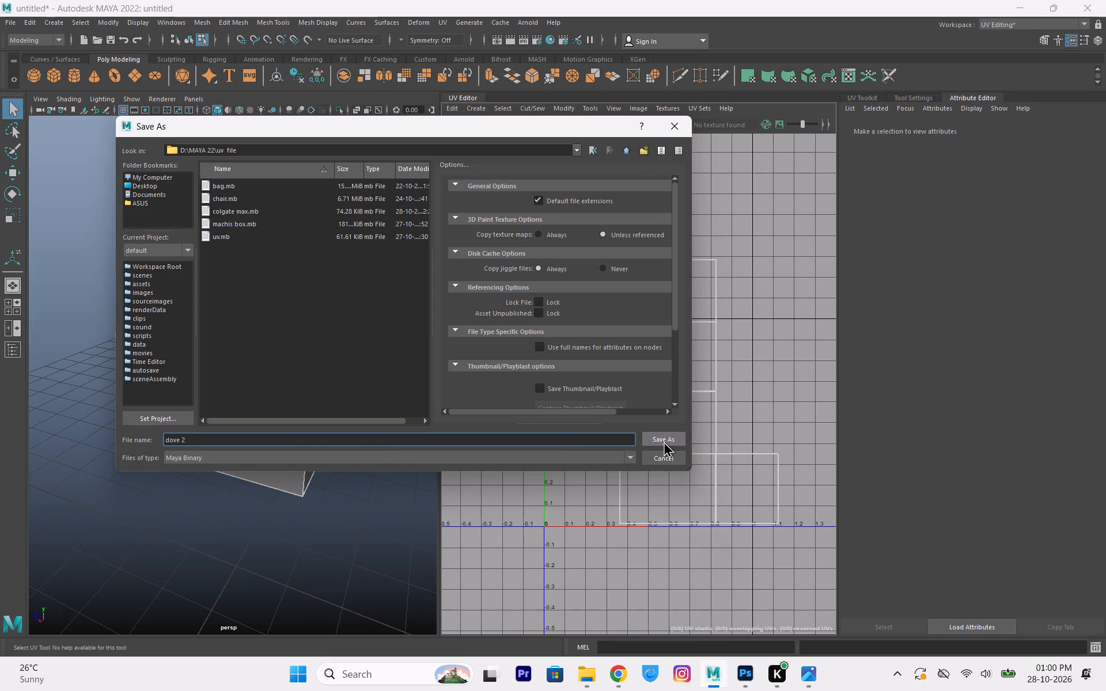
click(664, 441)
Export a UV snapshot of the box's layout to the Desktop as dove02.
click(541, 274)
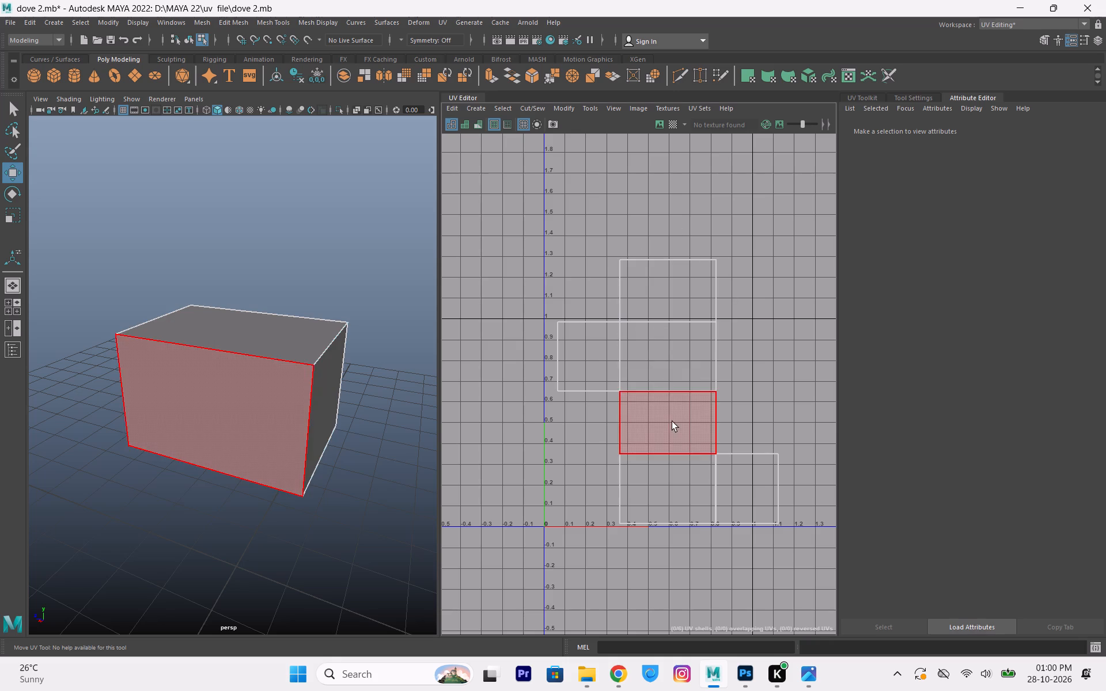
click(574, 214)
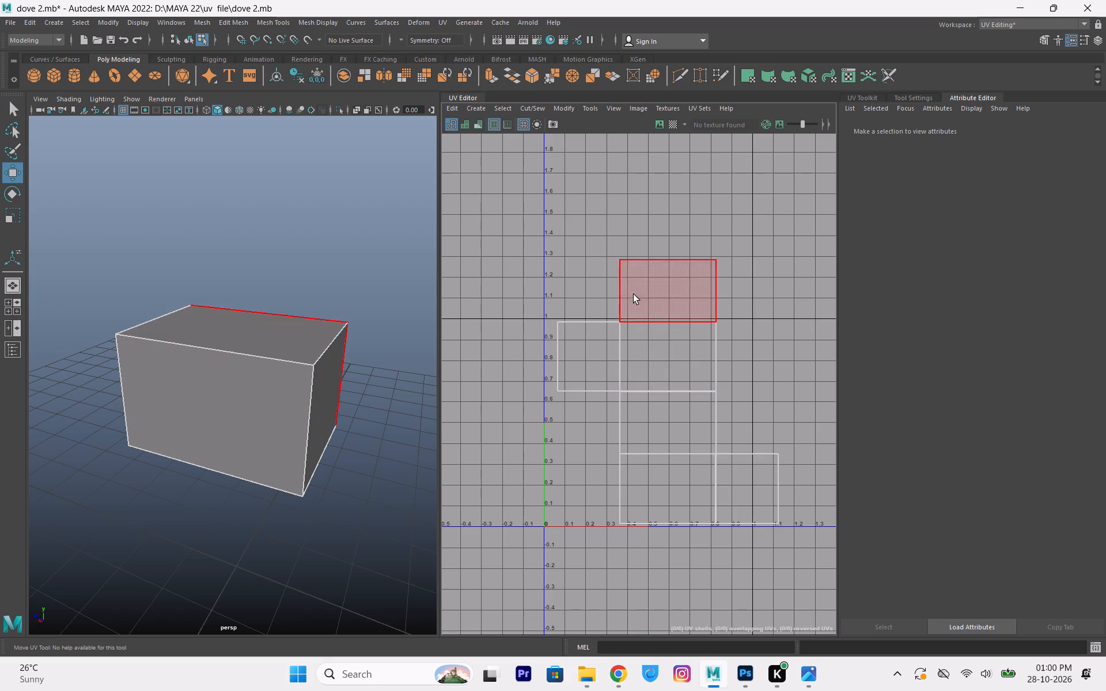
click(552, 122)
drag(773, 226, 740, 231)
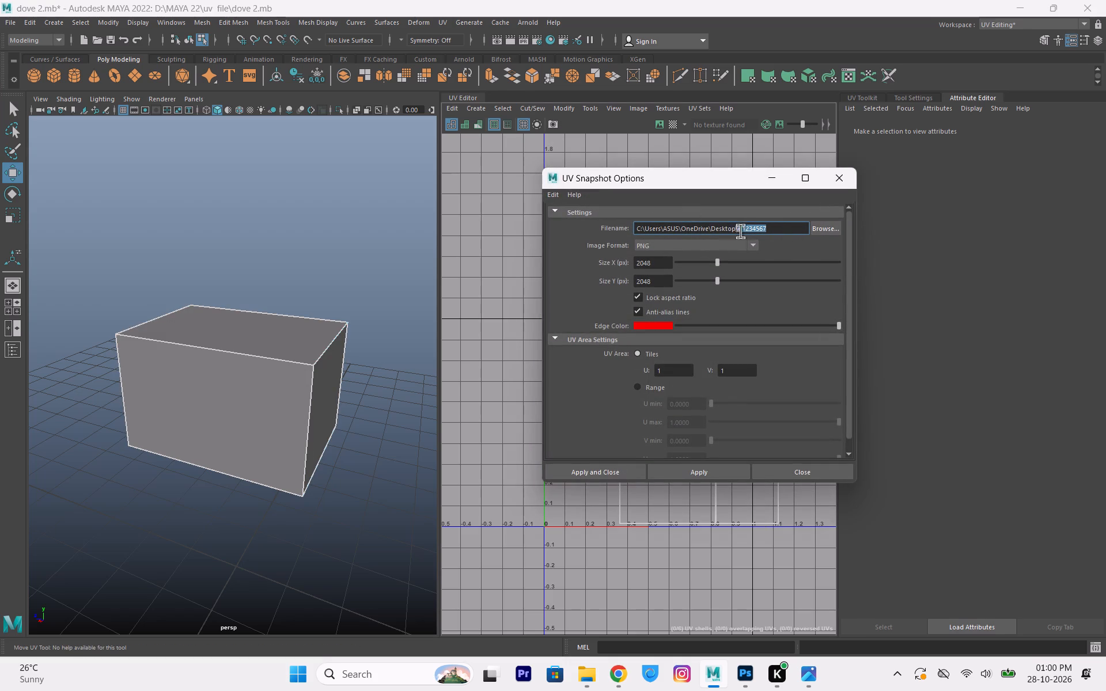
Export the box's complete selected UV layout as a PNG snapshot named dove02 on the Desktop, overwriting the same-named file on the repeat export.
drag(740, 231, 740, 230)
key(BackSpace)
key(BackSpace)
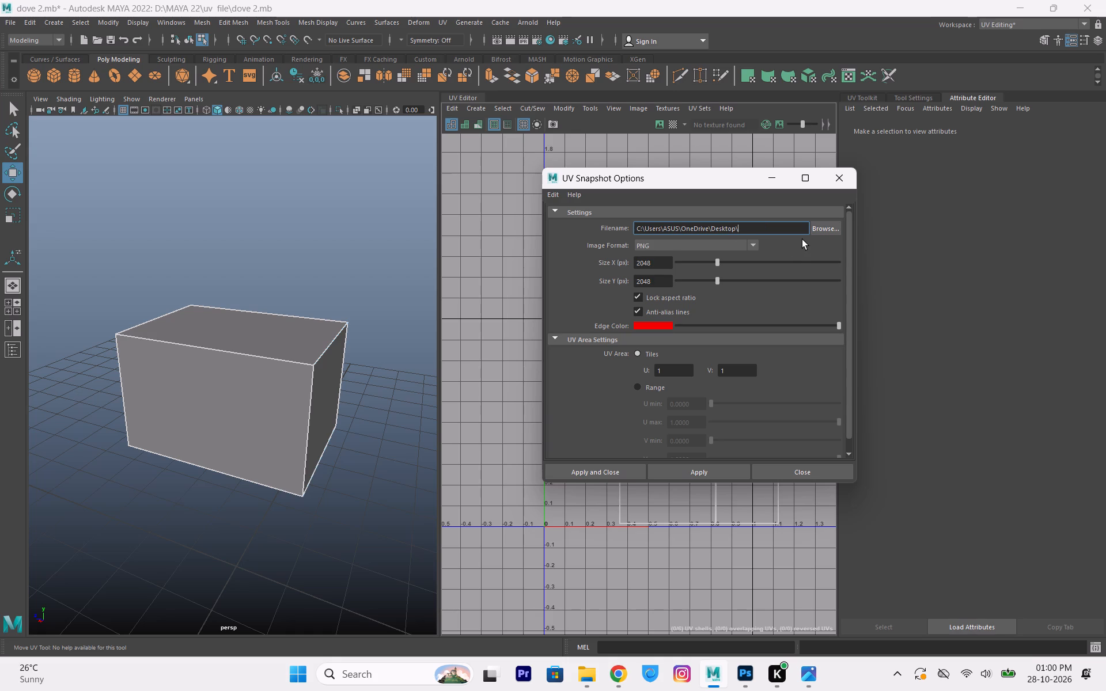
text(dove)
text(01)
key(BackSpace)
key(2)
drag(582, 180, 903, 323)
right_drag(631, 335, 502, 263)
drag(486, 211, 580, 394)
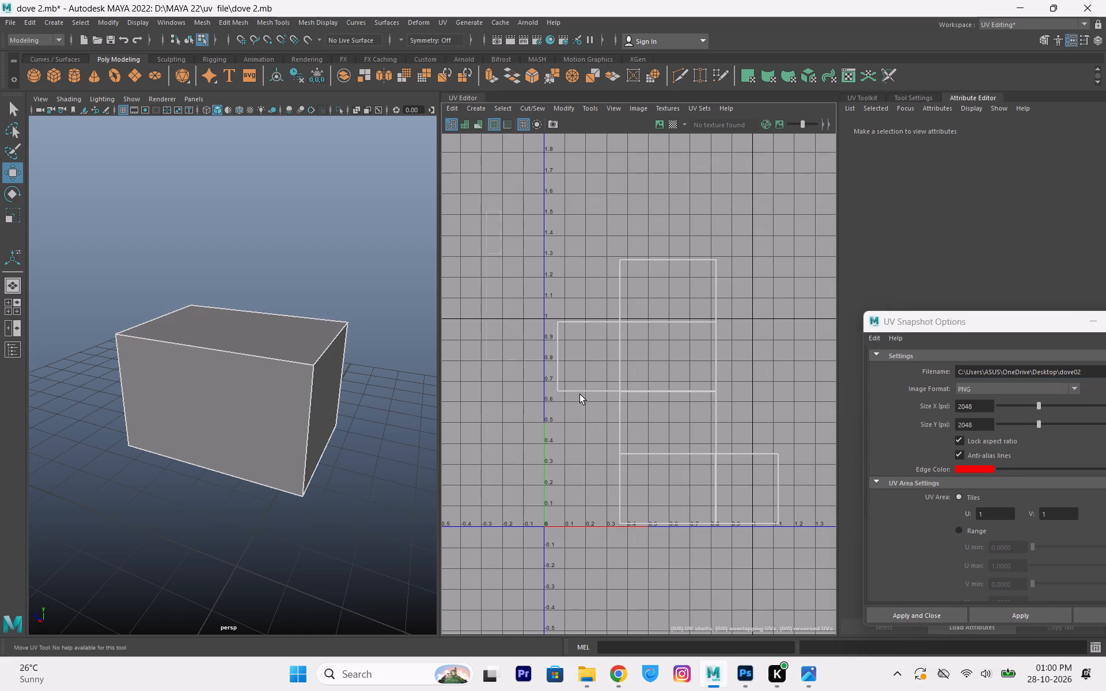
drag(580, 394, 860, 614)
drag(941, 329, 652, 195)
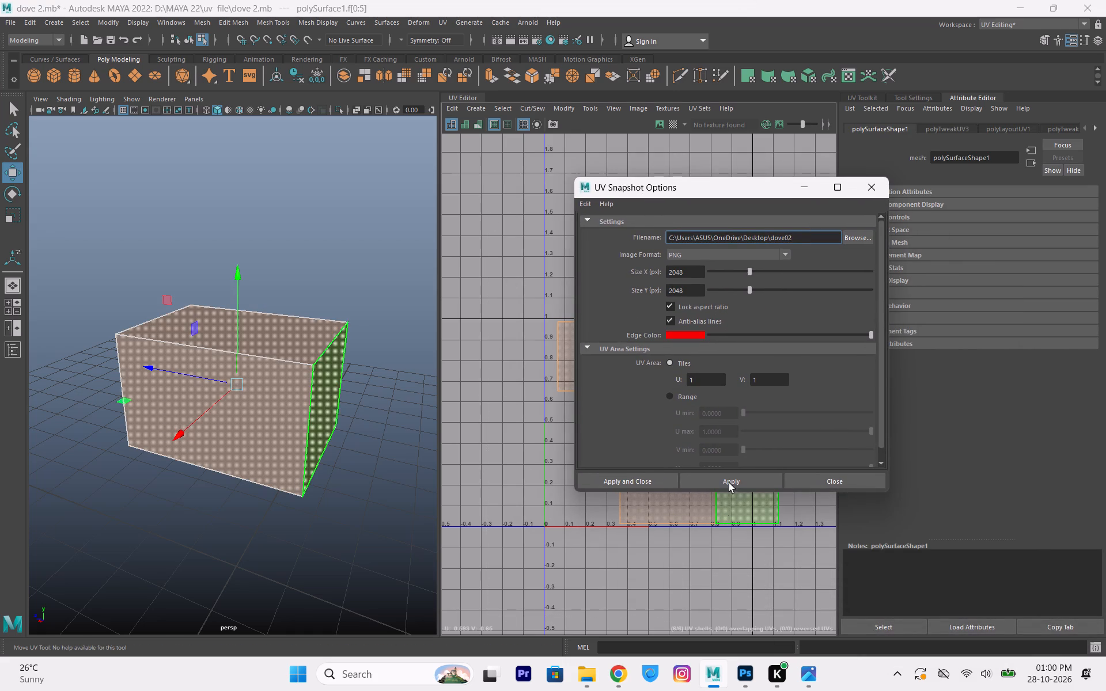
click(725, 477)
click(636, 479)
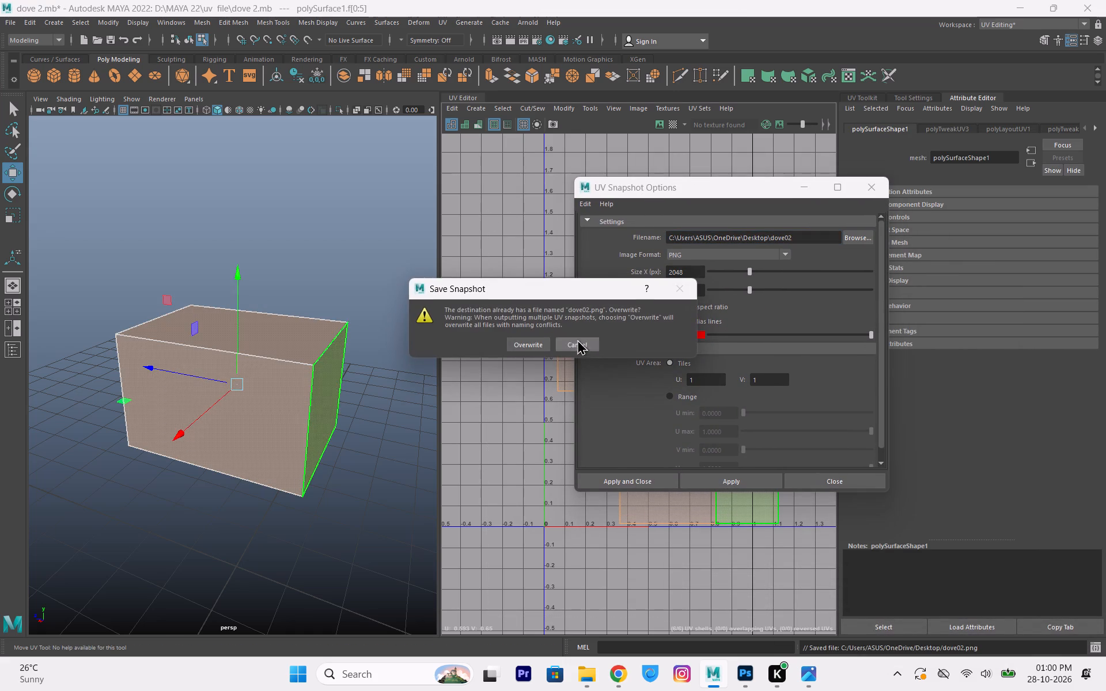
click(529, 348)
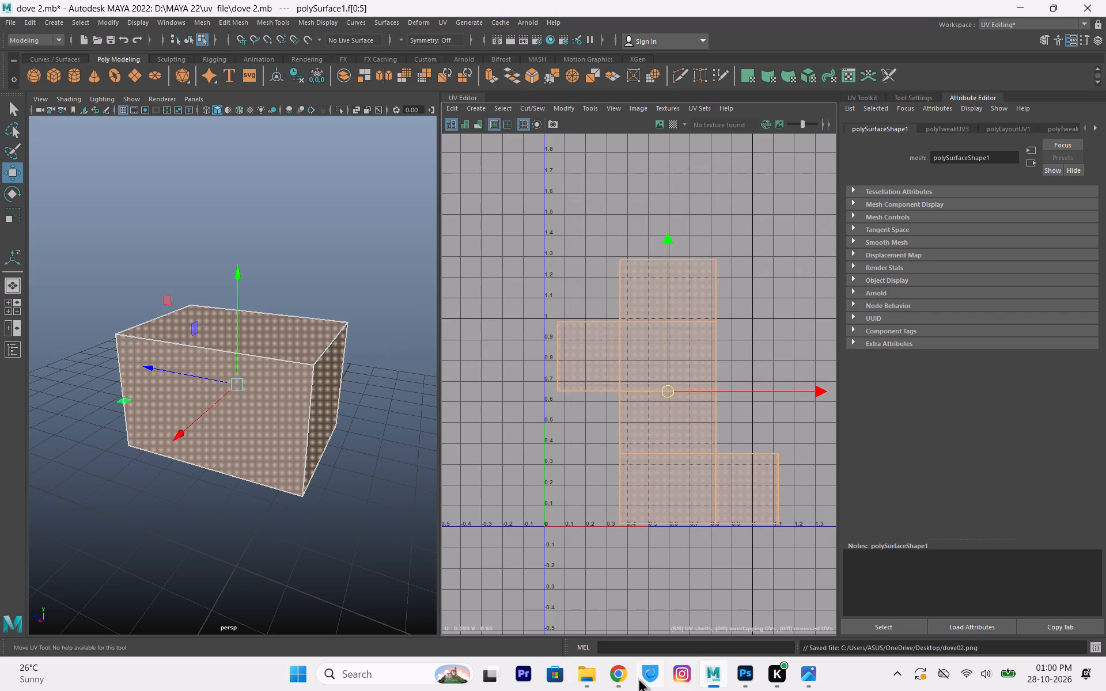
Switch to the File Explorer window showing New Volume (D:).
click(585, 665)
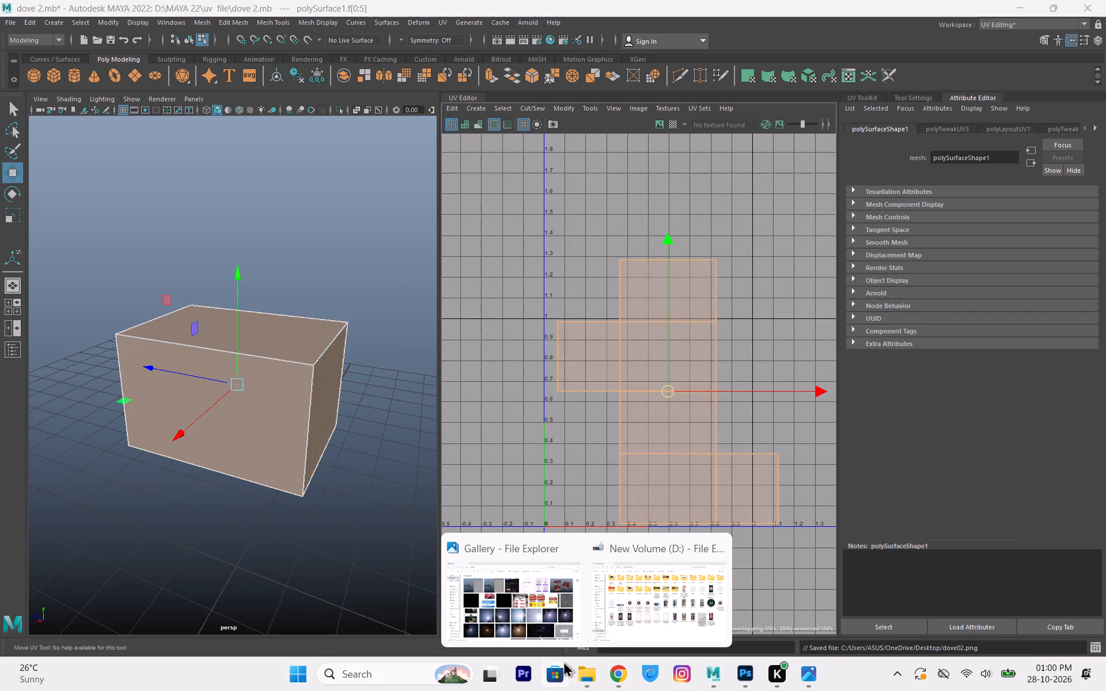
click(674, 593)
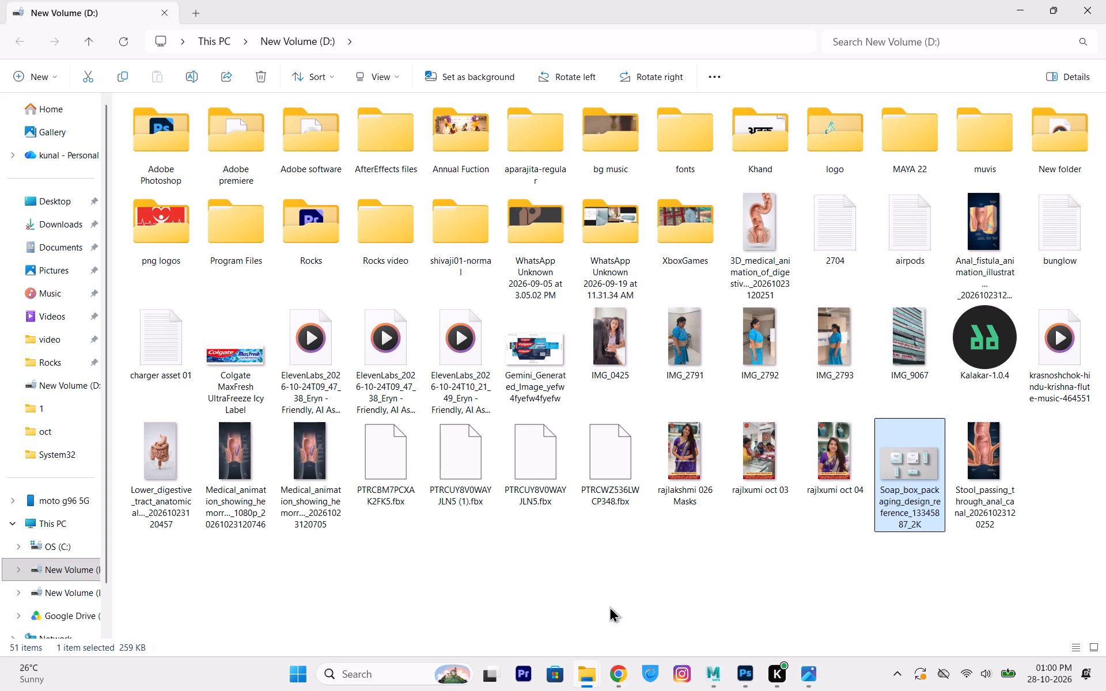
In File Explorer, go to the Desktop and pick up the dove02 UV snapshot to bring it into Photoshop.
click(52, 203)
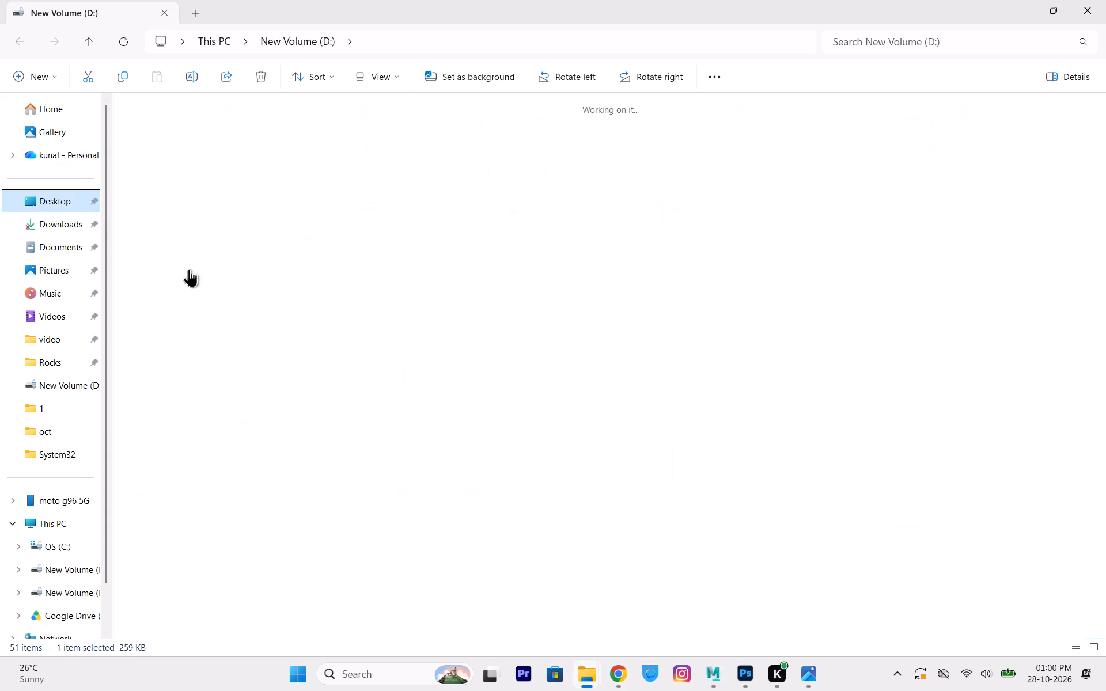
click(240, 239)
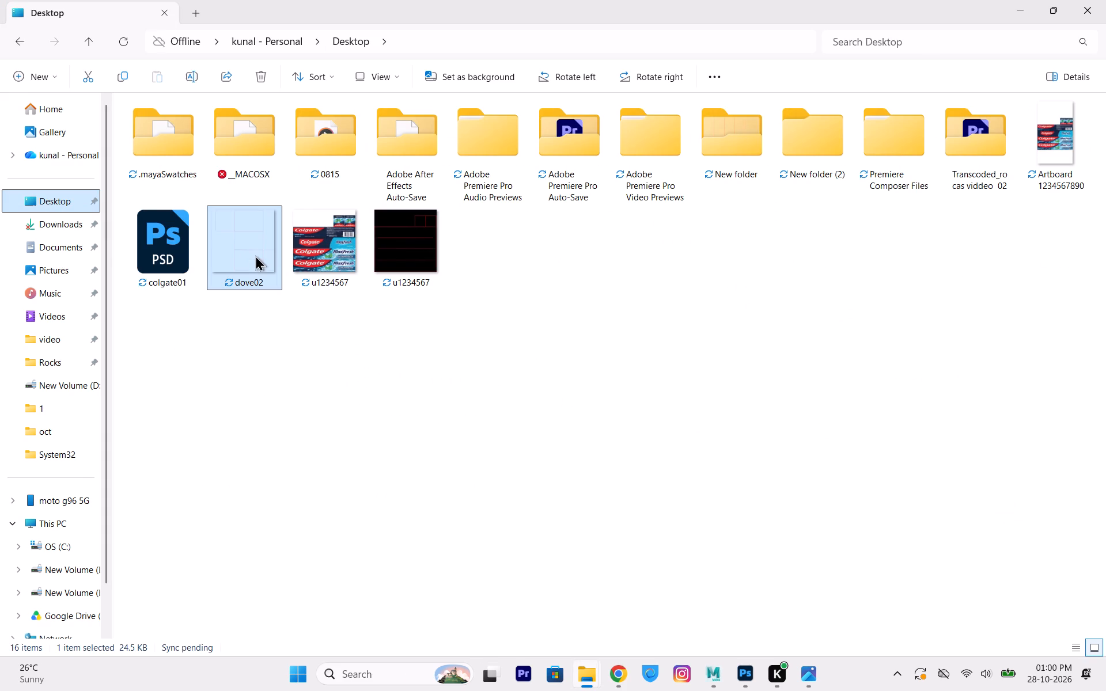
click(244, 240)
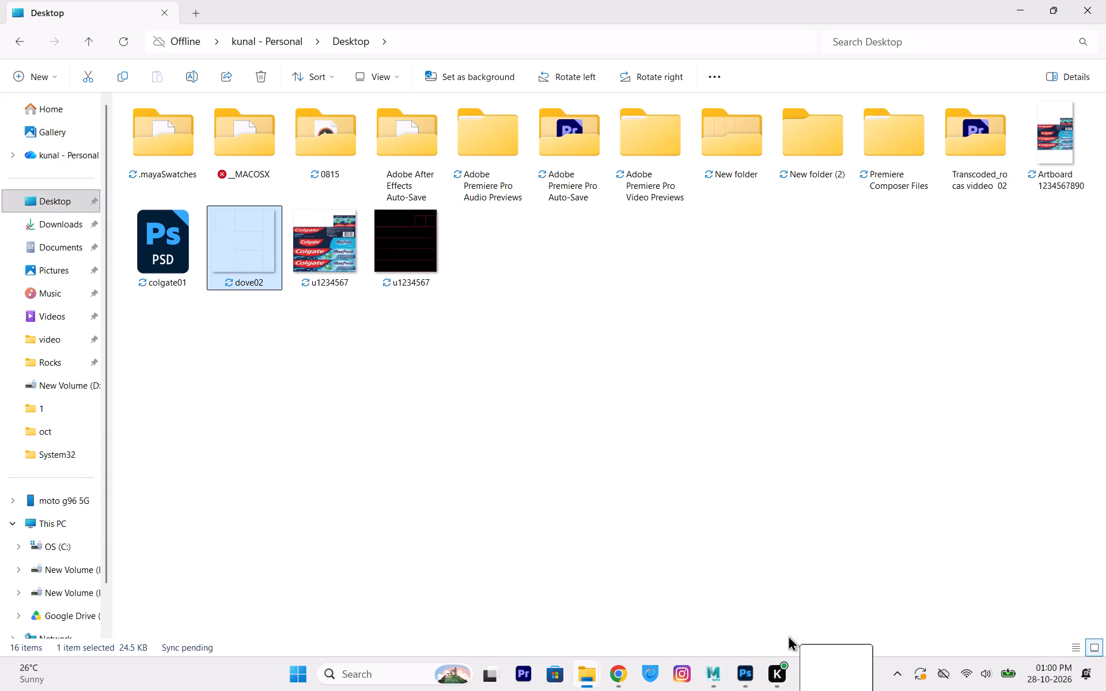
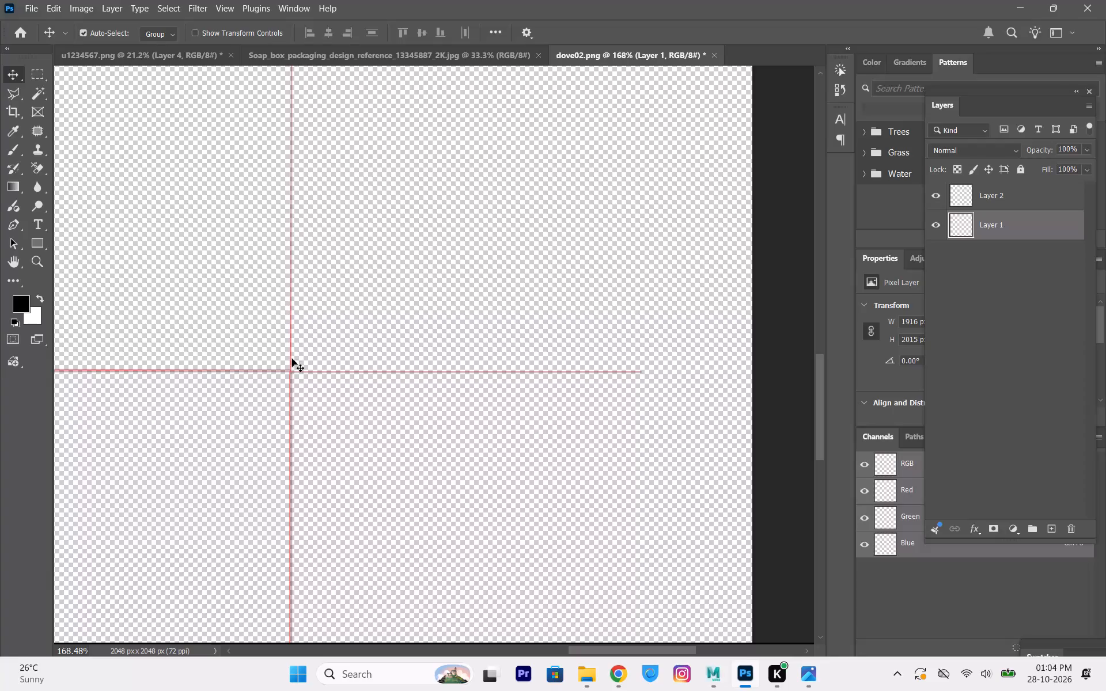
Examine the UV lines in dove02.png and compare them with the box's UV layout in Maya.
click(301, 369)
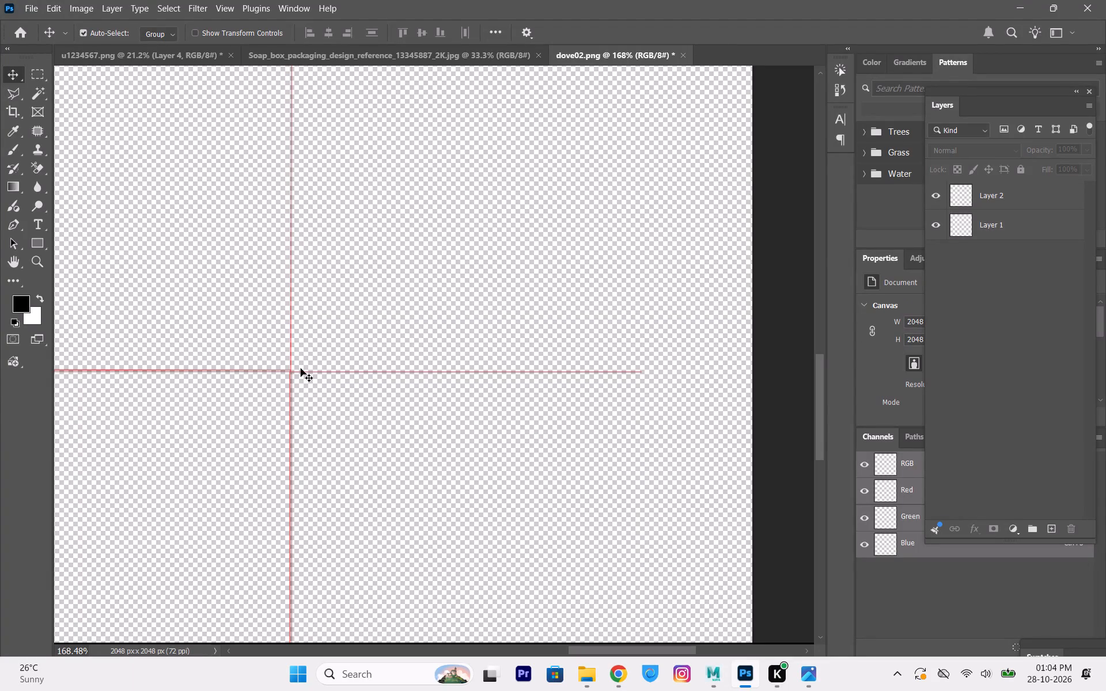
alt+scroll(469, 345, down, 11)
alt+scroll(539, 642, up, 4)
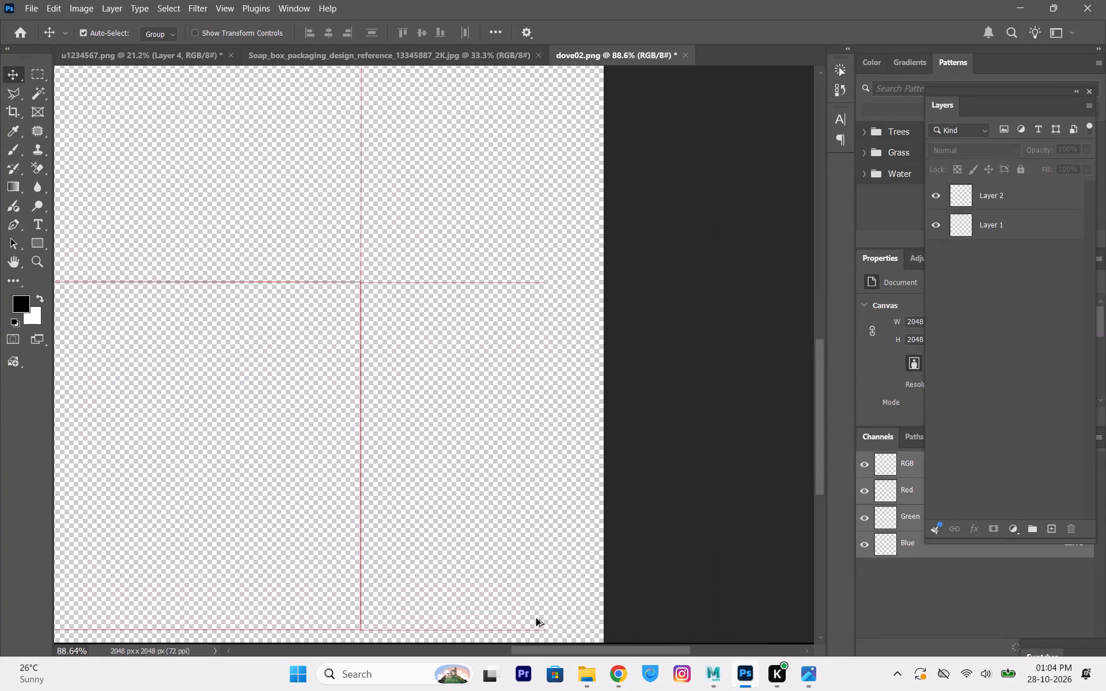
alt+scroll(535, 389, down, 5)
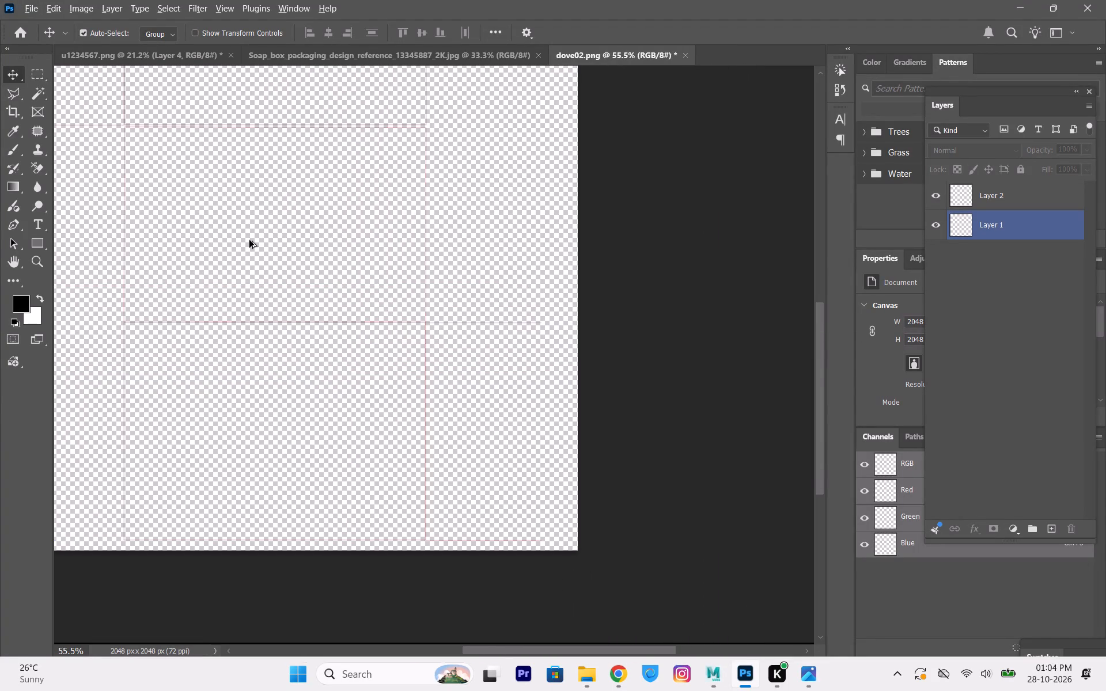
key(space)
key(space)
key(space)
key(space)
key(space)
key(space)
key(space)
key(space)
key(space)
key(space)
key(space)
key(space)
key(space)
key(space)
key(space)
key(space)
key(space)
key(space)
key(space)
key(space)
middle_drag(222, 205, 563, 408)
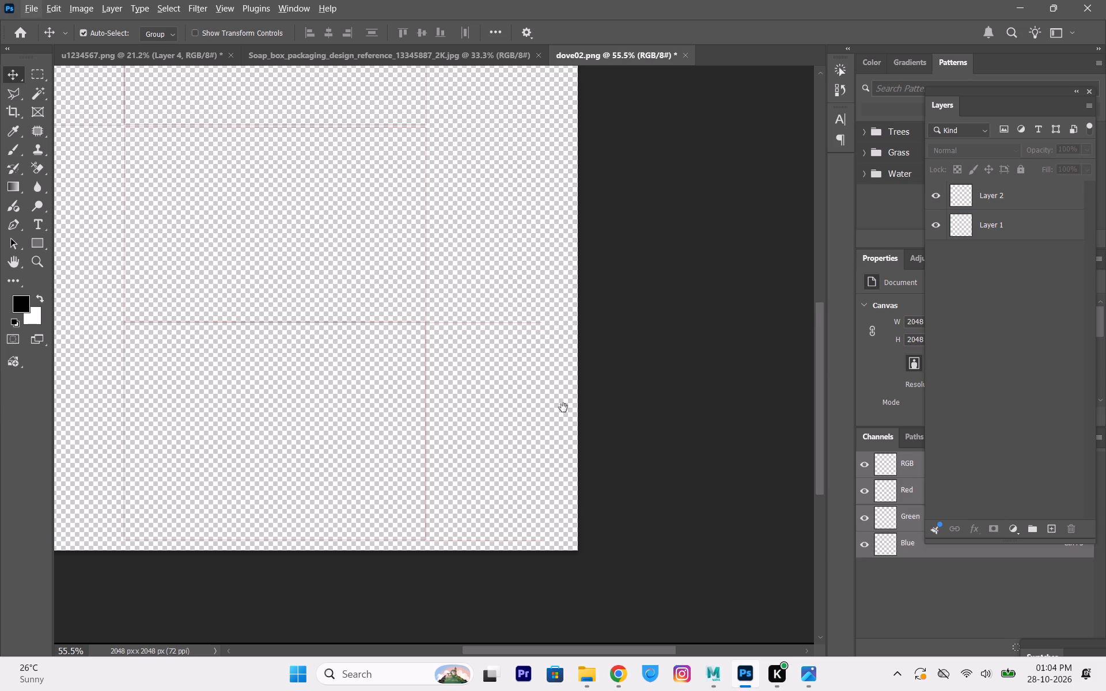
middle_drag(563, 408, 579, 371)
drag(263, 200, 465, 321)
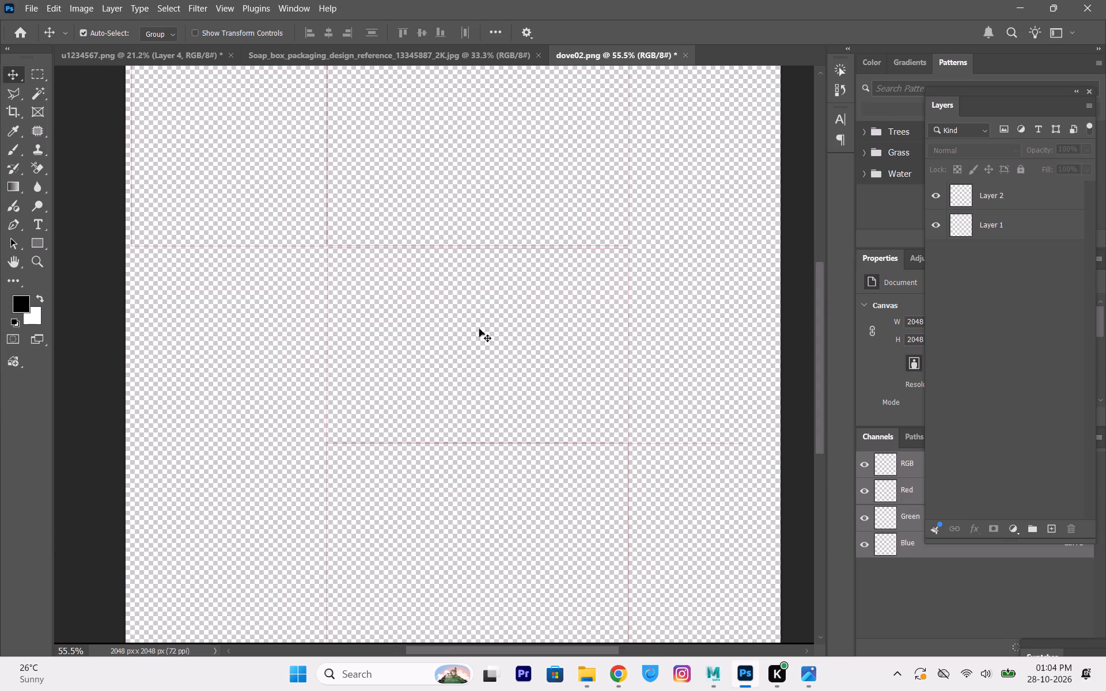
alt+scroll(500, 336, down, 3)
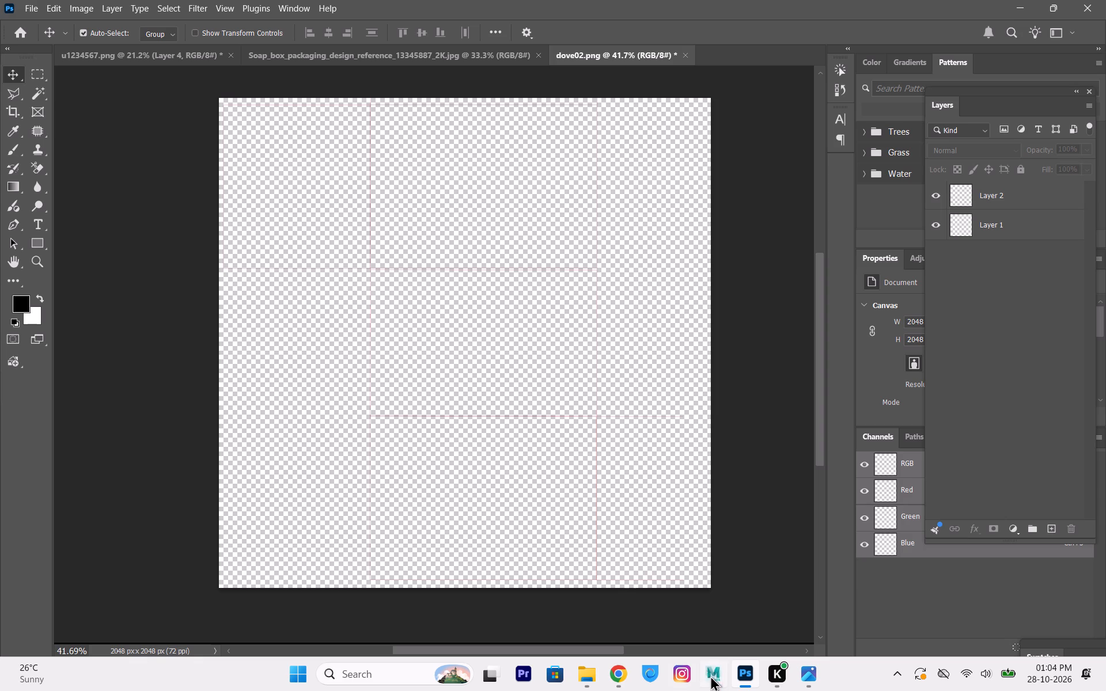
click(707, 602)
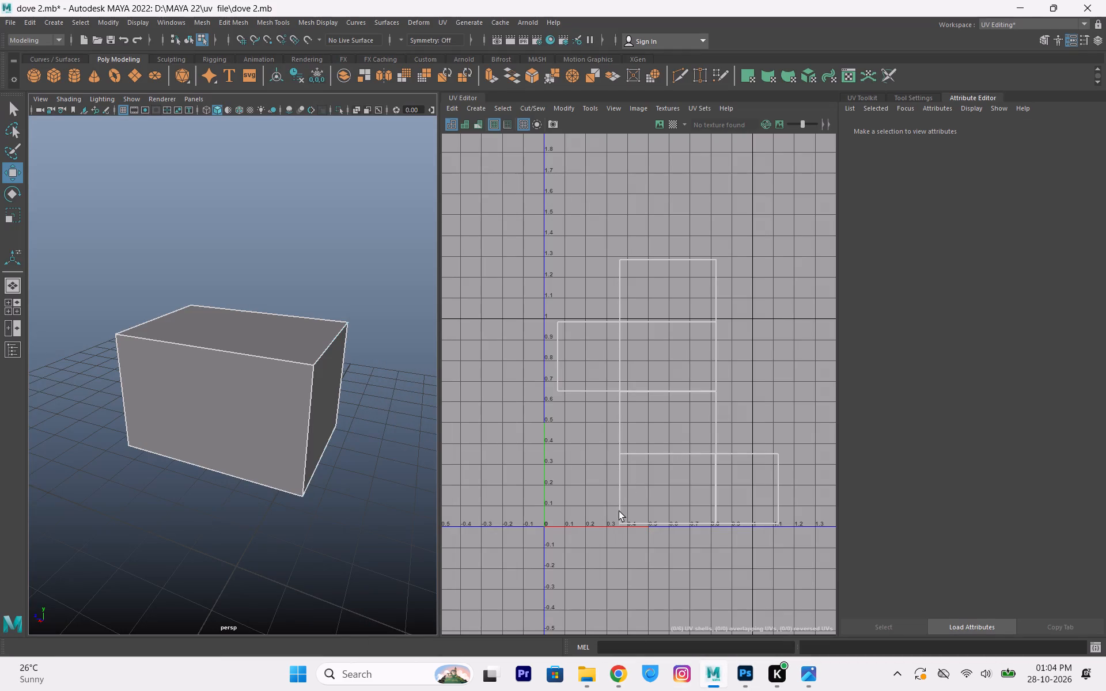
click(740, 626)
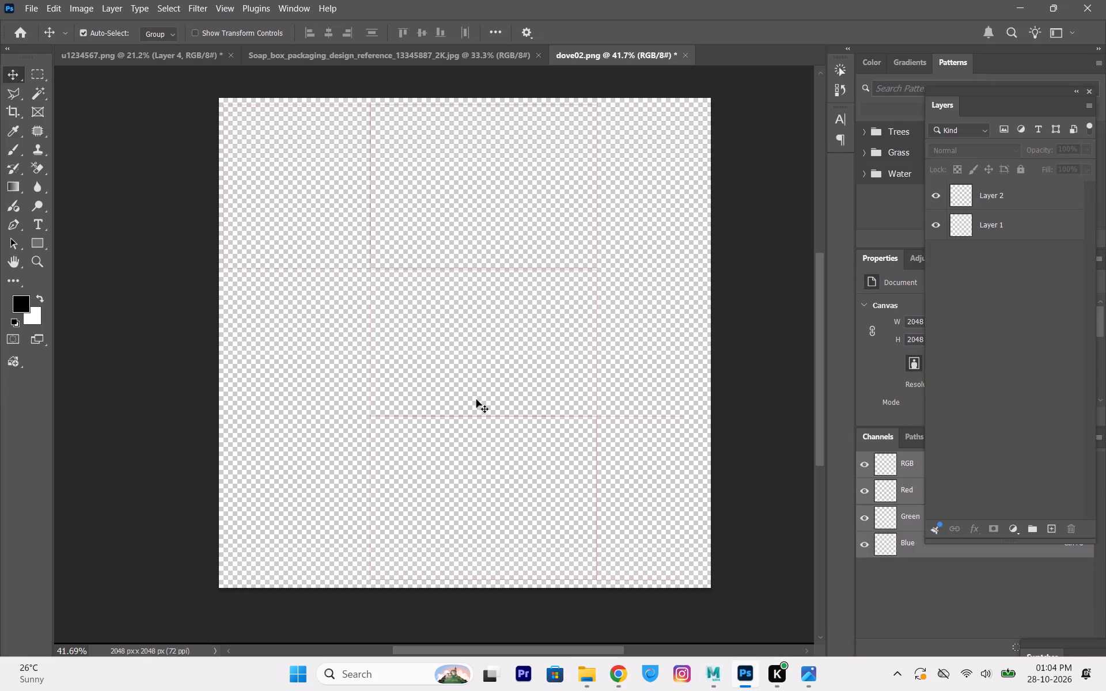
Back in Photoshop, nudge Layer 1 of dove02.png slightly to the left.
click(1062, 221)
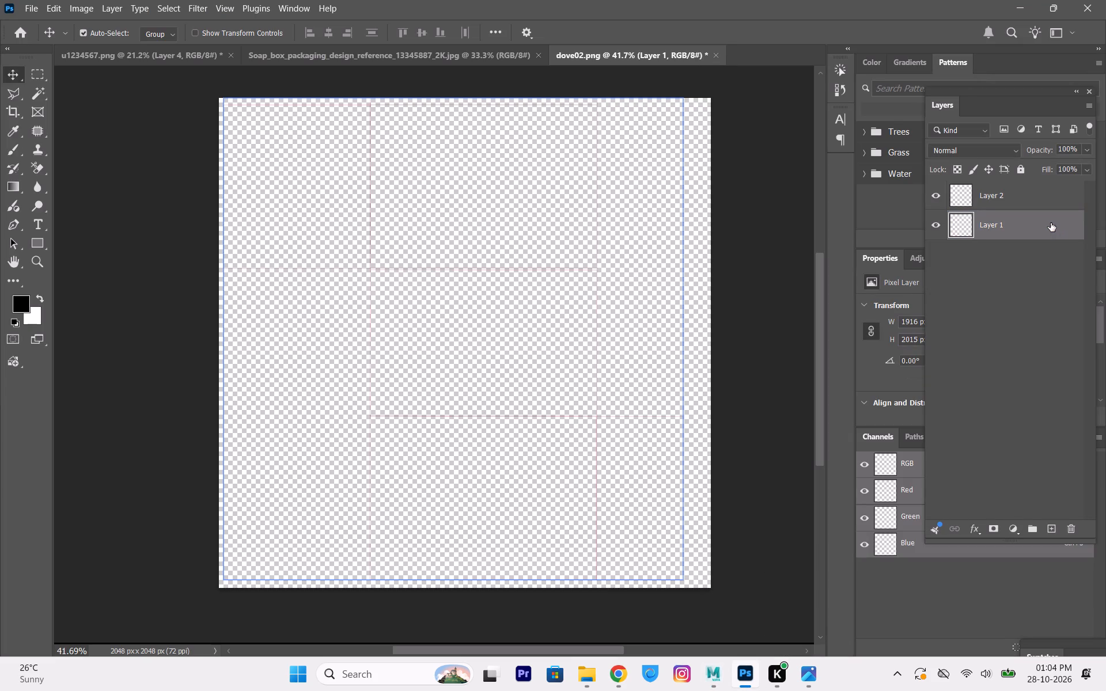
key(Left)
key(Left)
key(Left)
key(Left)
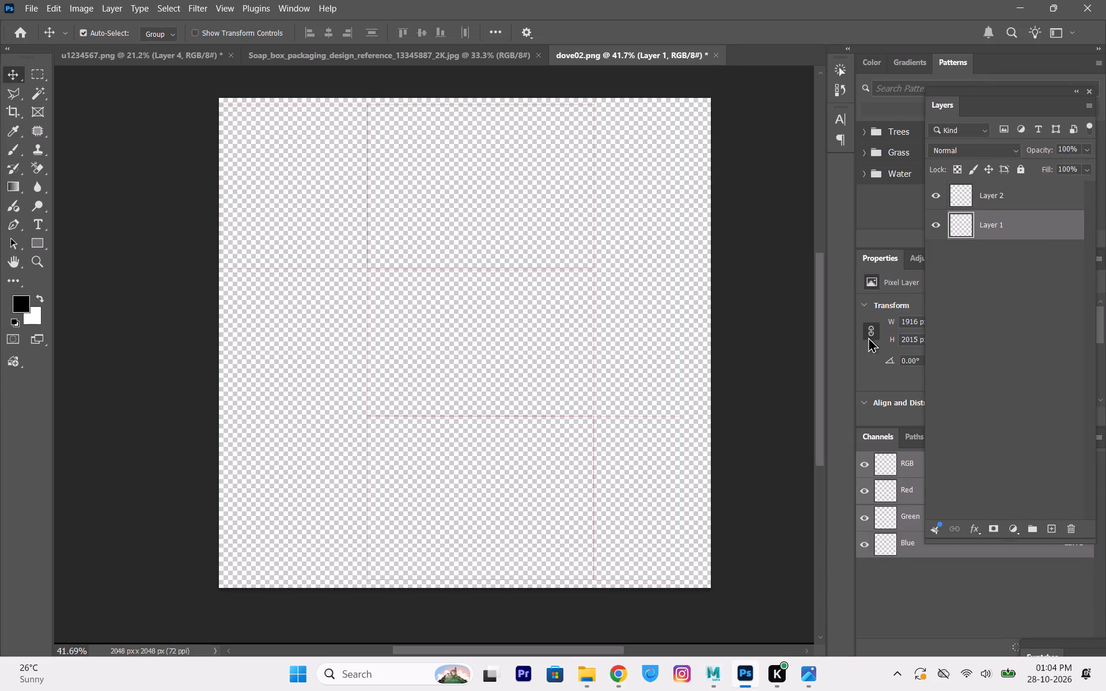
key(Right)
key(Right)
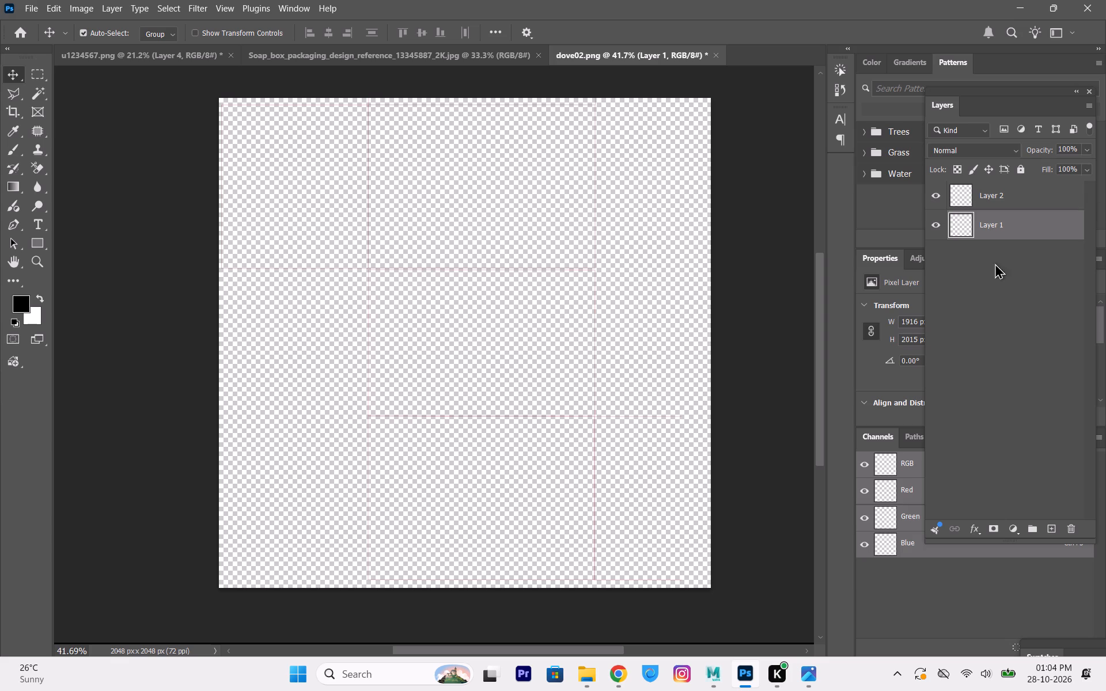
click(970, 240)
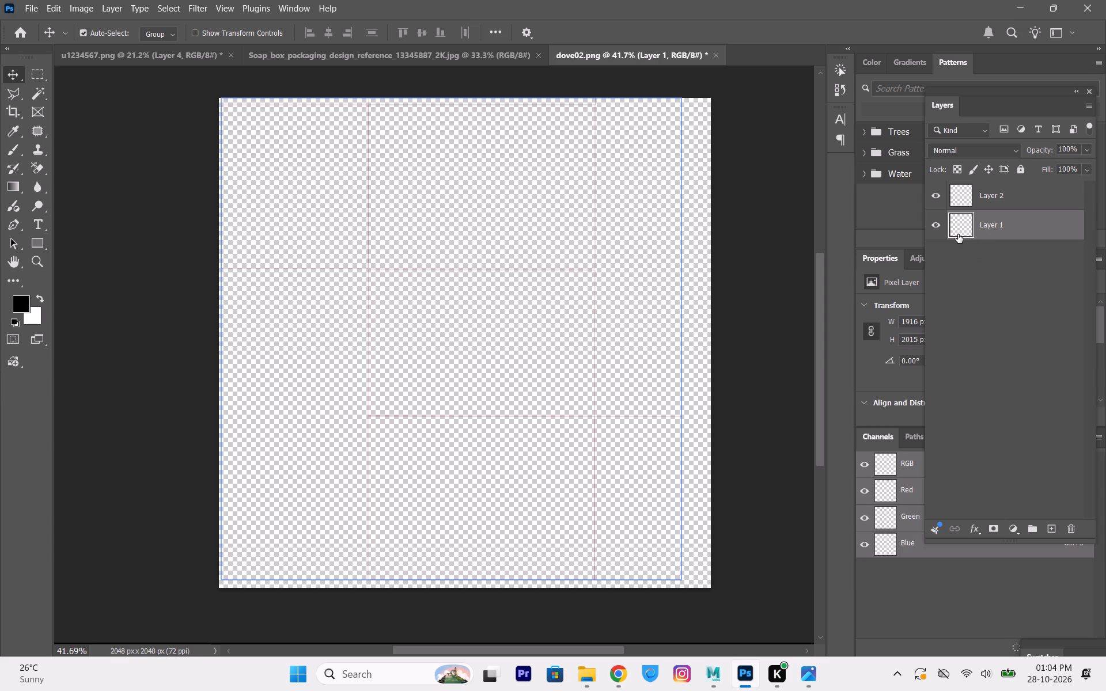
key(Left)
key(Right)
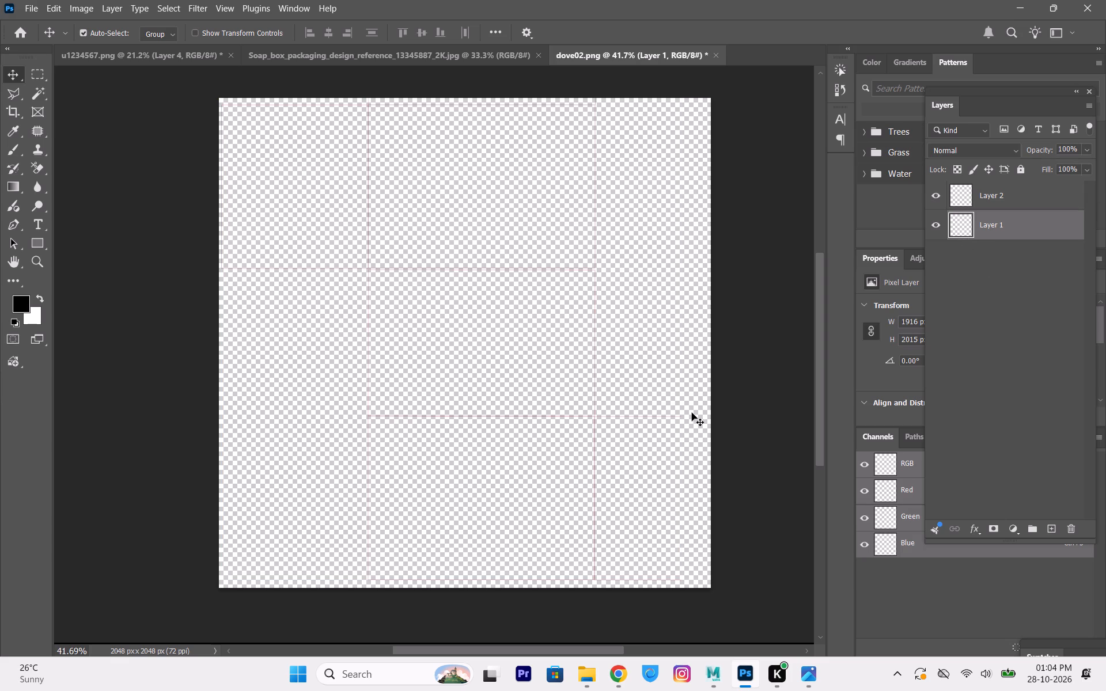
key(Right)
key(Left)
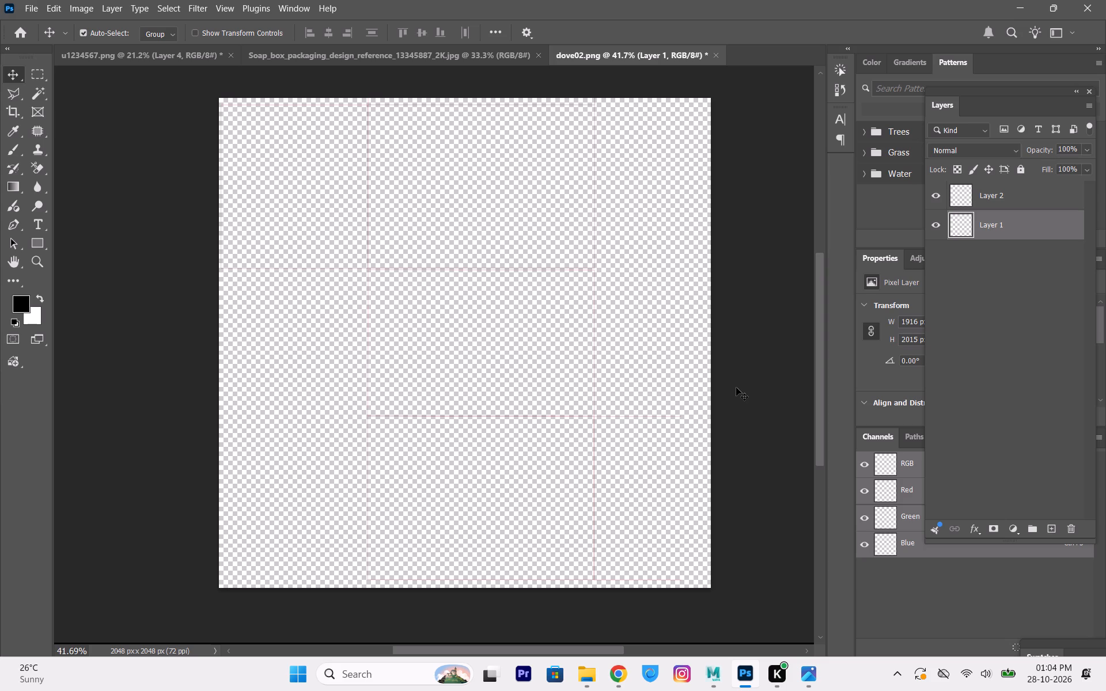
Inspect the UV line junctions in dove02.png up close and check the layout against Maya's UV Editor again.
scroll(559, 408, up, 5)
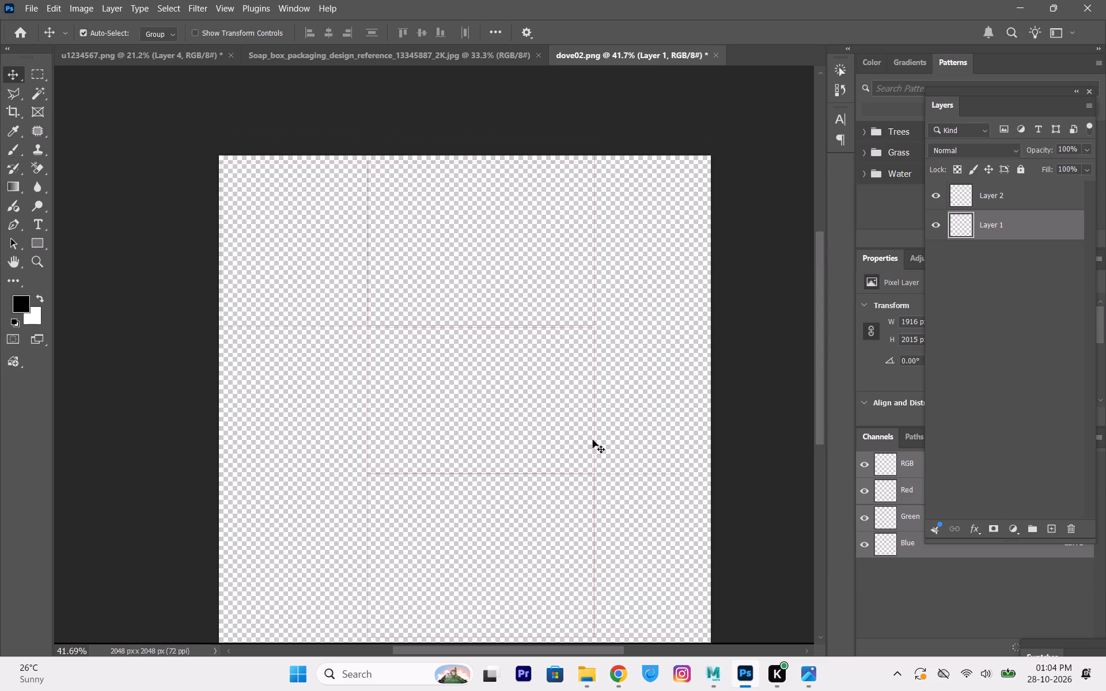
alt+scroll(583, 463, up, 5)
alt+scroll(647, 545, up, 5)
alt+scroll(558, 431, up, 4)
alt+scroll(590, 480, up, 6)
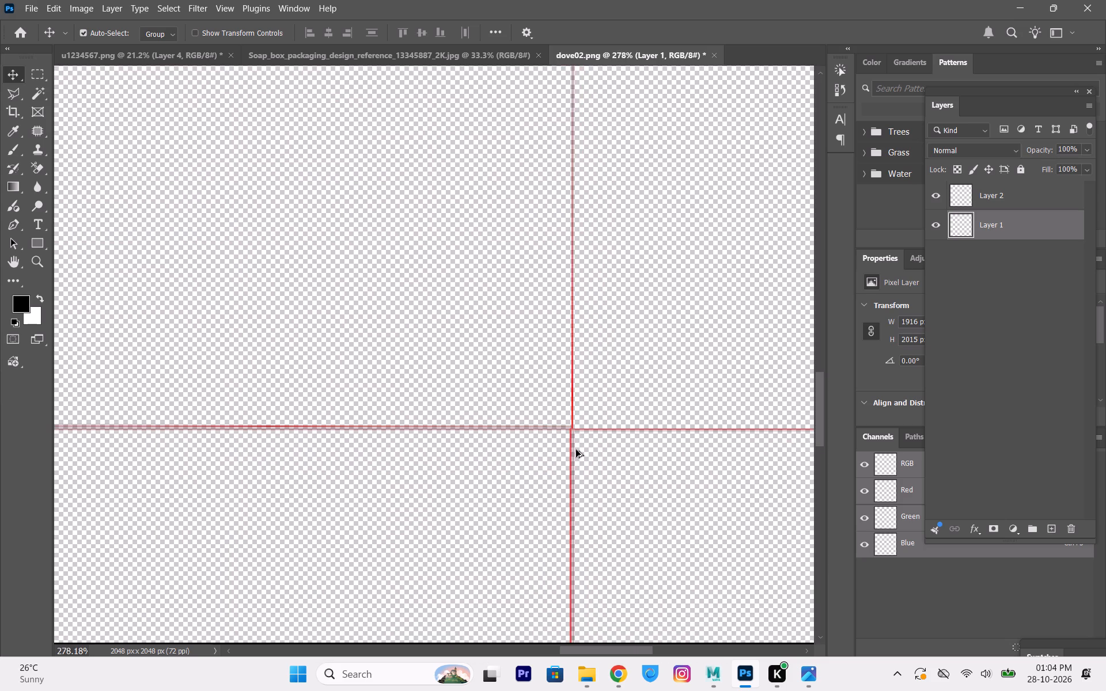
alt+scroll(551, 414, up, 5)
alt+scroll(604, 458, up, 5)
alt+scroll(551, 416, up, 6)
alt+scroll(576, 323, down, 13)
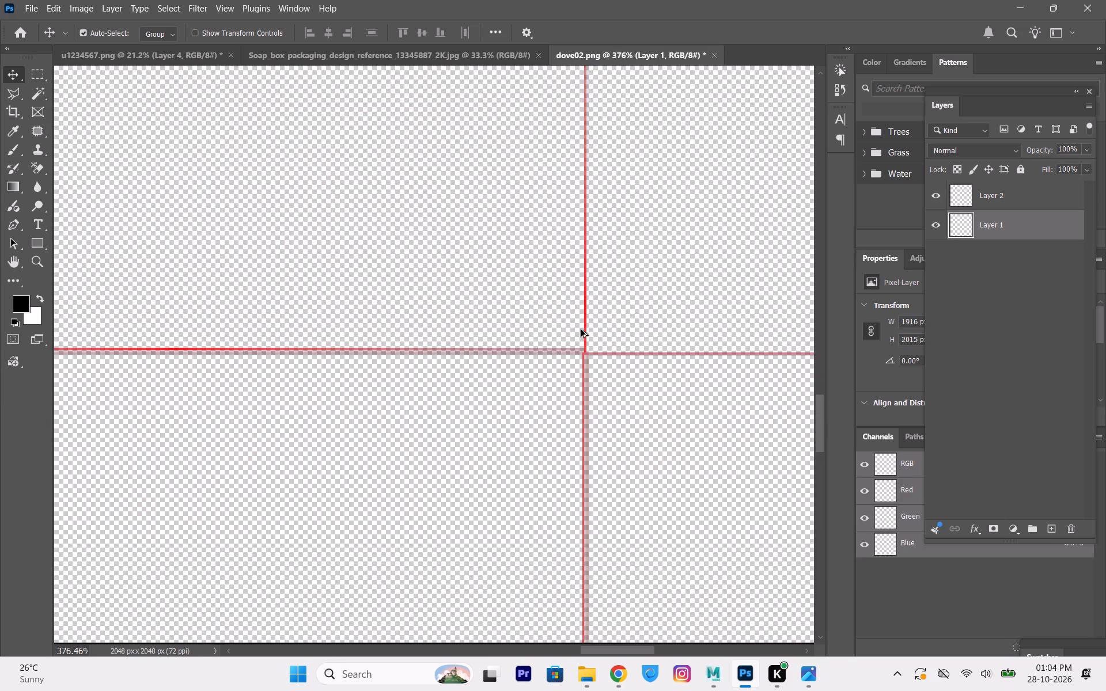
alt+scroll(581, 329, down, 11)
alt+scroll(585, 327, down, 20)
alt+scroll(585, 327, down, 1)
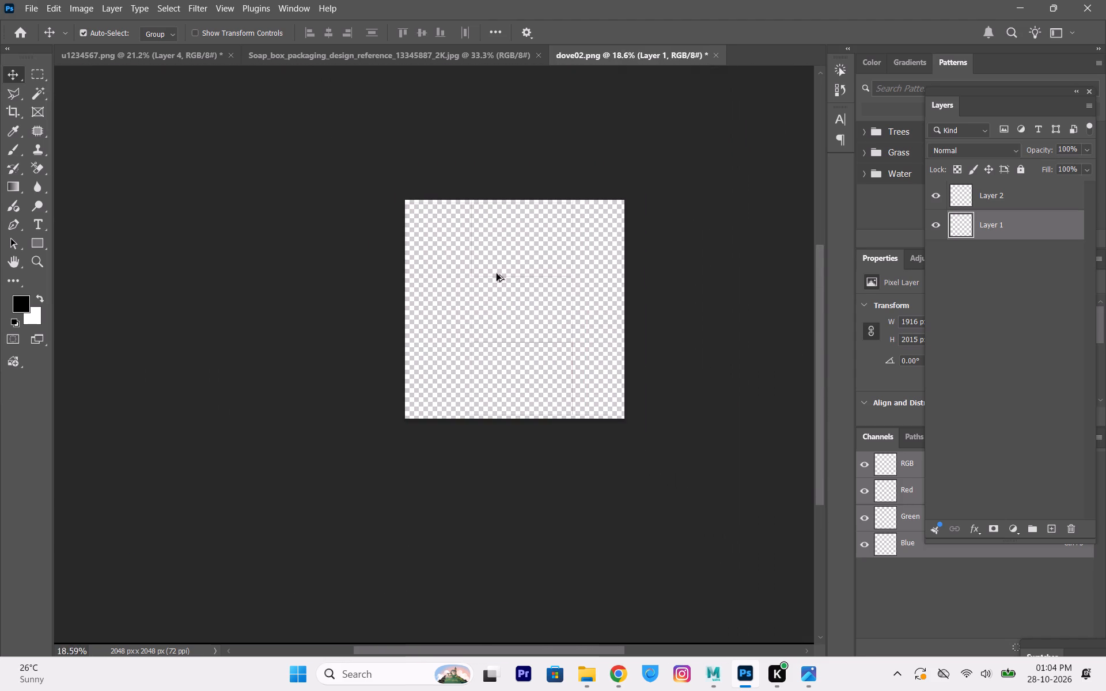
alt+scroll(417, 204, up, 10)
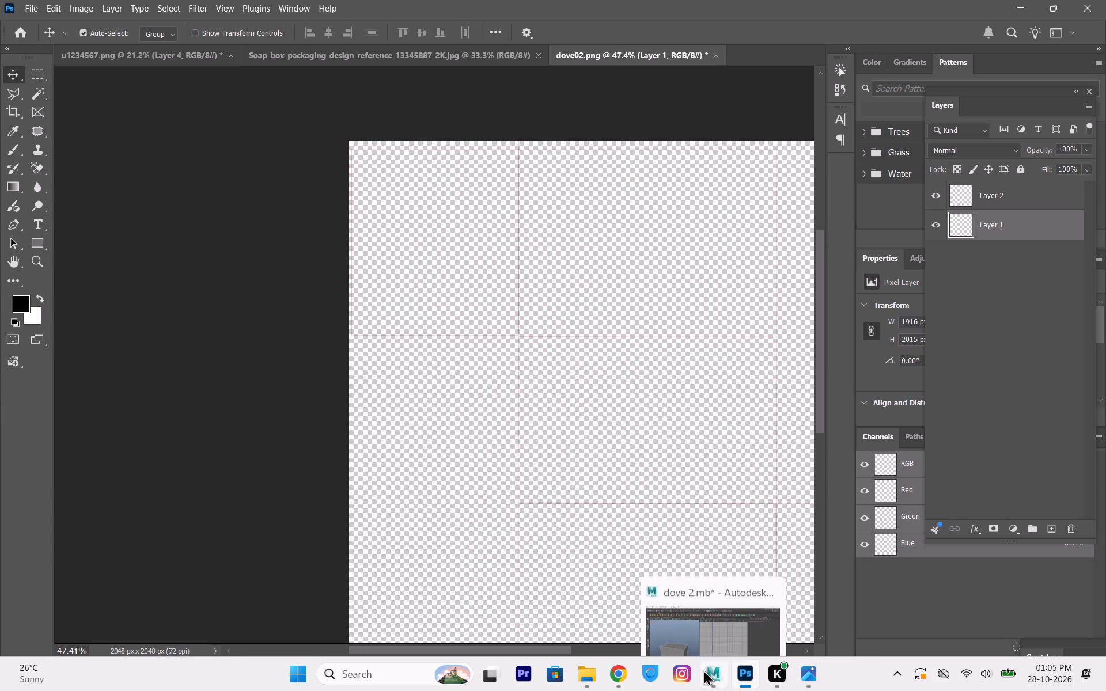
click(705, 672)
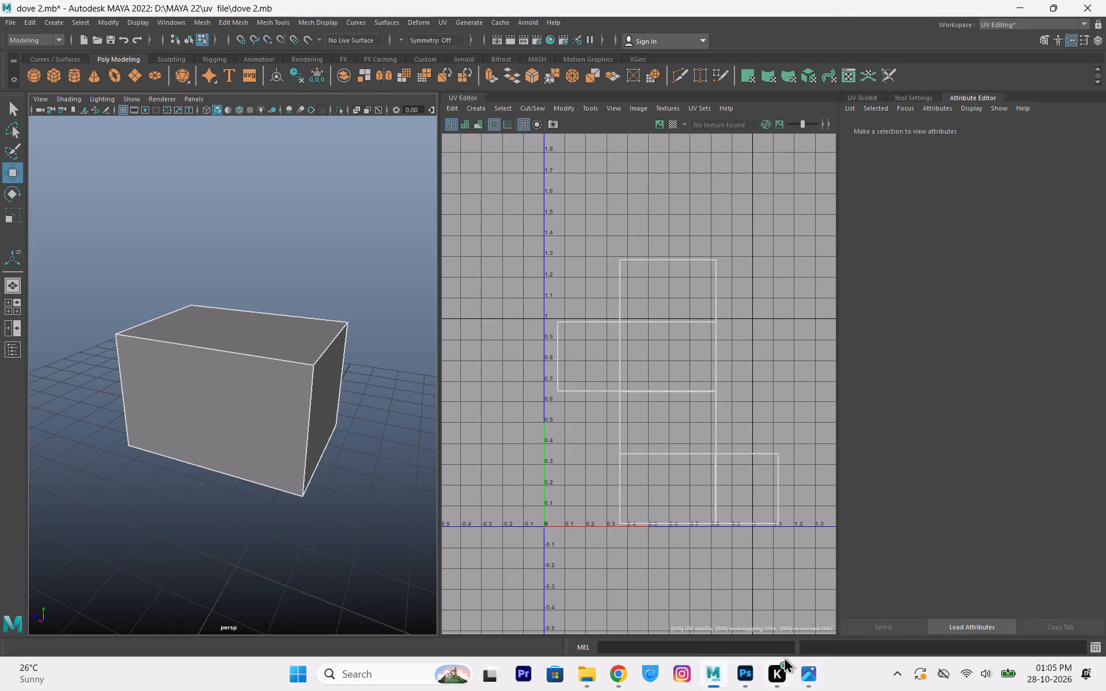
click(748, 672)
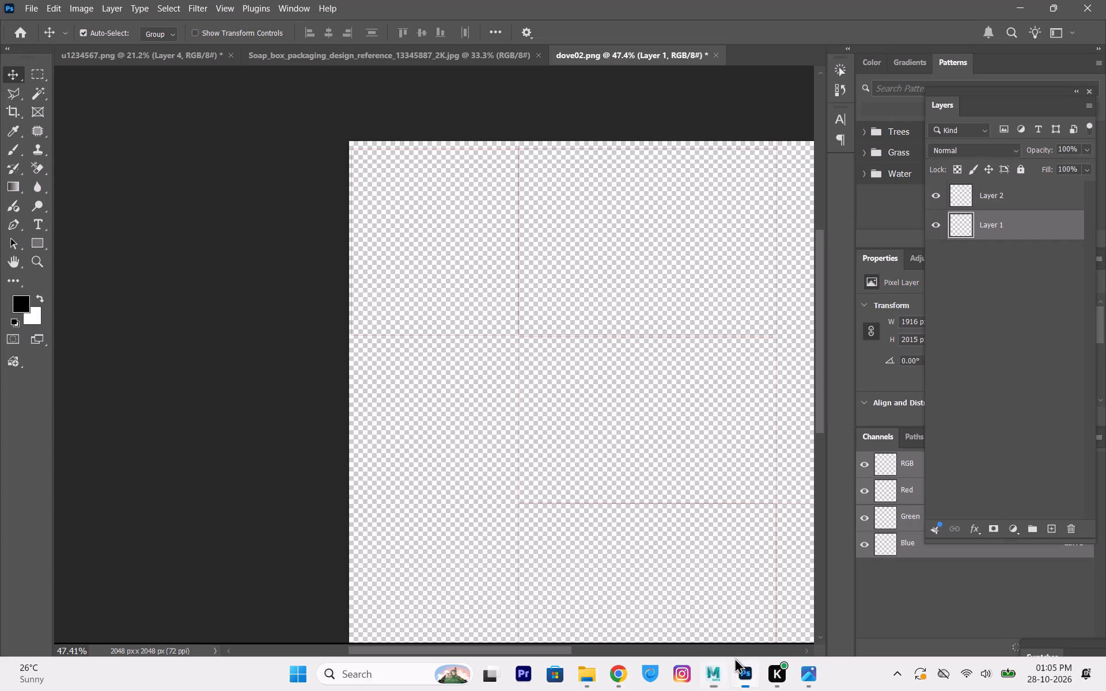
In the soap box packaging reference, marquee-select the front panel's face, about 531 × 508 px, and copy it to a new layer.
click(331, 51)
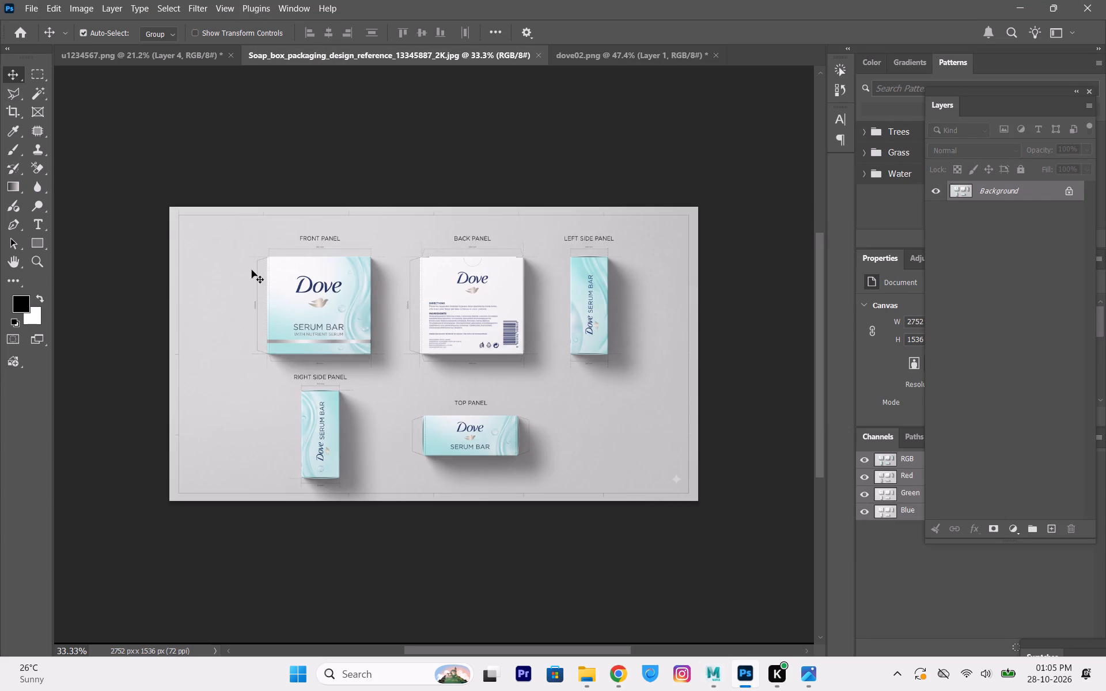
alt+scroll(224, 249, up, 5)
alt+scroll(297, 283, up, 12)
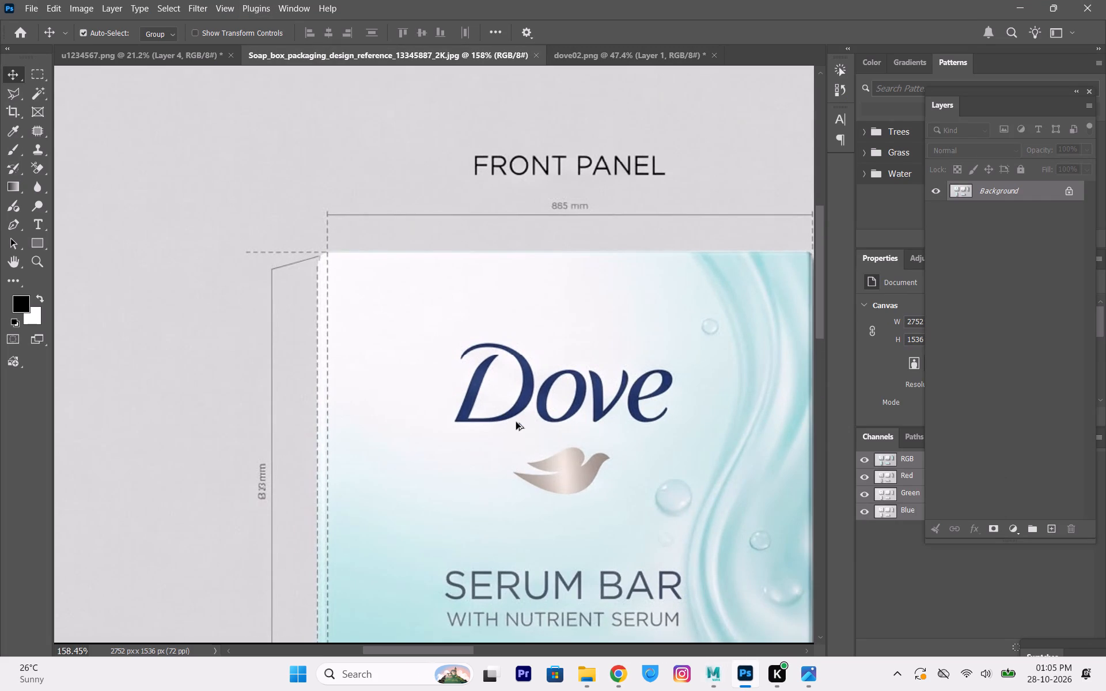
key(space)
key(space)
key(space)
key(space)
key(space)
key(space)
key(space)
key(space)
key(space)
key(space)
key(space)
key(space)
key(space)
key(space)
key(space)
key(space)
key(space)
key(space)
key(space)
key(space)
drag(590, 489, 512, 363)
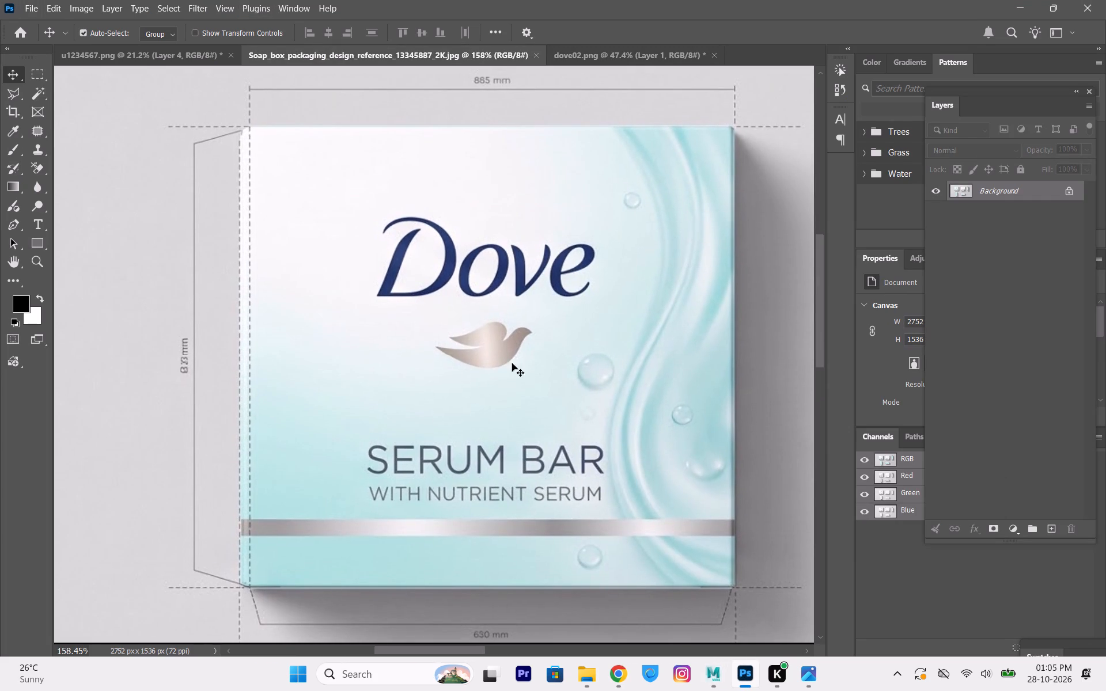
click(40, 77)
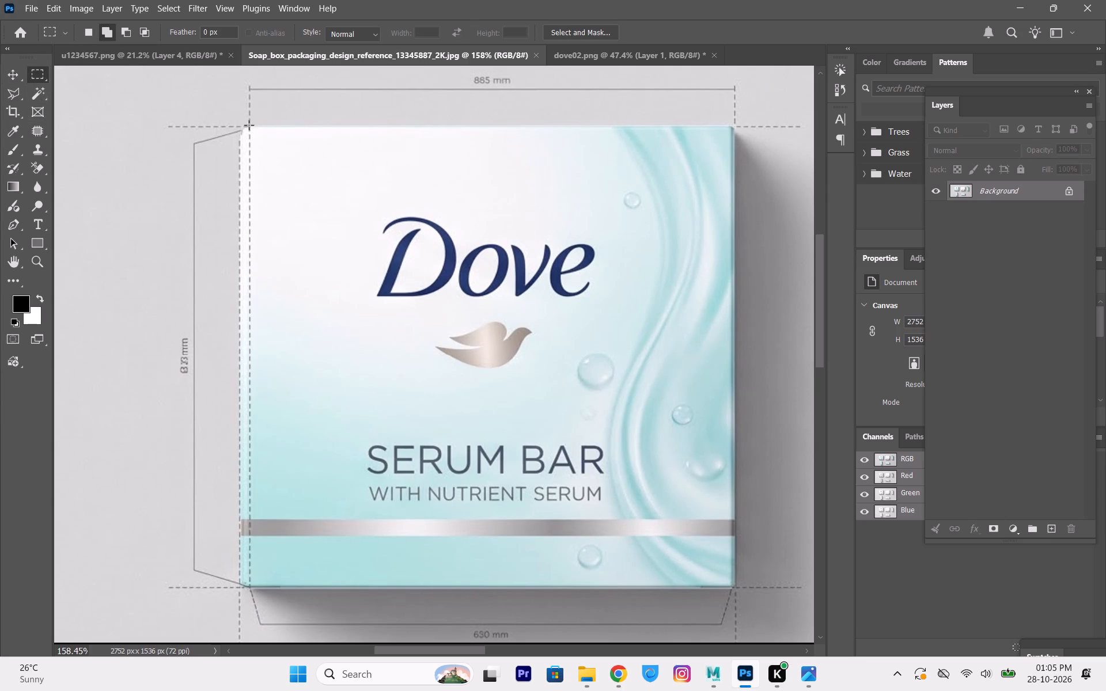
drag(249, 125, 494, 435)
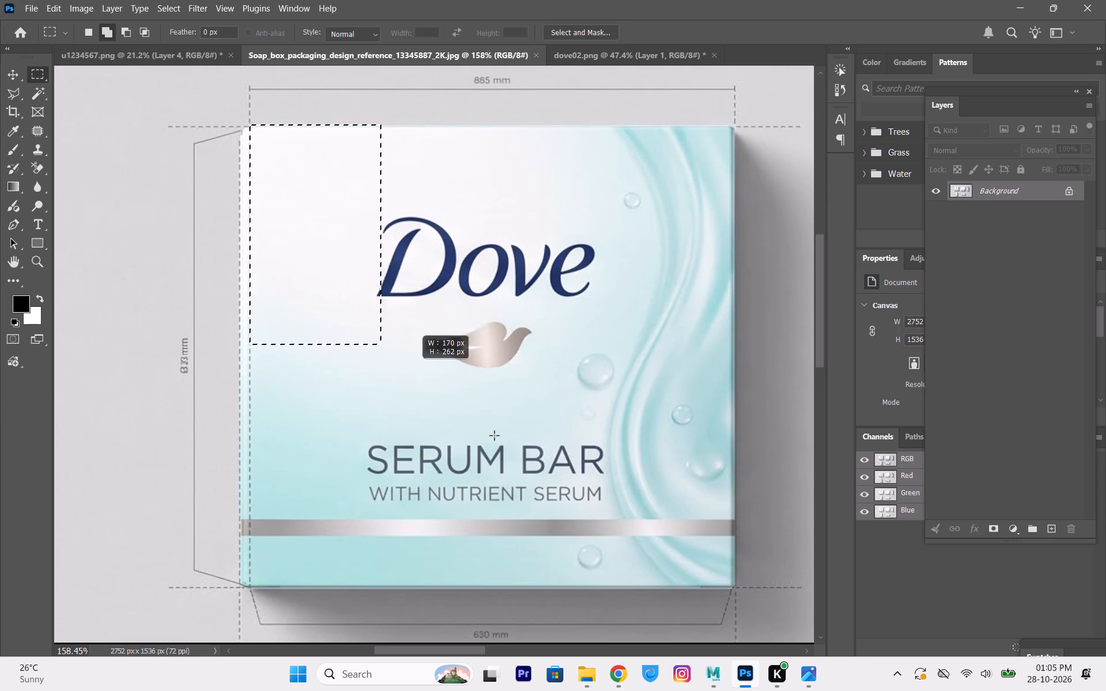
drag(494, 435, 733, 587)
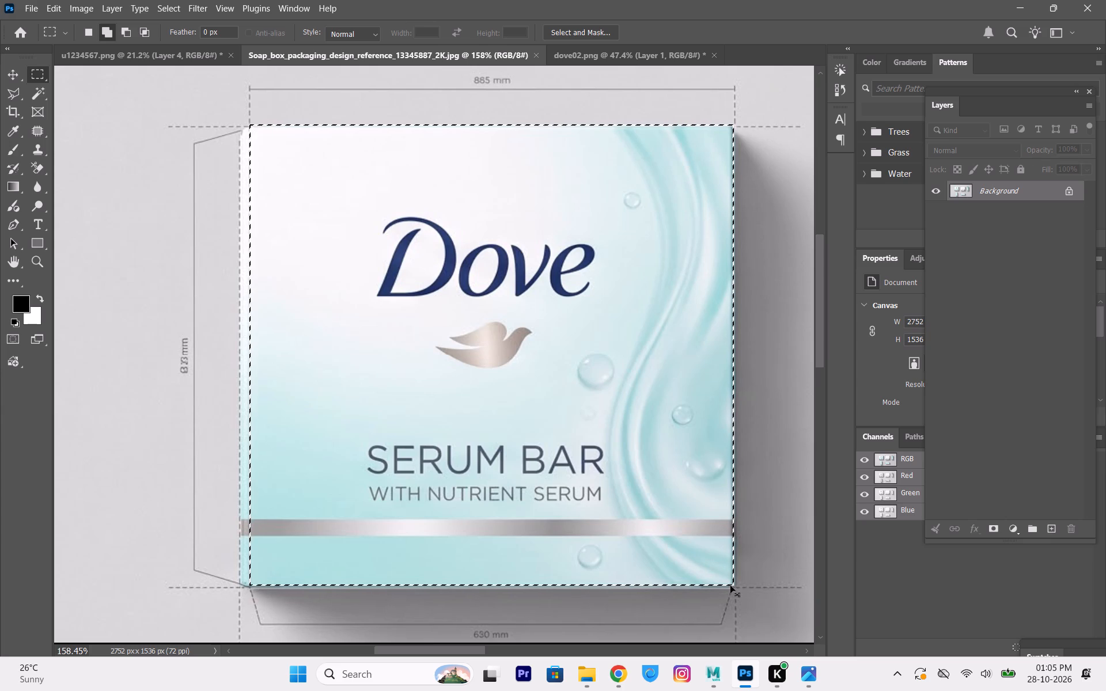
key(ctrl+j)
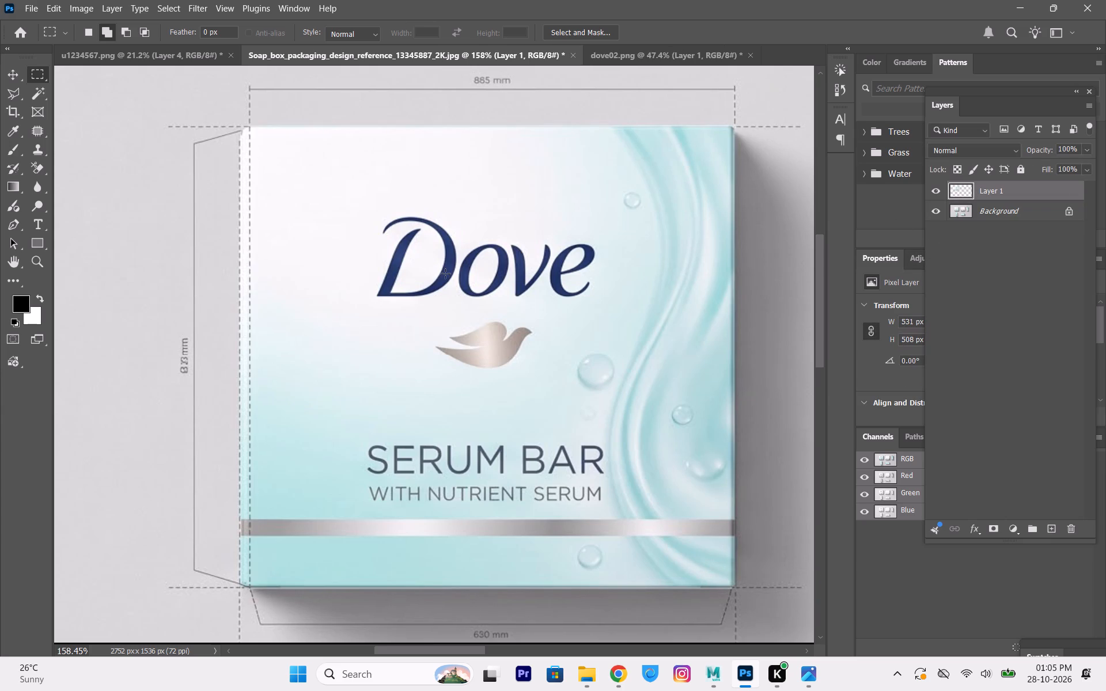
Marquee-select the back panel's face, about 531 × 503 px, and copy it from the Background to a new layer.
alt+scroll(445, 274, down, 4)
scroll(445, 274, down, 1)
key(space)
key(space)
key(space)
key(space)
key(space)
key(space)
key(space)
key(space)
key(space)
key(space)
key(space)
key(space)
key(space)
key(space)
key(space)
key(space)
key(space)
key(space)
key(space)
key(space)
drag(750, 375, 348, 339)
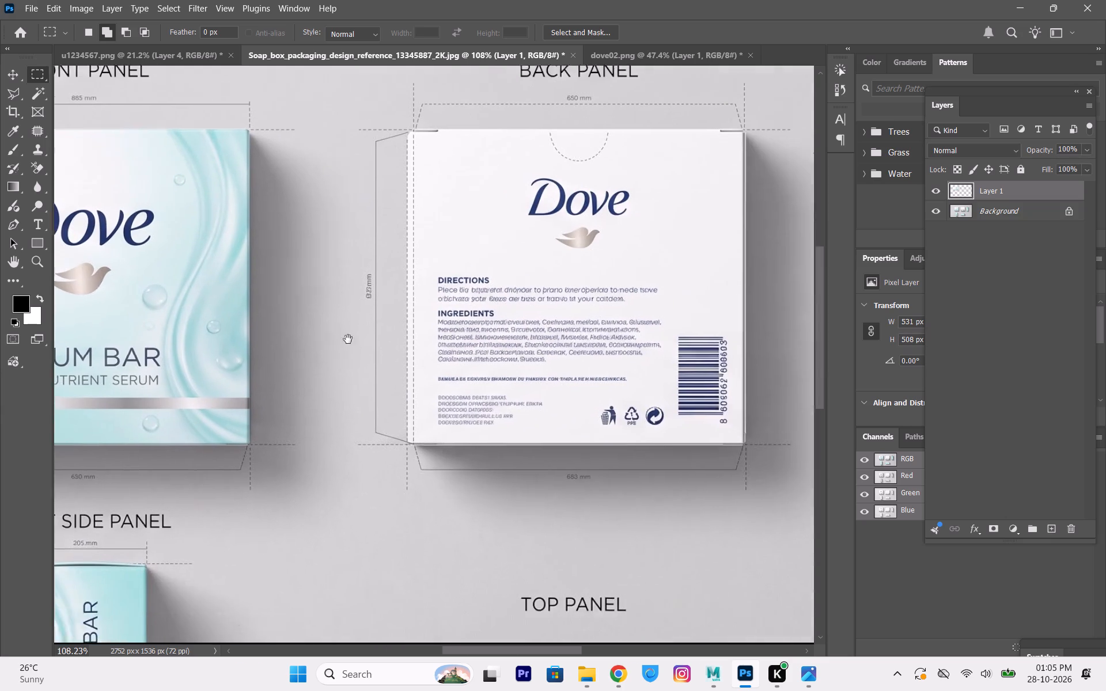
drag(348, 339, 313, 338)
alt+scroll(253, 18, up, 1)
key(space)
key(space)
key(space)
key(space)
key(space)
key(space)
key(space)
key(space)
key(space)
key(space)
key(space)
key(space)
key(space)
key(space)
key(space)
drag(430, 176, 400, 223)
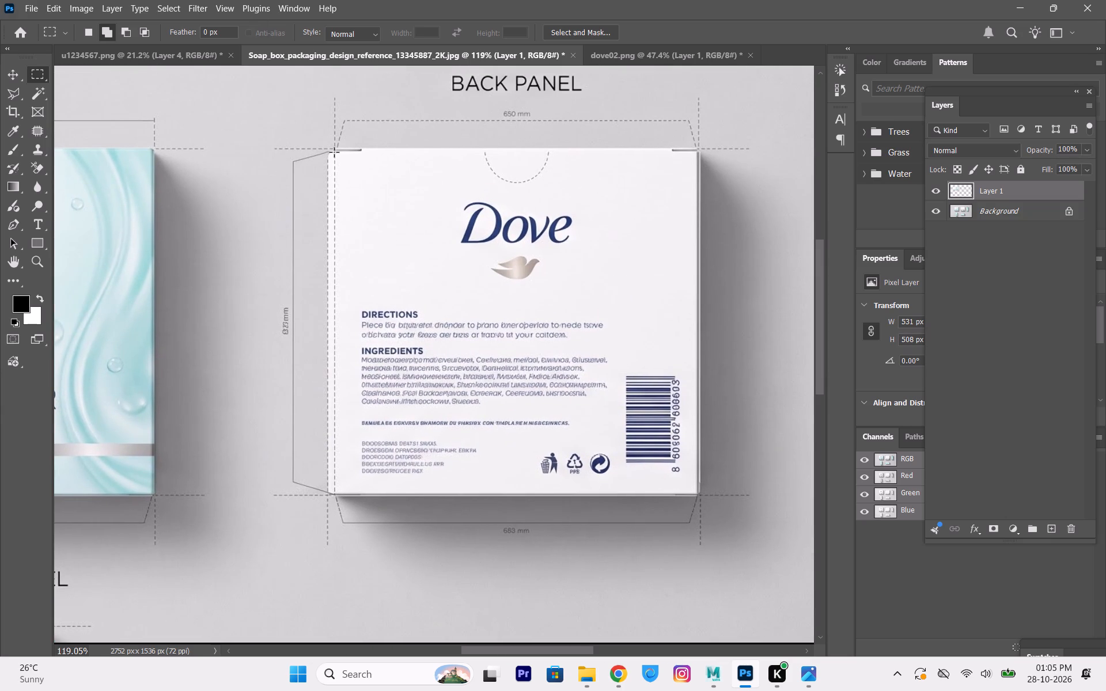
drag(334, 151, 701, 498)
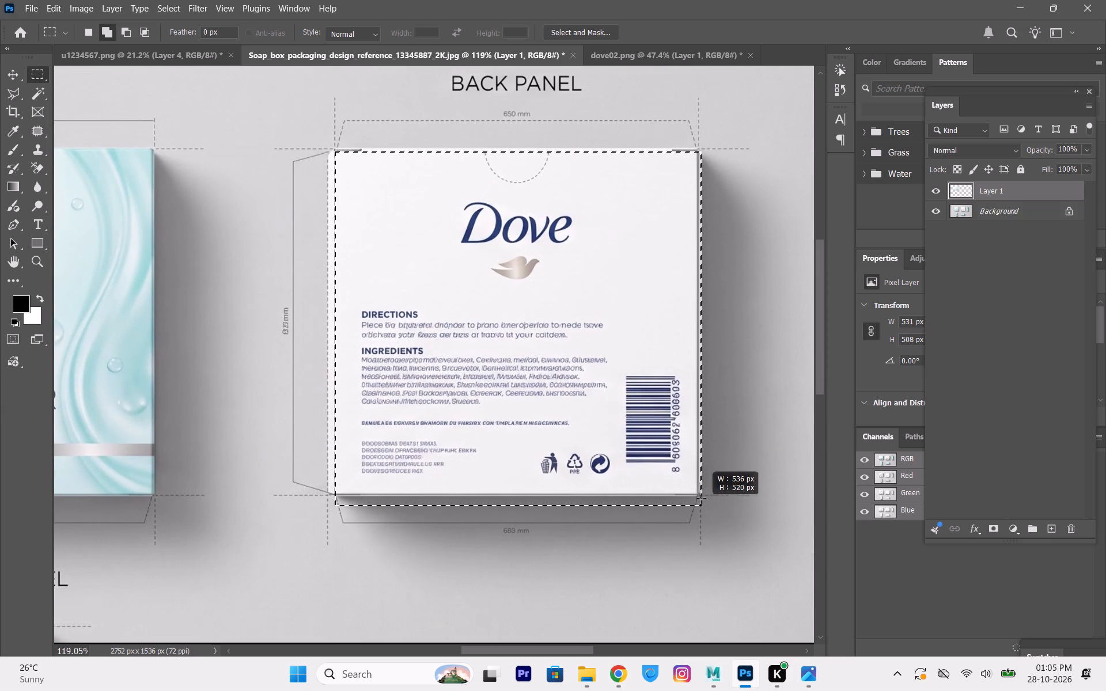
drag(701, 498, 697, 495)
key(ctrl+j)
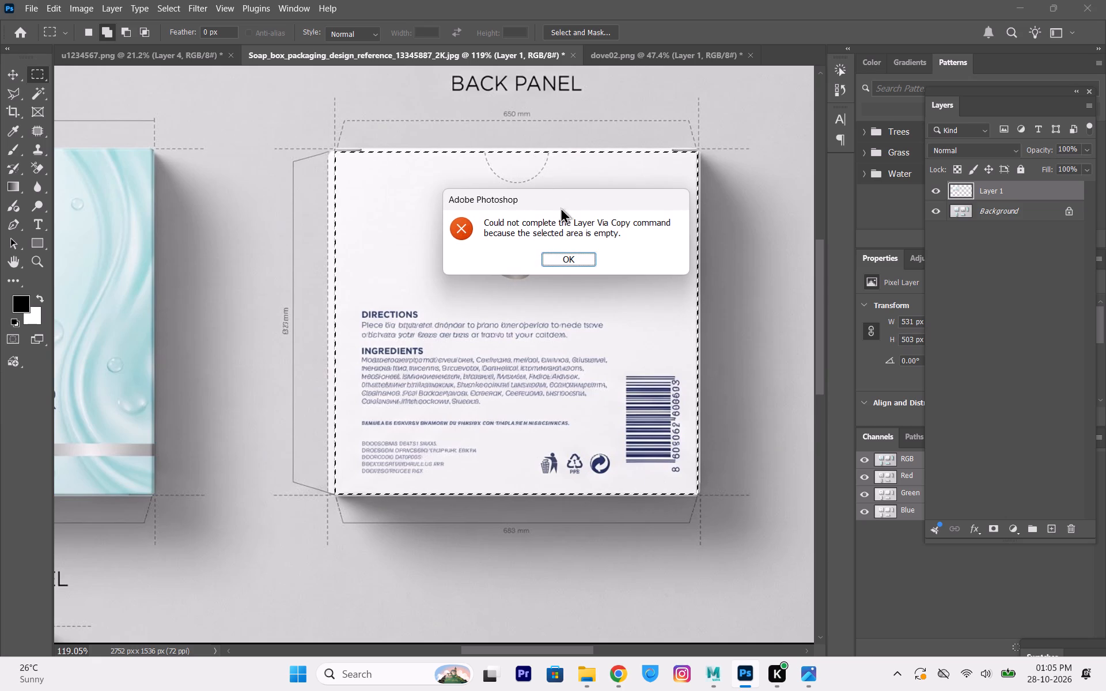
click(563, 258)
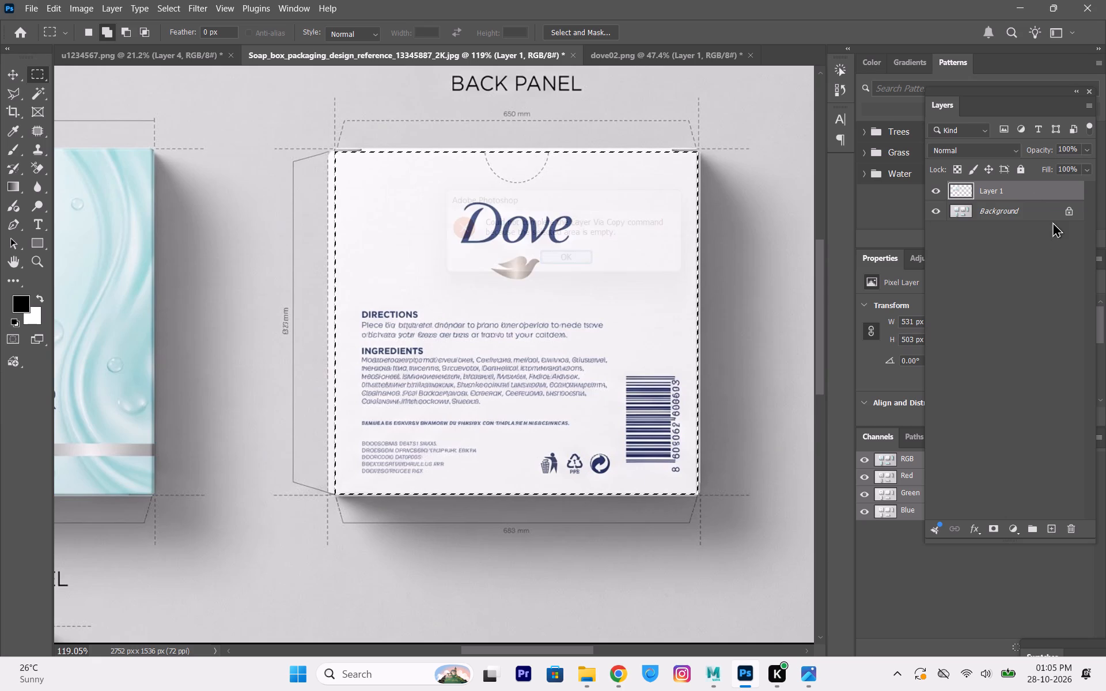
click(1014, 214)
key(ctrl+j)
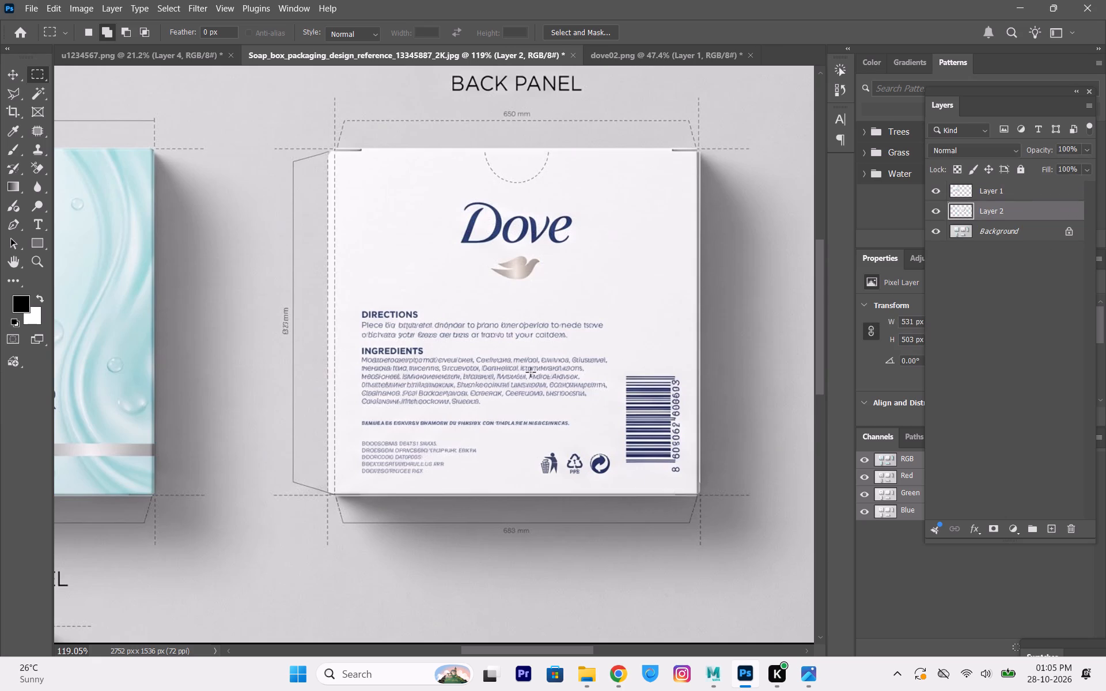
Marquee-select the right side panel's face, about 198 × 450 px, and copy it from the Background to a new layer.
alt+scroll(547, 329, down, 2)
key(space)
key(space)
key(space)
key(space)
key(space)
key(space)
key(space)
key(space)
key(space)
key(space)
key(space)
key(space)
key(space)
key(space)
key(space)
key(space)
key(space)
key(space)
key(space)
key(space)
drag(376, 476, 810, 210)
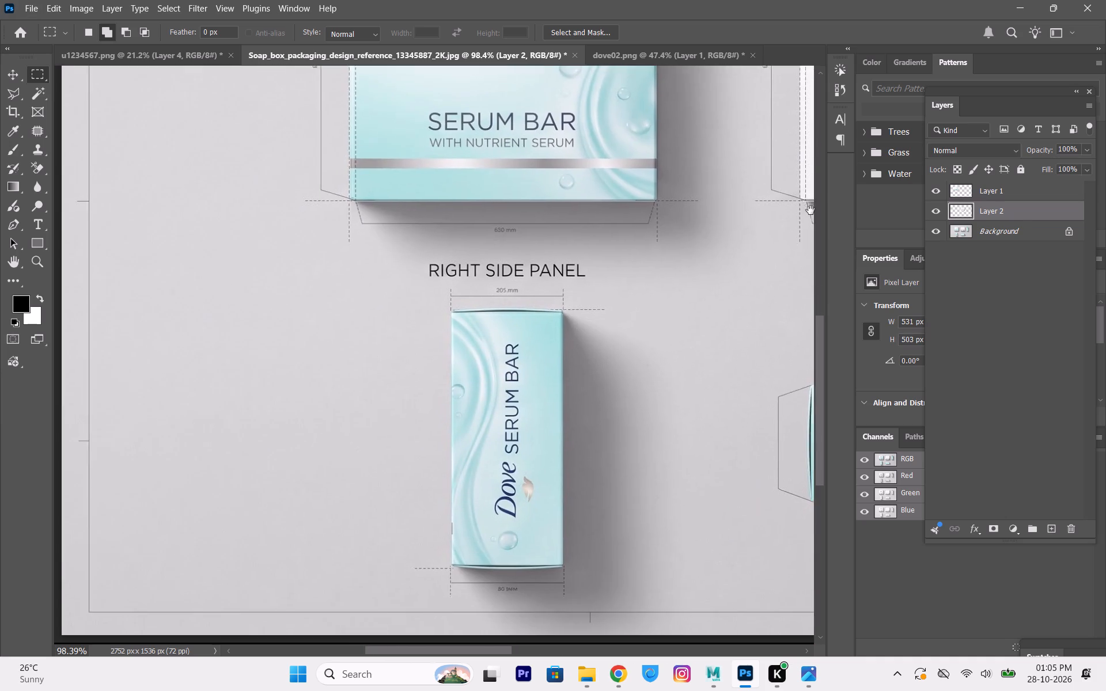
drag(810, 210, 696, 96)
key(space)
key(space)
key(space)
drag(384, 223, 435, 305)
alt+scroll(295, 228, up, 3)
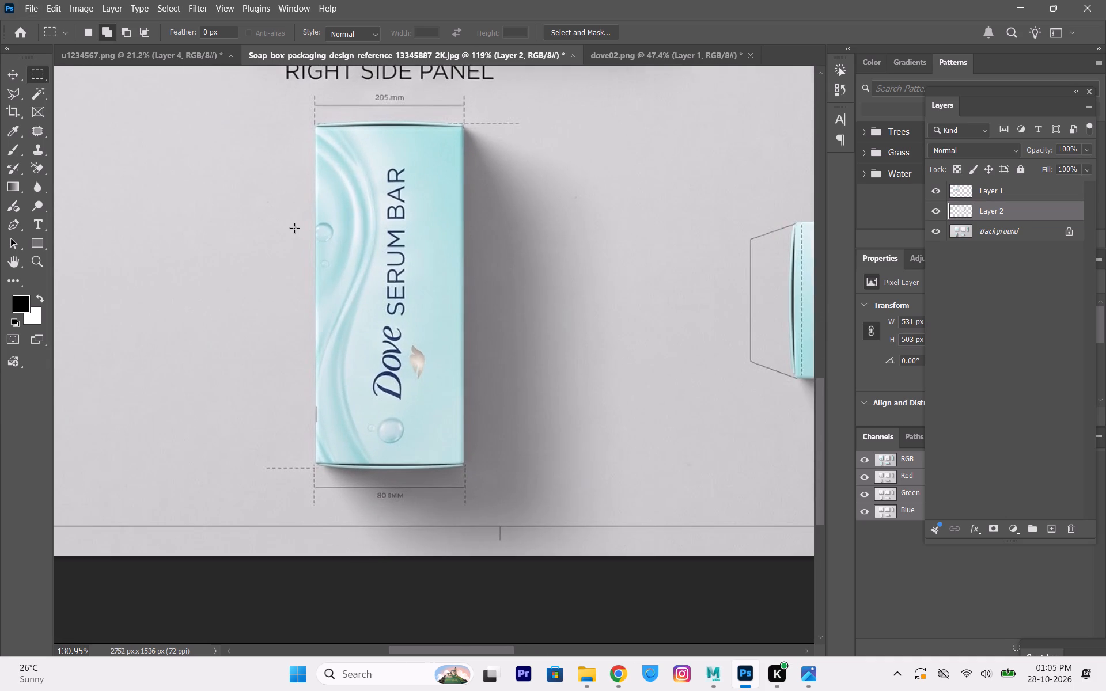
key(space)
key(space)
key(space)
key(space)
key(space)
key(space)
key(space)
key(space)
key(space)
drag(365, 219, 388, 254)
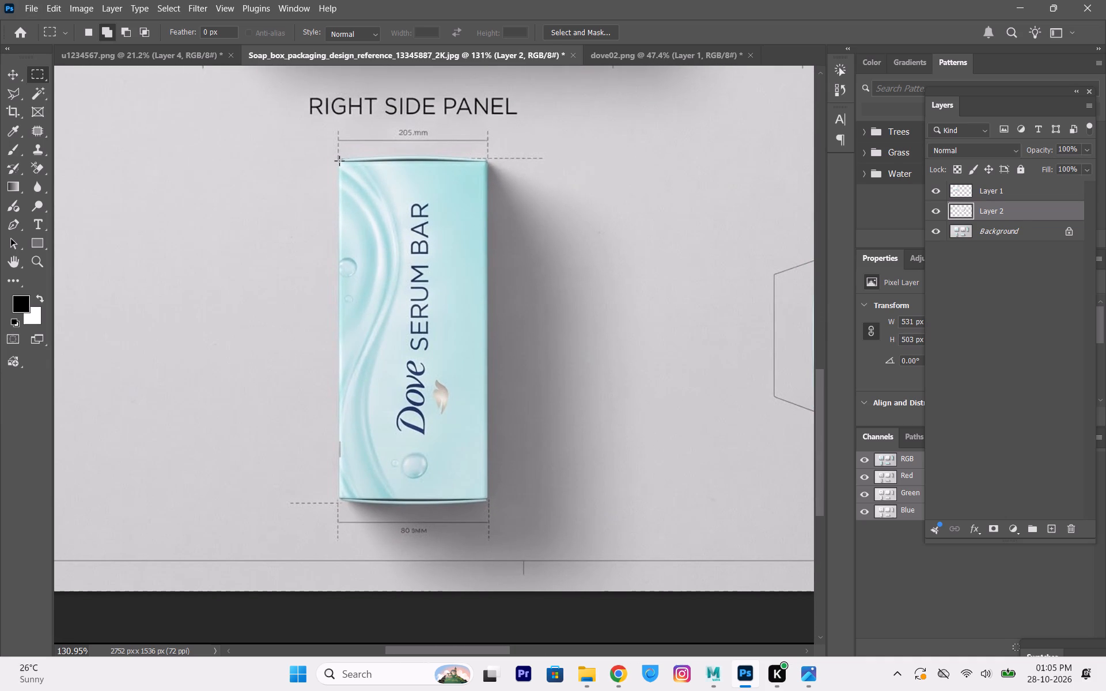
drag(339, 161, 480, 503)
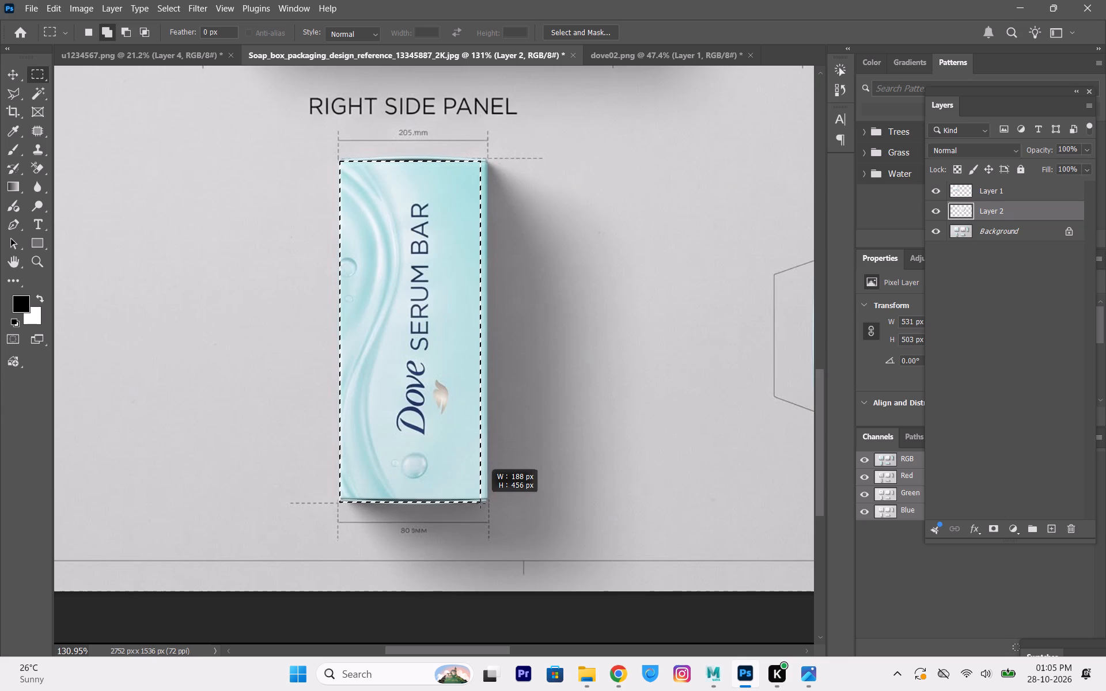
drag(480, 503, 487, 499)
key(ctrl+j)
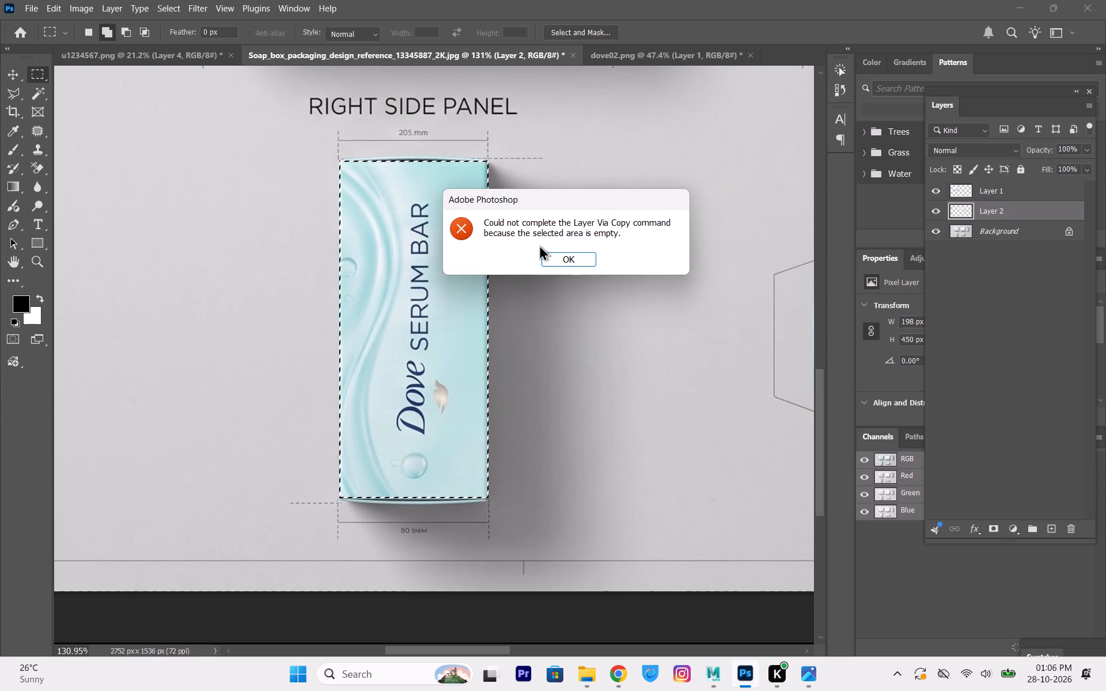
click(553, 259)
click(982, 236)
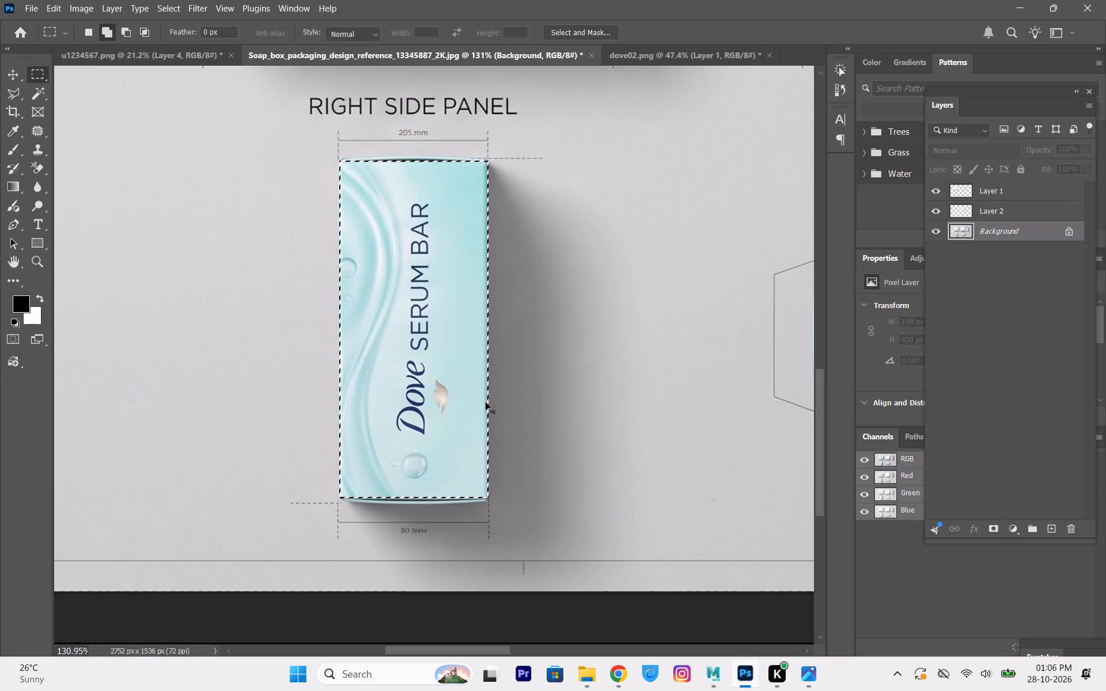
key(ctrl+j)
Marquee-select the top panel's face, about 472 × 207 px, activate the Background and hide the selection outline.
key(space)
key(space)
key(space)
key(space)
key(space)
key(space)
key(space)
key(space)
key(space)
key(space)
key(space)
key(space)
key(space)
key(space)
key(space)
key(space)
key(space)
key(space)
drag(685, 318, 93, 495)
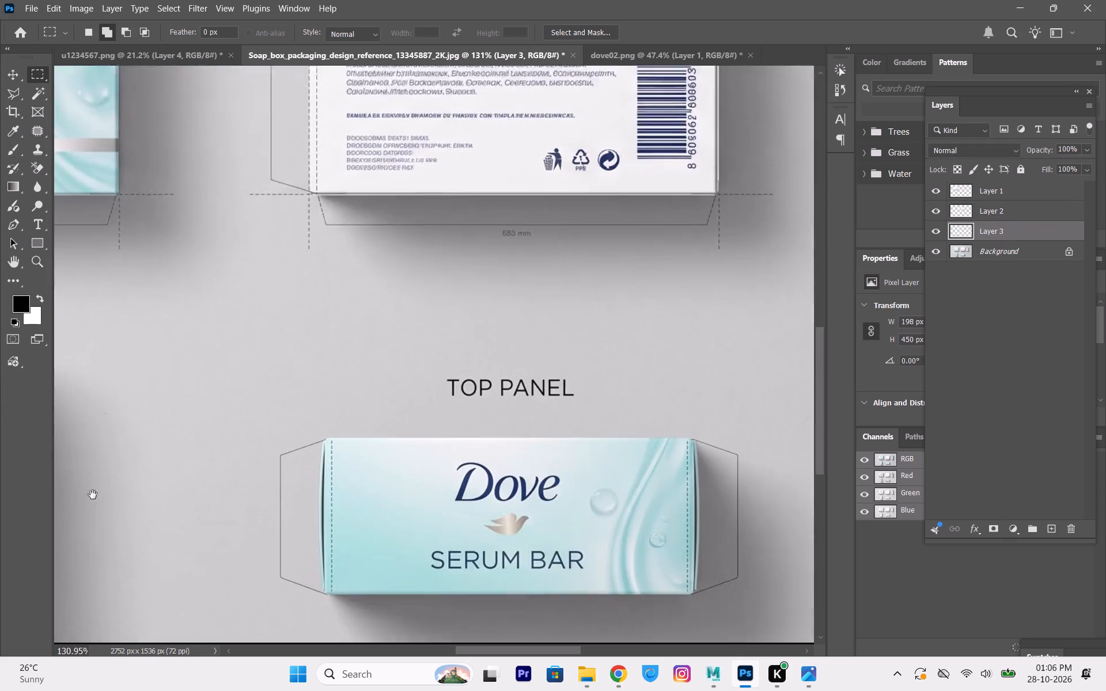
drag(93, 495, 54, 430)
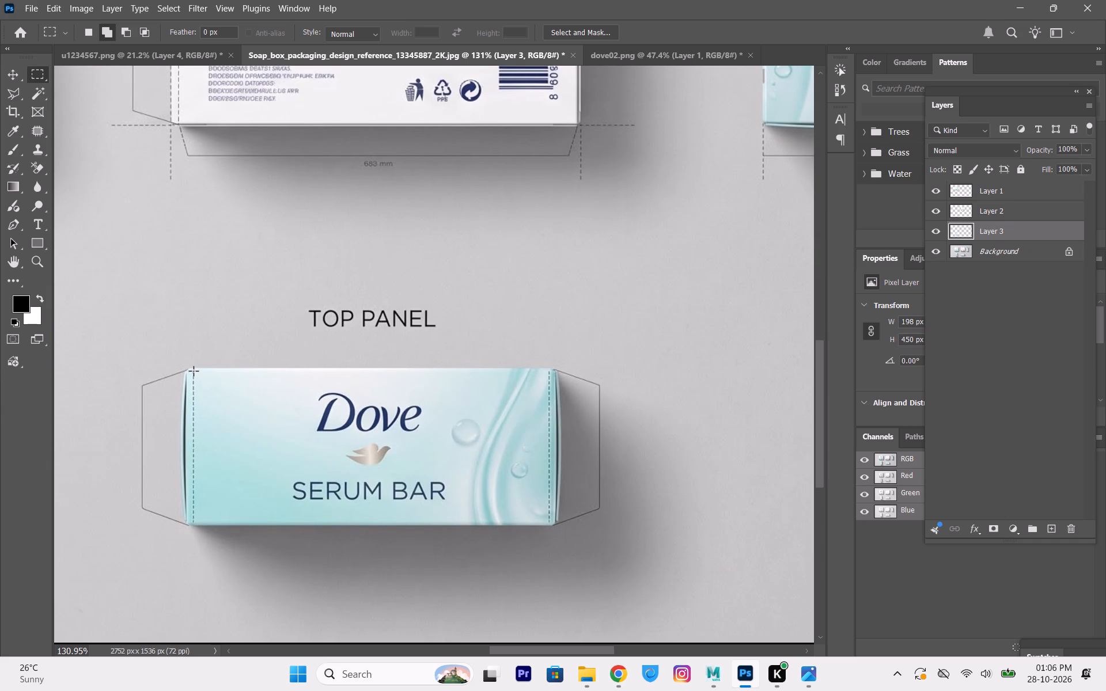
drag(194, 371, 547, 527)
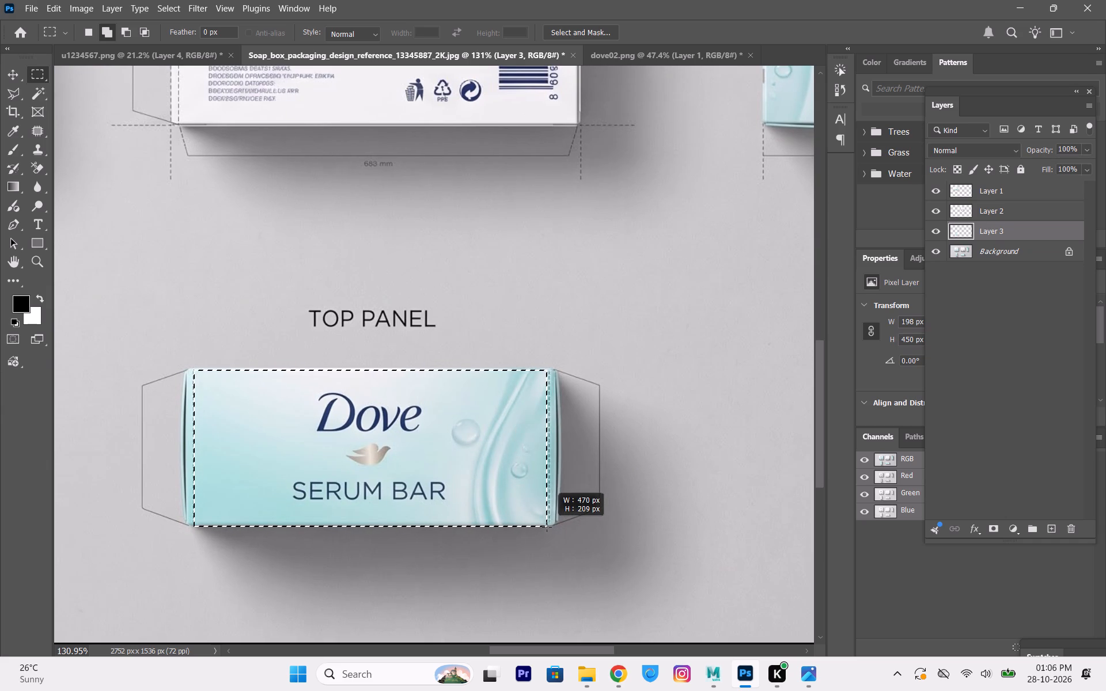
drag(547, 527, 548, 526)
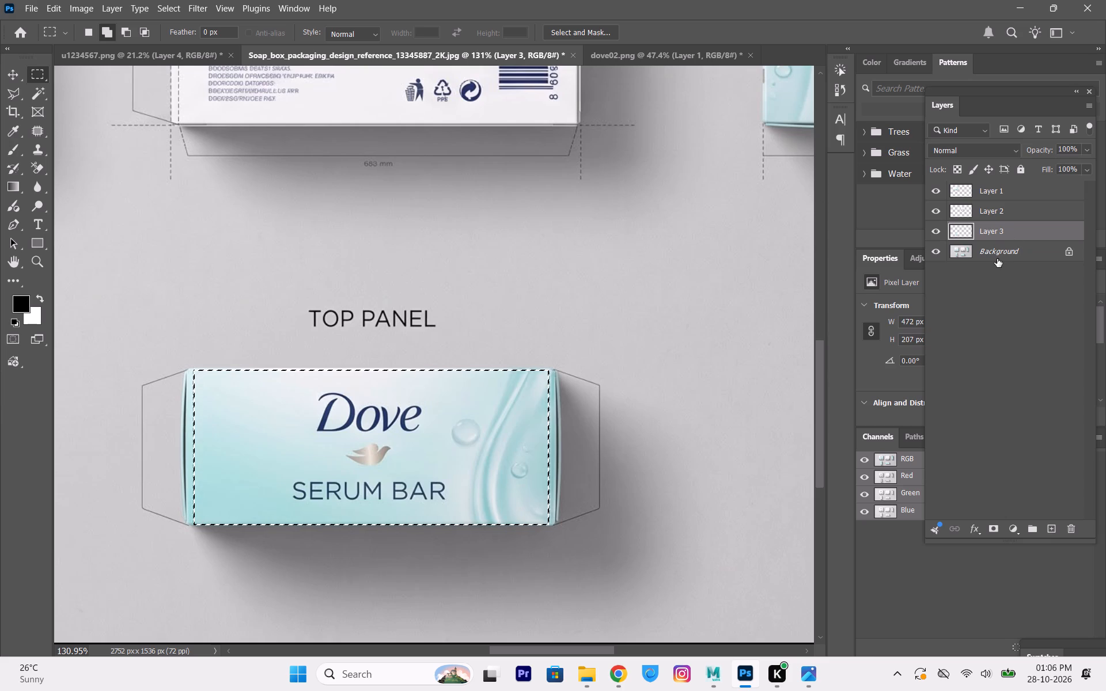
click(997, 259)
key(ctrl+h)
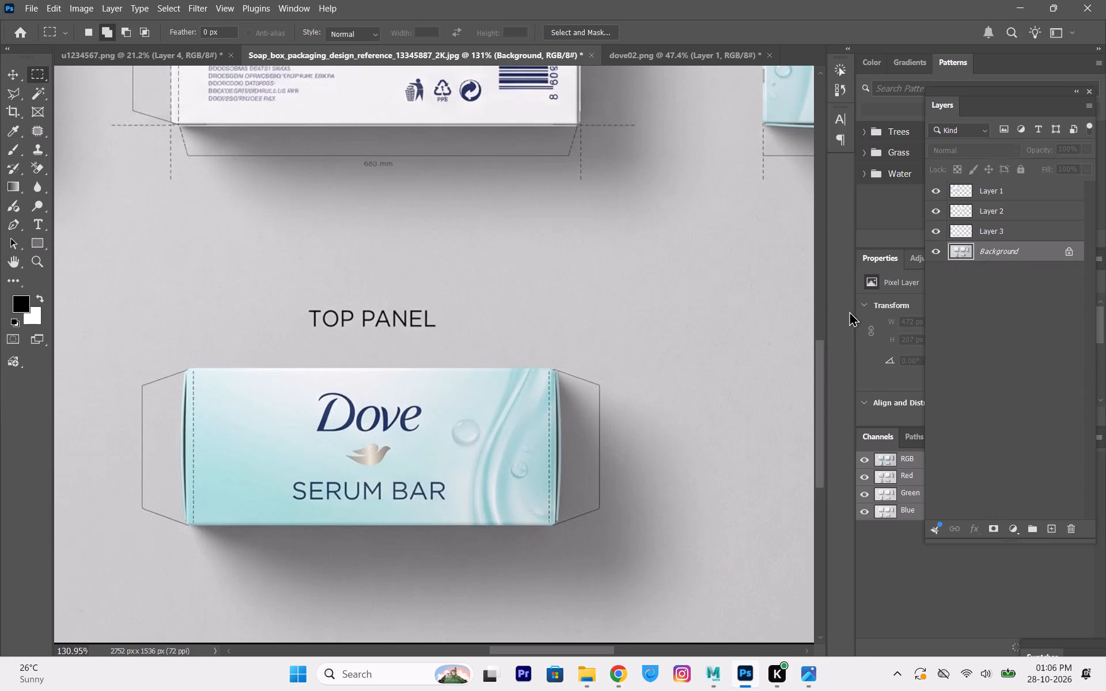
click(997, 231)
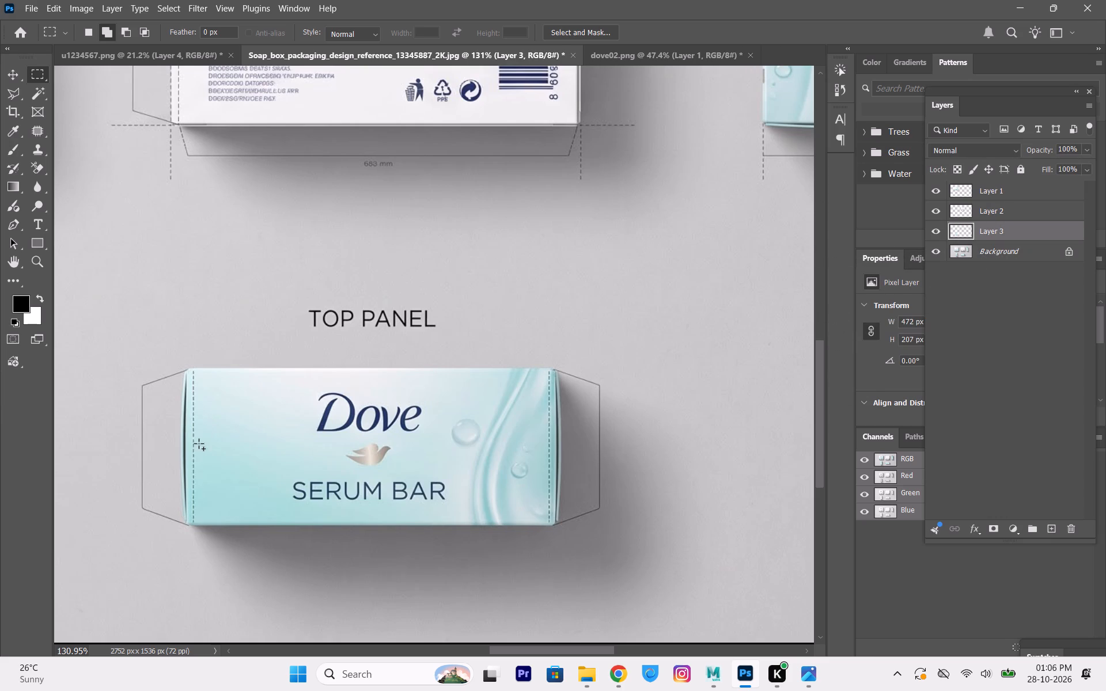
Marquee-select the top panel's face between its dashed fold lines, about 473 × 208 px, and copy it from the Background to a new layer.
alt+scroll(354, 301, down, 9)
key(space)
key(space)
key(space)
key(space)
key(space)
key(space)
key(space)
key(space)
key(space)
key(space)
drag(308, 234, 357, 275)
alt+scroll(373, 390, up, 4)
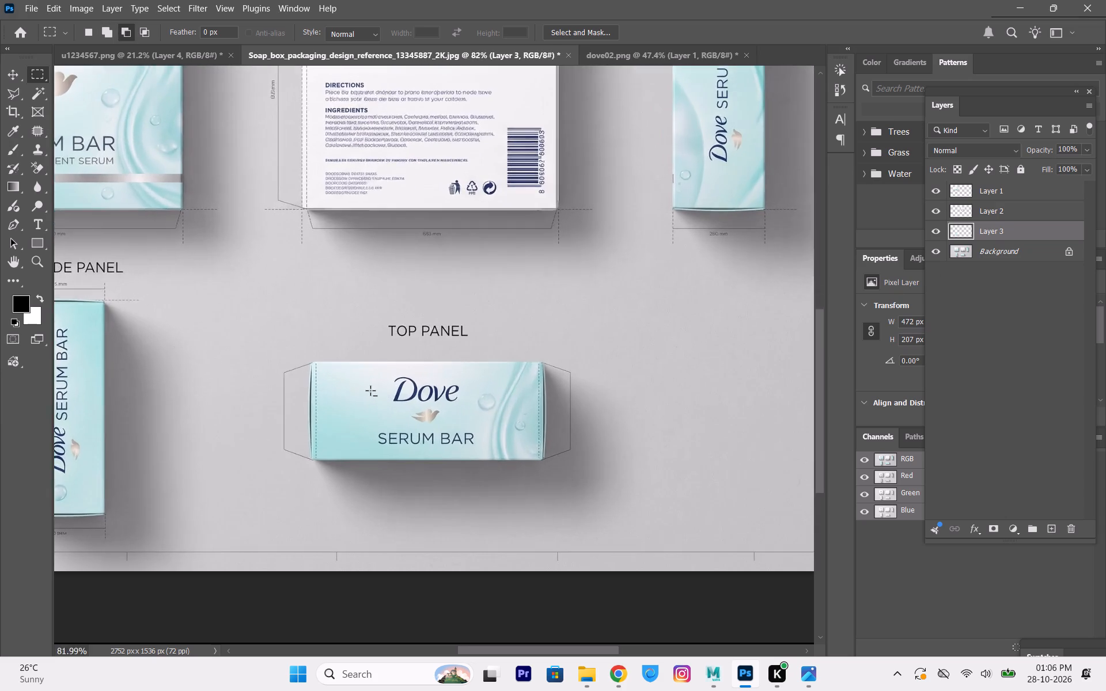
alt+scroll(370, 390, up, 10)
key(space)
key(space)
key(space)
key(space)
key(space)
key(space)
key(space)
drag(654, 441, 551, 392)
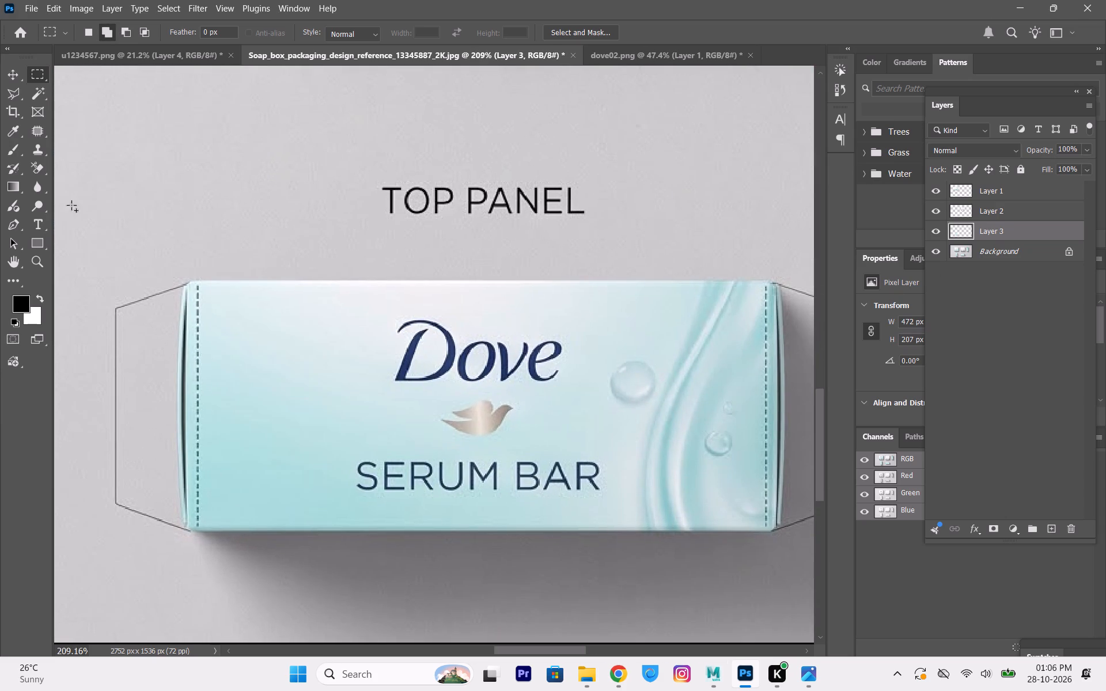
drag(197, 283, 759, 495)
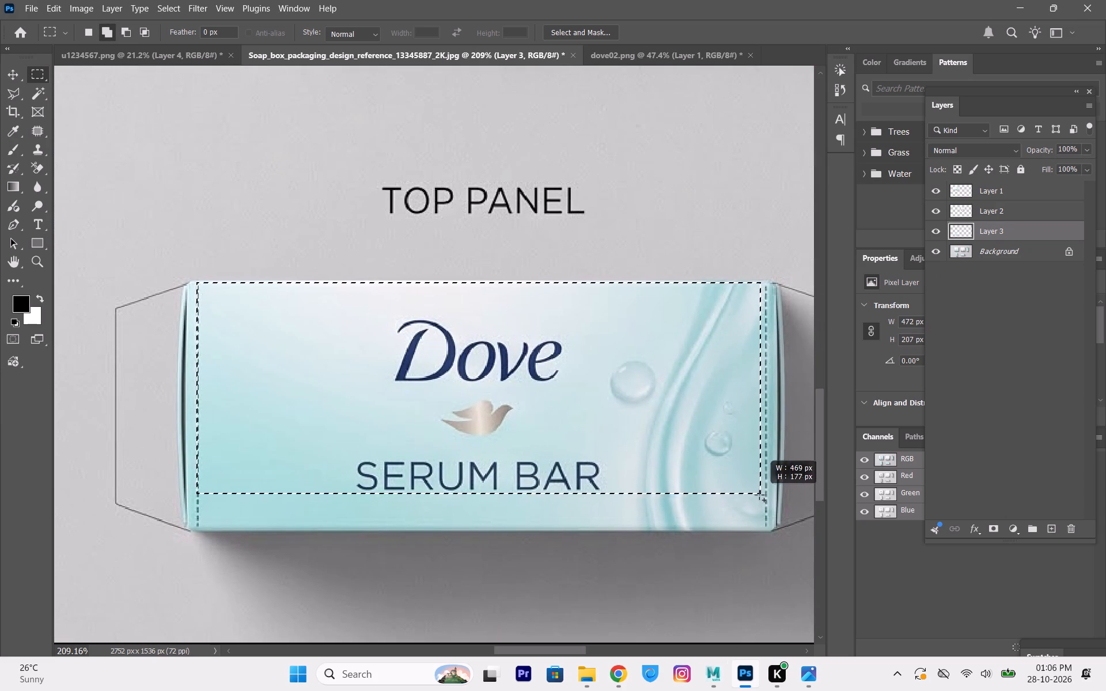
drag(759, 495, 765, 529)
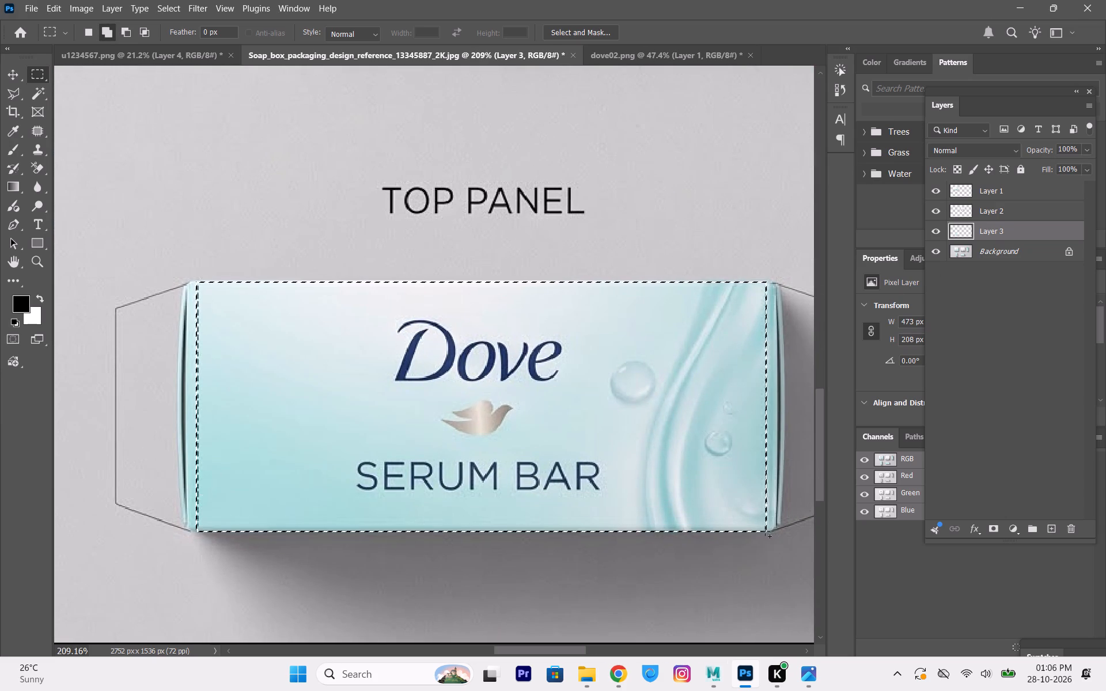
click(1005, 257)
key(ctrl+j)
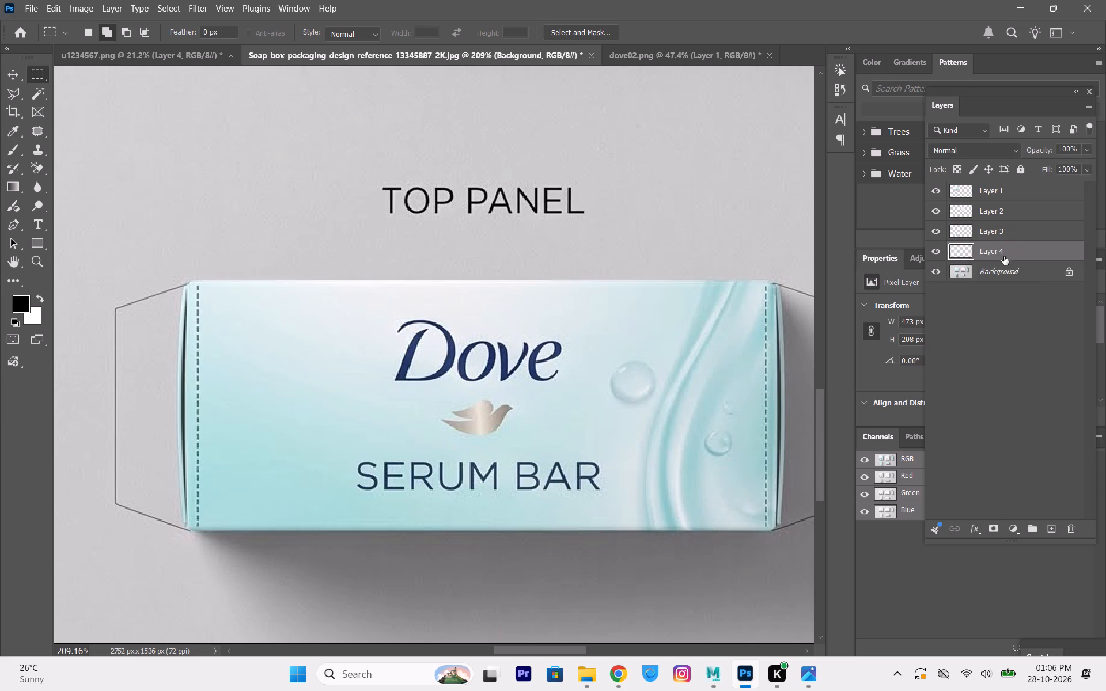
Marquee-select the right side panel's face again, about 194 × 448 px, and copy it from the Background to another new layer.
alt+scroll(610, 307, down, 8)
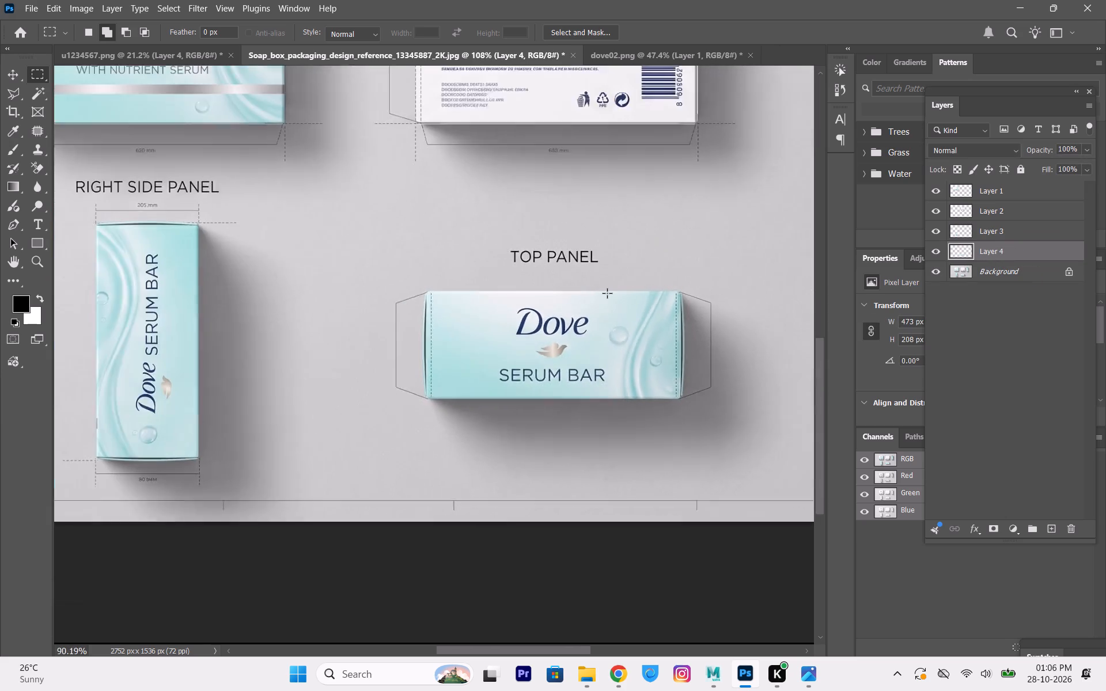
alt+scroll(607, 293, down, 7)
key(space)
key(space)
key(space)
key(space)
key(space)
key(space)
key(space)
key(space)
key(space)
key(space)
key(space)
drag(349, 284, 373, 290)
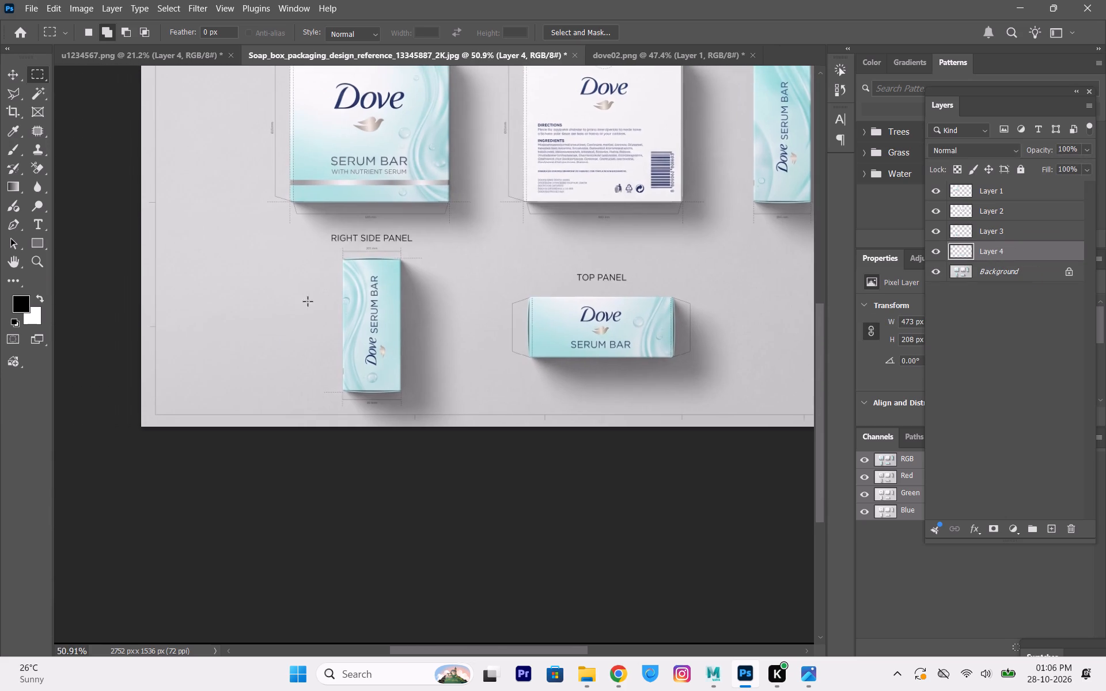
alt+scroll(295, 303, up, 5)
alt+scroll(403, 322, up, 7)
key(space)
key(space)
key(space)
drag(490, 371, 497, 345)
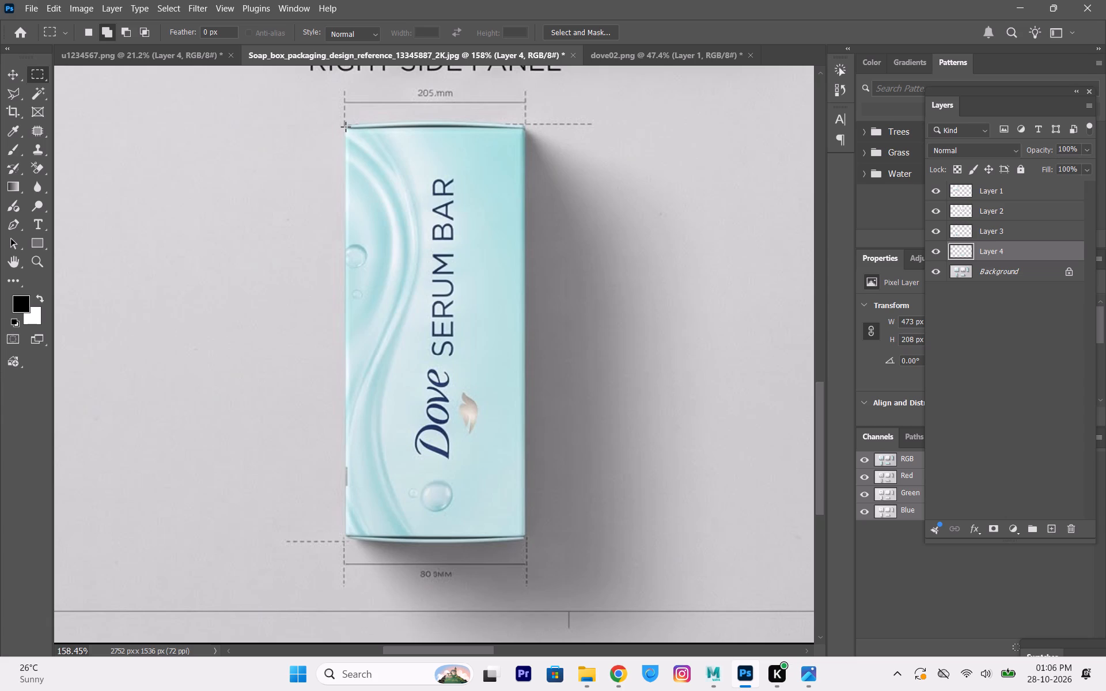
drag(346, 128, 517, 532)
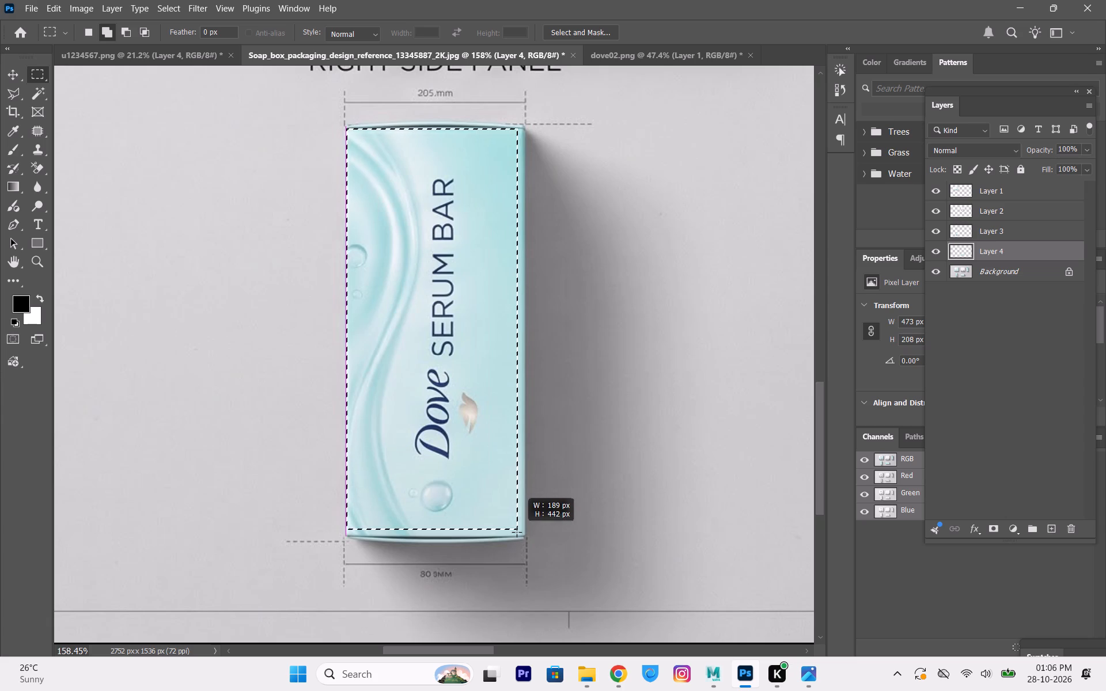
drag(517, 532, 522, 536)
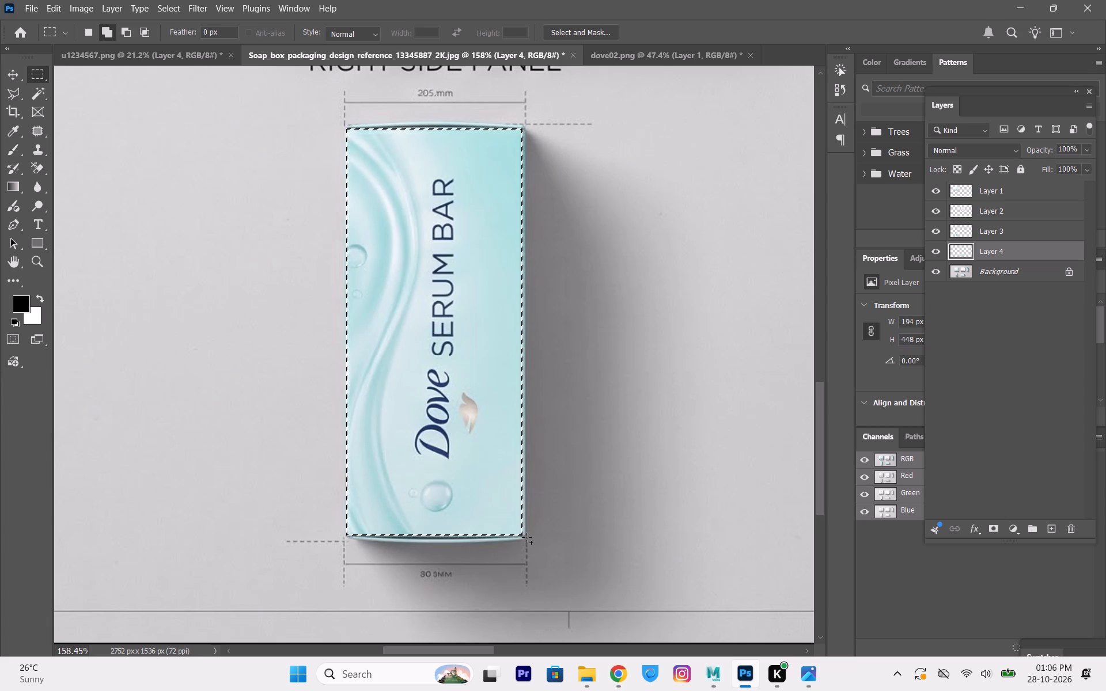
key(ctrl+j)
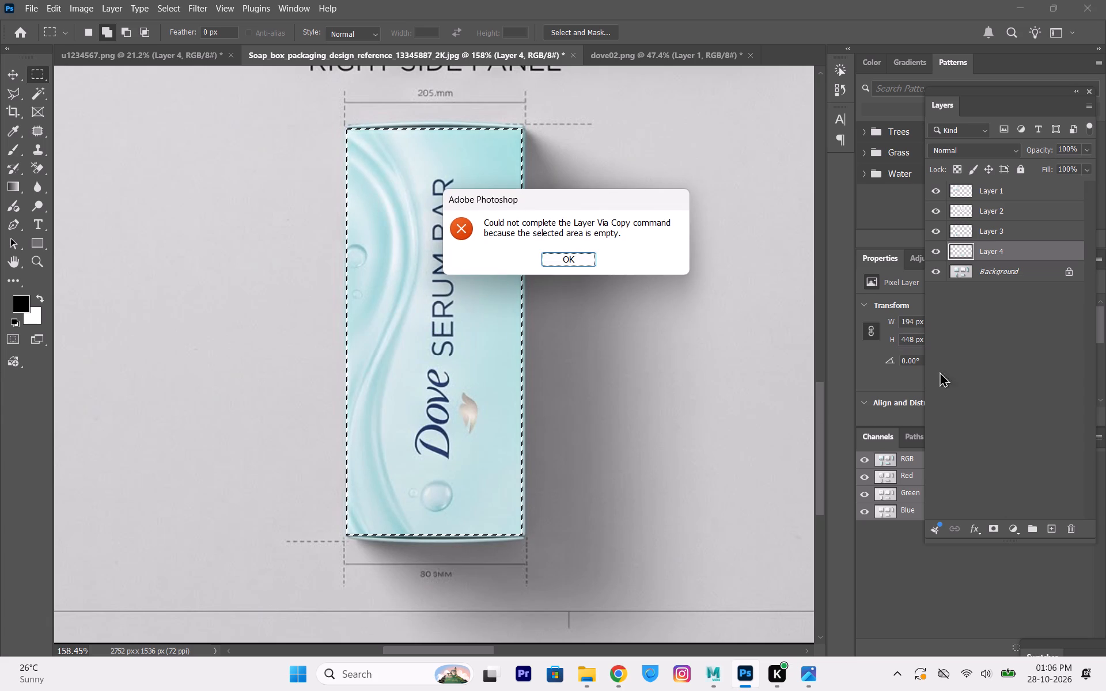
click(560, 251)
click(566, 257)
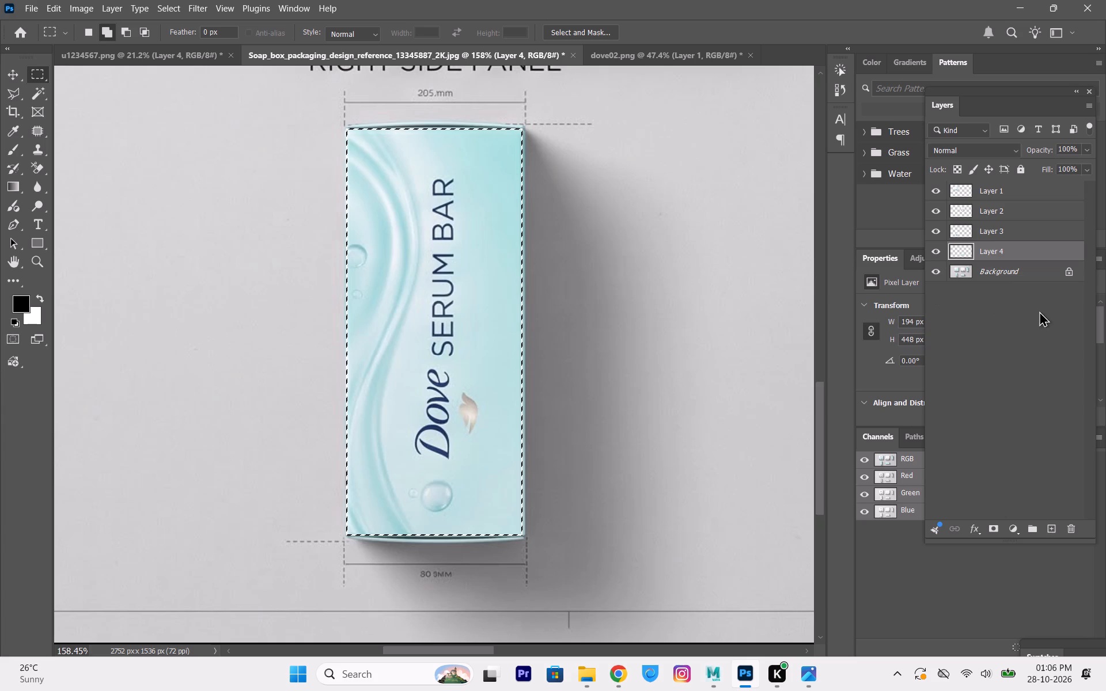
click(991, 272)
key(ctrl+j)
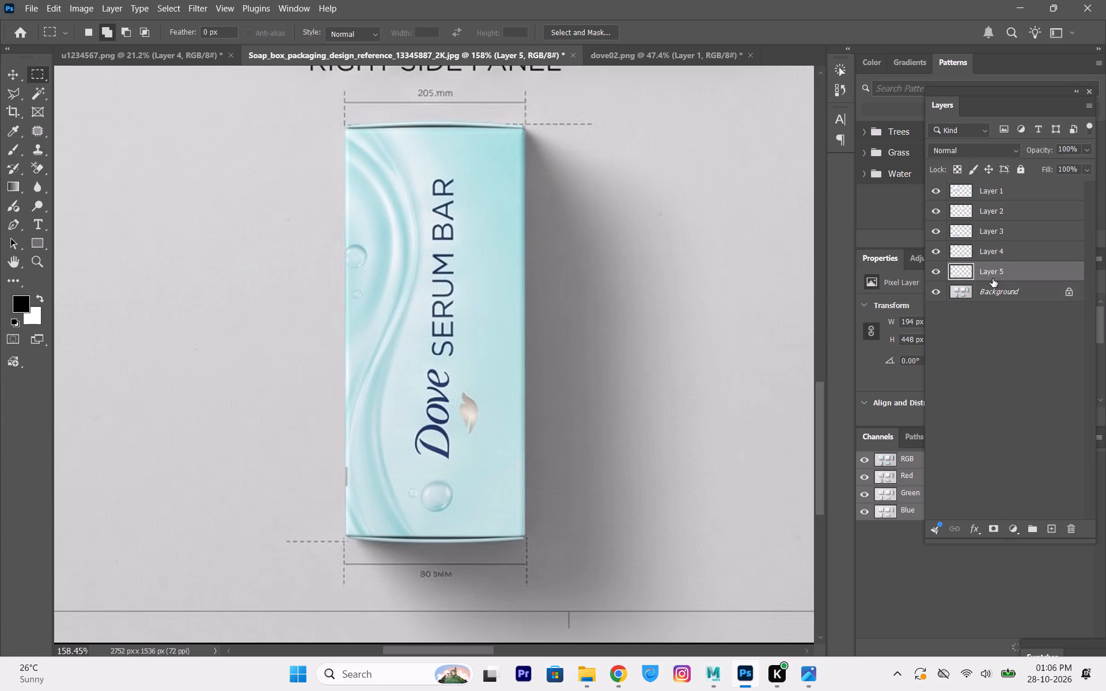
Select Layer 1 through Layer 5 of the packaging reference together and copy them.
alt+scroll(544, 308, down, 11)
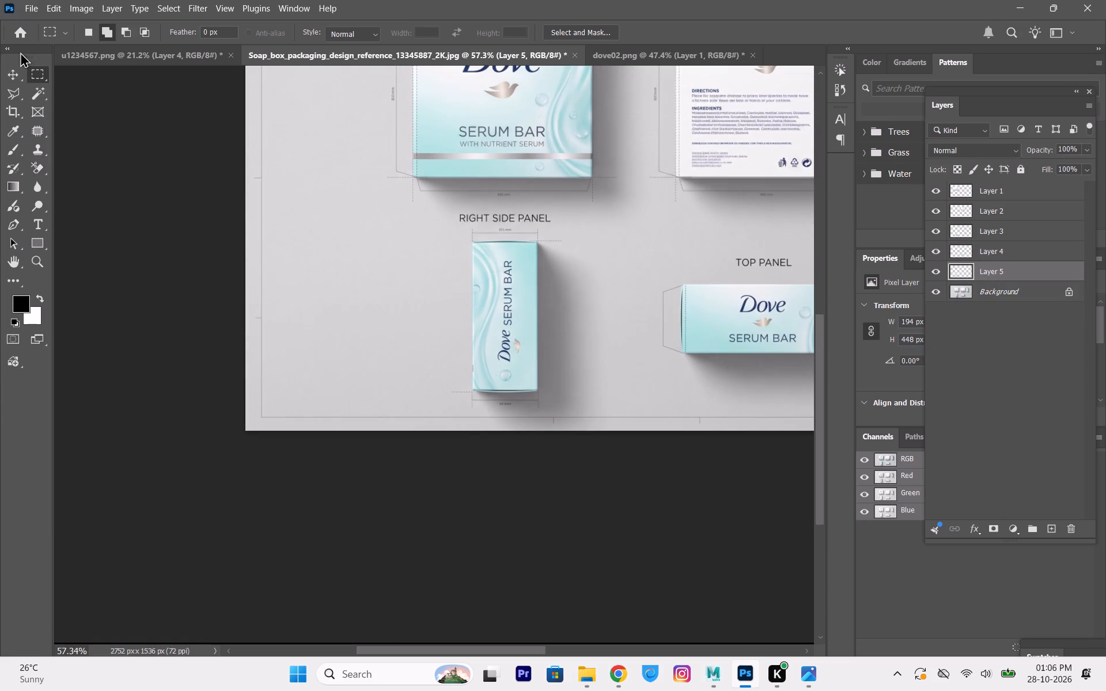
click(11, 70)
key(space)
key(space)
key(space)
key(space)
key(space)
key(space)
key(space)
key(space)
key(space)
key(space)
key(space)
key(space)
drag(703, 217, 550, 301)
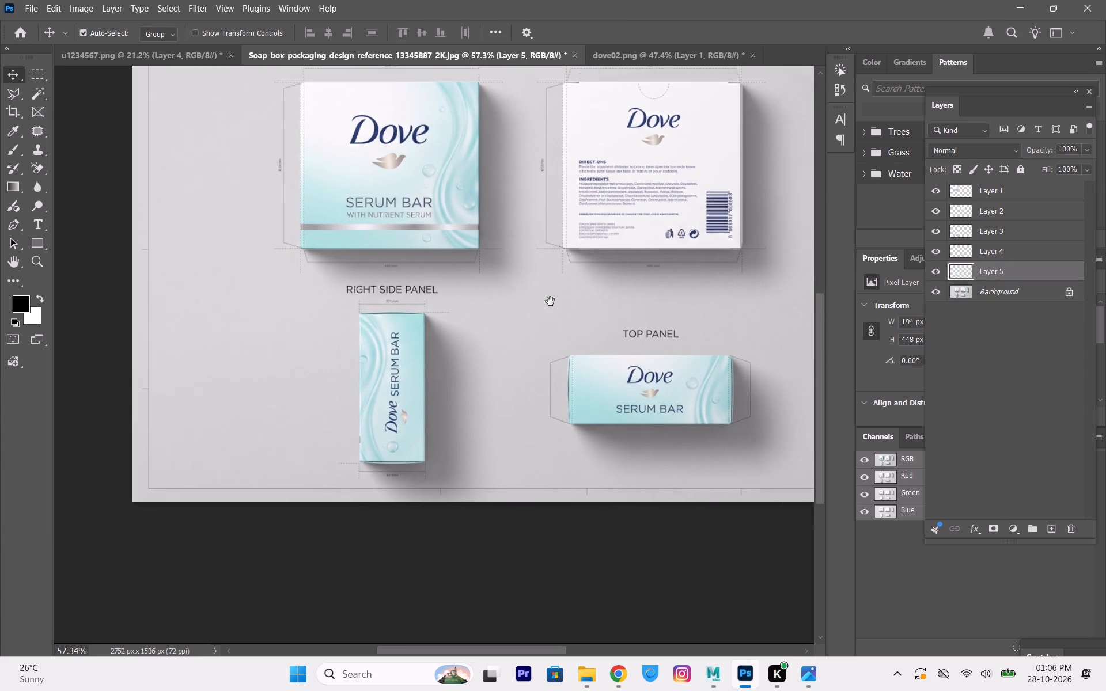
drag(550, 301, 506, 318)
shift+click(1029, 188)
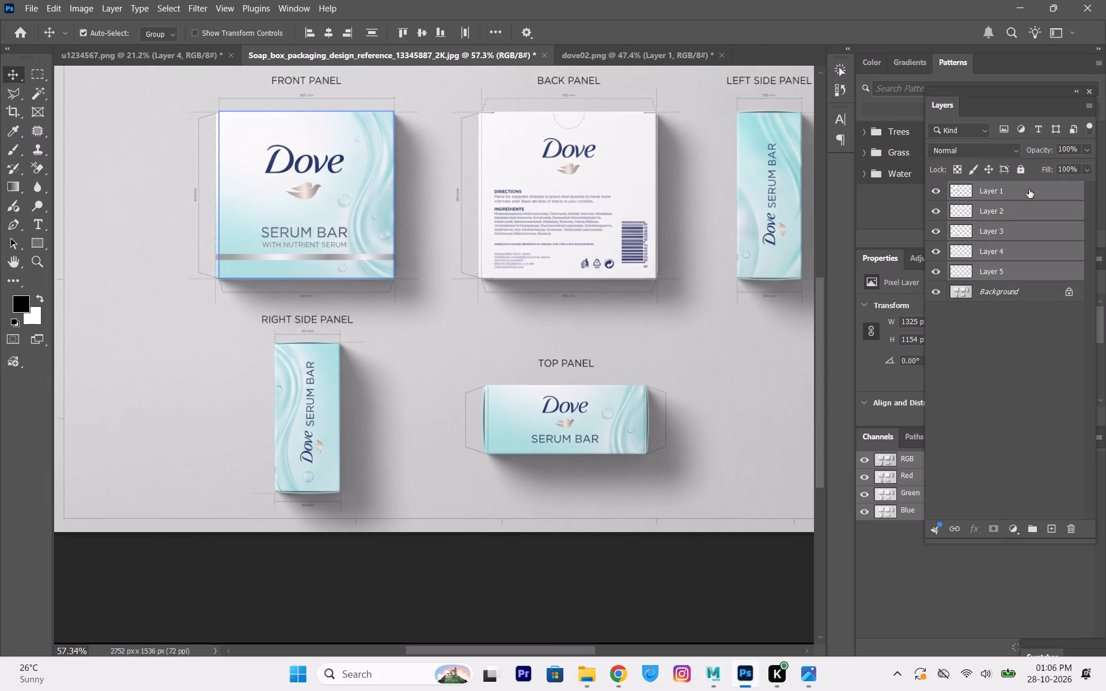
key(ctrl+c)
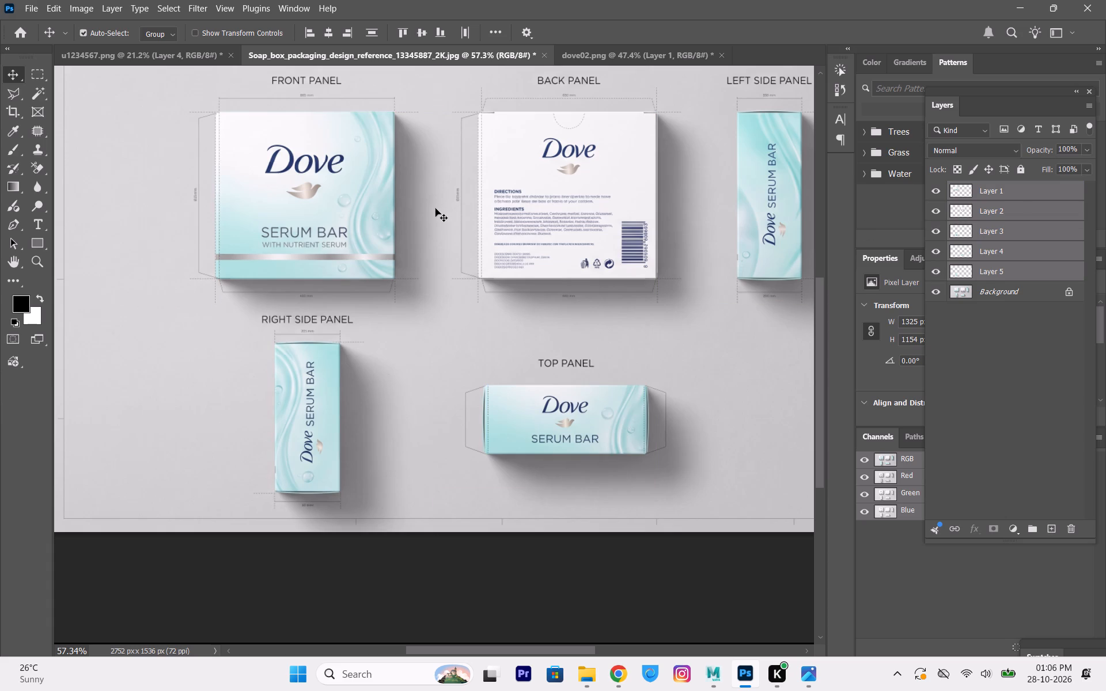
Paste the five copied panel layers into dove02.png and move them together over the lower part of the UV layout.
click(657, 58)
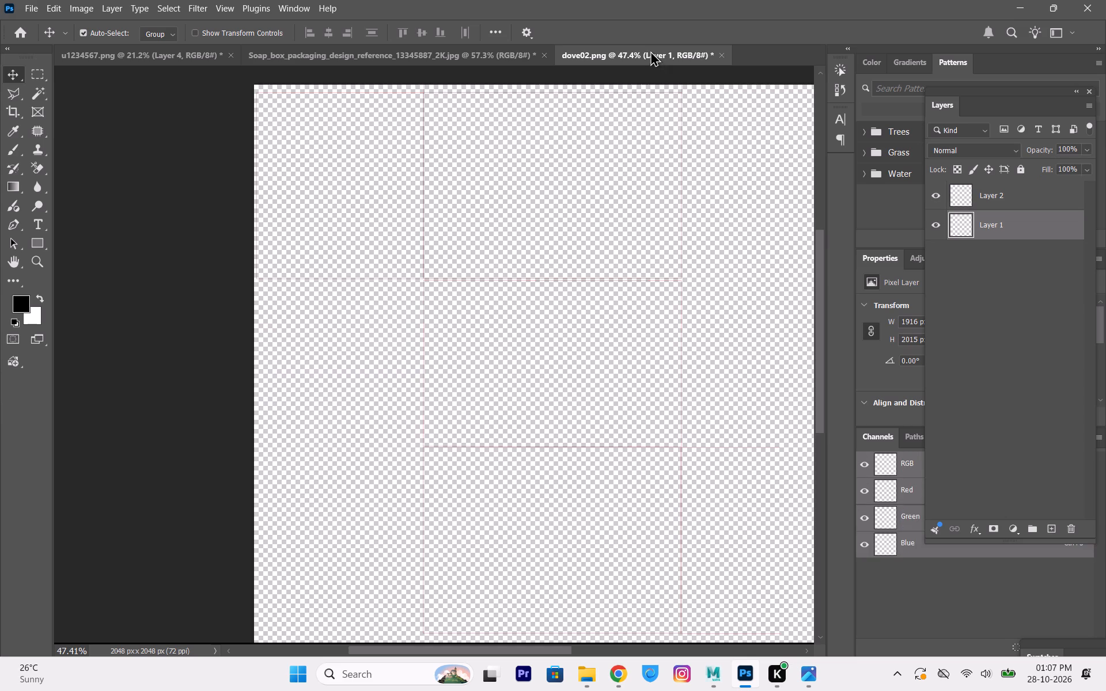
alt+scroll(513, 332, down, 4)
key(ctrl+v)
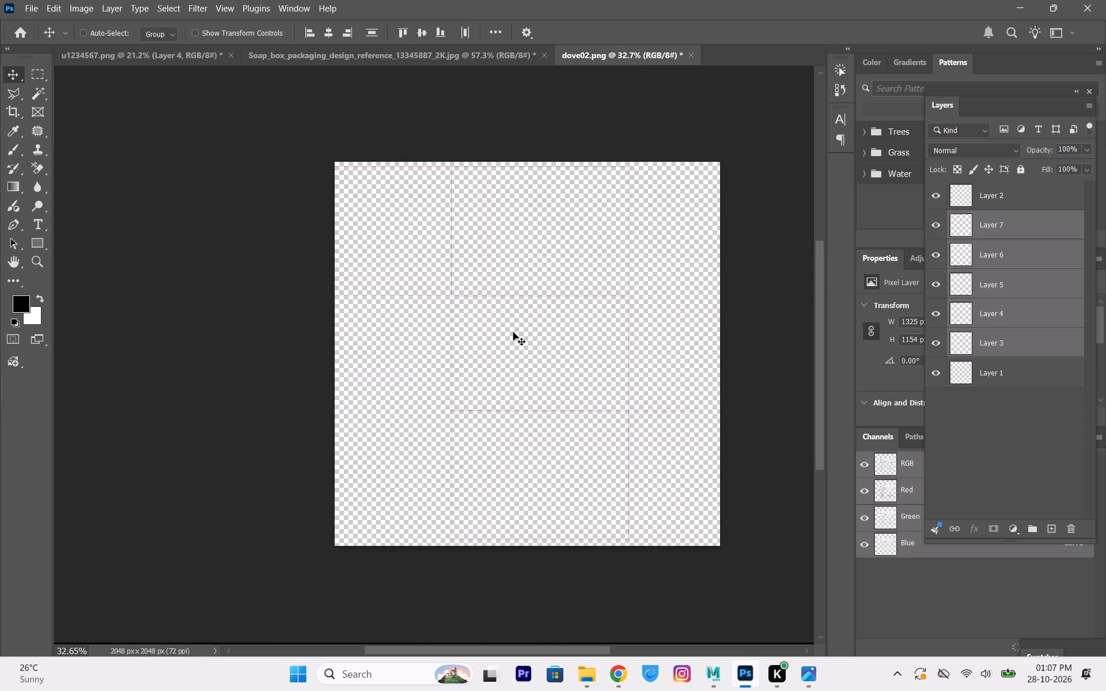
drag(609, 289, 568, 341)
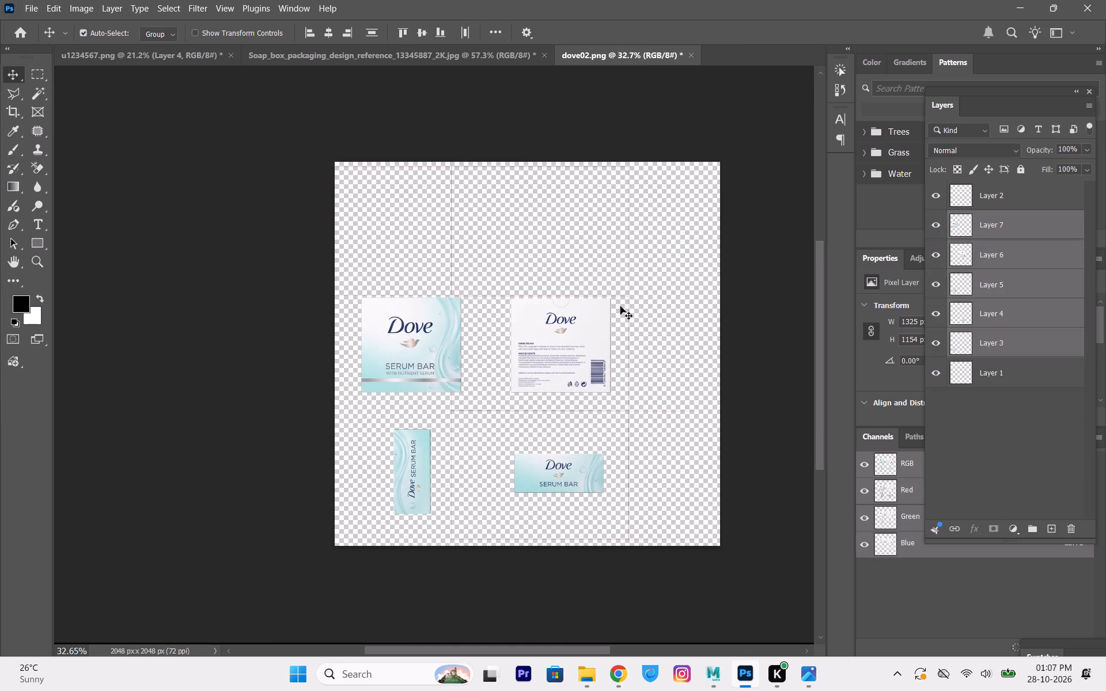
click(643, 209)
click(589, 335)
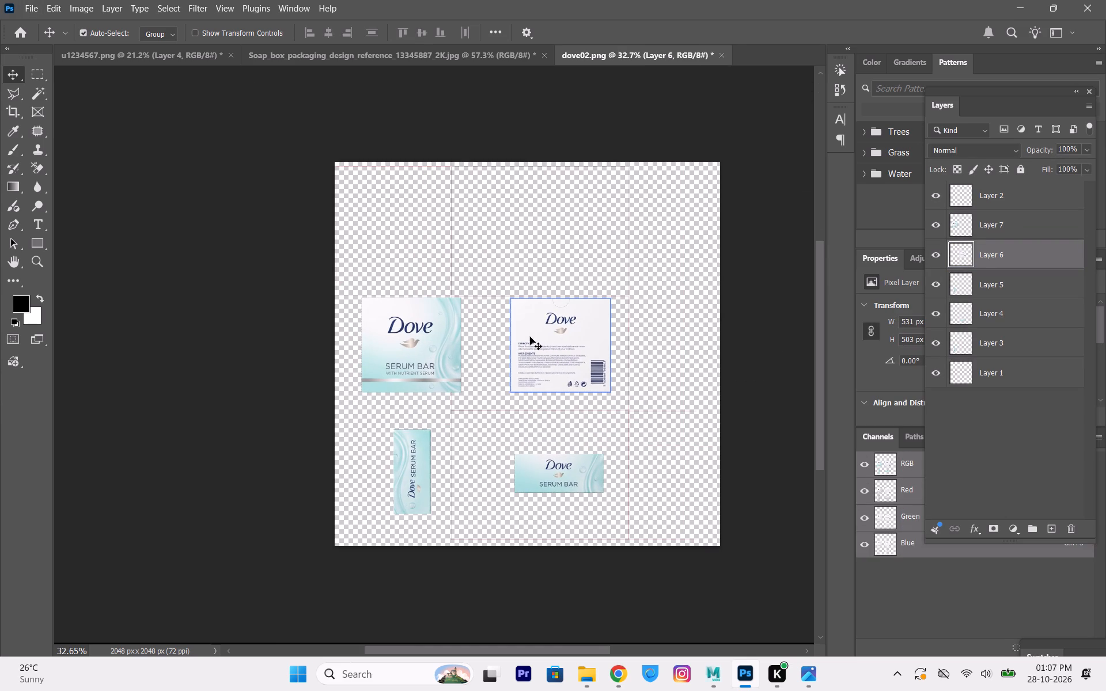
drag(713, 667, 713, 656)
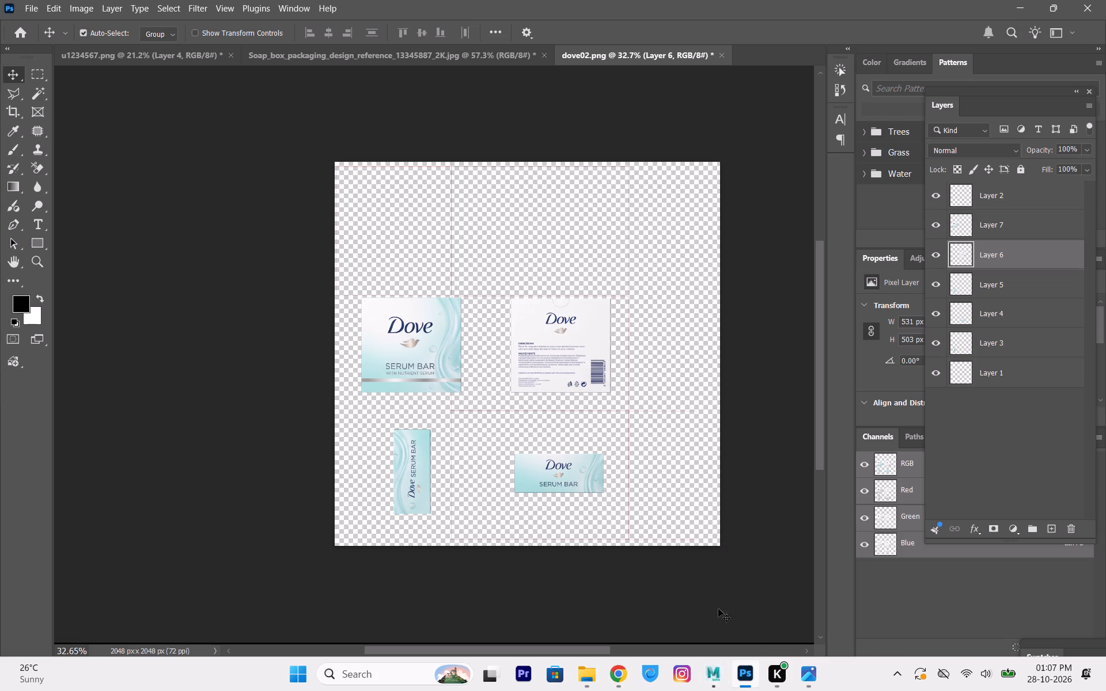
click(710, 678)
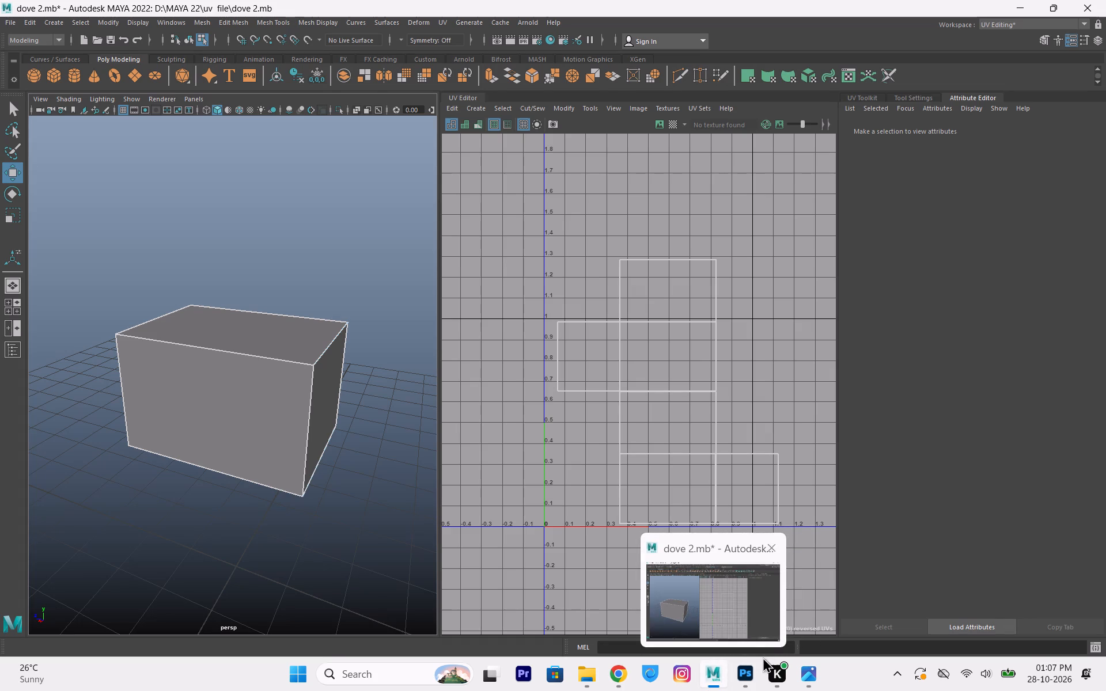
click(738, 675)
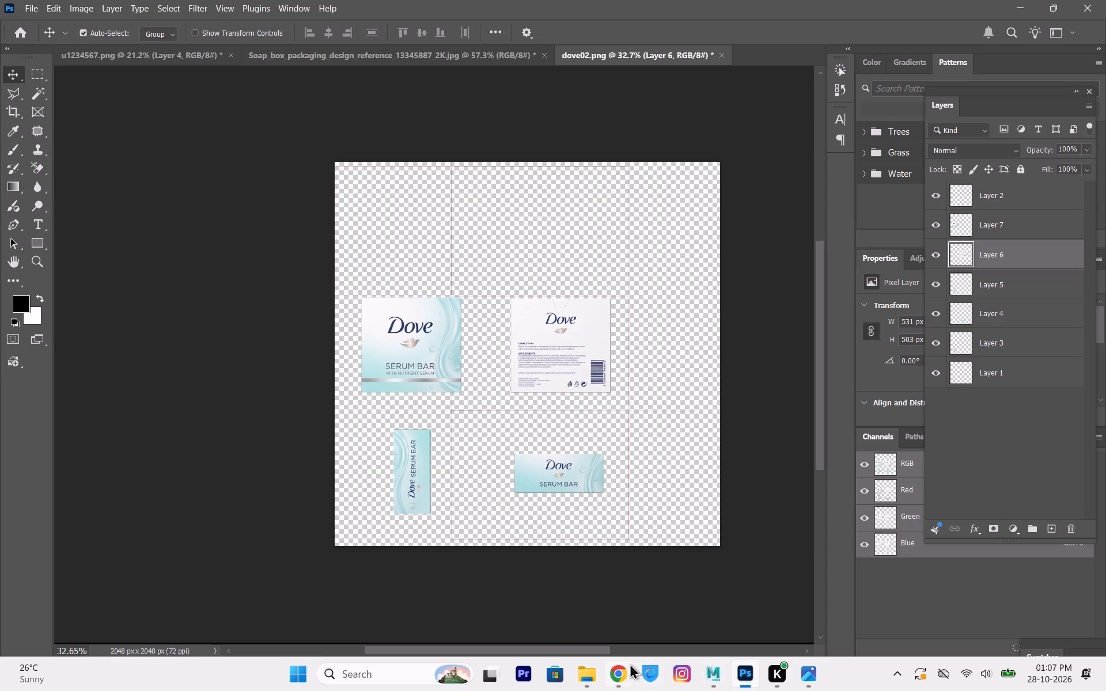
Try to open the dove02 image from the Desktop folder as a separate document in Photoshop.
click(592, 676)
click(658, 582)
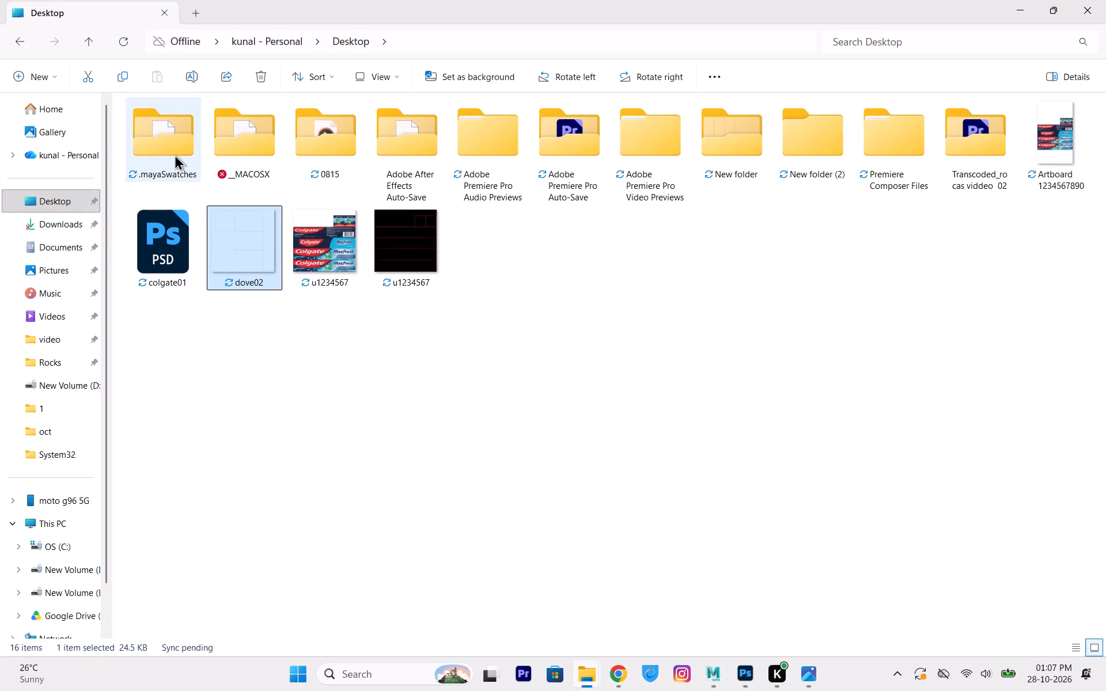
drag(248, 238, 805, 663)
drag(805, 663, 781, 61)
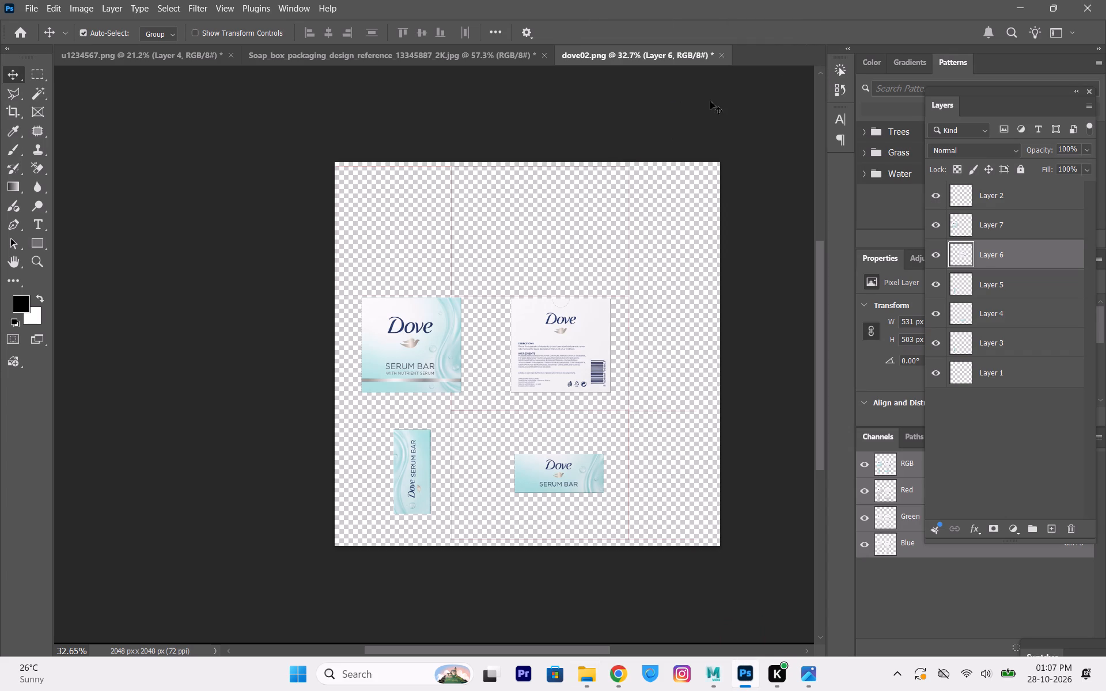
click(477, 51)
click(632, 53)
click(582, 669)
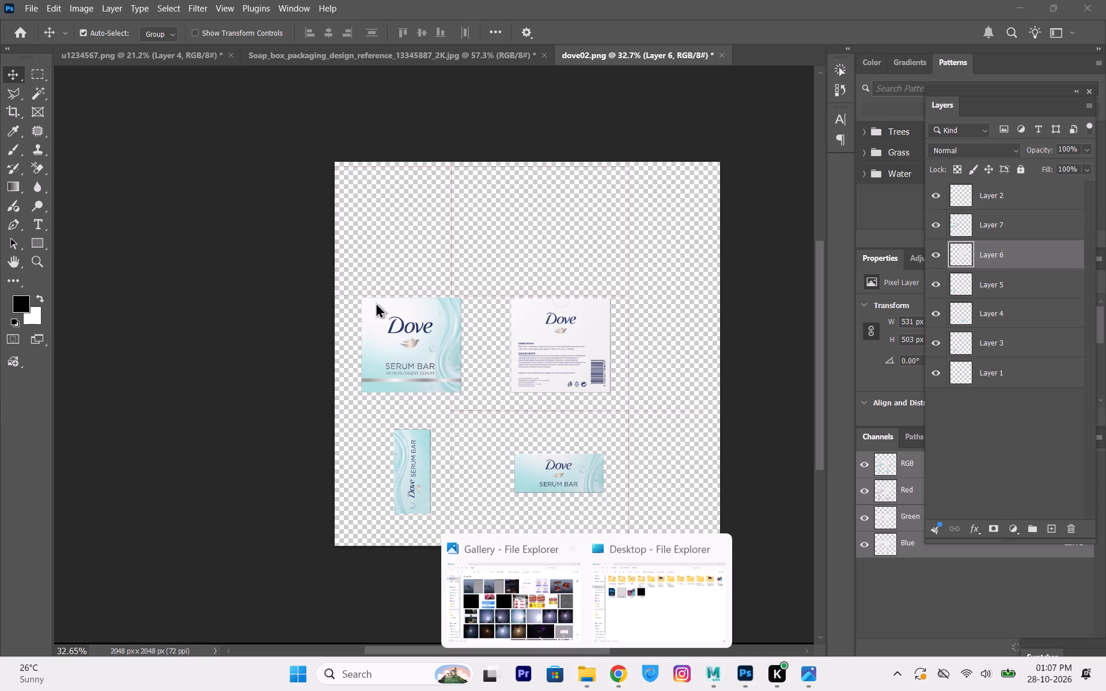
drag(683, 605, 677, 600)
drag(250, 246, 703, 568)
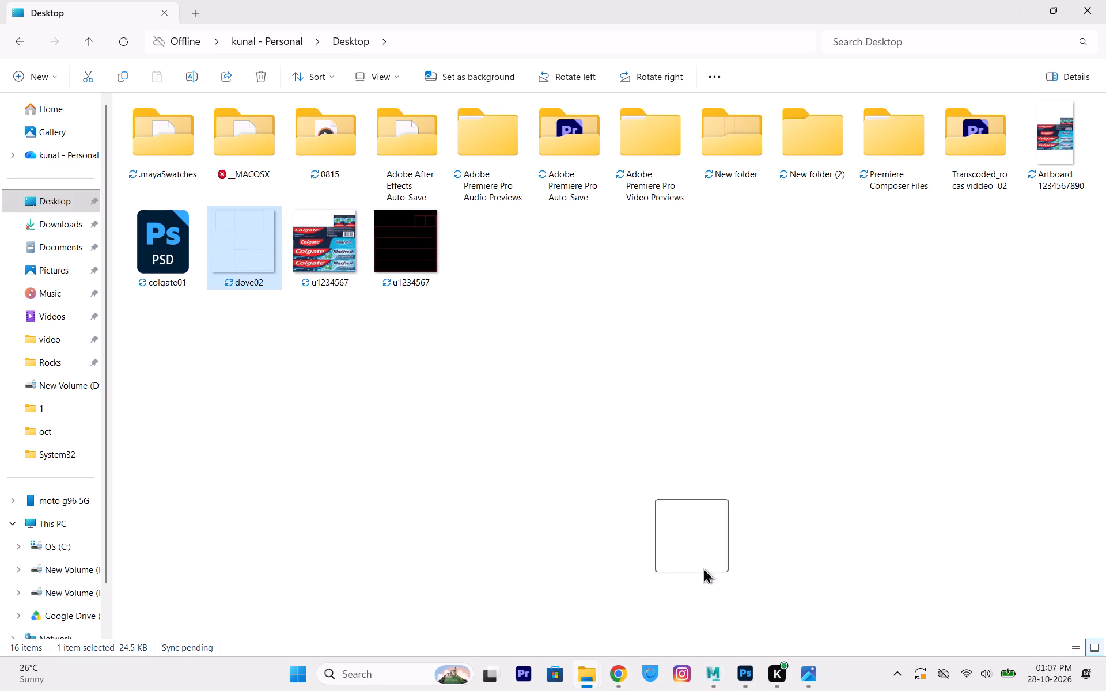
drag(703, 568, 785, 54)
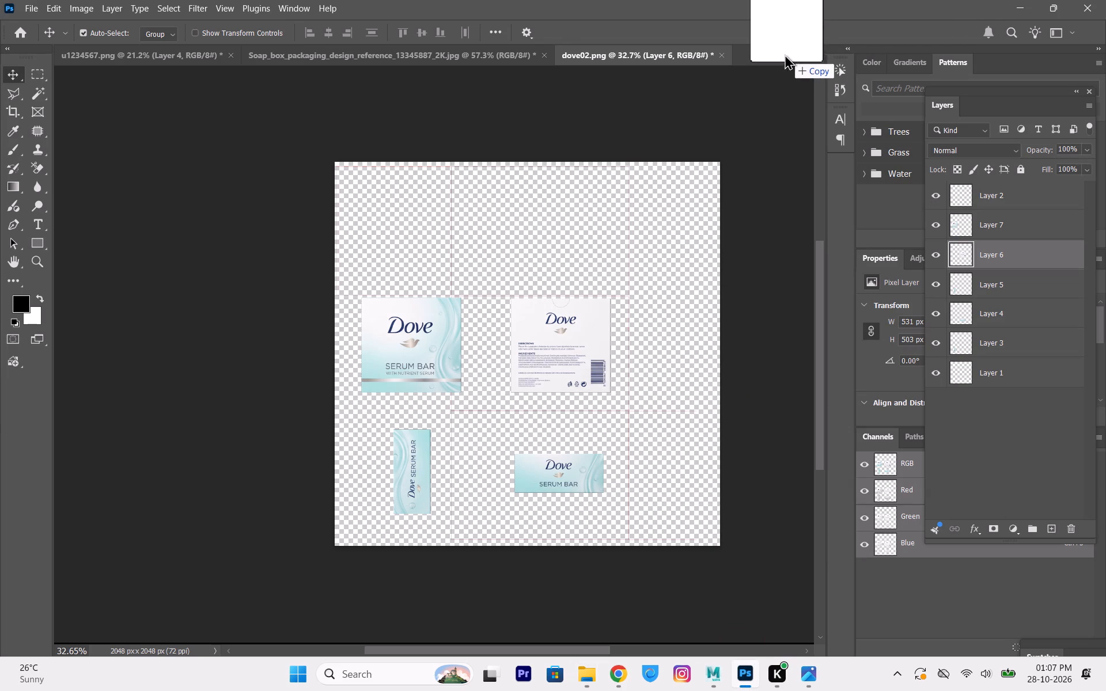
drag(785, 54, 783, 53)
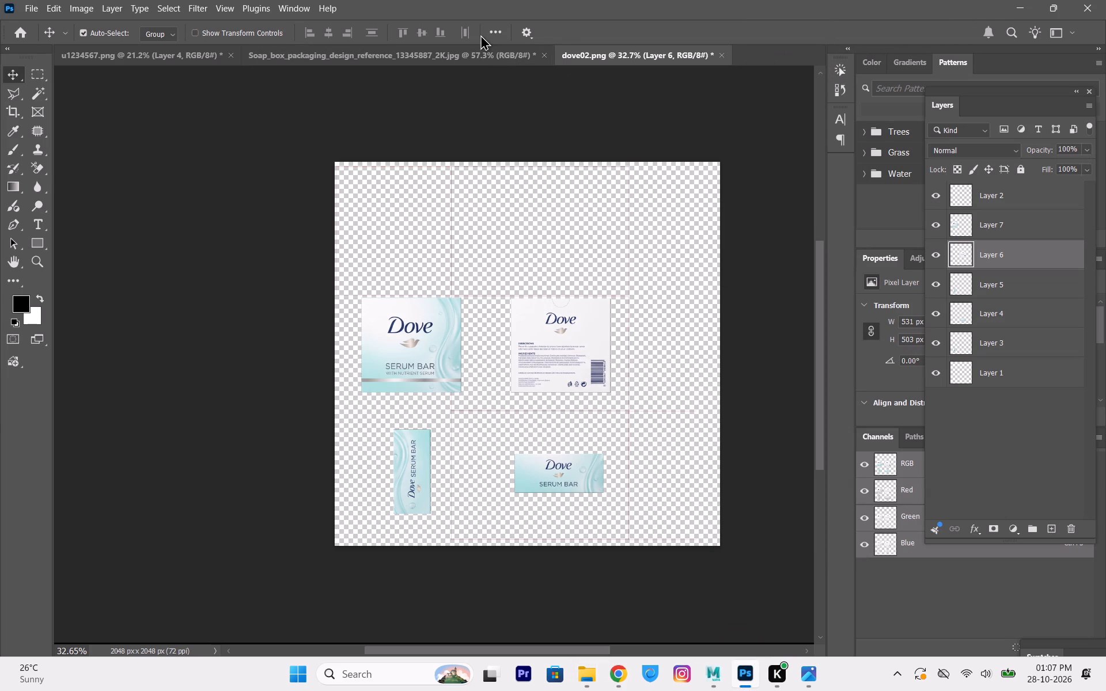
Close the dove02.png document without saving its changes.
click(474, 55)
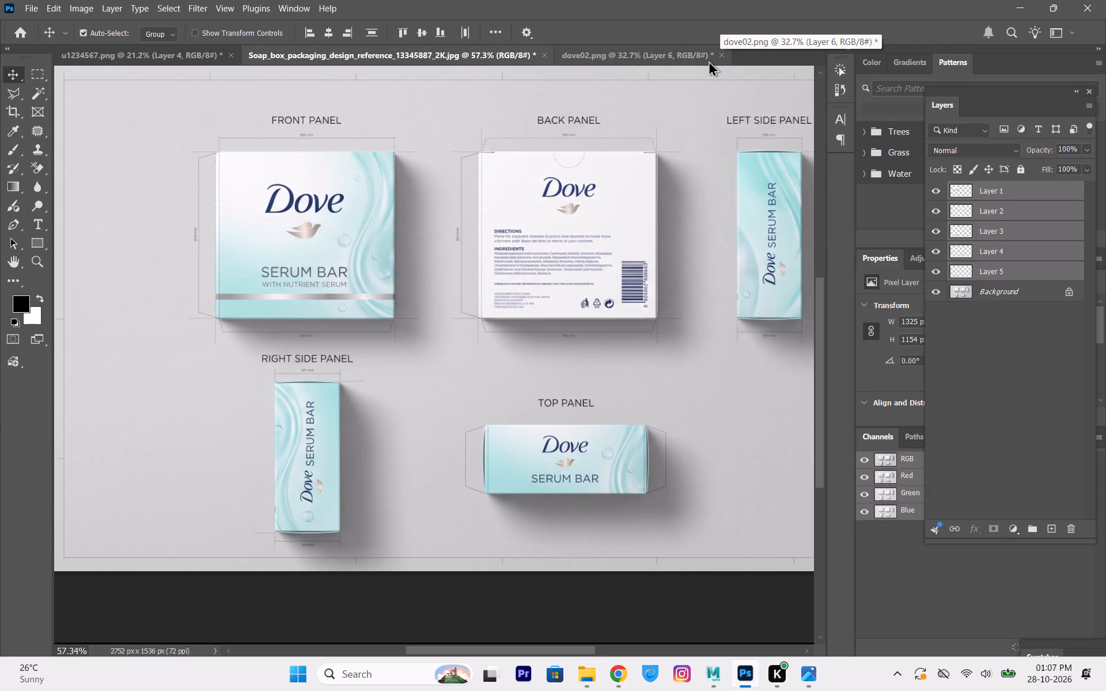
click(721, 53)
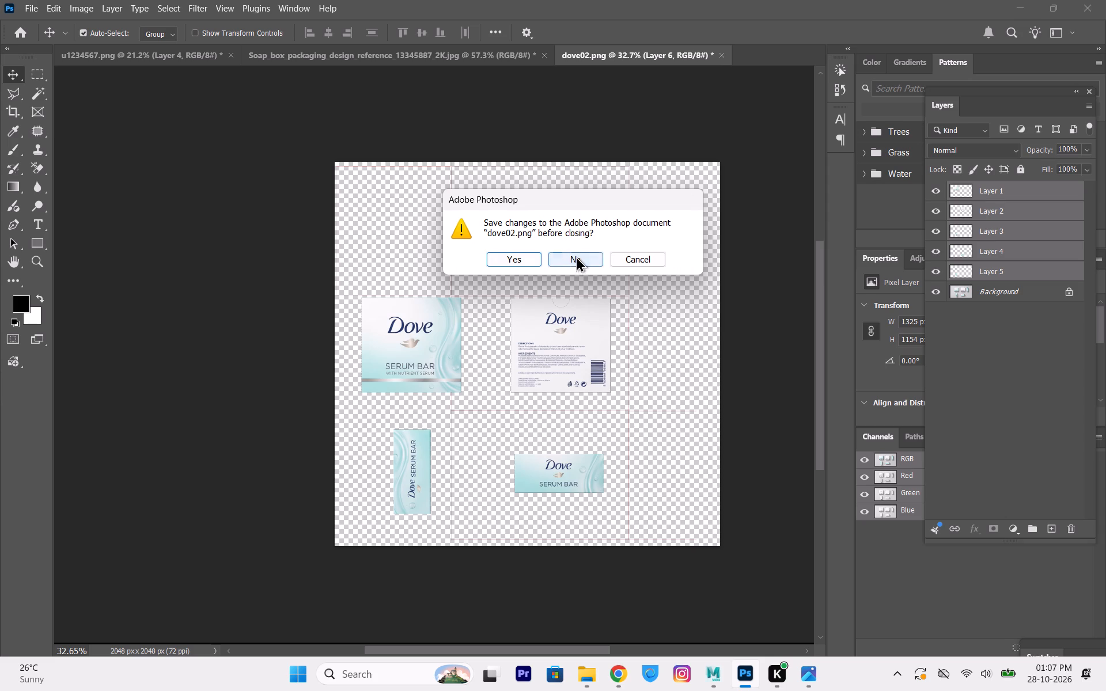
click(576, 256)
Reopen the original dove02 UV layout image from the Desktop folder as its own document in Photoshop.
right_drag(622, 679, 620, 688)
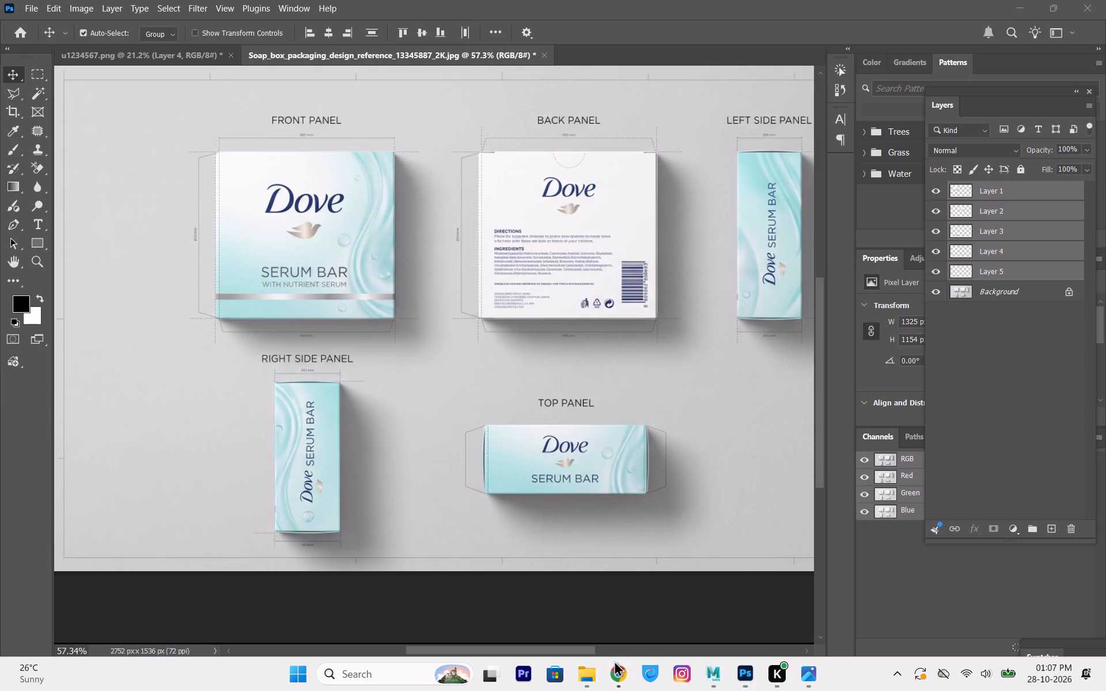
click(584, 670)
click(578, 670)
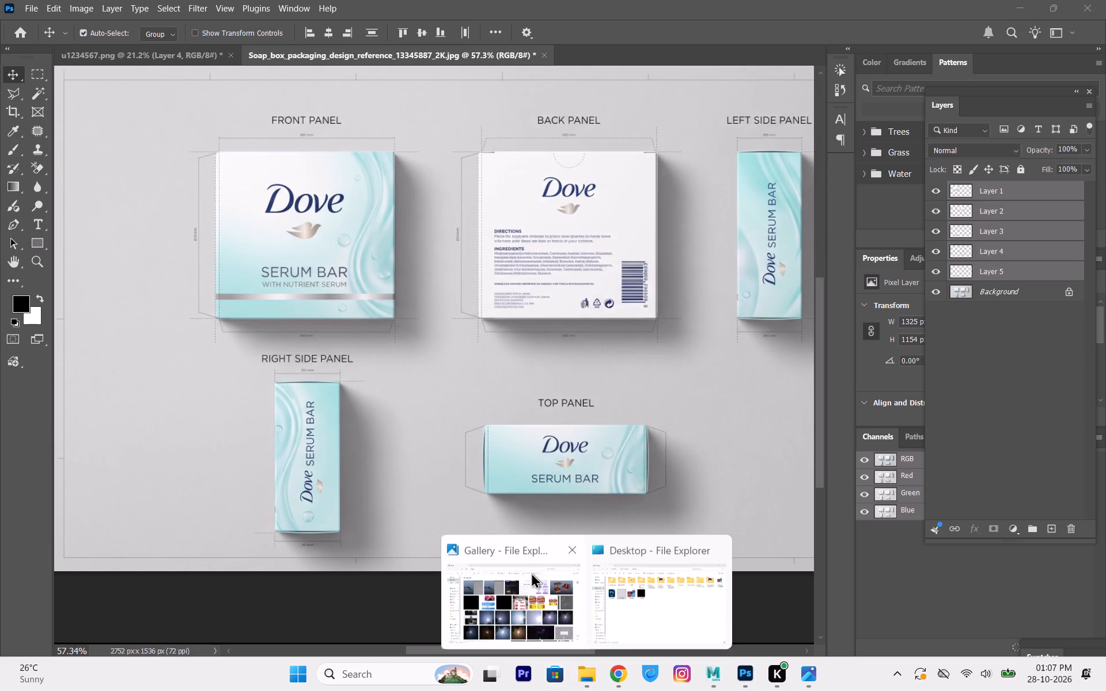
click(671, 591)
drag(251, 255, 746, 610)
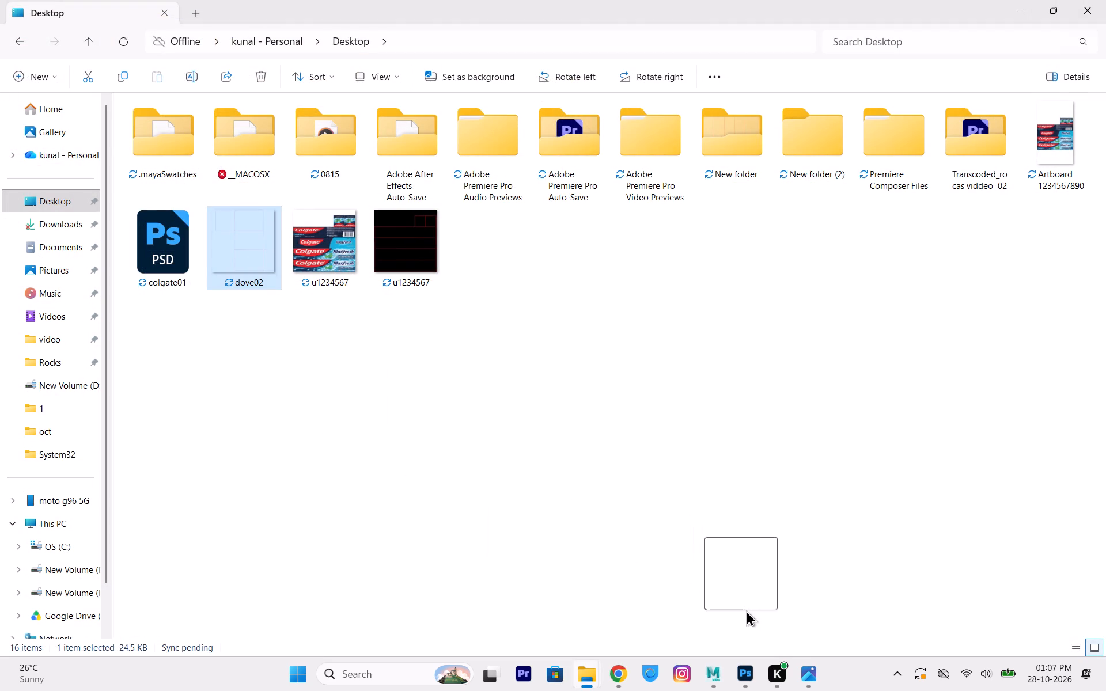
drag(746, 610, 642, 60)
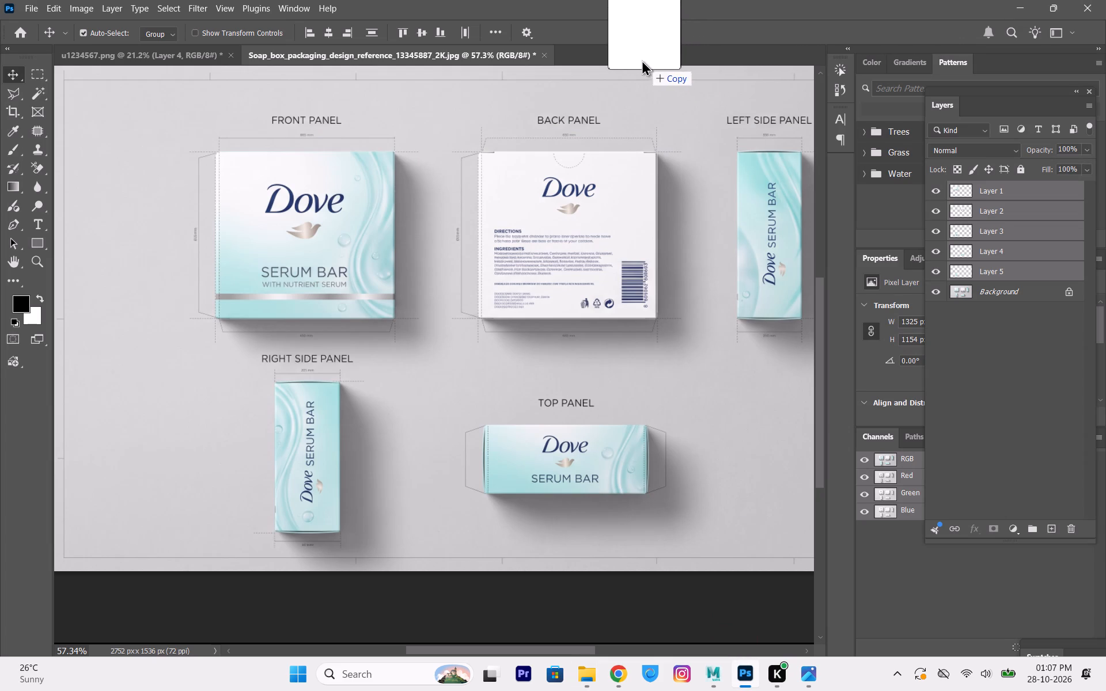
drag(642, 60, 633, 55)
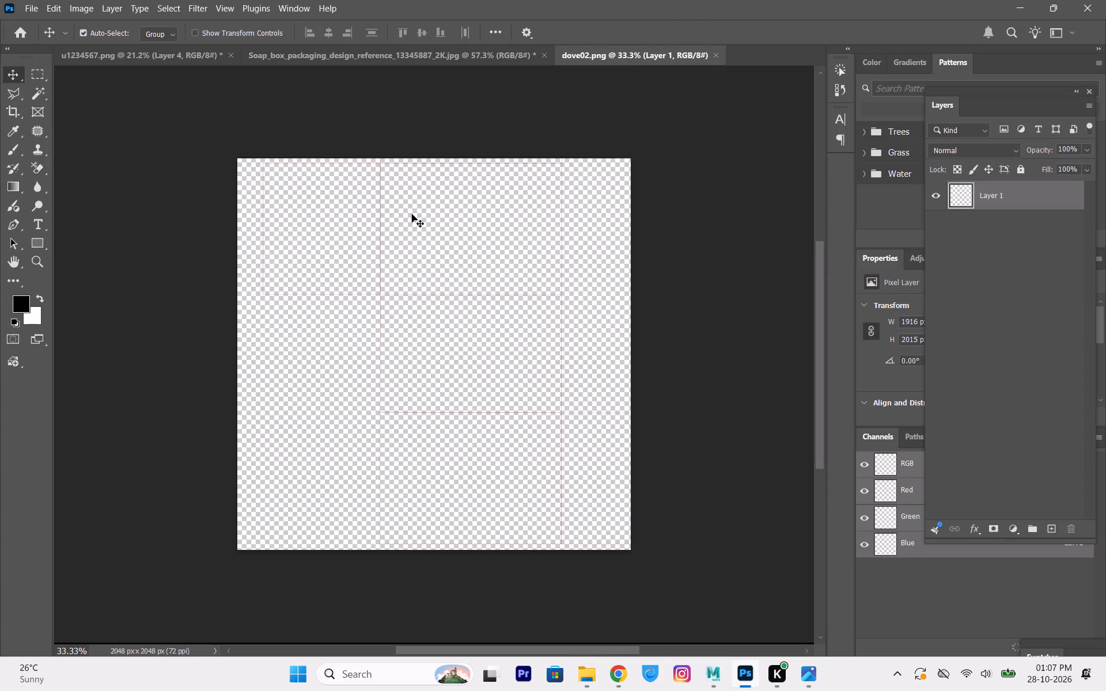
key(ctrl+z)
key(ctrl+z)
Create a new document 1080 px wide and 1080 px high at a resolution of 300 pixels/inch.
key(ctrl+n)
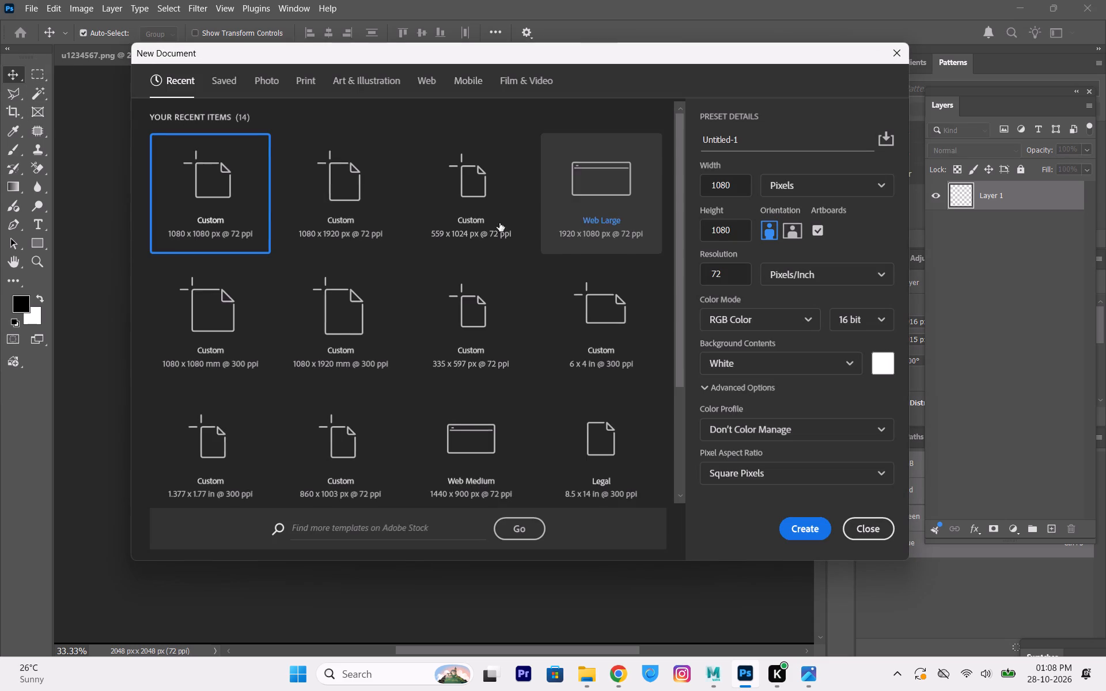
click(796, 185)
click(796, 185)
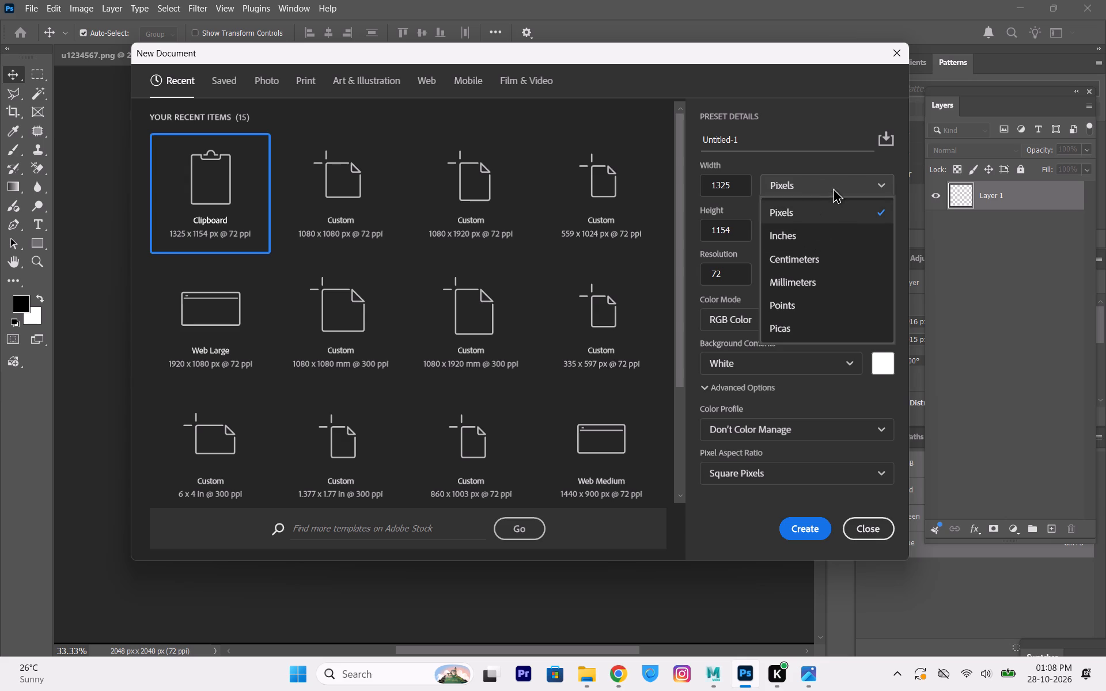
click(846, 180)
drag(748, 180, 689, 200)
drag(738, 188, 673, 193)
text(101)
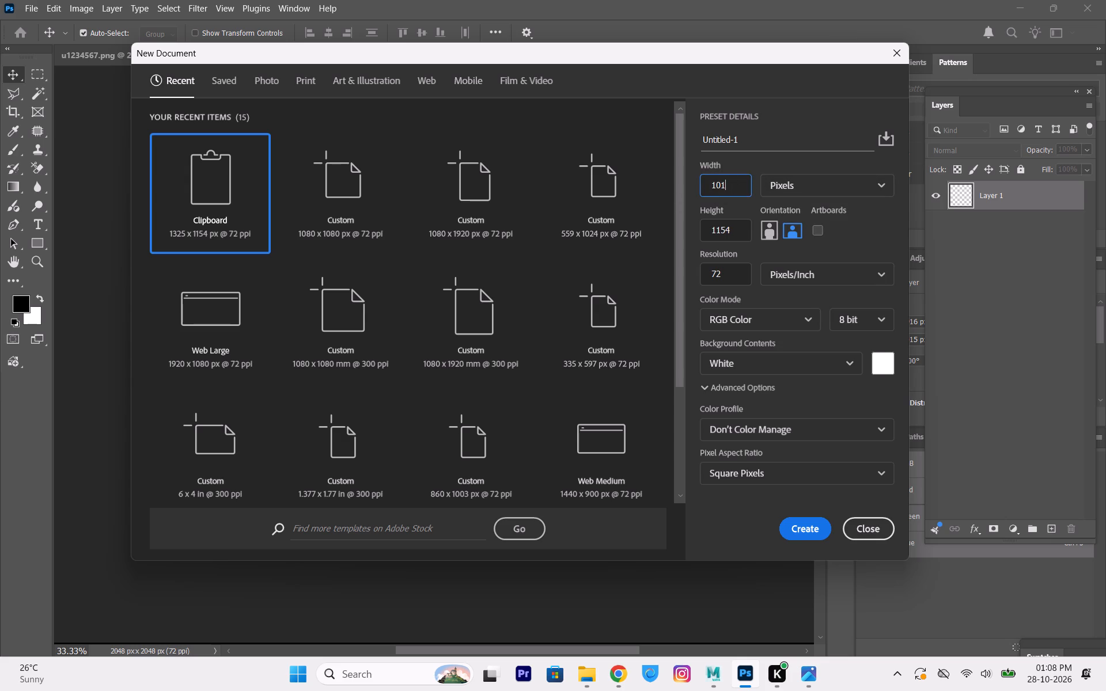
key(BackSpace)
text(880)
key(BackSpace)
key(BackSpace)
key(0)
double_click(716, 233)
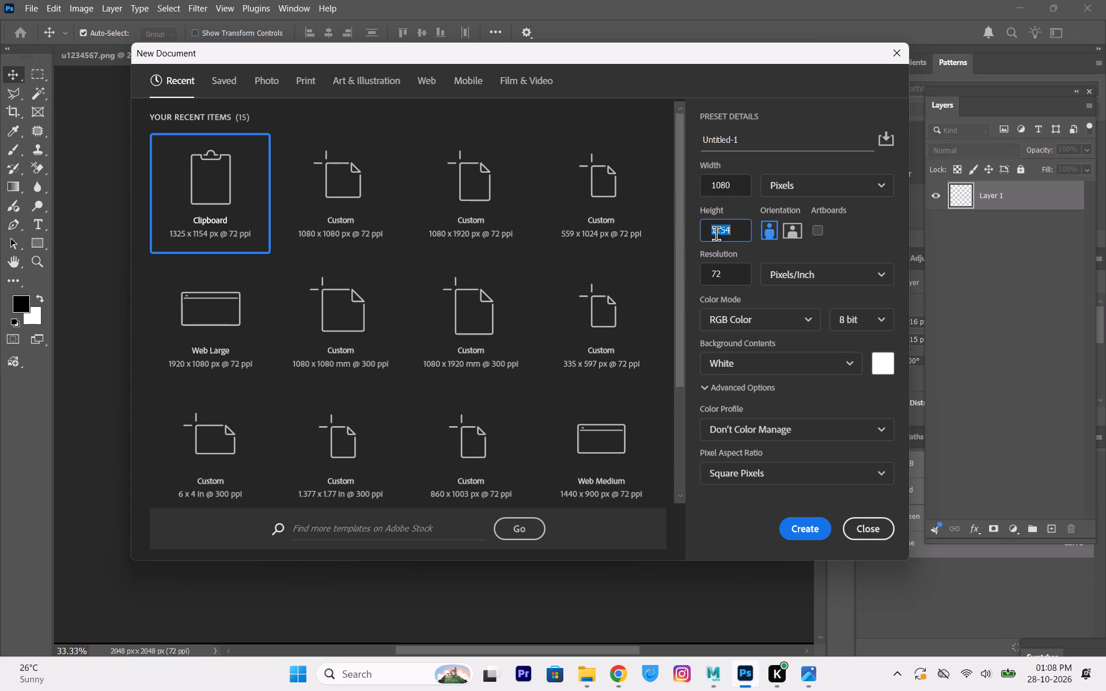
text(1088)
key(BackSpace)
key(0)
drag(724, 271, 696, 271)
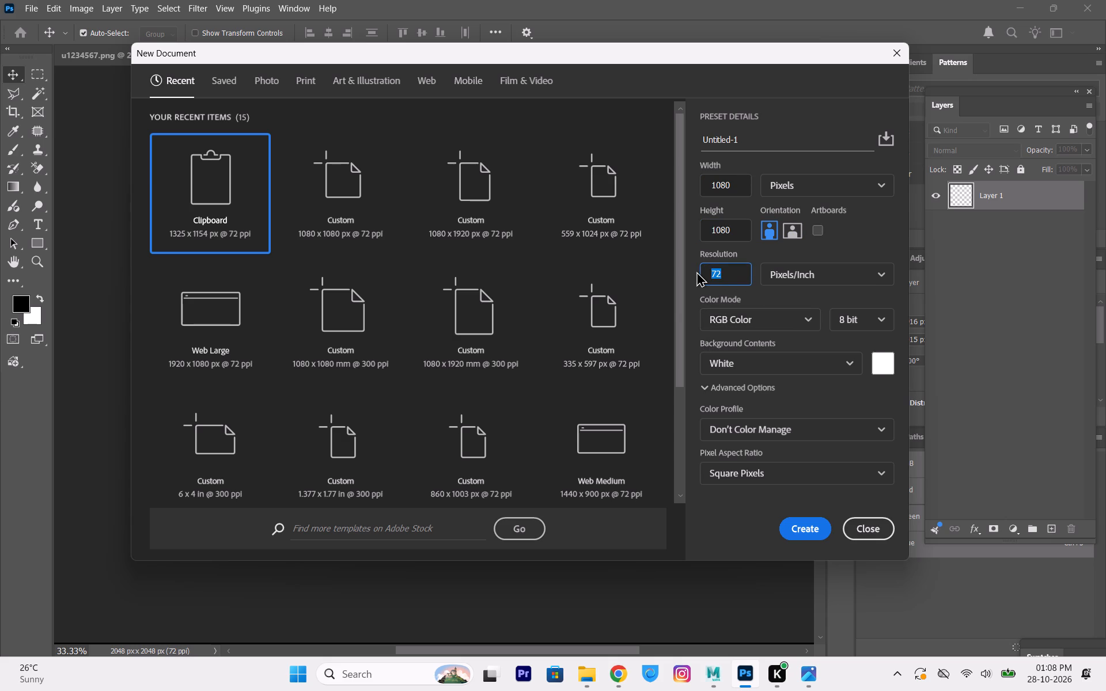
text(300)
click(798, 525)
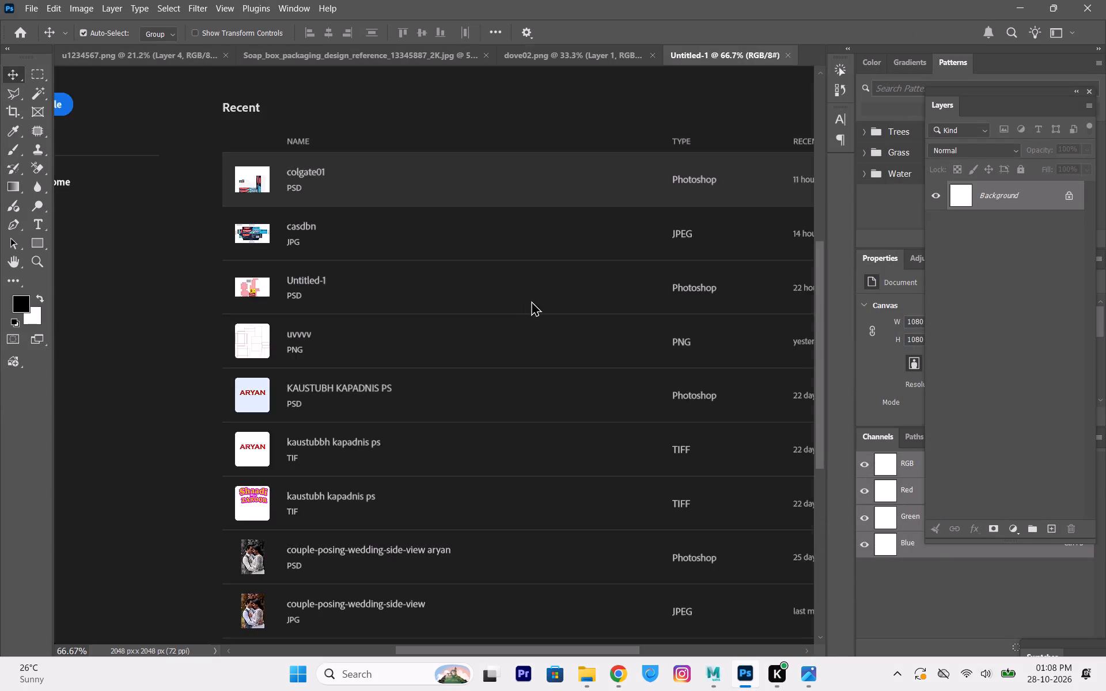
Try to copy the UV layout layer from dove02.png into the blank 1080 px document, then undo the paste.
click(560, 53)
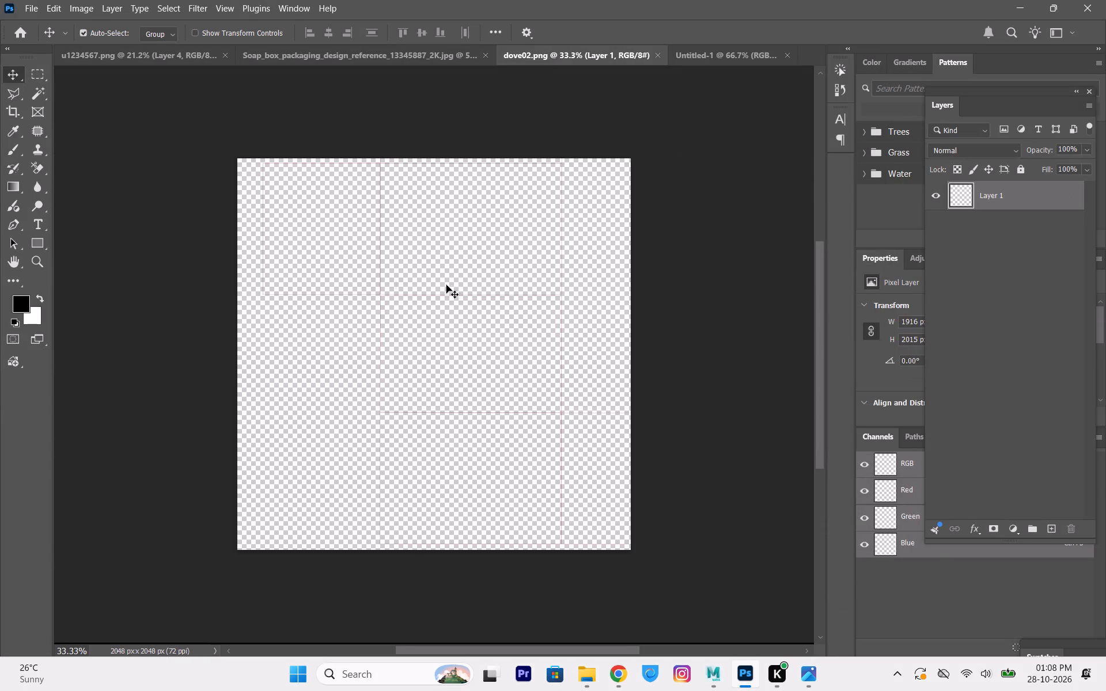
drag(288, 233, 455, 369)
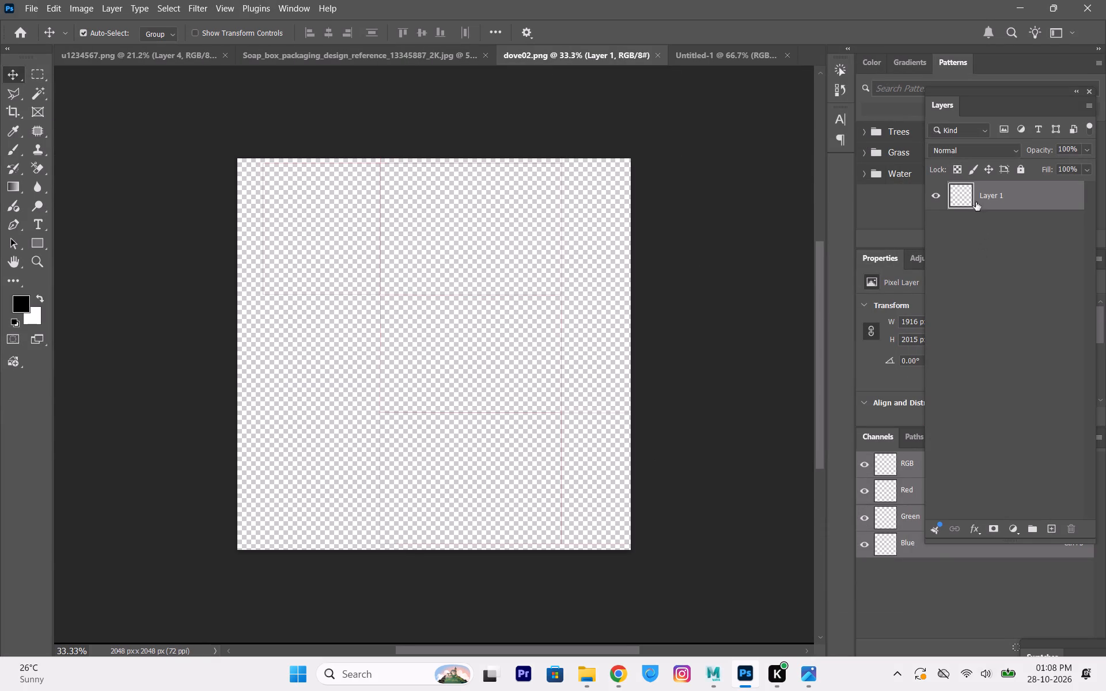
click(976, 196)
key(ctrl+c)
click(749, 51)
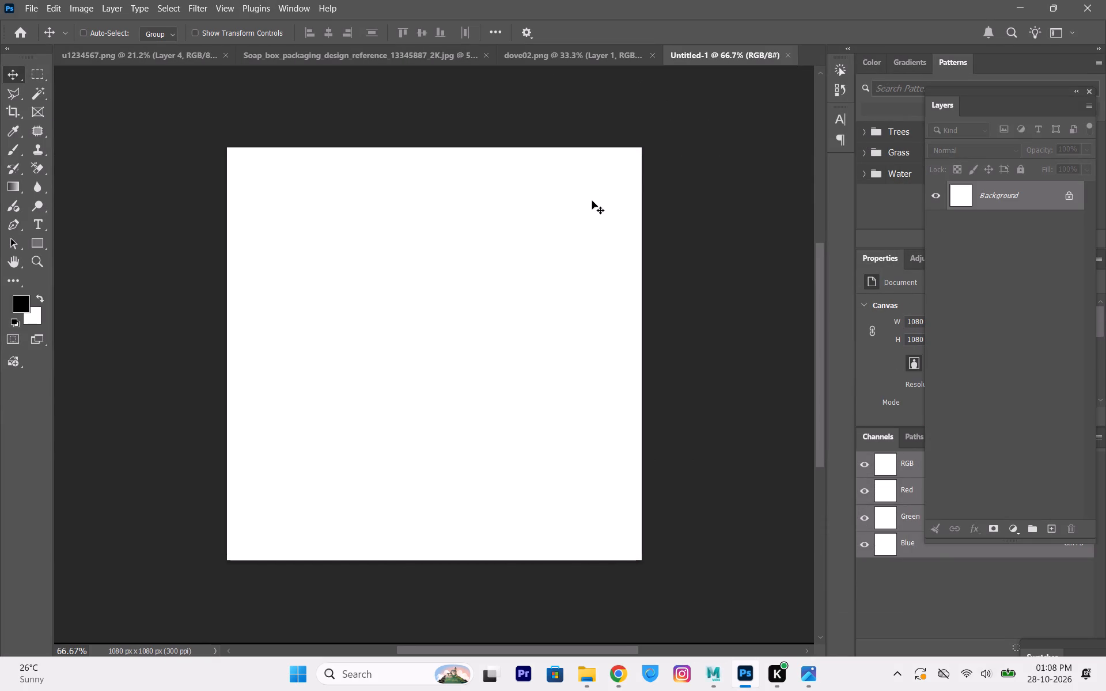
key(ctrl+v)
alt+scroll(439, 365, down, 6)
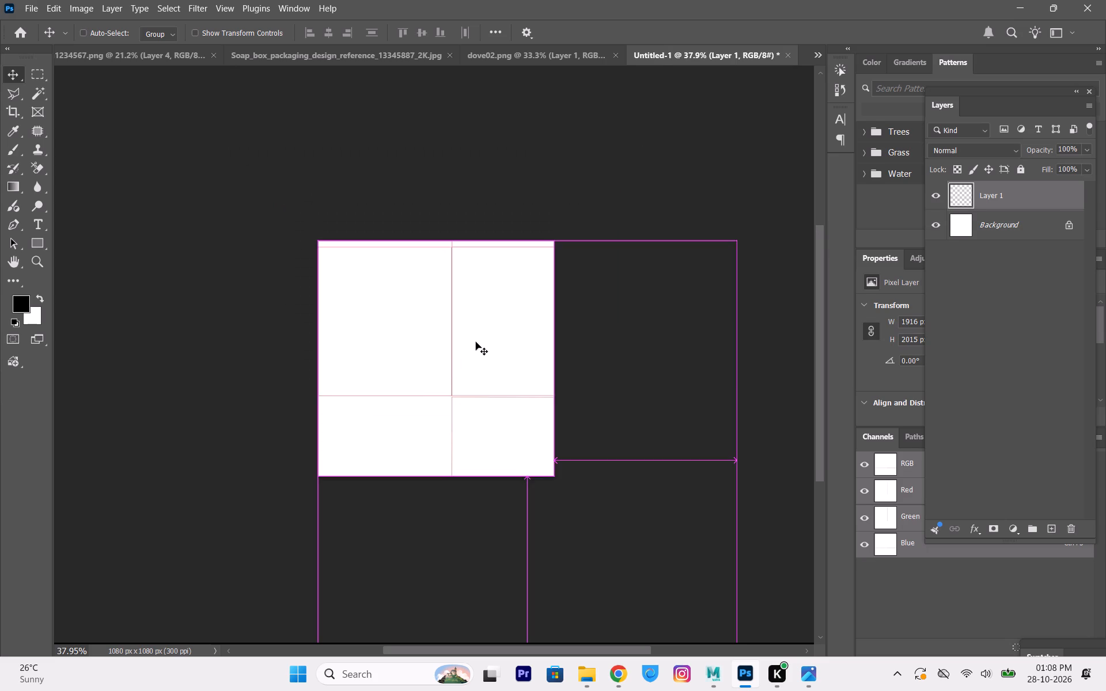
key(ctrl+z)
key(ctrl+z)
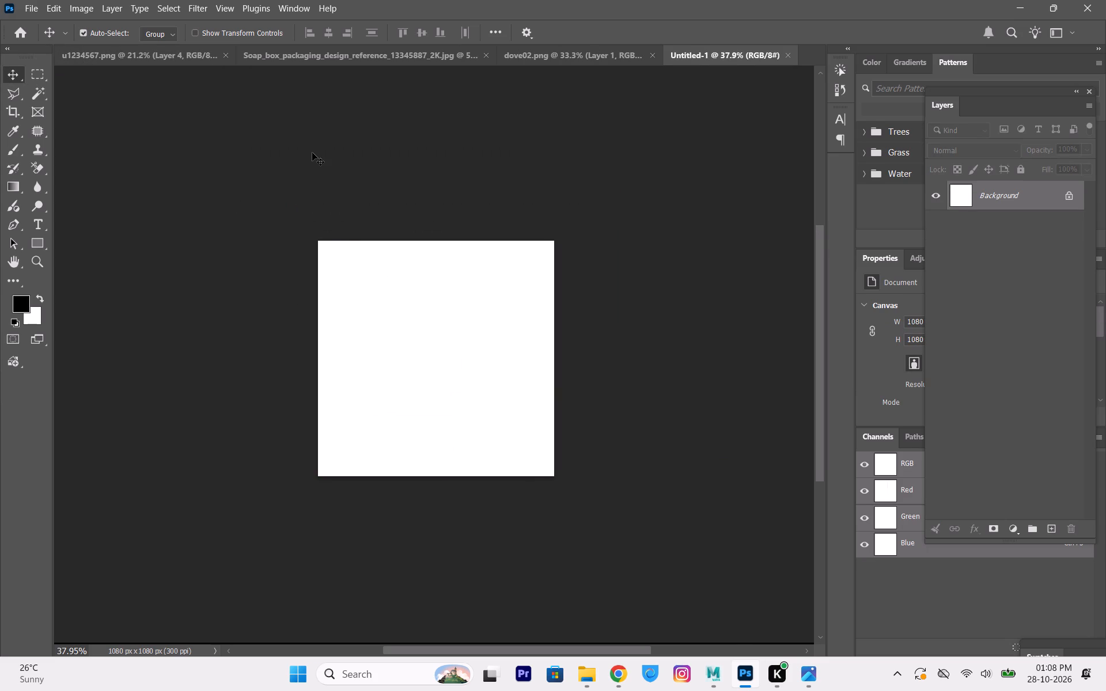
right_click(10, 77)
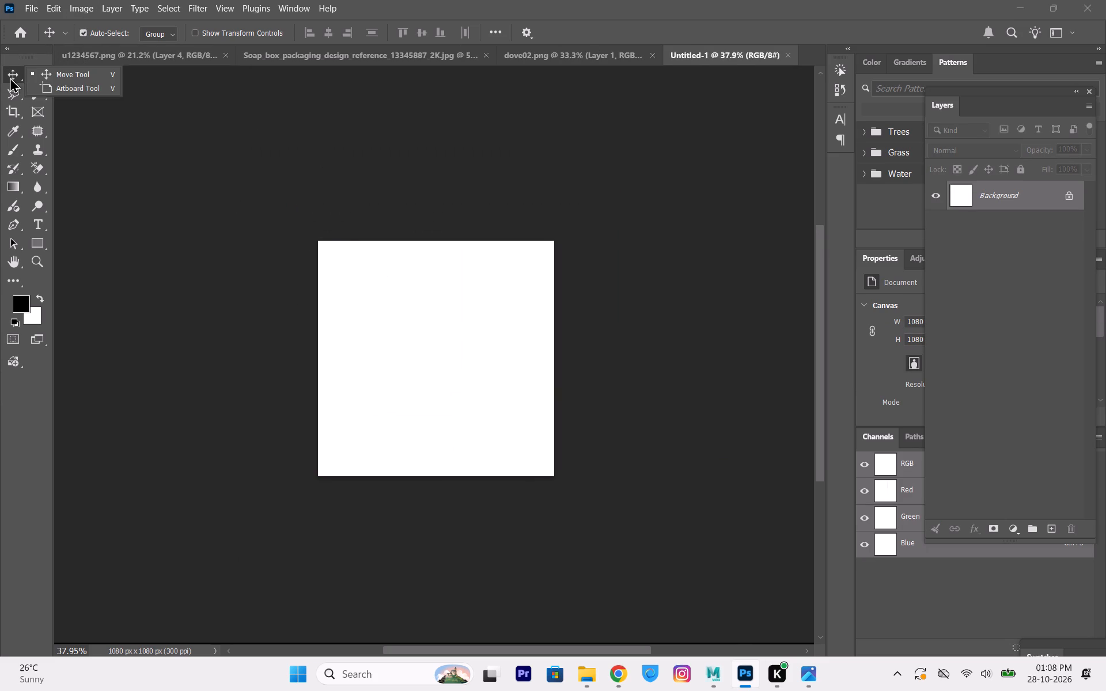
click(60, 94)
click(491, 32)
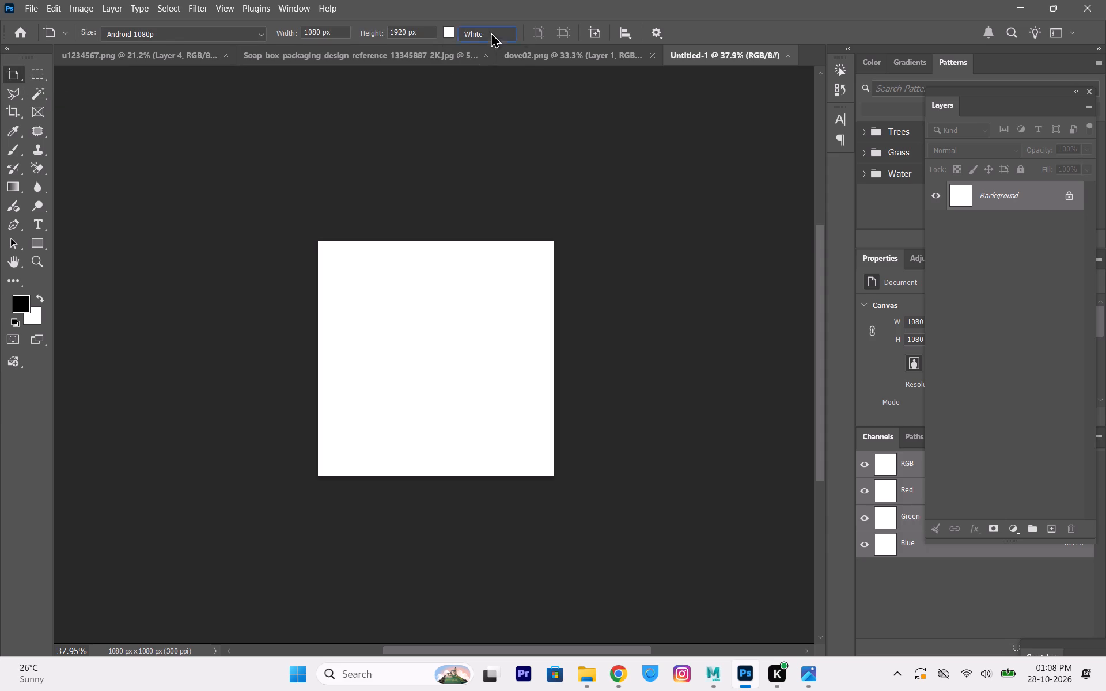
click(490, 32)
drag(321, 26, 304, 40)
Close the blank 1080 by 1080 px document.
click(788, 54)
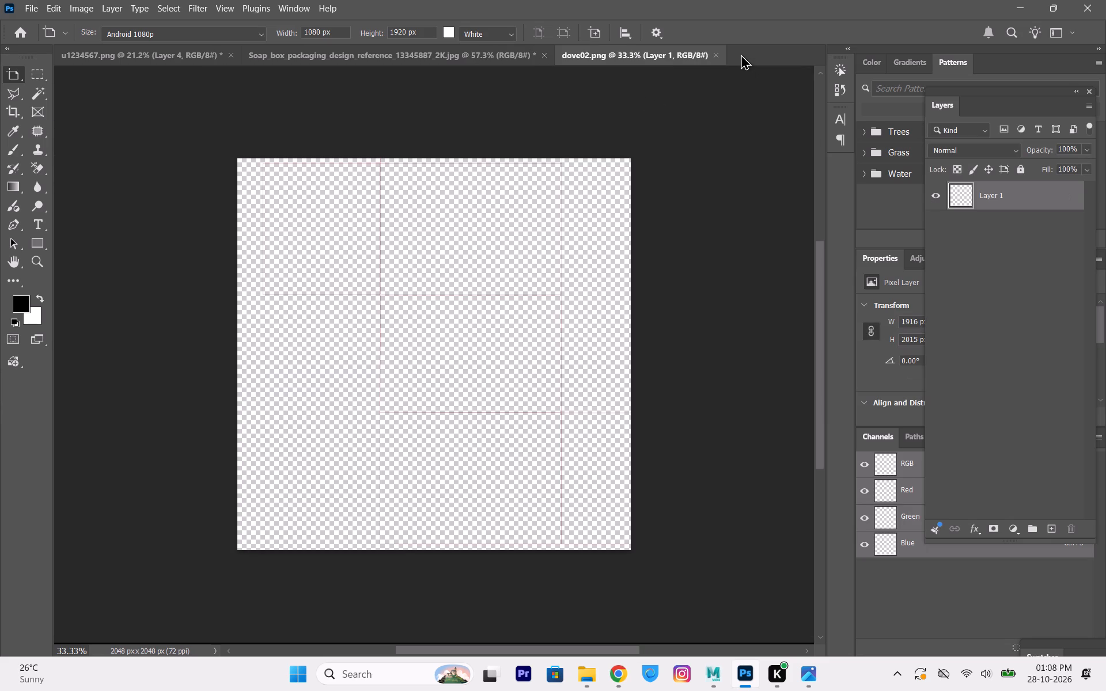
Start a new document and set its size units to inches.
key(ctrl+n)
click(837, 188)
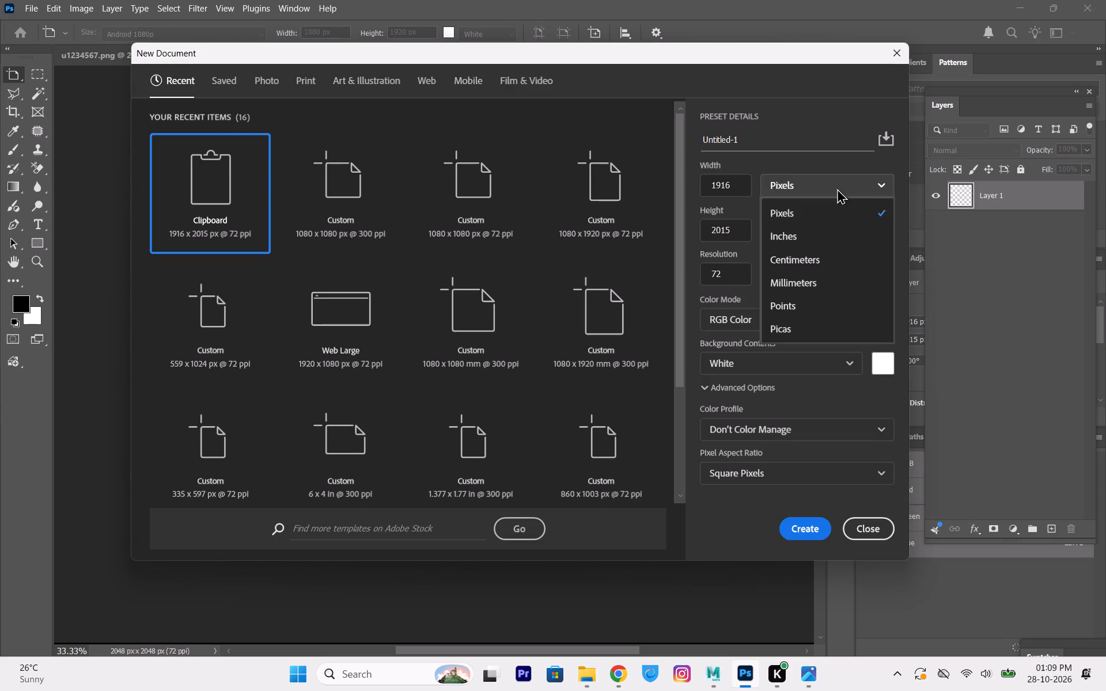
click(837, 188)
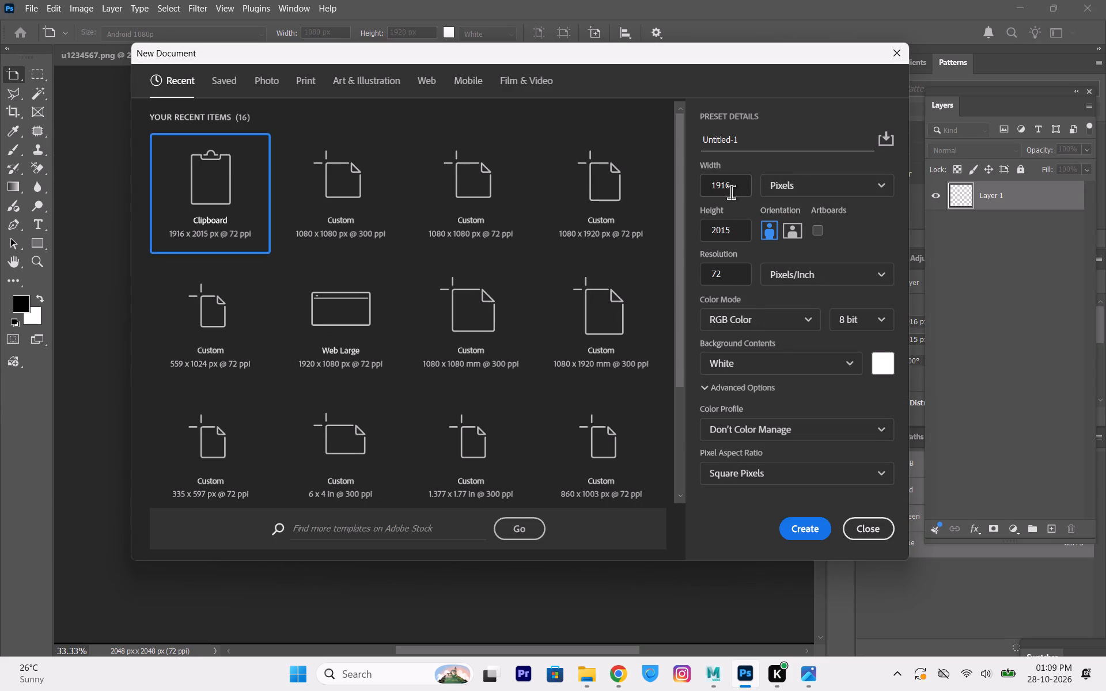
click(896, 183)
click(859, 180)
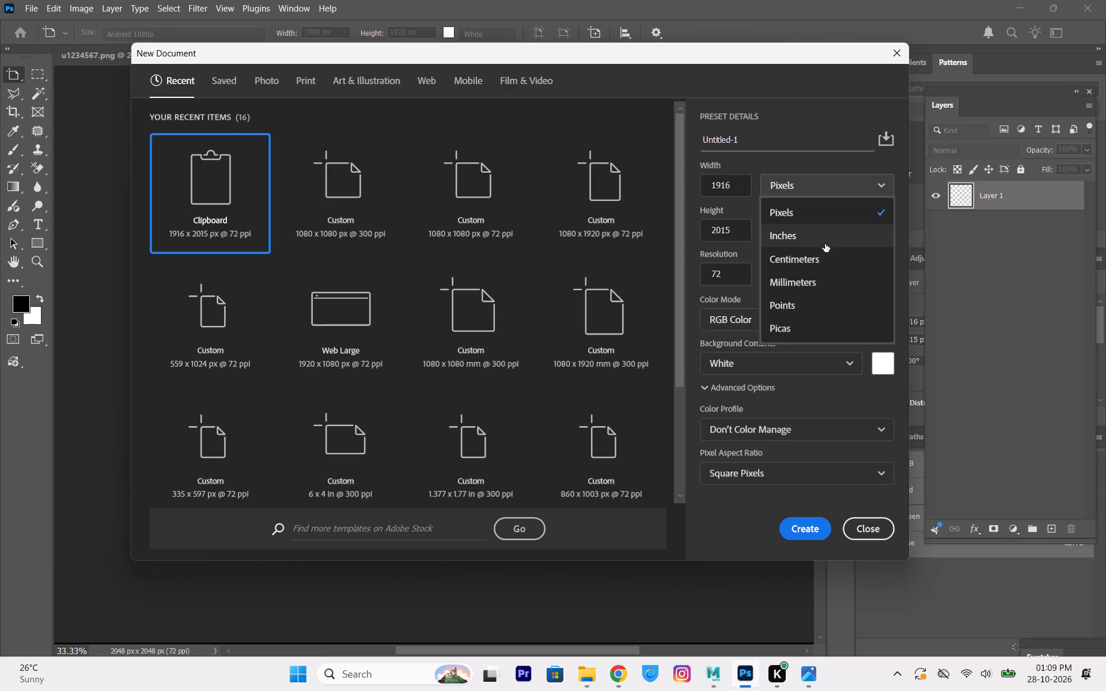
click(825, 244)
Set the new document's width to 52.234 inches.
drag(743, 184, 589, 183)
click(743, 180)
drag(744, 182, 722, 180)
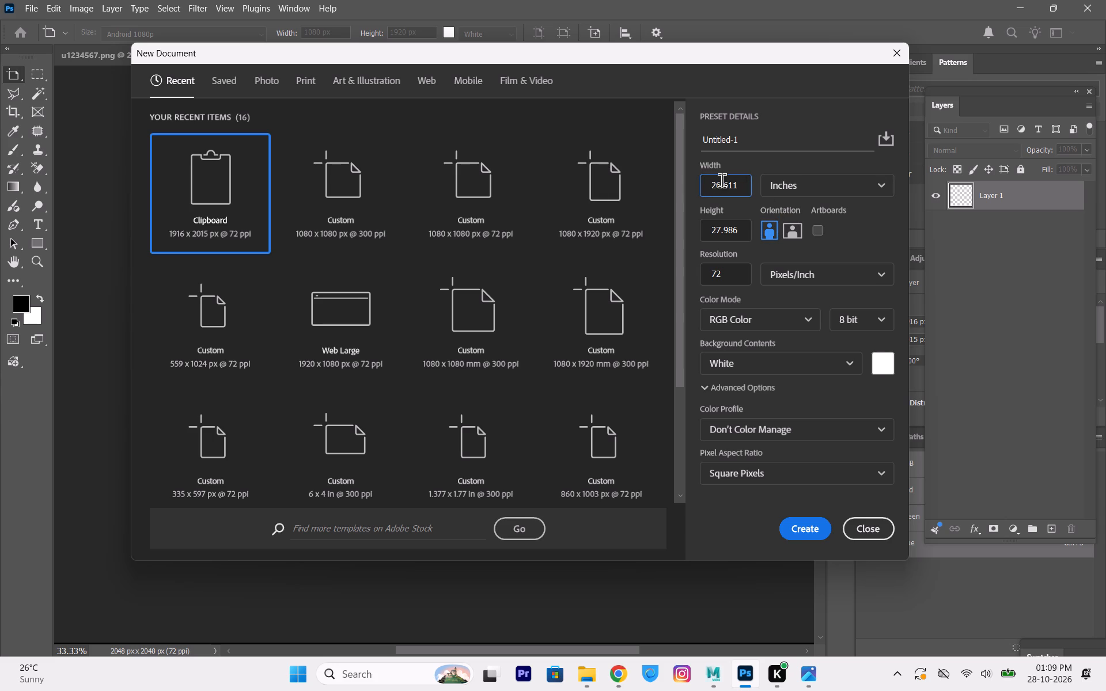
drag(722, 180, 712, 177)
triple_click(726, 184)
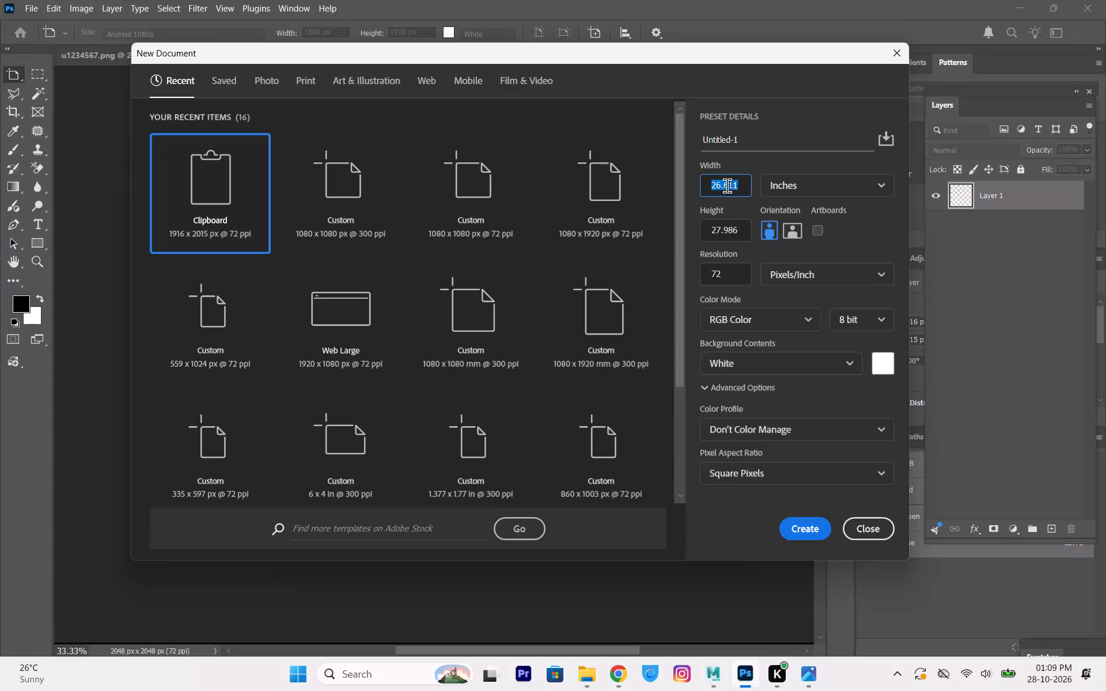
key(1)
key(BackSpace)
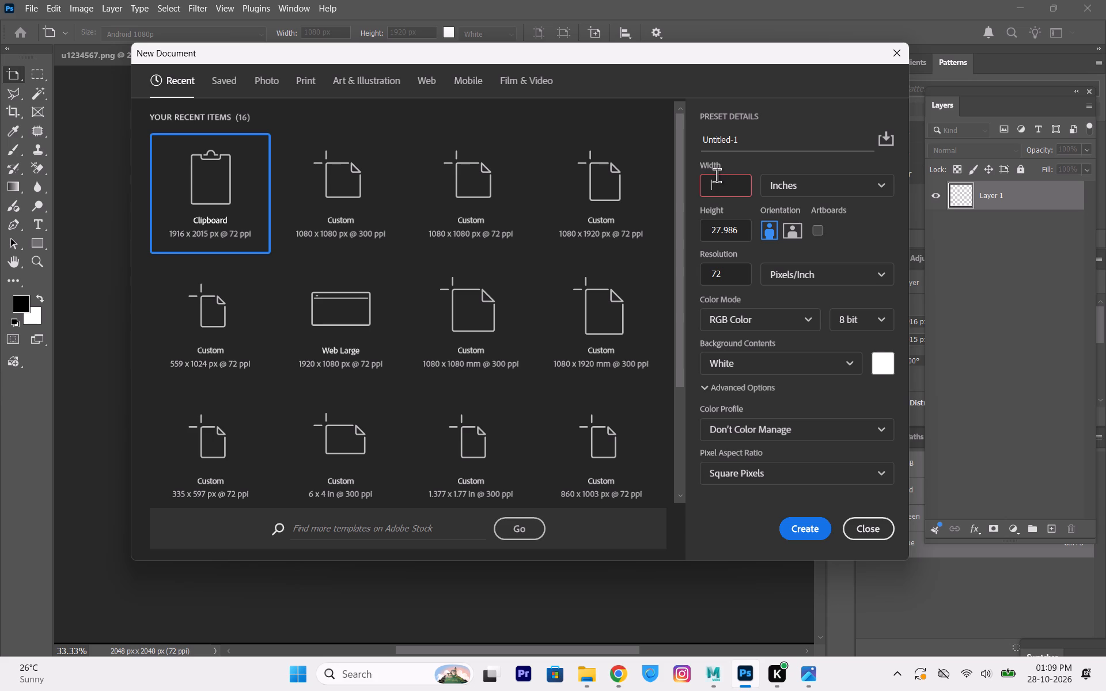
text(44)
key(BackSpace)
key(5)
key(2)
key(BackSpace)
key(BackSpace)
key(BackSpace)
text(52)
key(period)
text(234)
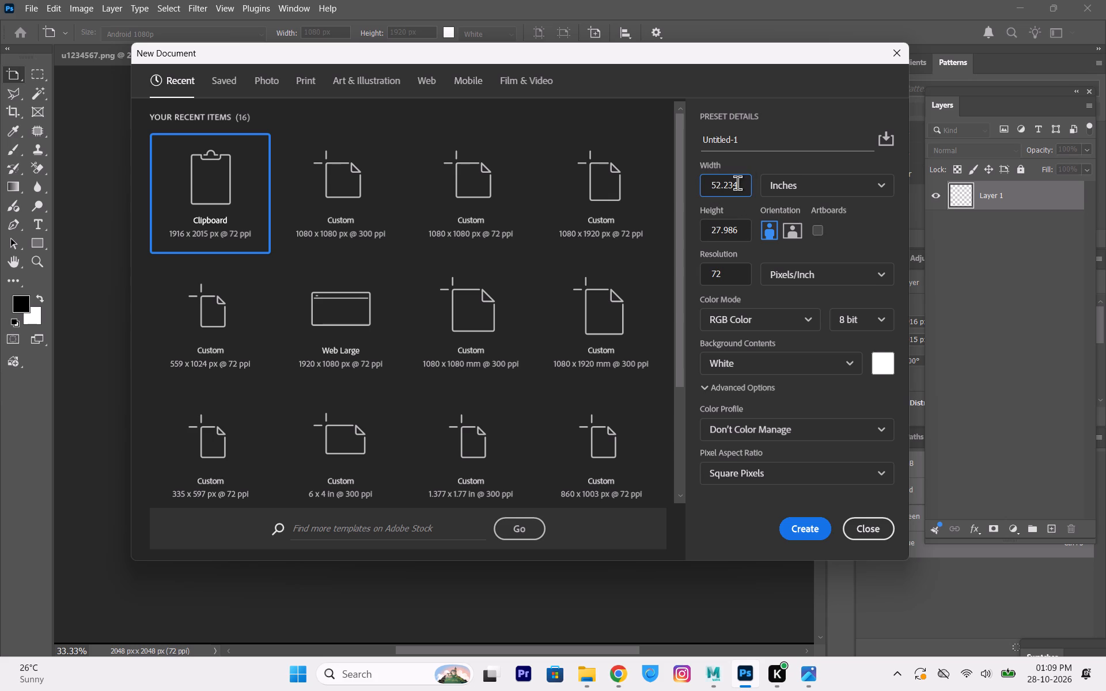
Copy the width value into the height so the new document is 52.234 inches high.
double_click(737, 183)
key(ctrl+c)
double_click(732, 234)
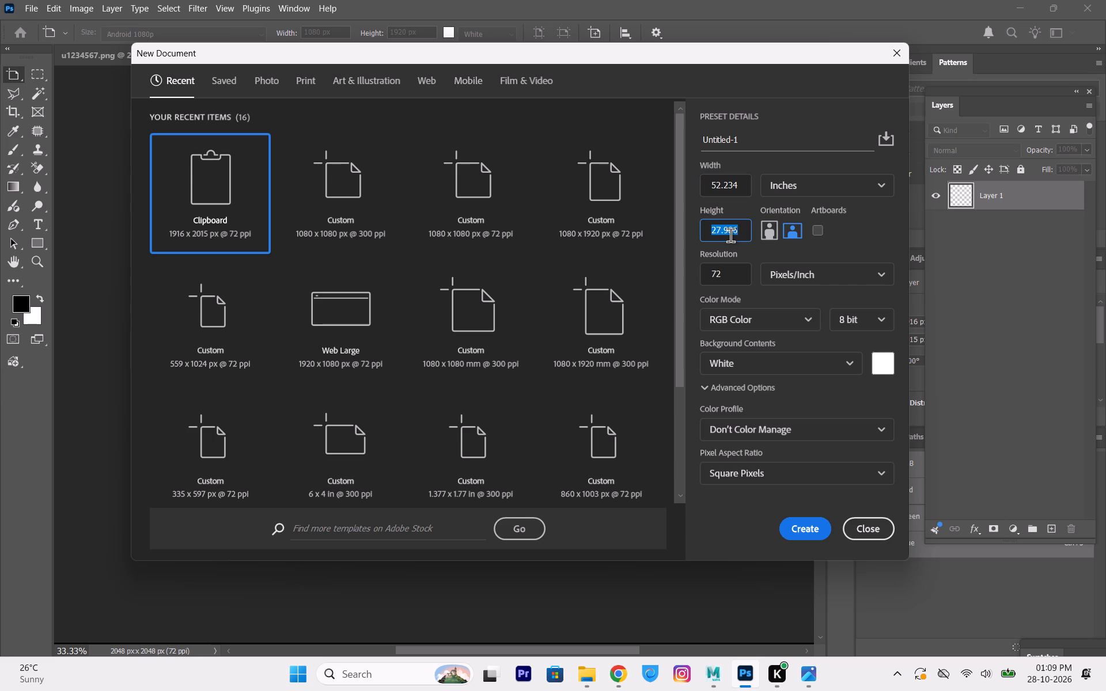
key(ctrl+c)
key(ctrl+v)
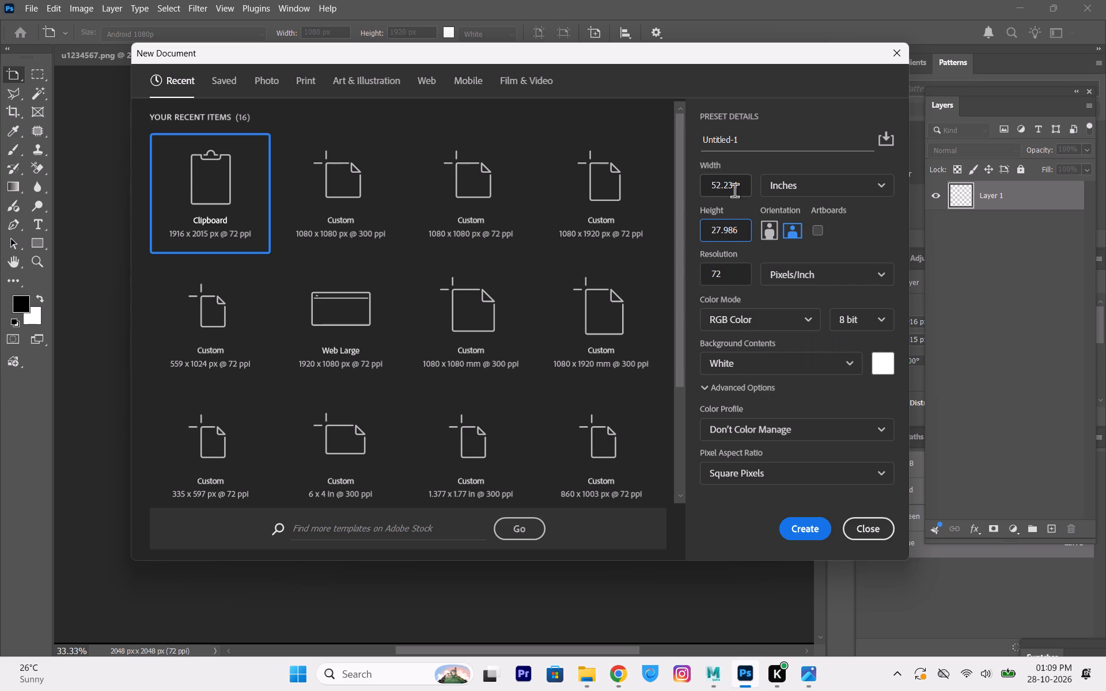
double_click(730, 184)
key(ctrl+c)
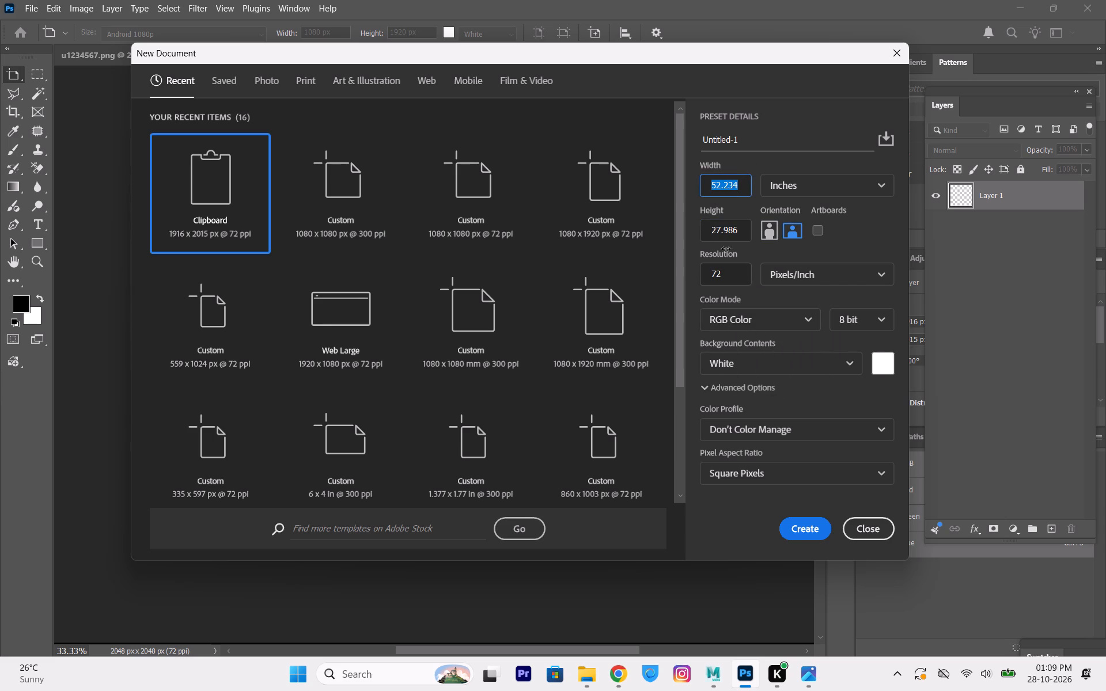
double_click(727, 227)
key(ctrl+v)
Set the resolution to 3000 pixels/inch and create the document.
double_click(729, 271)
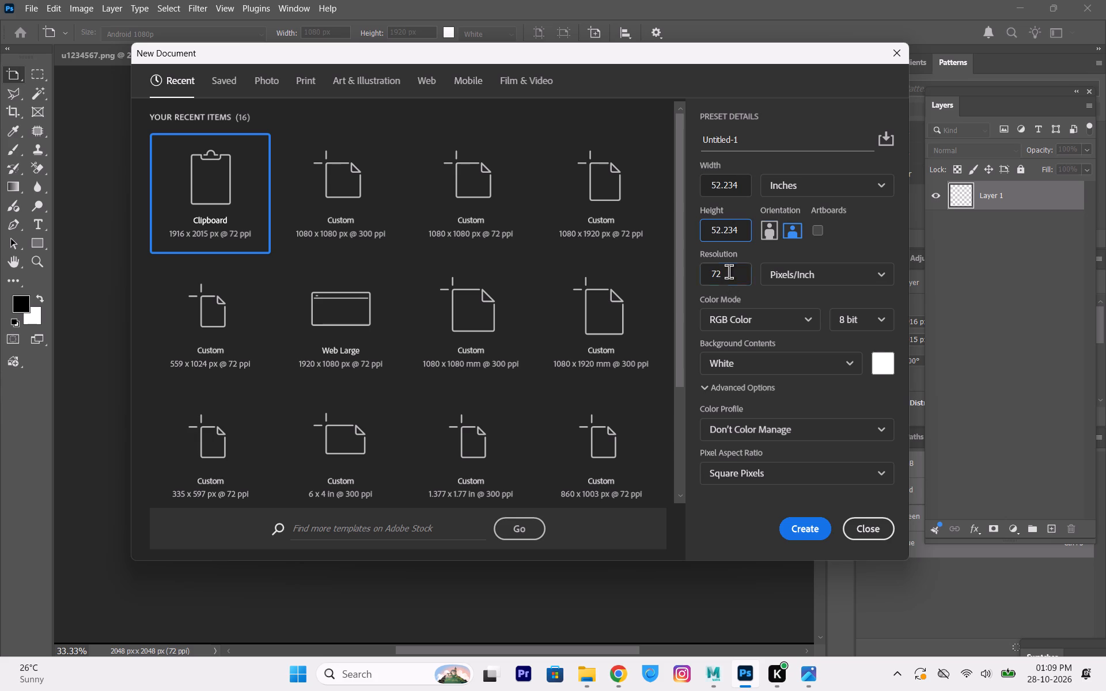
text(3000)
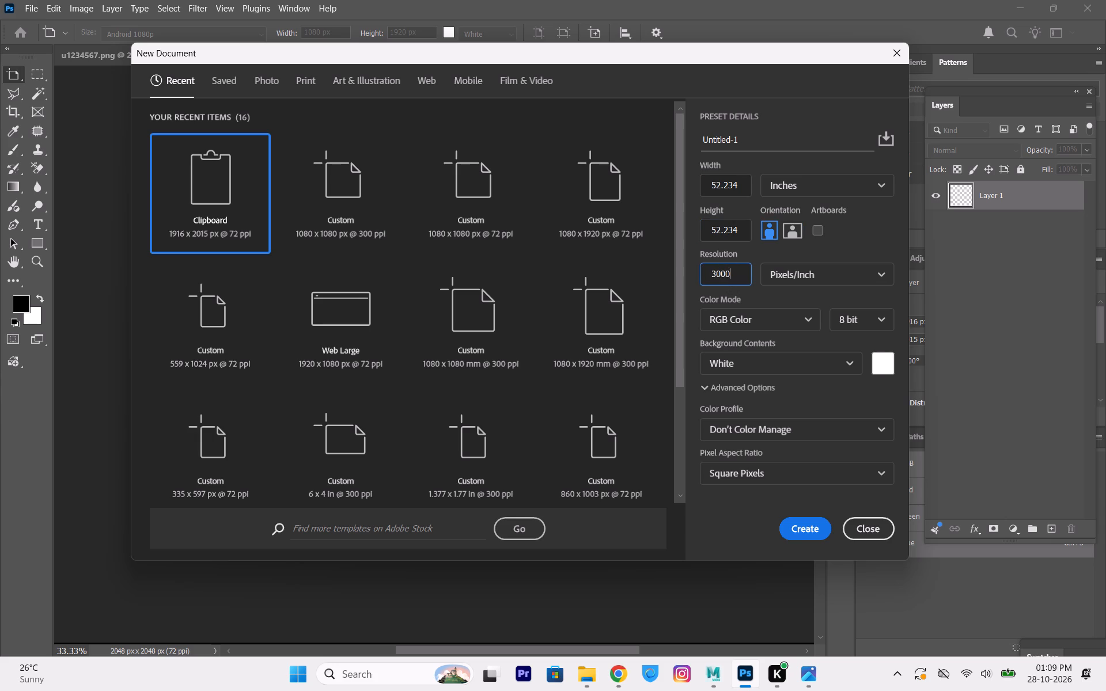
click(837, 286)
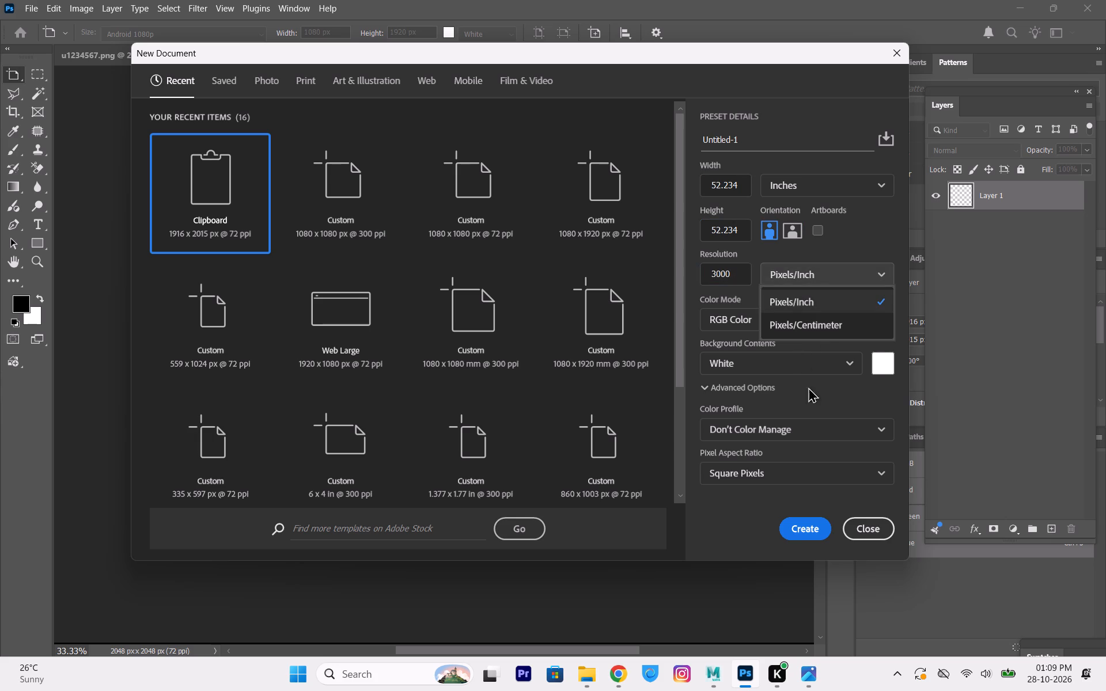
click(819, 527)
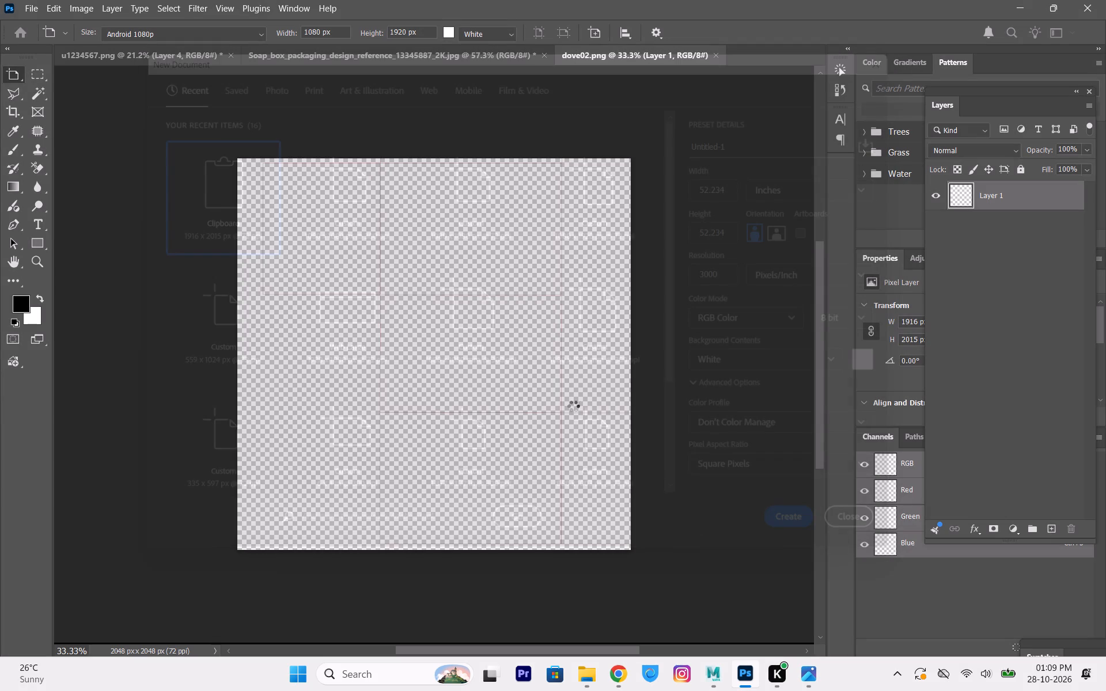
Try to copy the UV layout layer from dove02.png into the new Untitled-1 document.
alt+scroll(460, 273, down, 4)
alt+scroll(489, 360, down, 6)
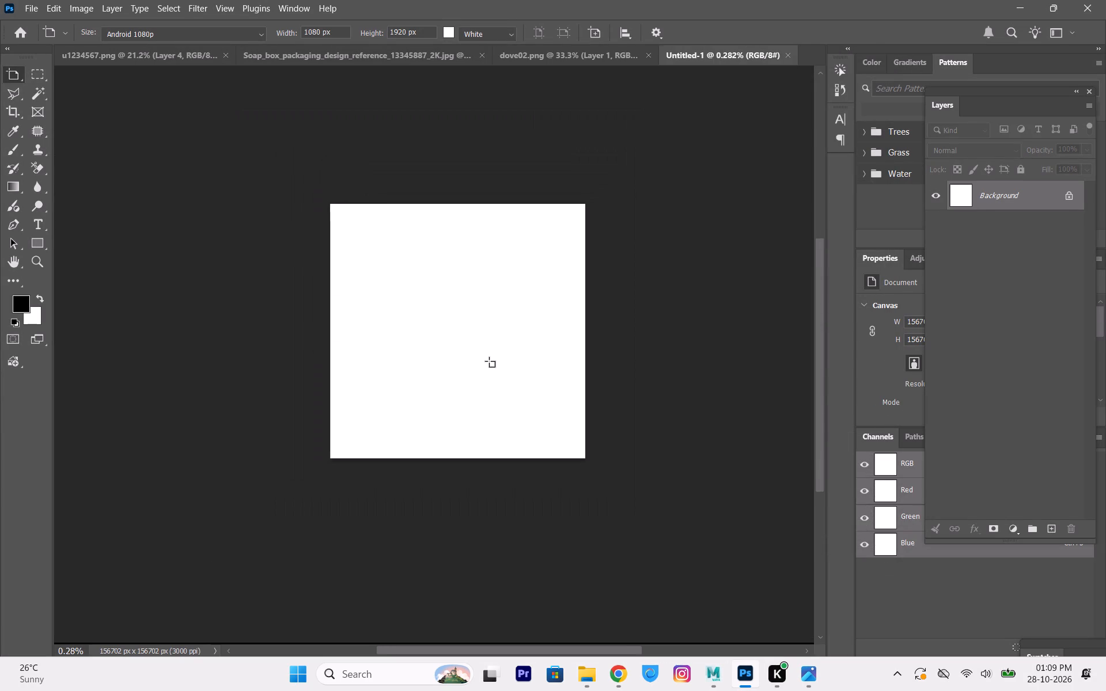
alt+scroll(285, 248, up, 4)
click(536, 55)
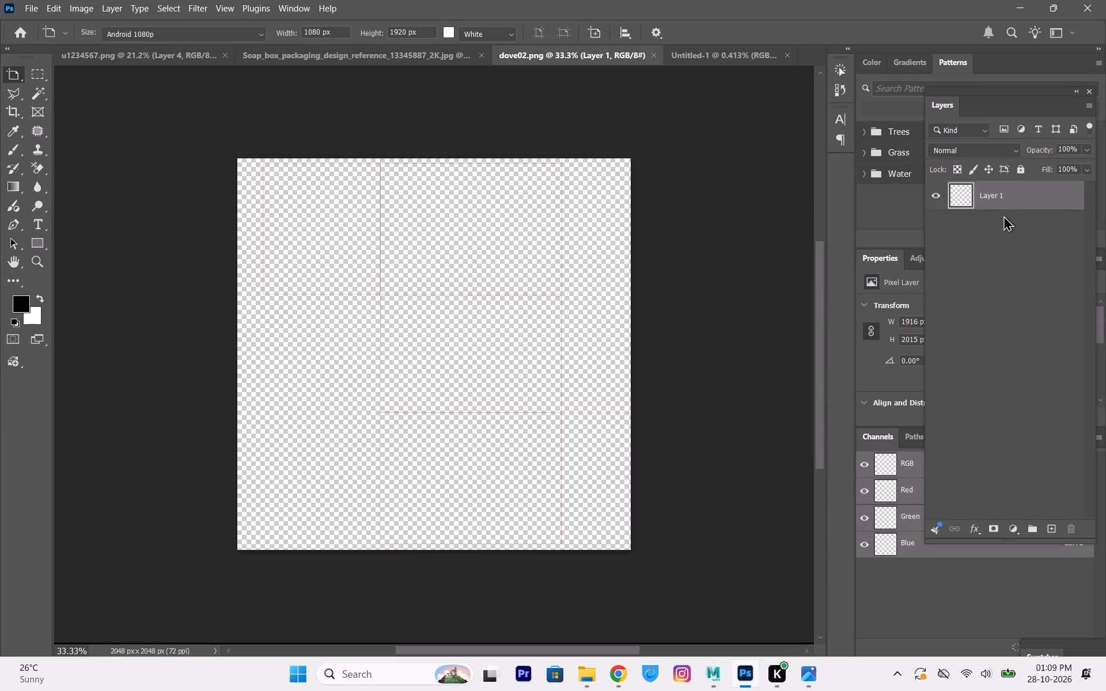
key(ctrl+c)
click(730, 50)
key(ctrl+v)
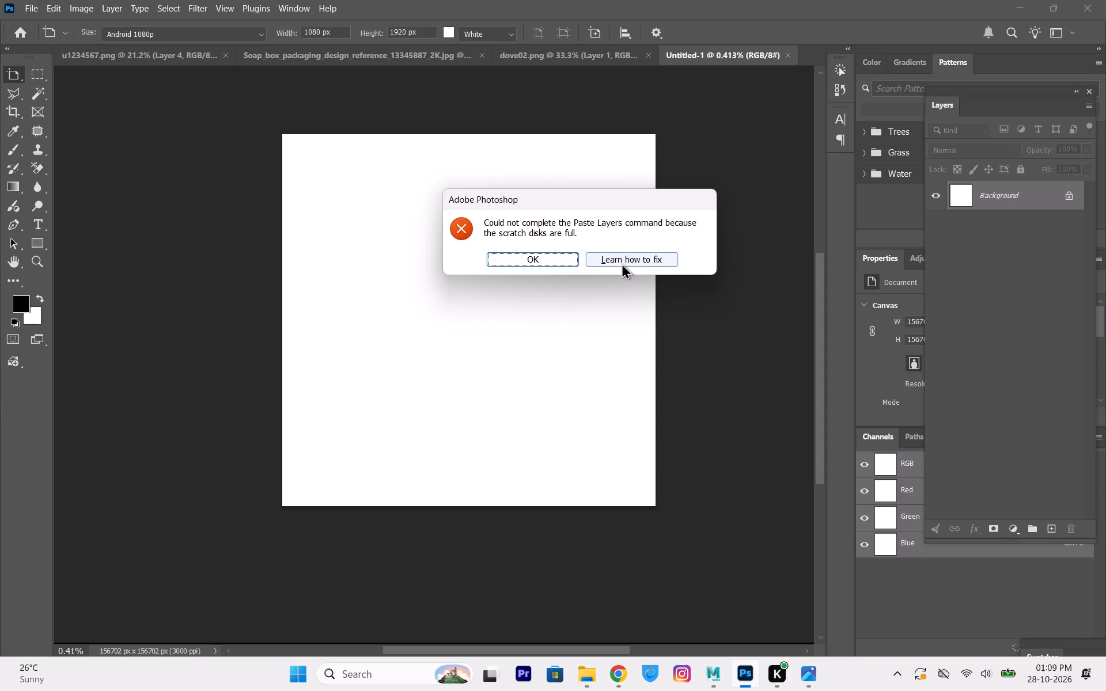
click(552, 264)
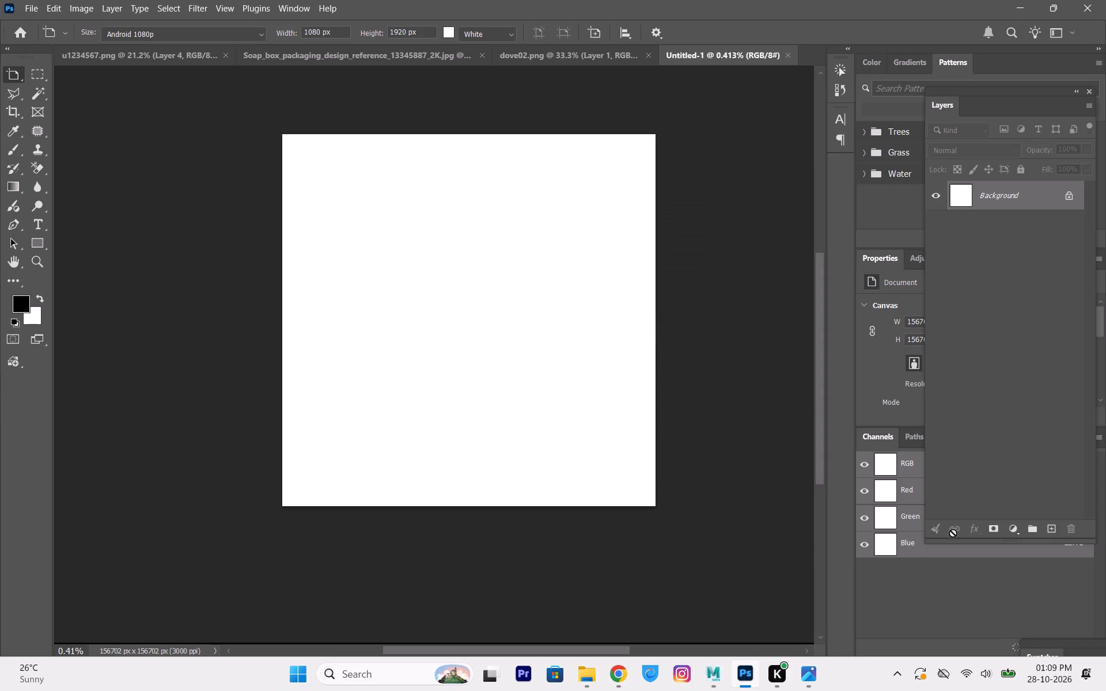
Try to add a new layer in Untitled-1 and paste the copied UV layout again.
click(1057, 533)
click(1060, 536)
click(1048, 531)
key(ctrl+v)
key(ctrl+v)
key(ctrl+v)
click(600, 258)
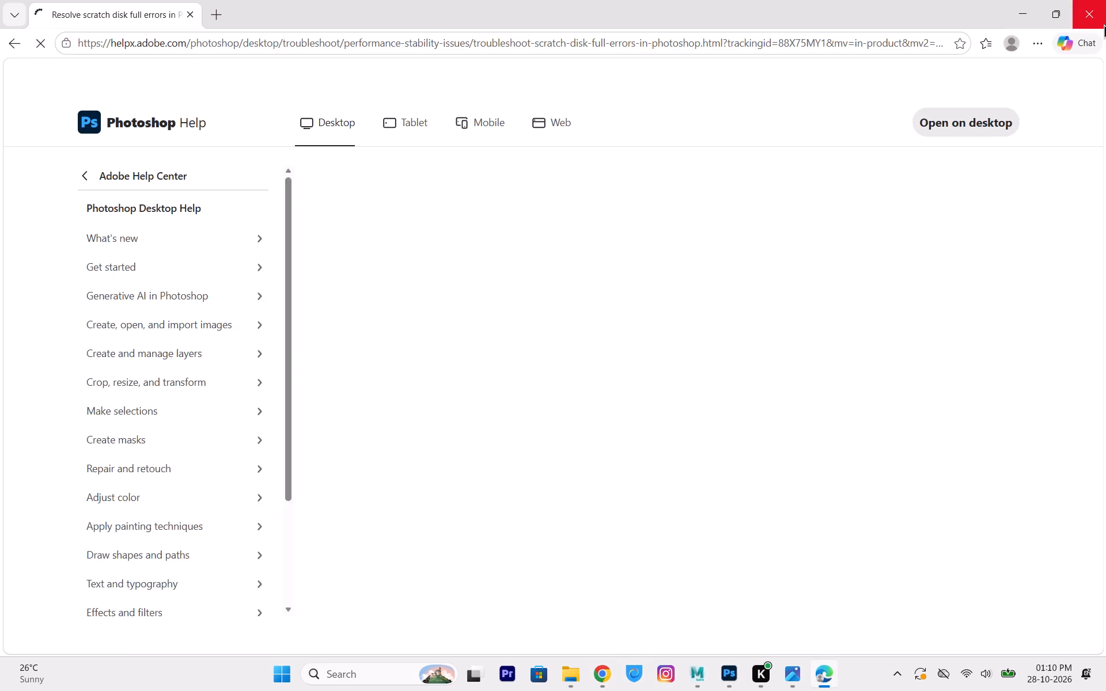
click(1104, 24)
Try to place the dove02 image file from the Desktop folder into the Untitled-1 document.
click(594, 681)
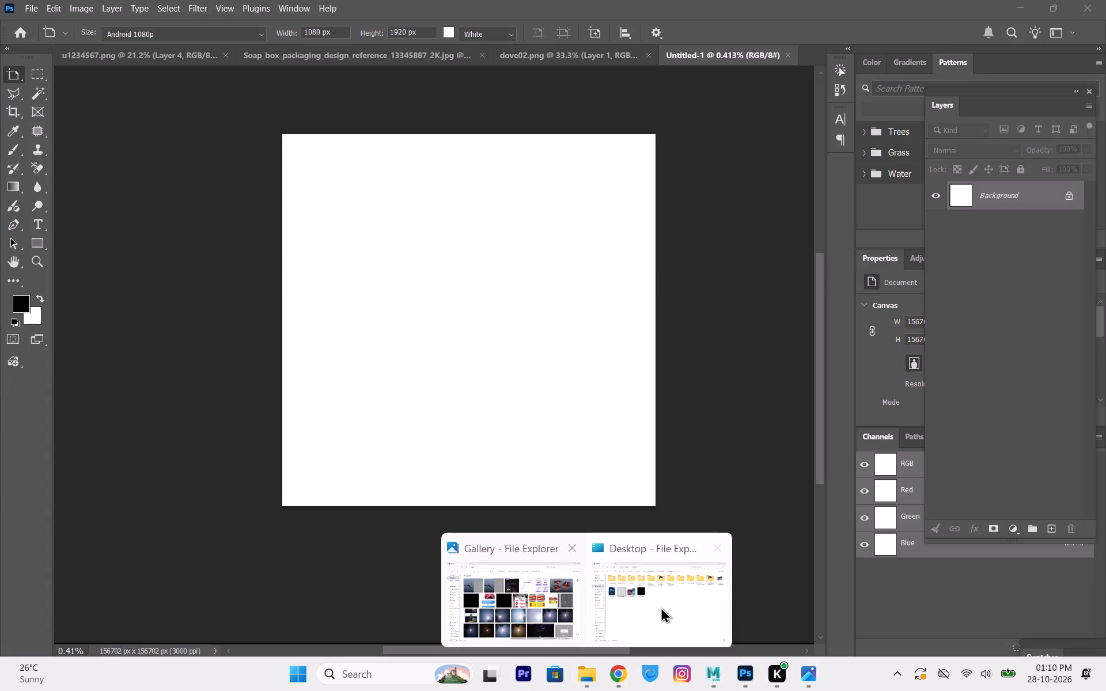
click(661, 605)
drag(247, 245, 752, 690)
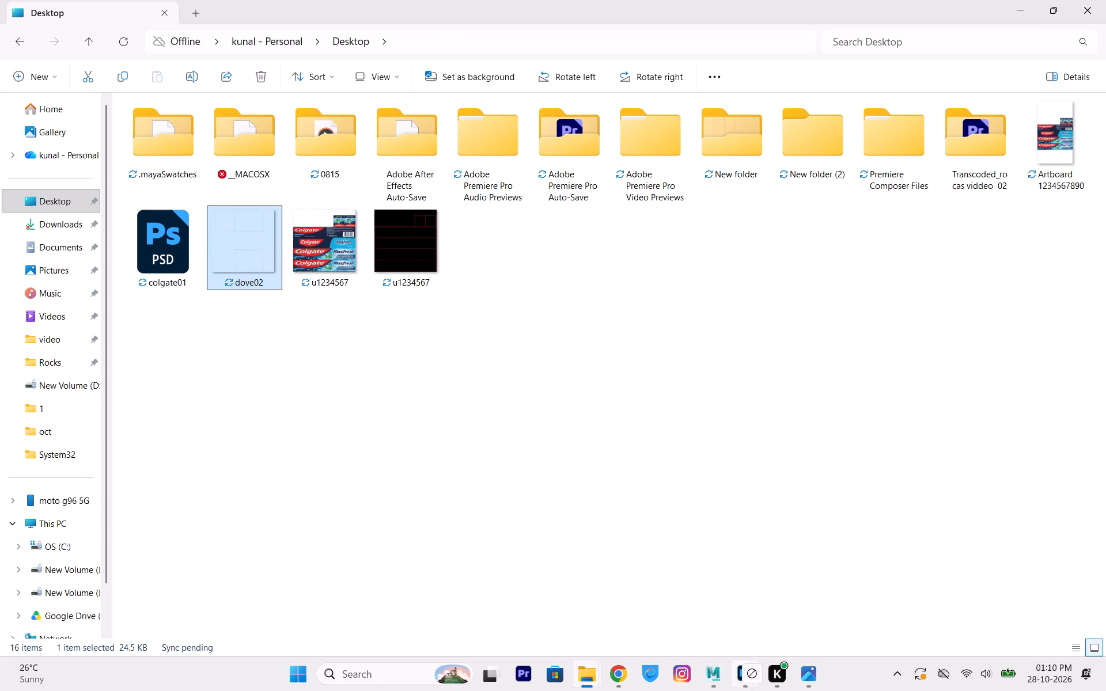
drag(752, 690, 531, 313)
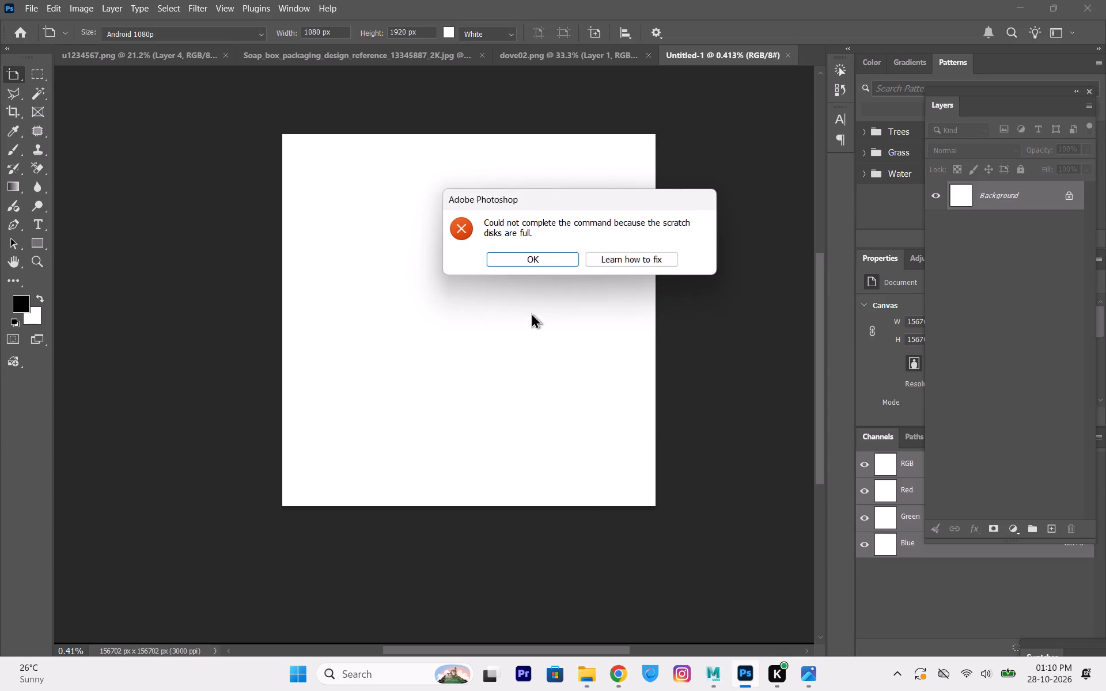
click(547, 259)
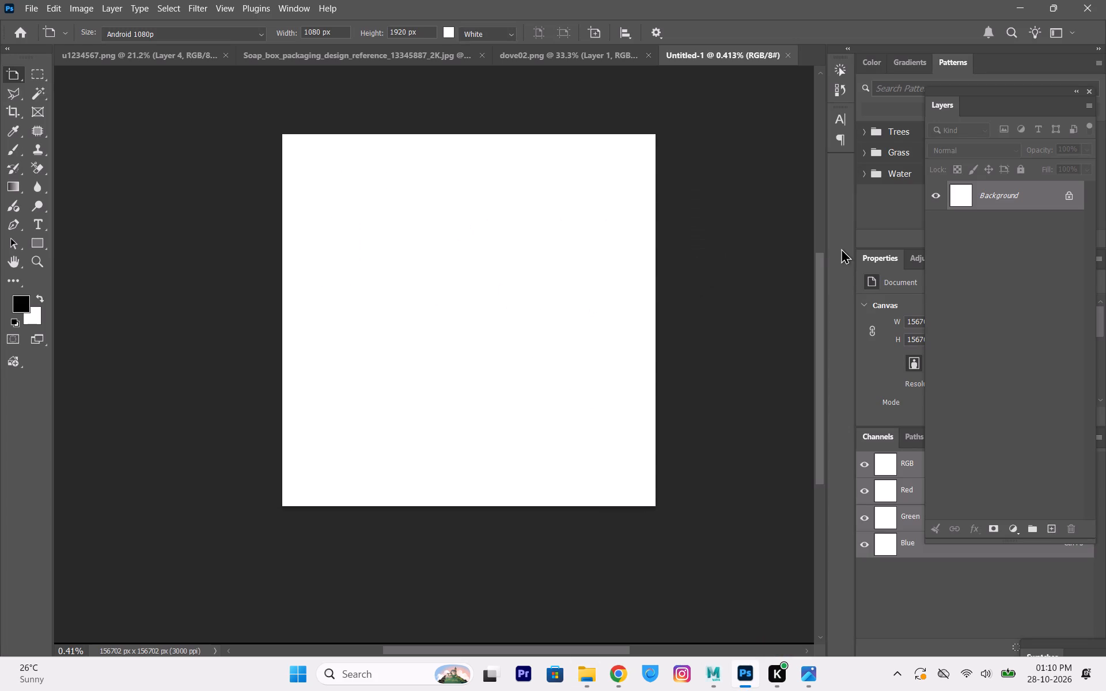
Close the oversized Untitled-1 document and return to dove02.png.
key(ctrl+z)
click(790, 56)
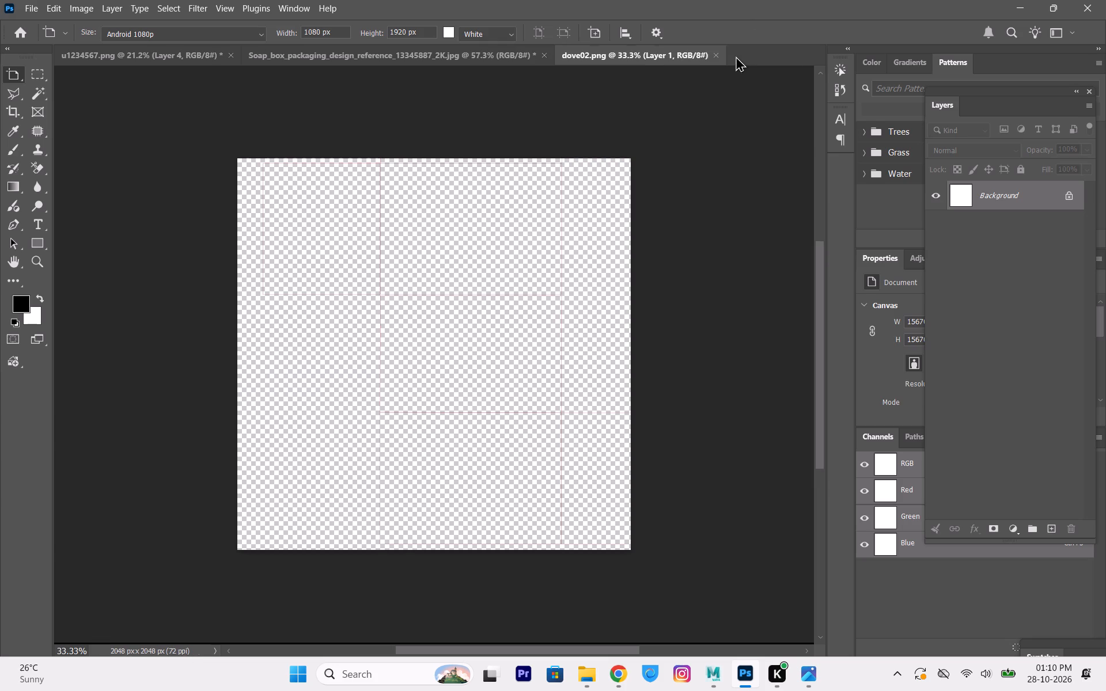
click(740, 44)
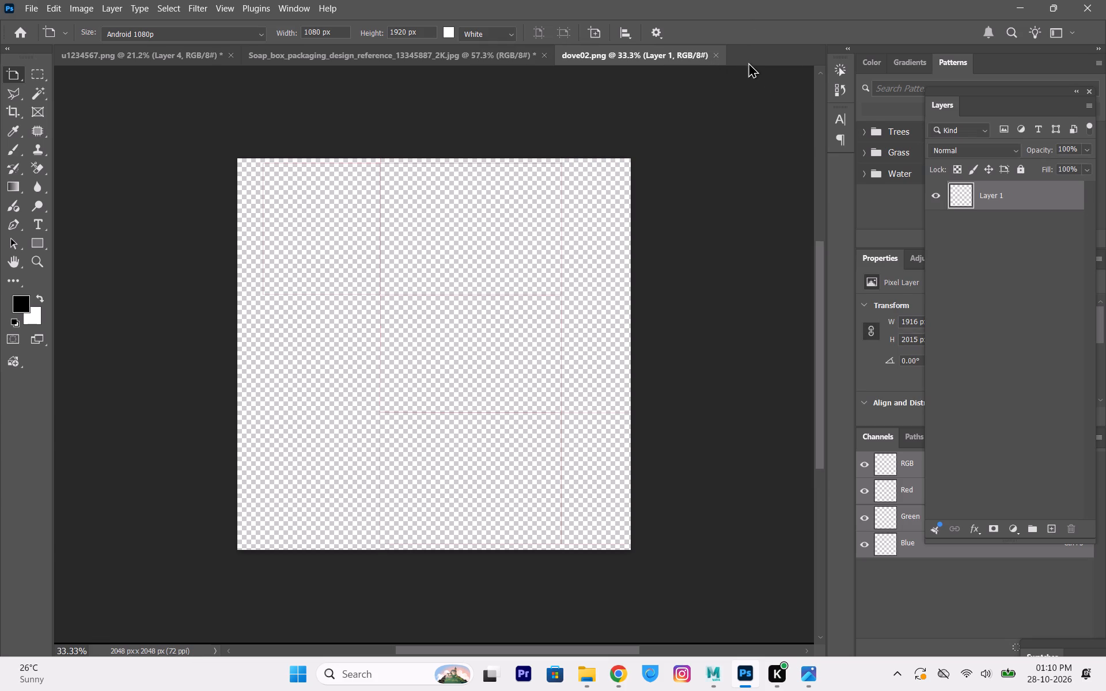
Draw an artboard about 5129 px wide and 4227 px high around the UV layout in dove02.png.
alt+scroll(370, 367, down, 3)
key(w)
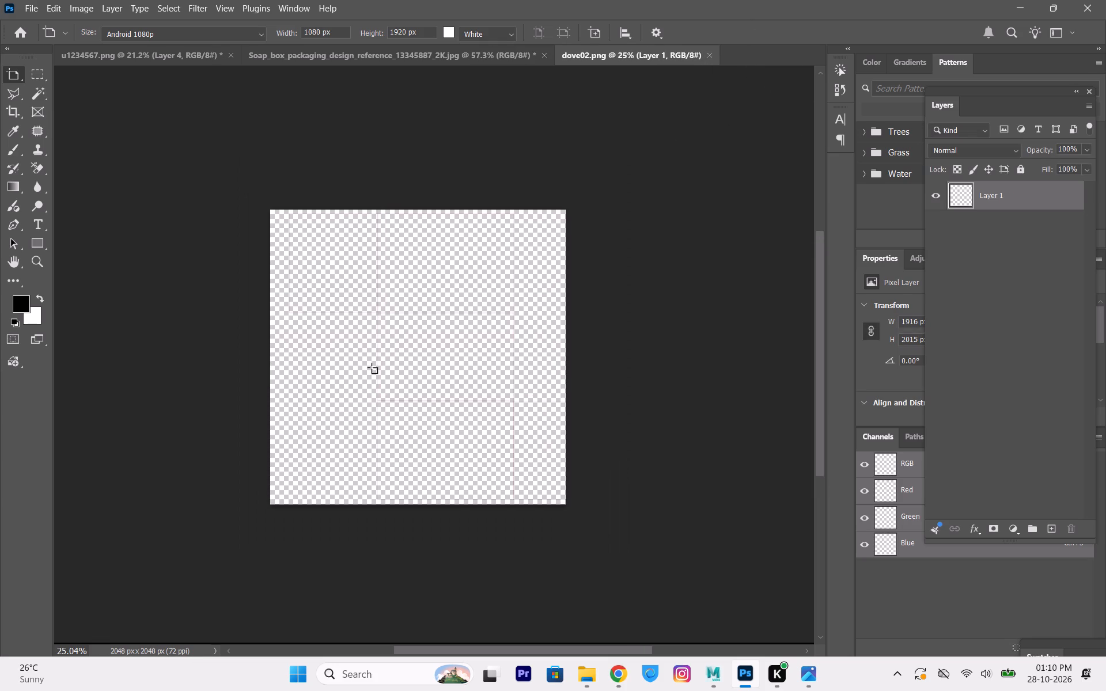
click(19, 71)
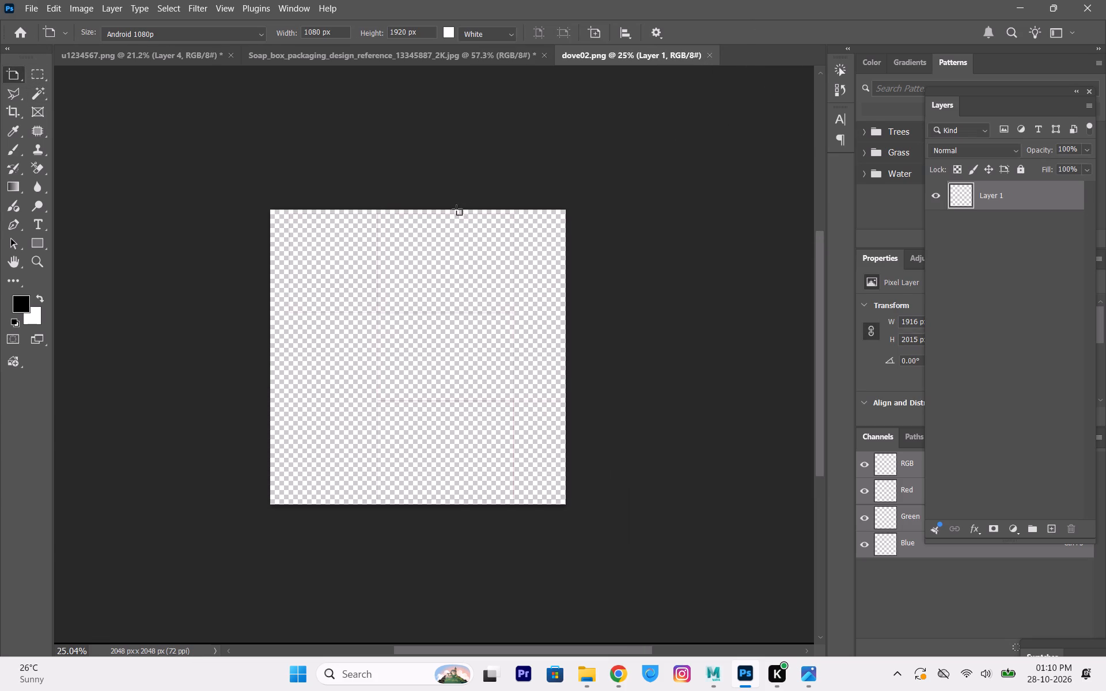
click(456, 209)
click(467, 216)
drag(452, 204, 567, 296)
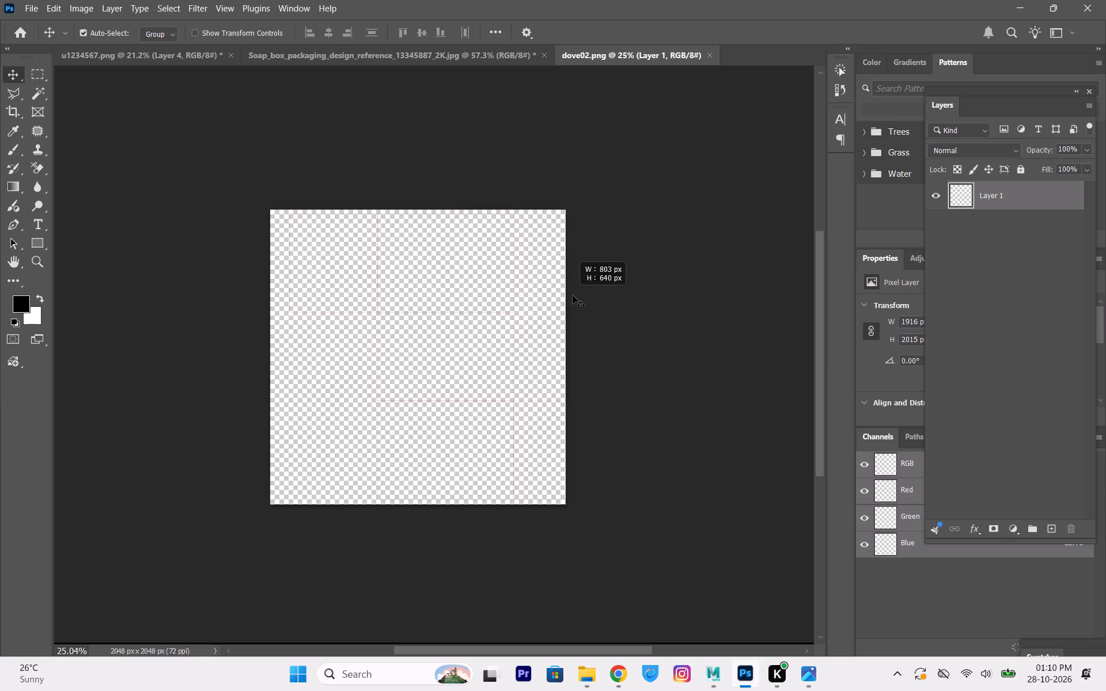
drag(299, 168, 355, 232)
right_click(13, 78)
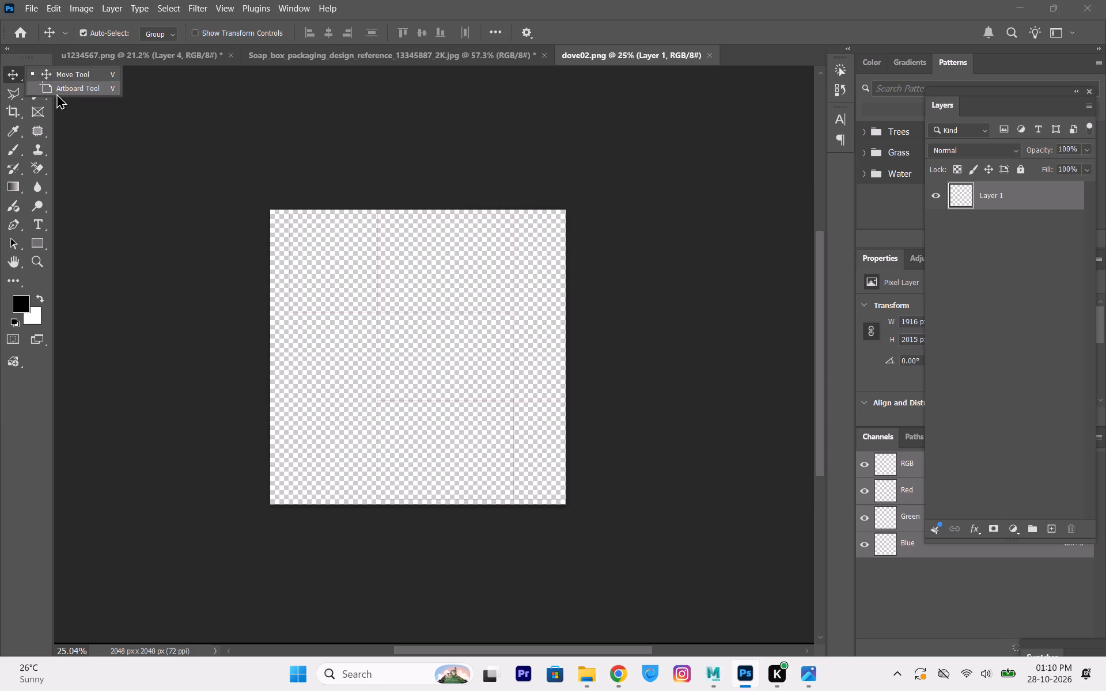
click(56, 93)
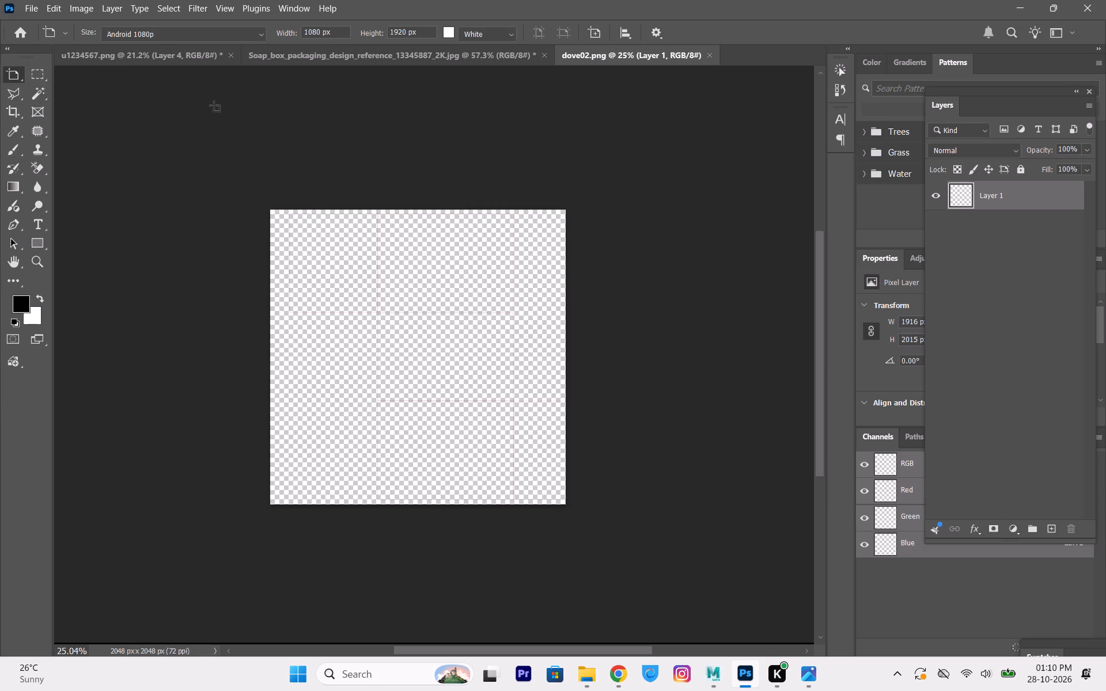
drag(192, 75, 492, 316)
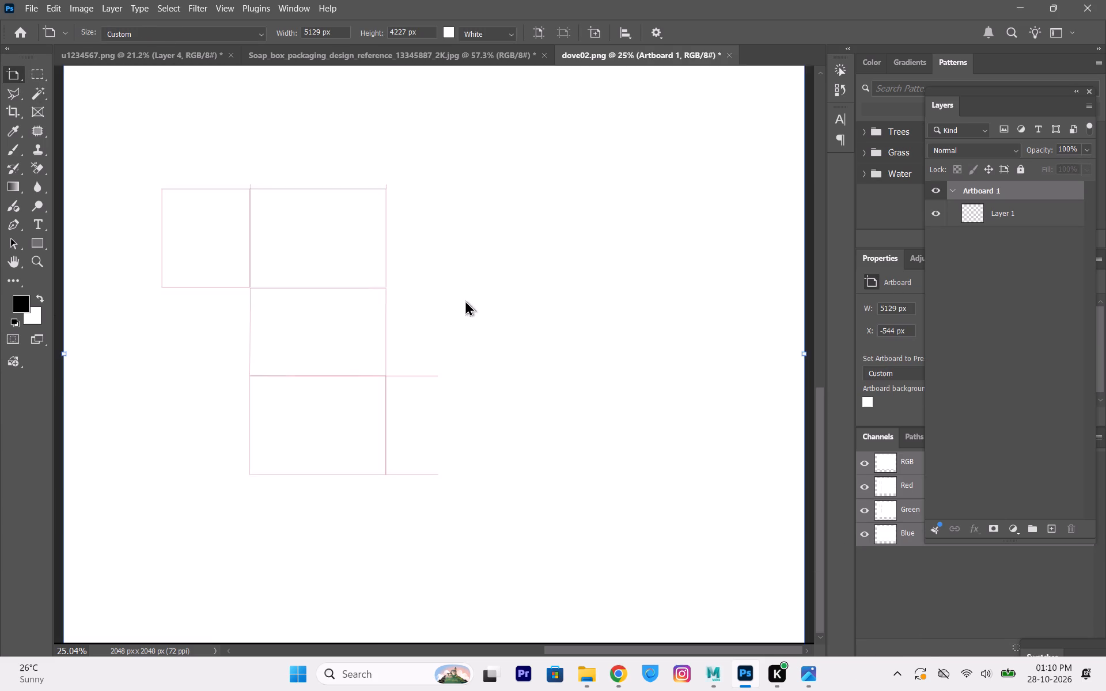
Shrink Artboard 1 to about 3511 px wide and shorten its height by bringing in the bottom edge.
alt+scroll(465, 300, down, 5)
alt+scroll(205, 244, up, 2)
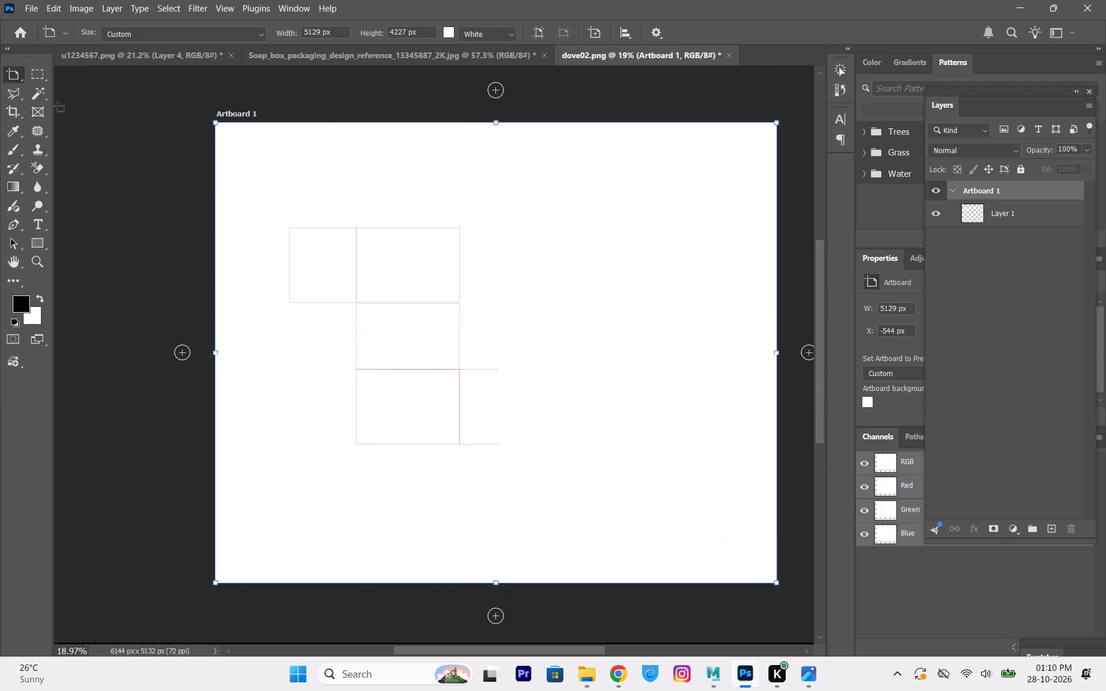
drag(778, 356, 601, 371)
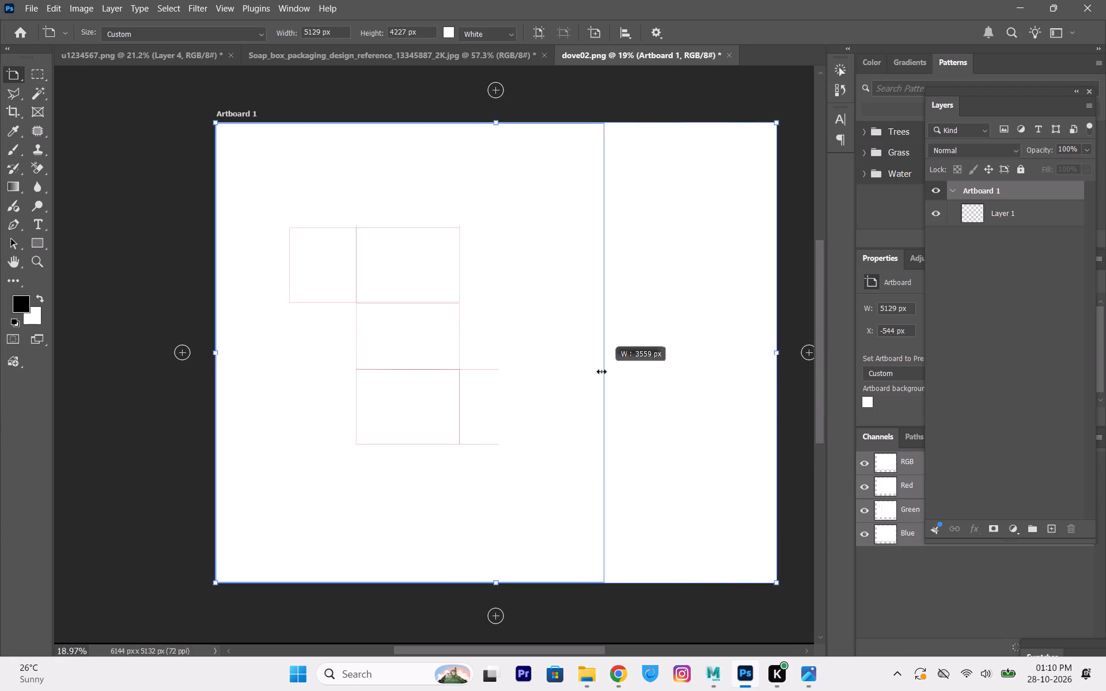
drag(601, 371, 601, 371)
drag(410, 583, 413, 546)
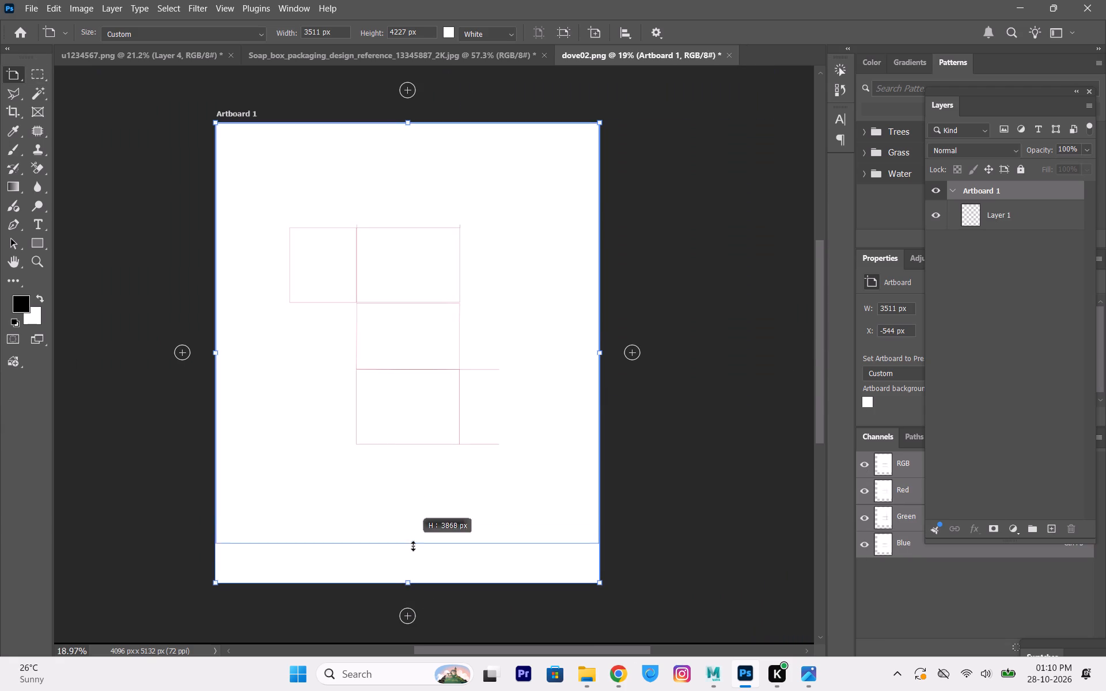
drag(413, 546, 413, 553)
click(116, 179)
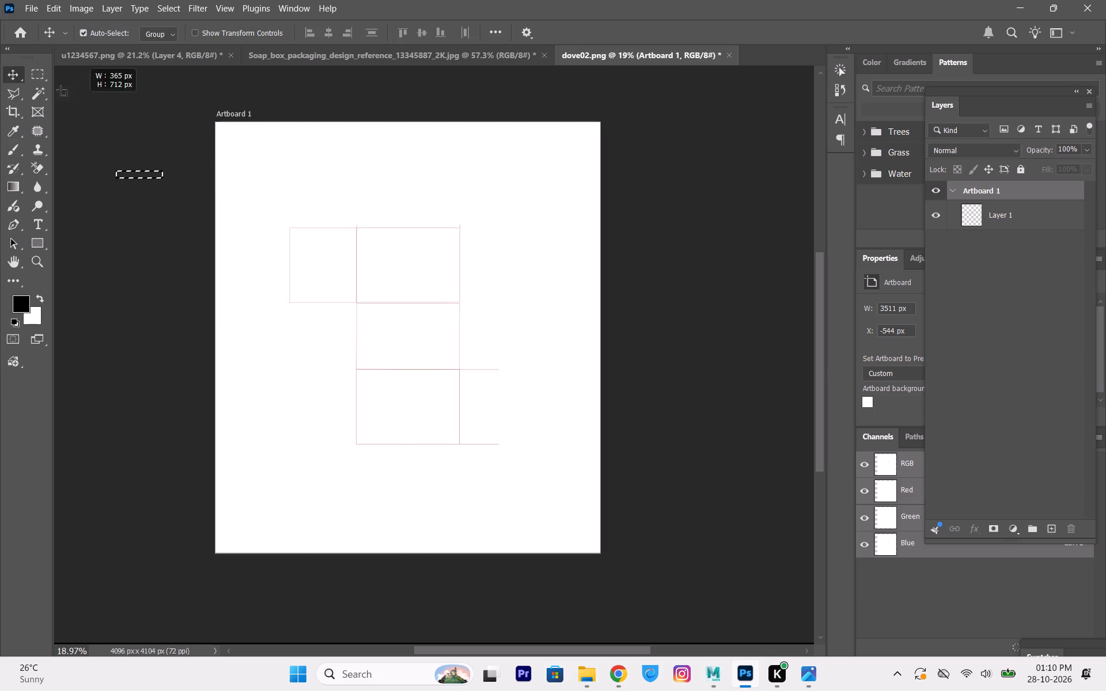
click(118, 137)
Examine the UV outline on Artboard 1 and check whether all the box panels are complete.
alt+scroll(431, 386, down, 4)
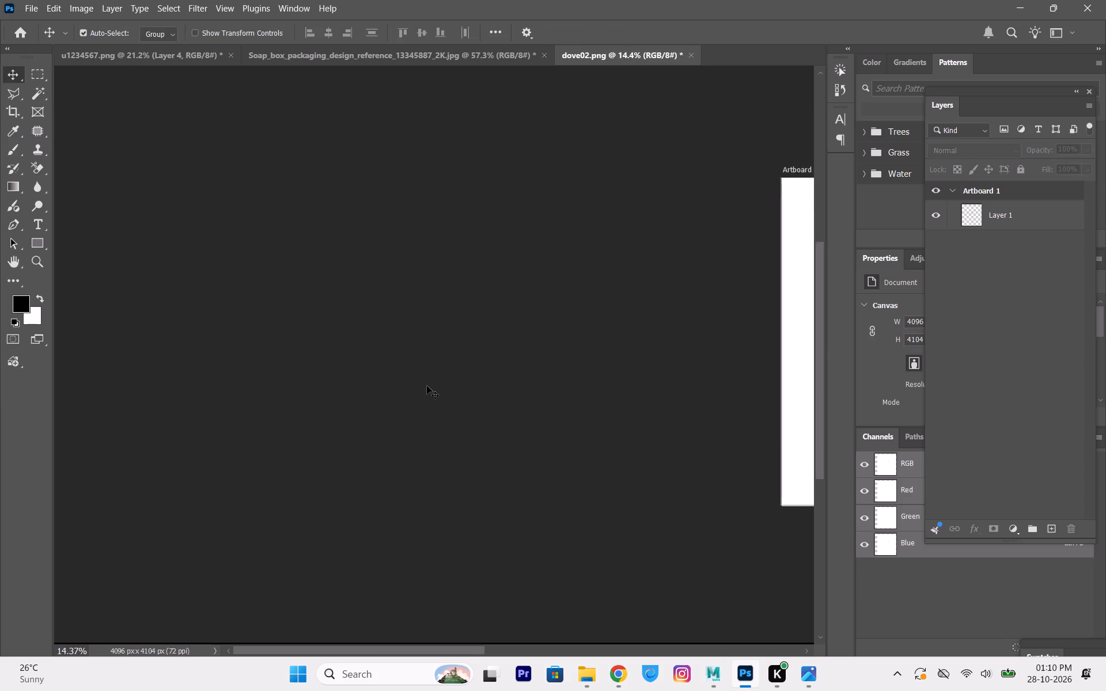
alt+scroll(427, 386, down, 6)
key(space)
key(space)
key(space)
key(space)
key(space)
key(space)
key(space)
key(space)
key(space)
key(space)
key(space)
key(space)
key(space)
key(space)
key(space)
key(space)
key(space)
key(space)
drag(696, 378, 441, 406)
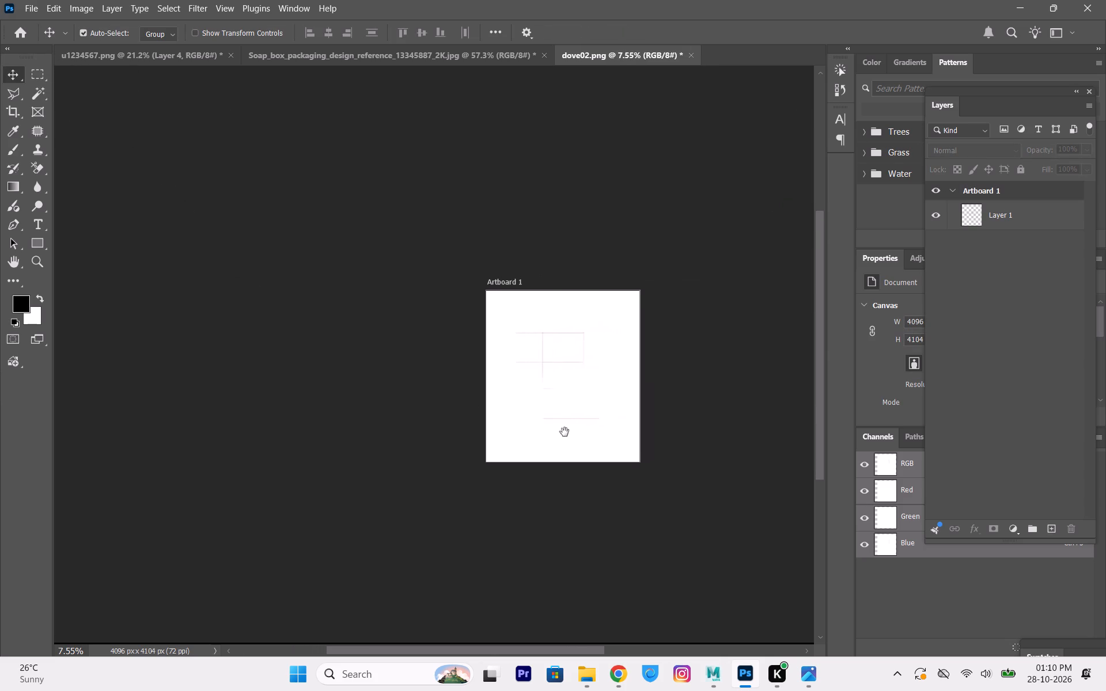
alt+scroll(559, 397, up, 9)
alt+scroll(651, 428, up, 4)
key(space)
key(space)
key(space)
key(space)
key(space)
key(space)
key(space)
key(space)
key(space)
key(space)
drag(558, 212, 551, 367)
key(space)
key(space)
key(space)
key(space)
key(space)
key(space)
key(space)
key(space)
key(space)
key(space)
key(space)
drag(589, 396, 600, 416)
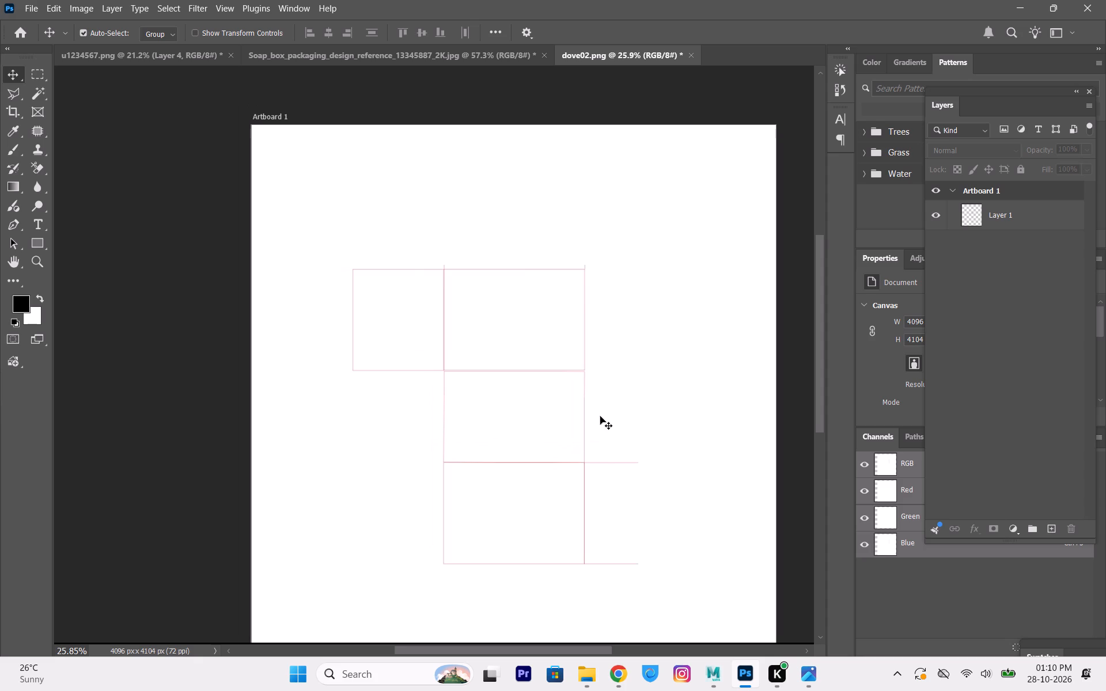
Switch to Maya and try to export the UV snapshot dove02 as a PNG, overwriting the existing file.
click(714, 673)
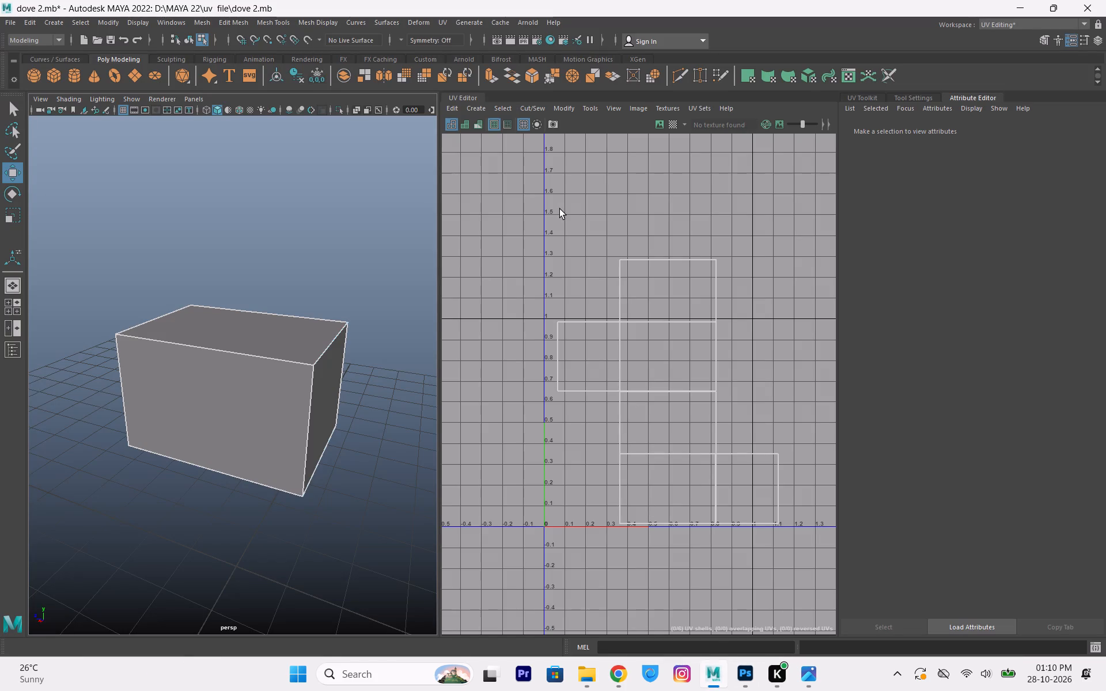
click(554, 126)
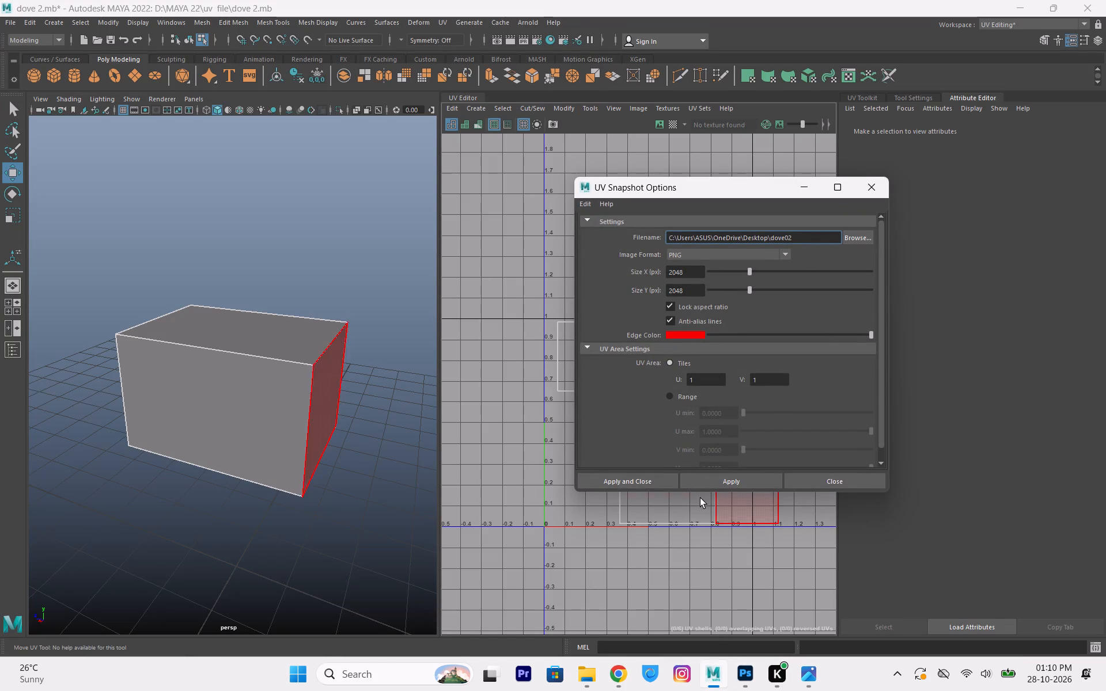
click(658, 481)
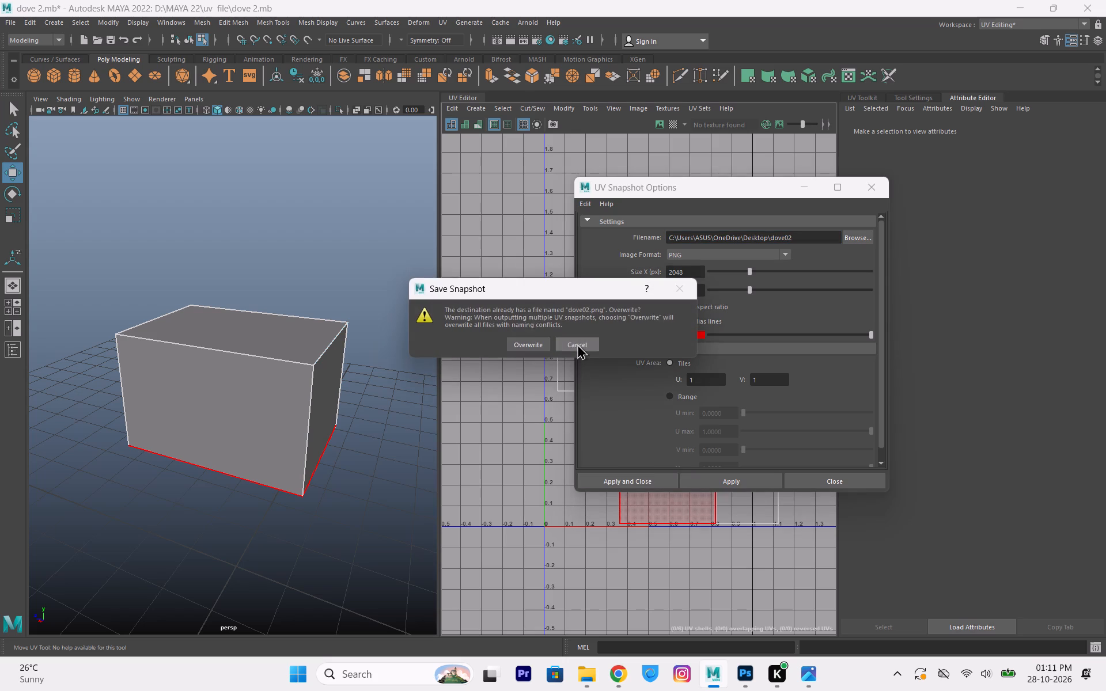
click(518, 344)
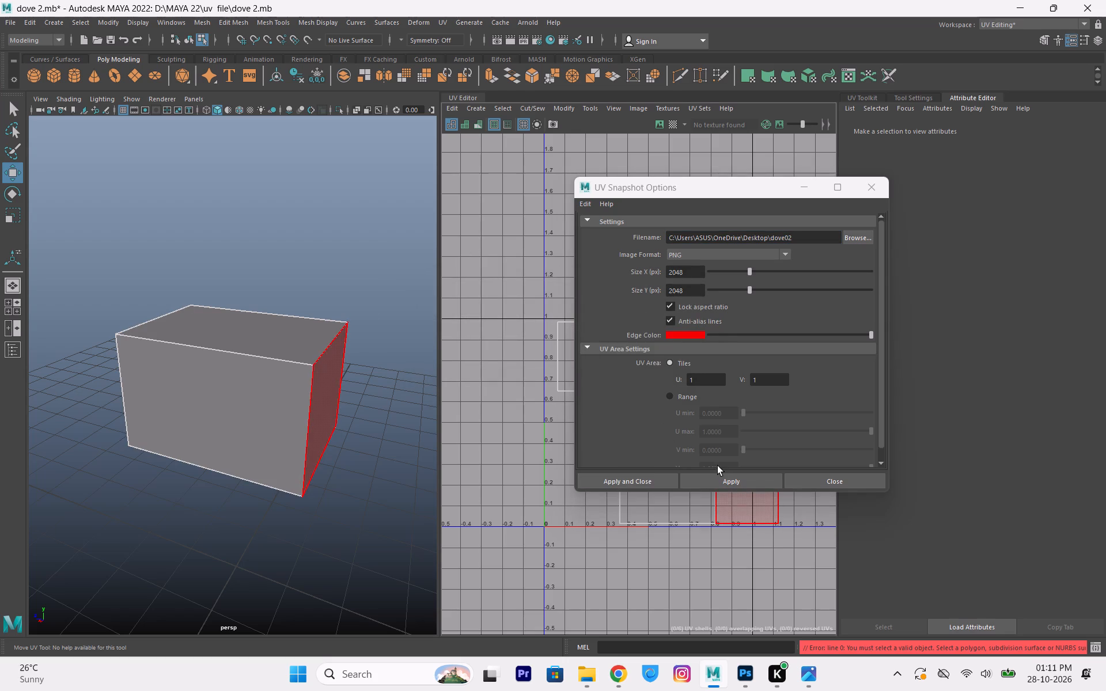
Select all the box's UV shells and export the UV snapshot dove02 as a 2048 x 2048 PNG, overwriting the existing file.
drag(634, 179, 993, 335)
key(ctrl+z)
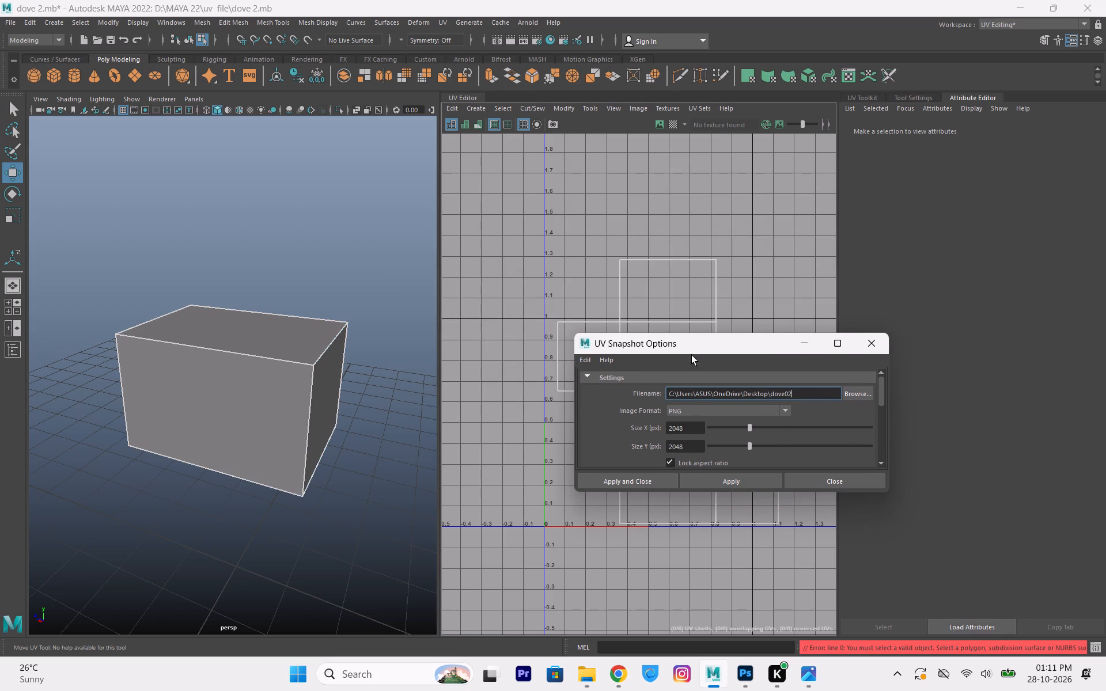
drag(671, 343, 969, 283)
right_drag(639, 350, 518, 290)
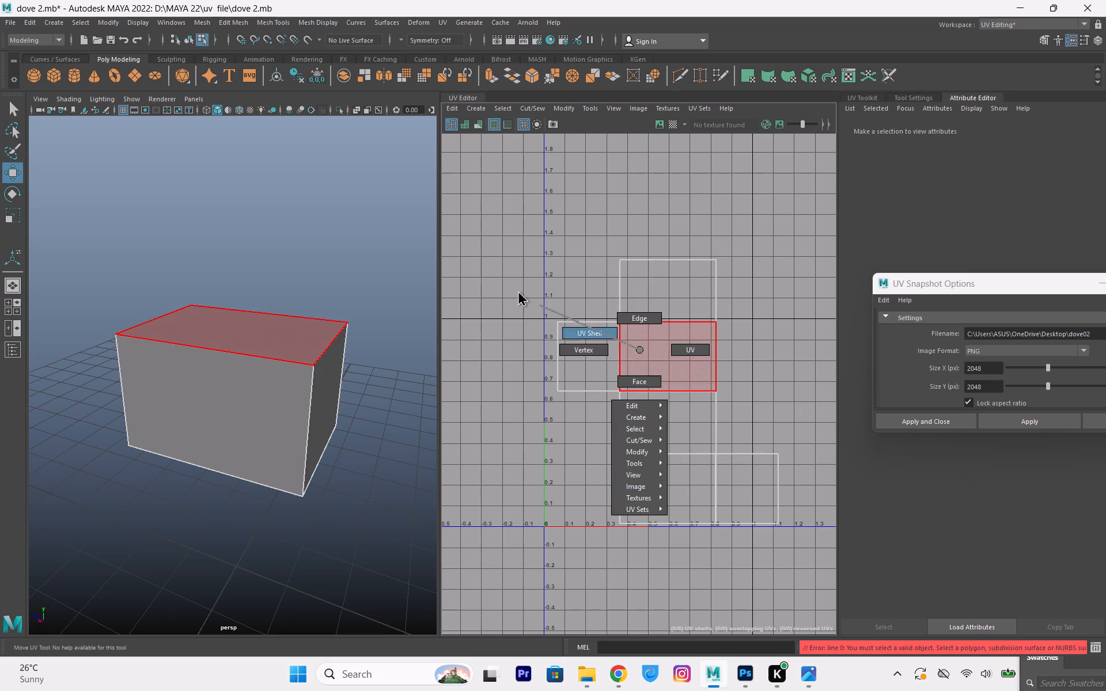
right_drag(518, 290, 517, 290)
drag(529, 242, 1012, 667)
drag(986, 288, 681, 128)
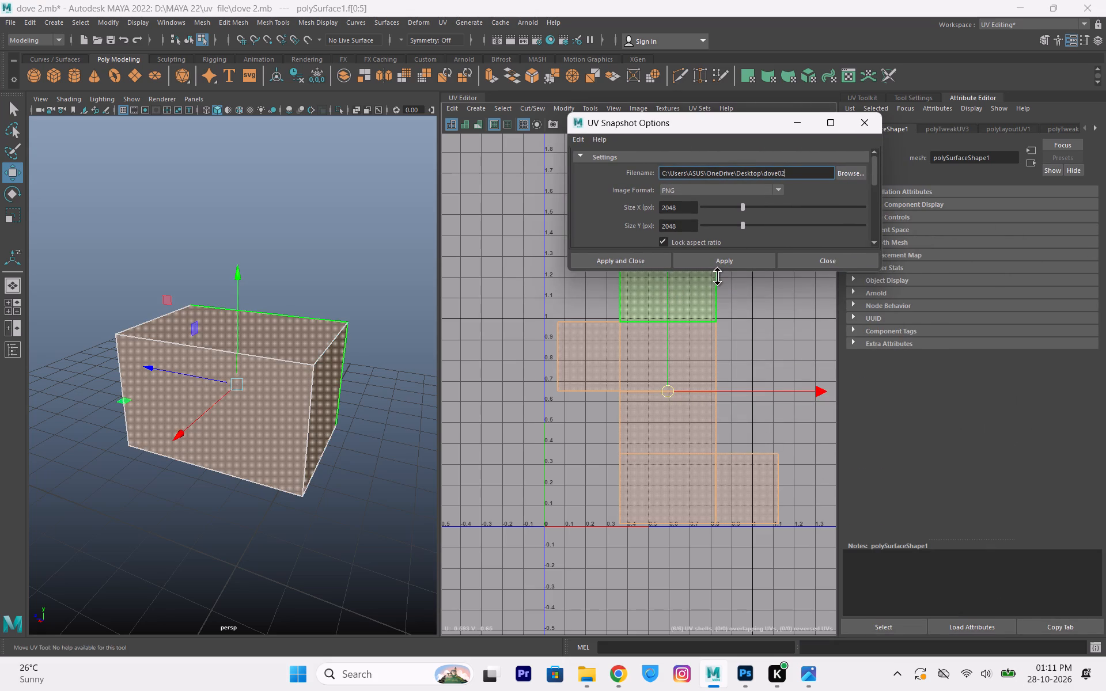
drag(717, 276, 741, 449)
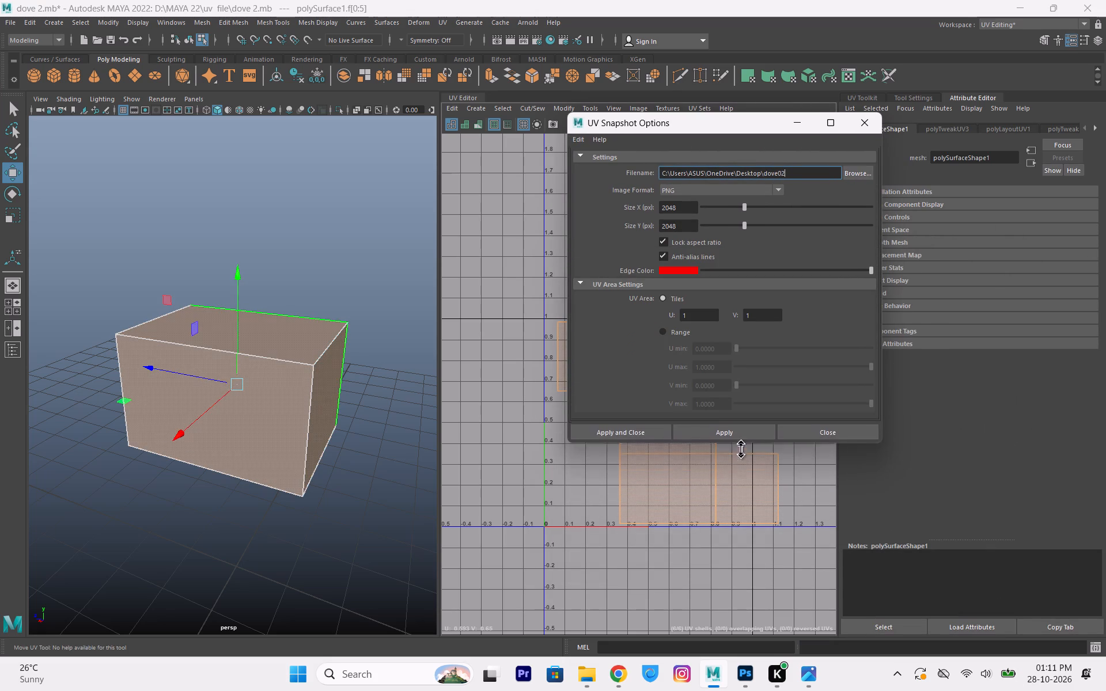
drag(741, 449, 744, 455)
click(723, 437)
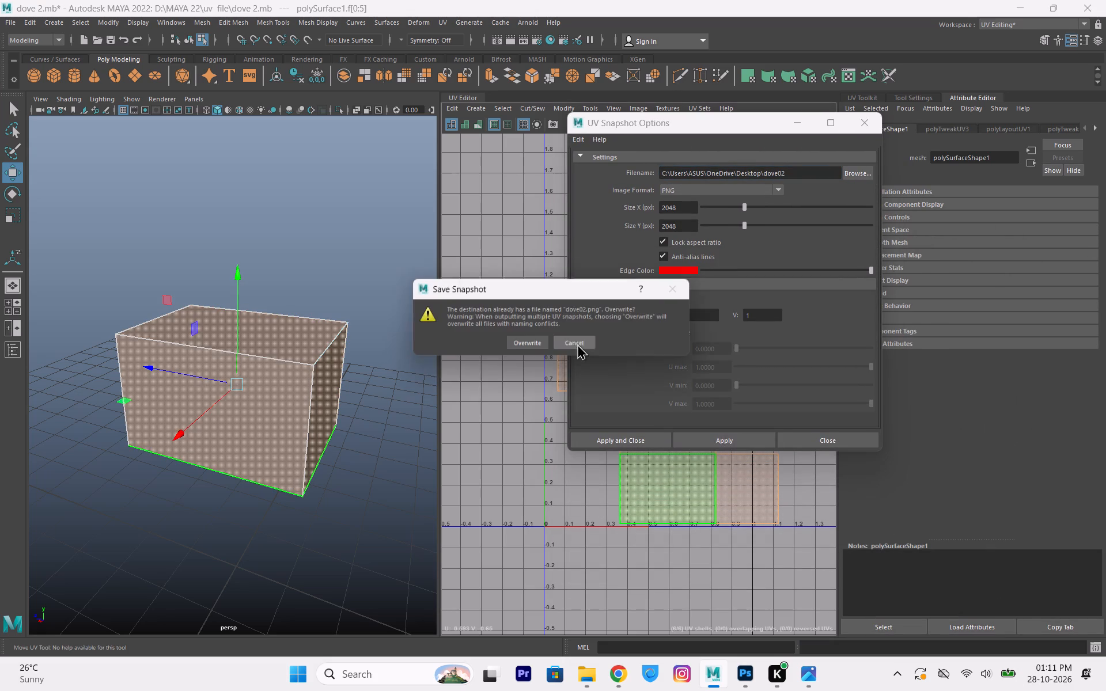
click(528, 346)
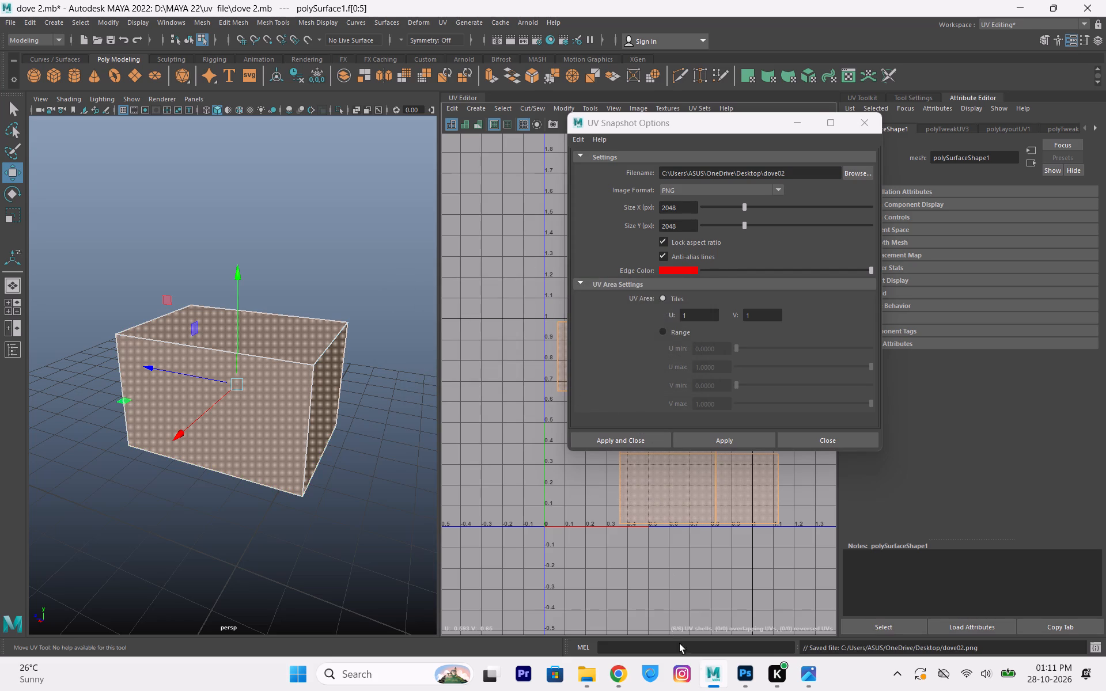
View the exported dove02 image in the Desktop folder to check its UV outline.
click(584, 676)
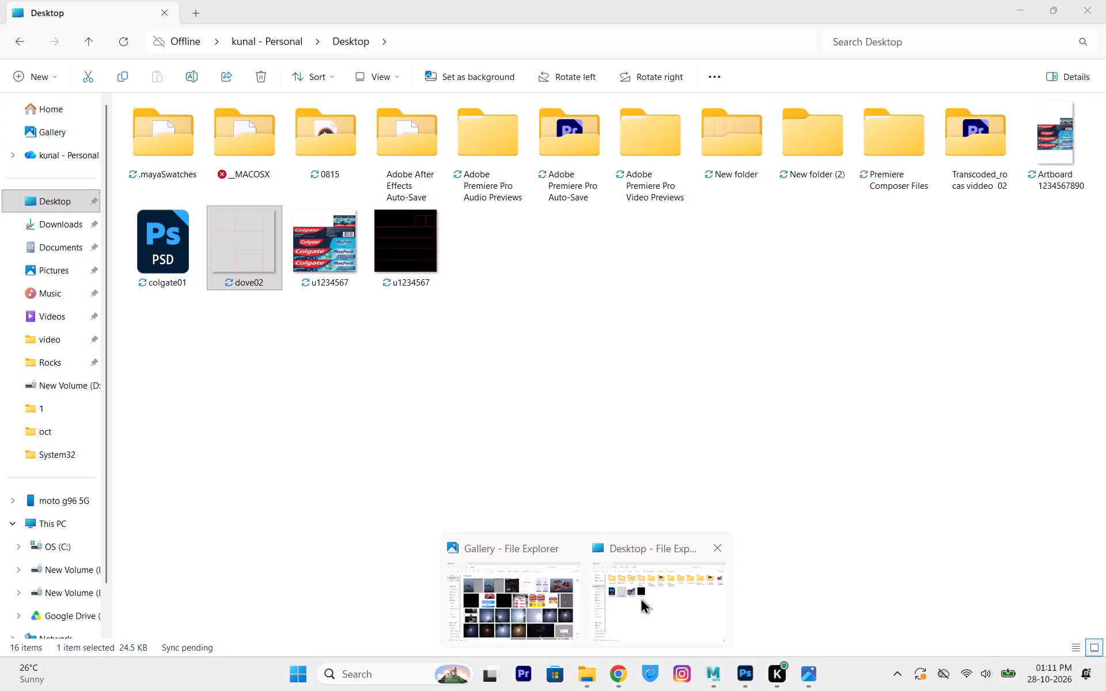
click(641, 598)
click(574, 333)
click(220, 248)
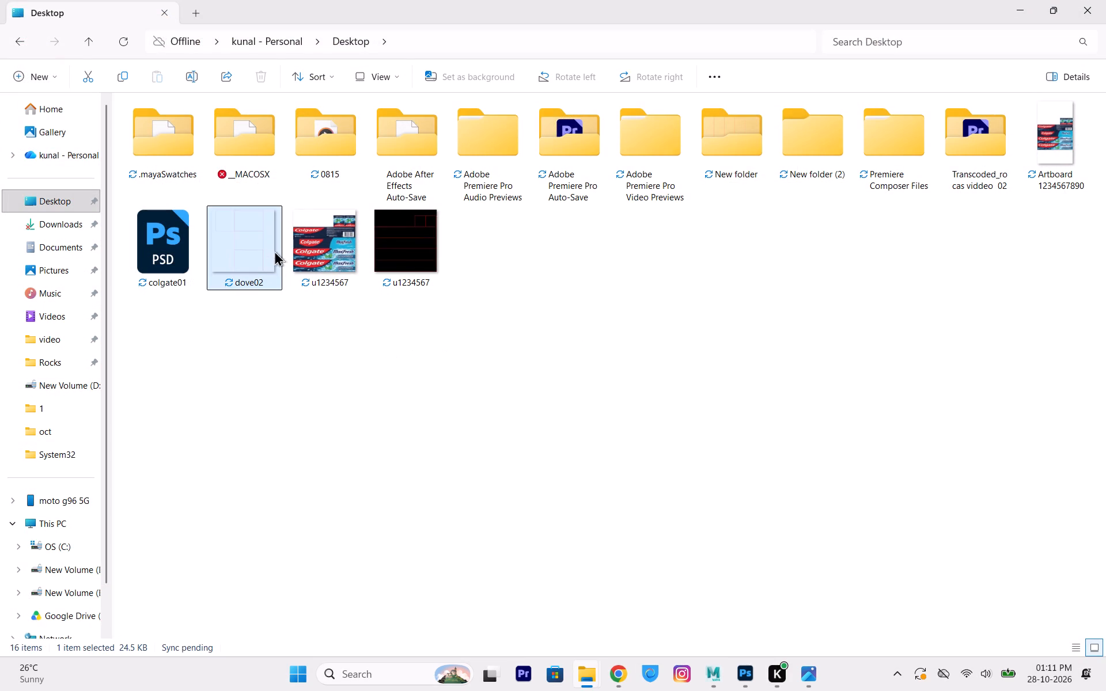
double_click(252, 231)
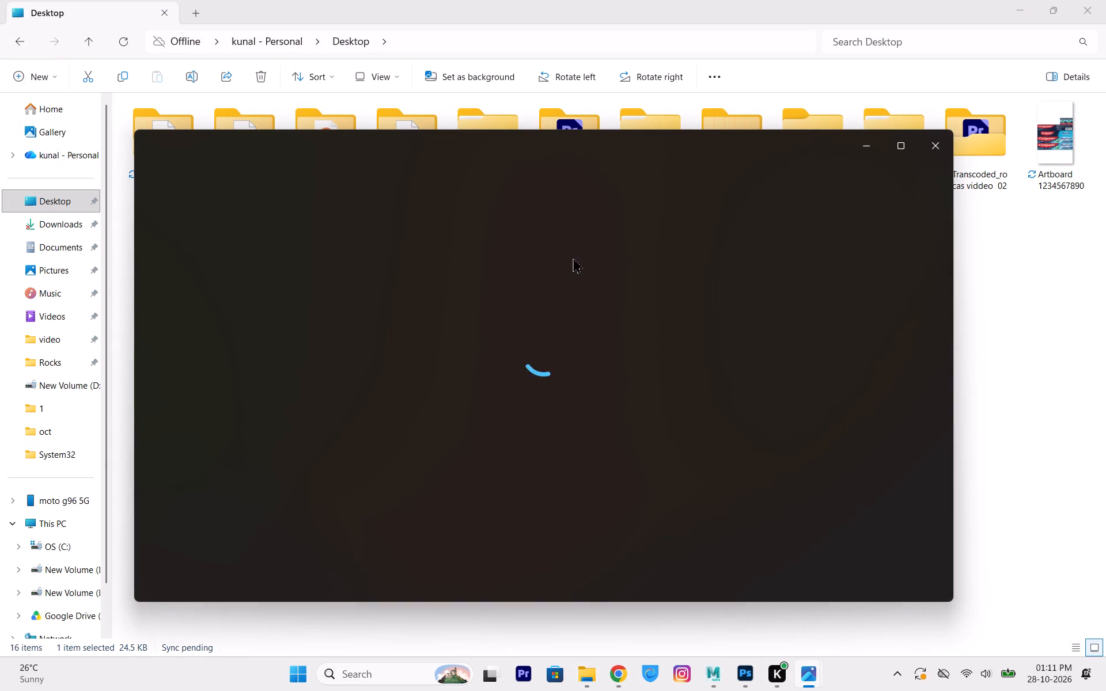
click(928, 148)
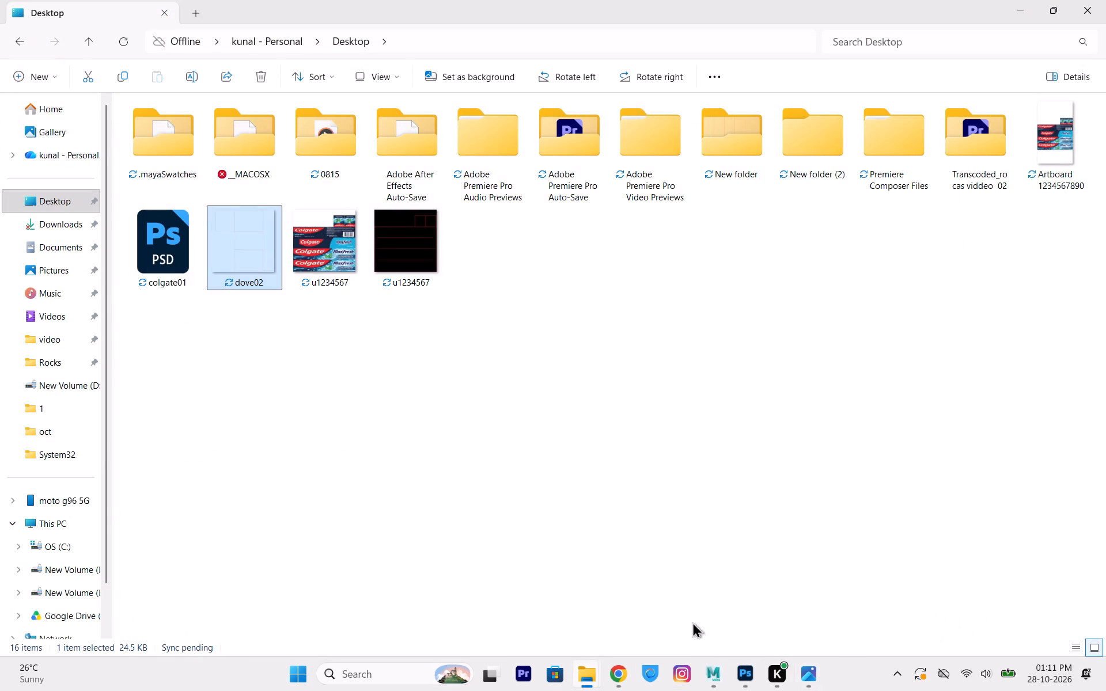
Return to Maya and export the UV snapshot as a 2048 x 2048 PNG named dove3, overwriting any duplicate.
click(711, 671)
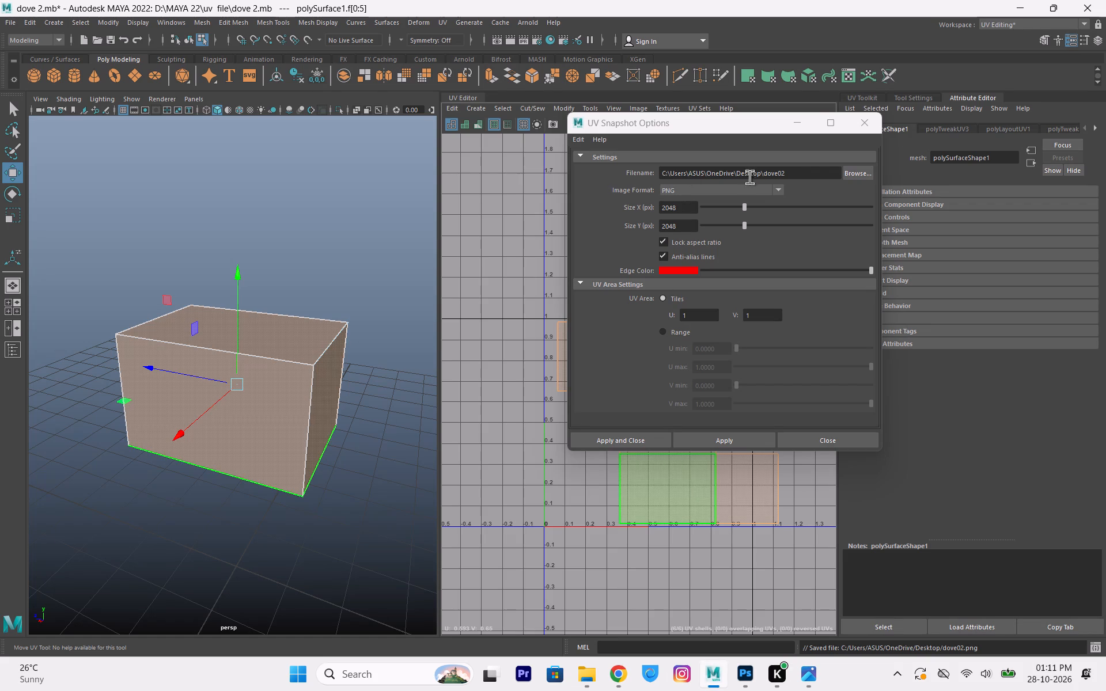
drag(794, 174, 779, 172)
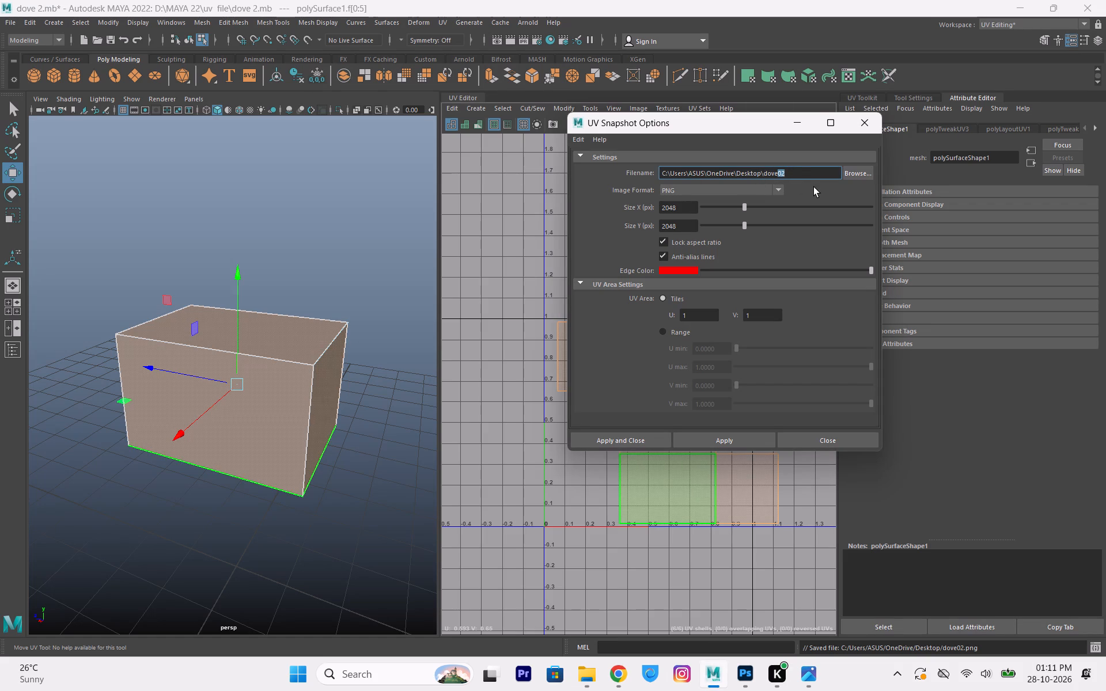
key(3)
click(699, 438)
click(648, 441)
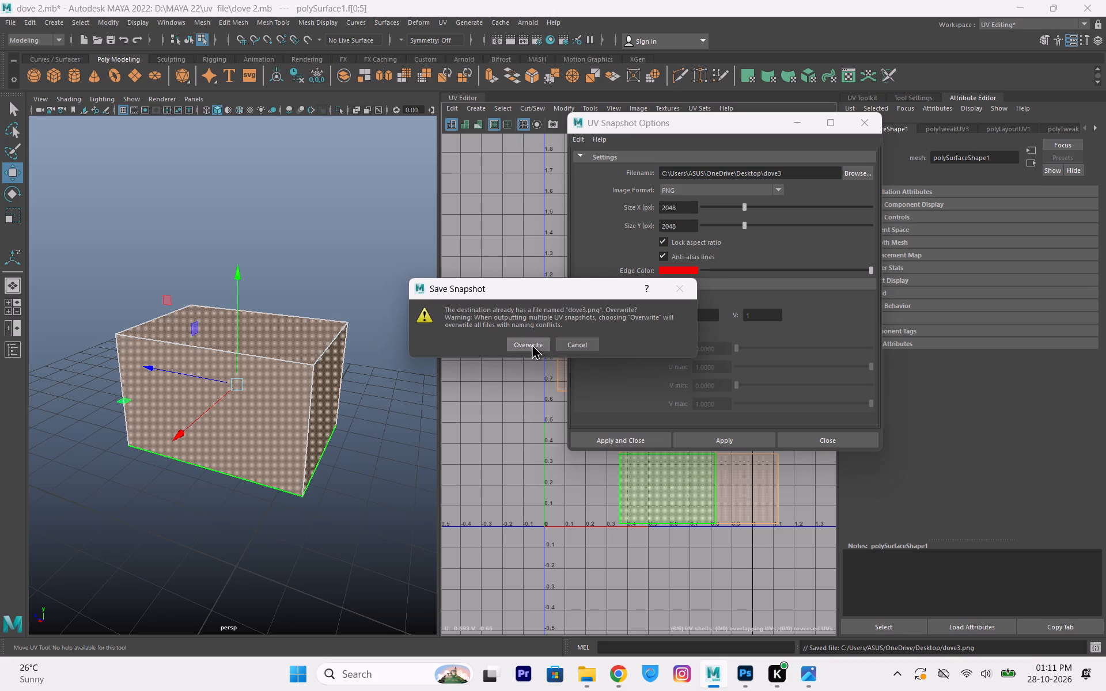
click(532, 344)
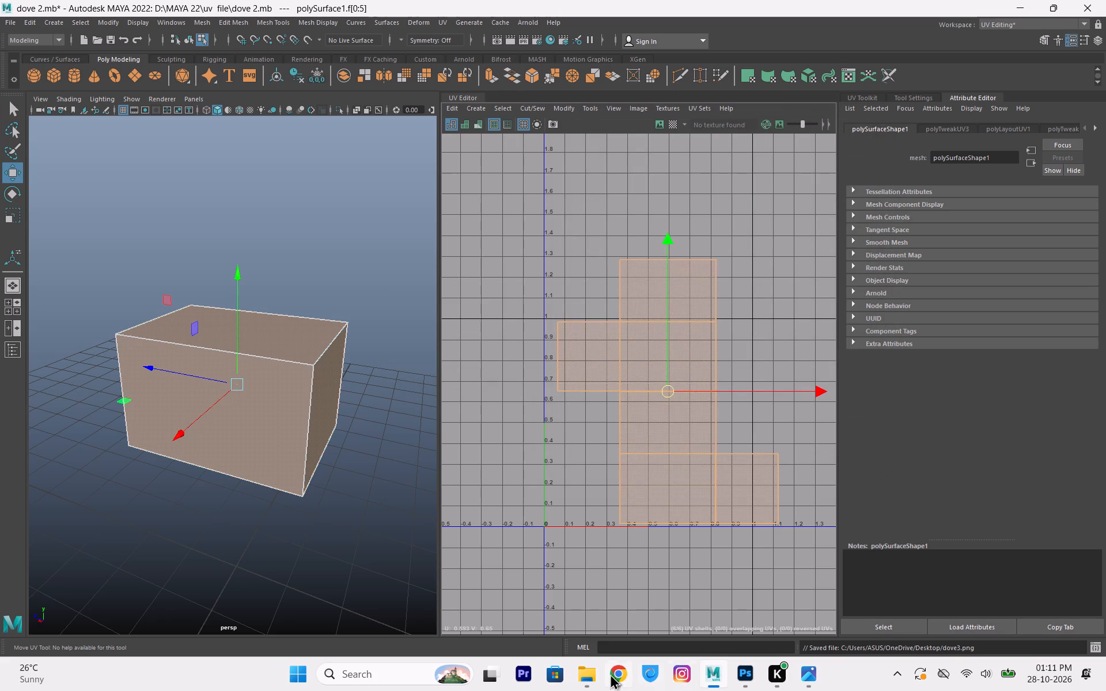
View the exported dove3 image in the Desktop folder to check whether all box panels are included.
click(591, 666)
click(647, 595)
click(459, 417)
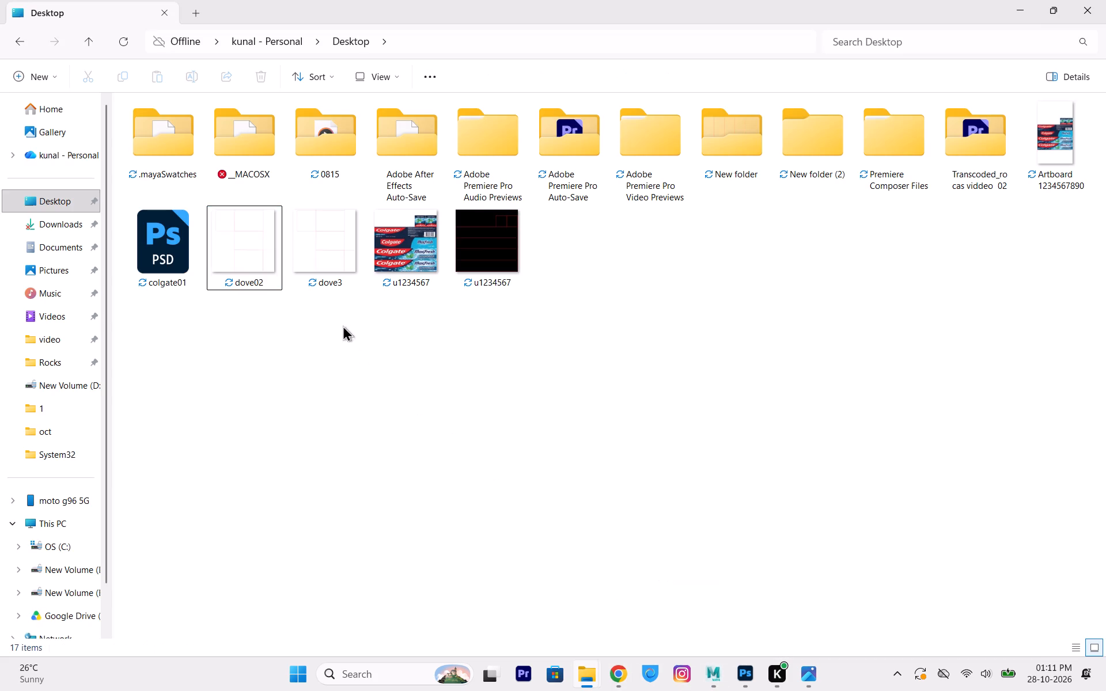
double_click(324, 229)
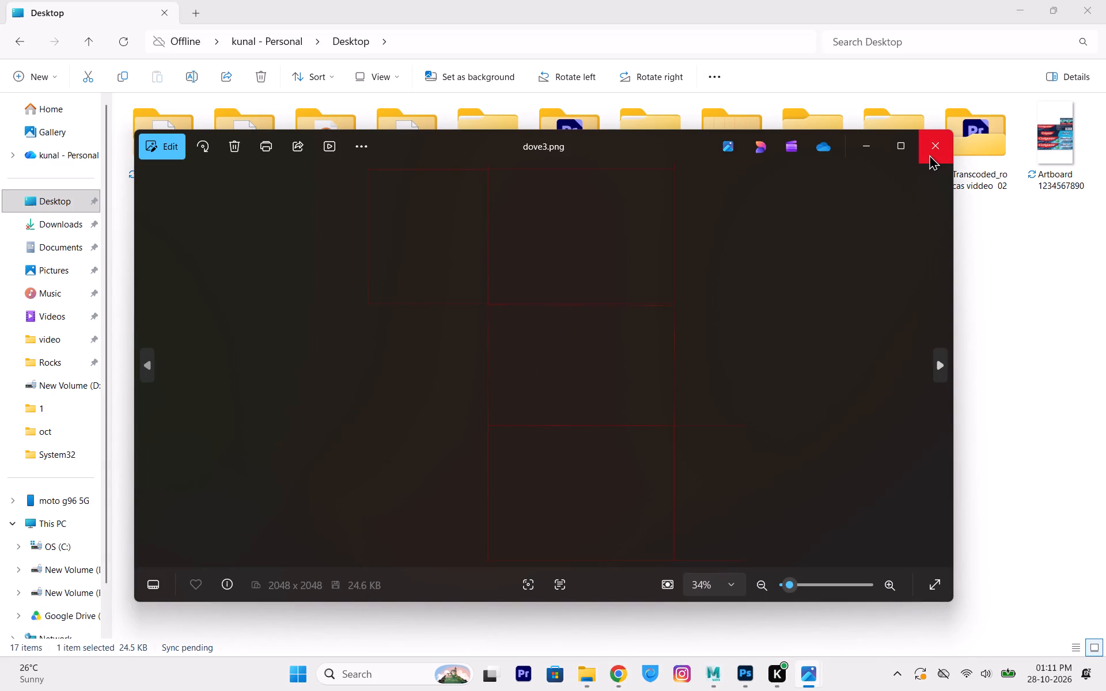
click(927, 154)
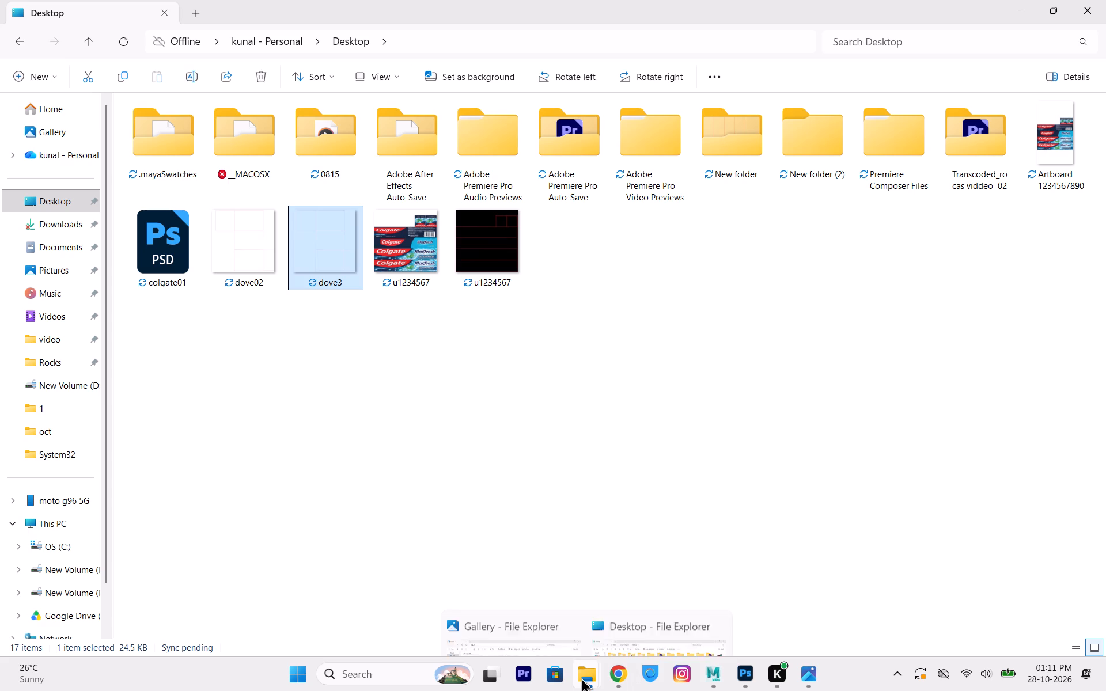
In Maya, select all the box's faces and automatically lay out their UVs within the 0 to 1 tile.
click(714, 667)
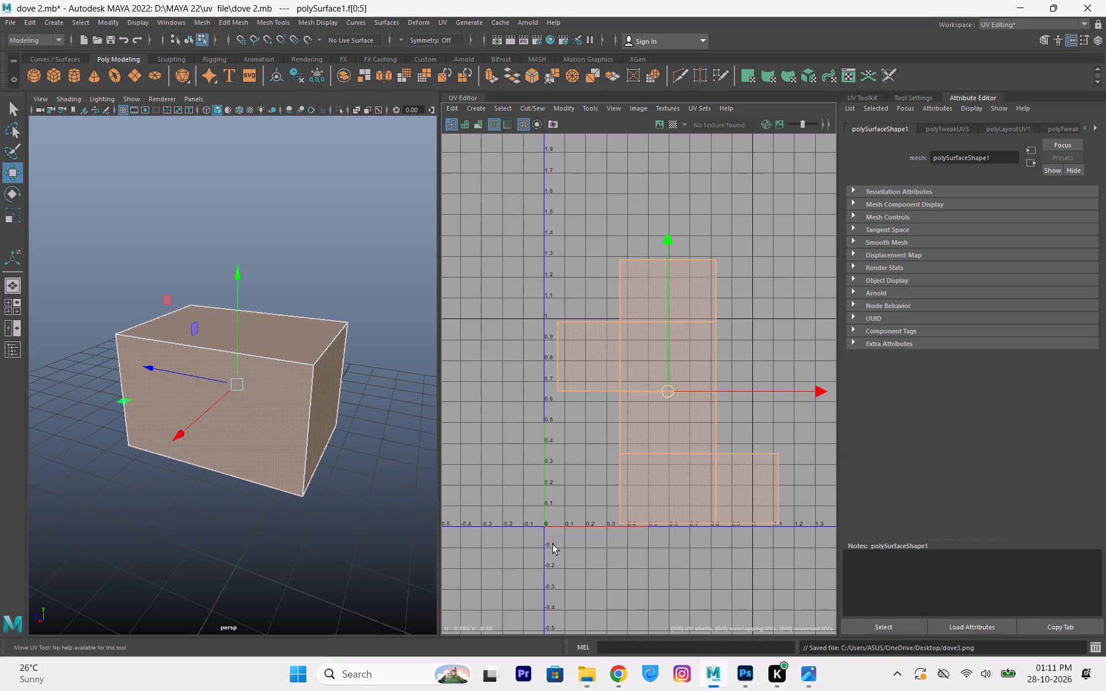
alt+scroll(321, 293, down, 4)
alt+drag(290, 351, 408, 320)
alt+scroll(213, 363, up, 2)
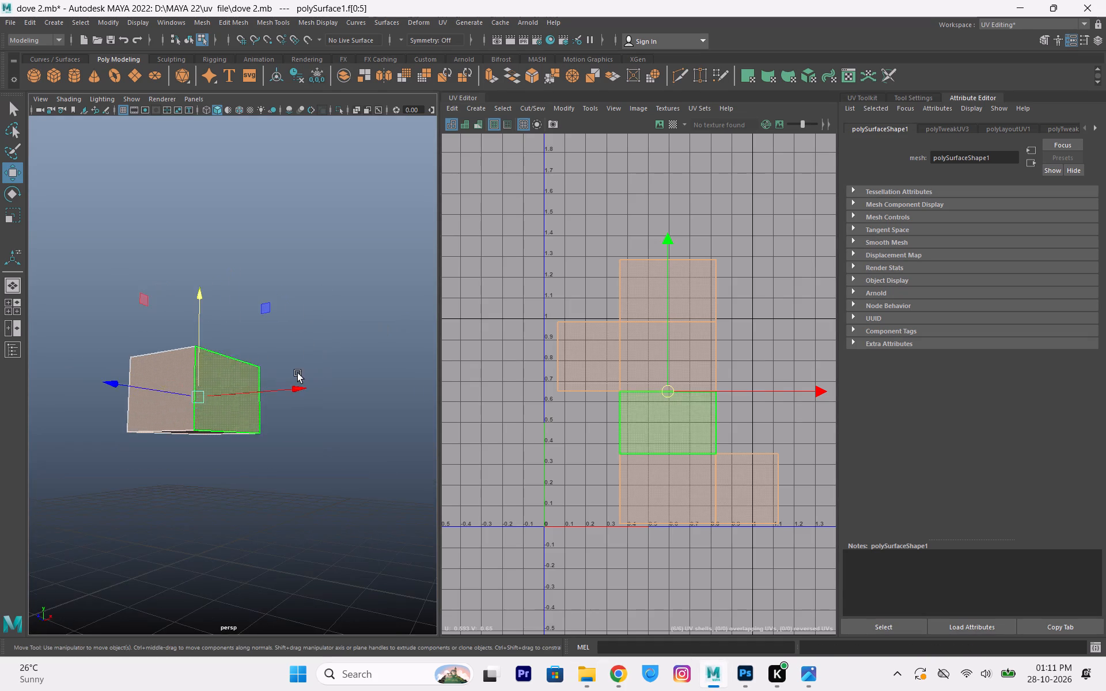
alt+drag(289, 384, 236, 415)
alt+middle_drag(207, 392, 372, 391)
alt+drag(365, 394, 328, 397)
alt+middle_drag(365, 423, 252, 386)
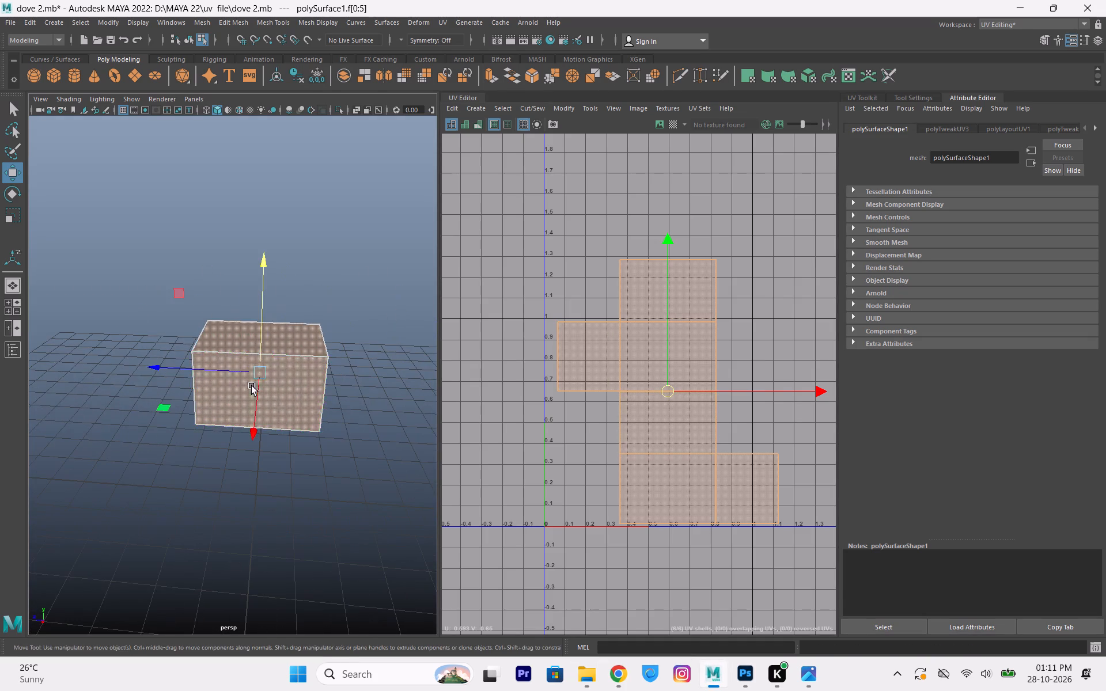
click(170, 248)
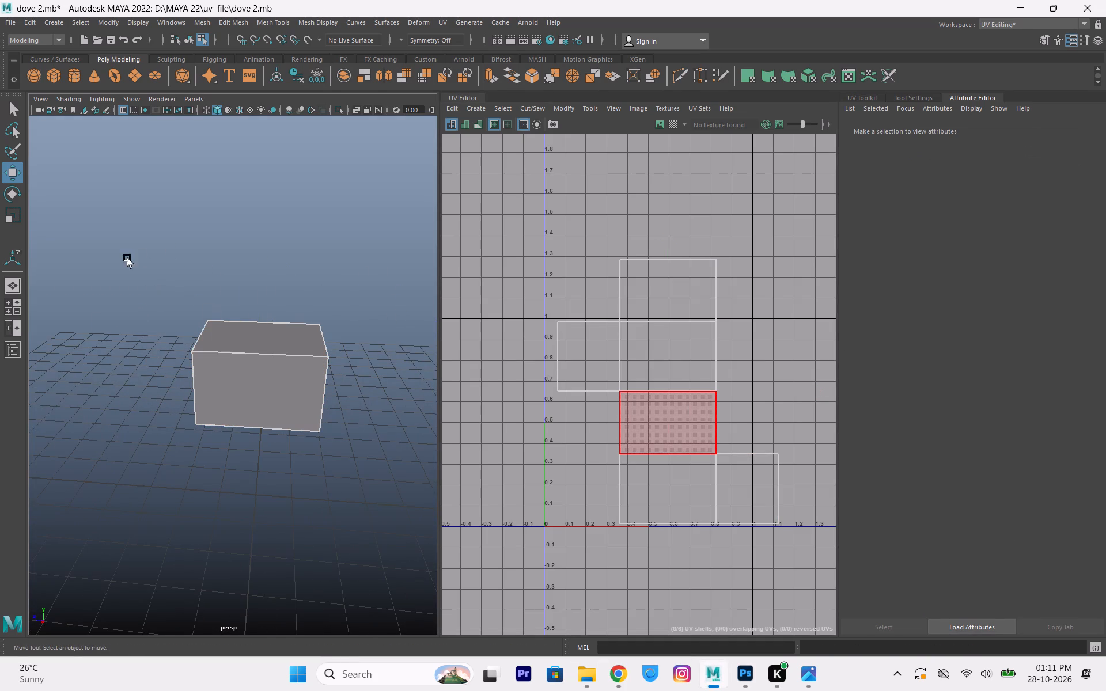
drag(104, 343, 461, 446)
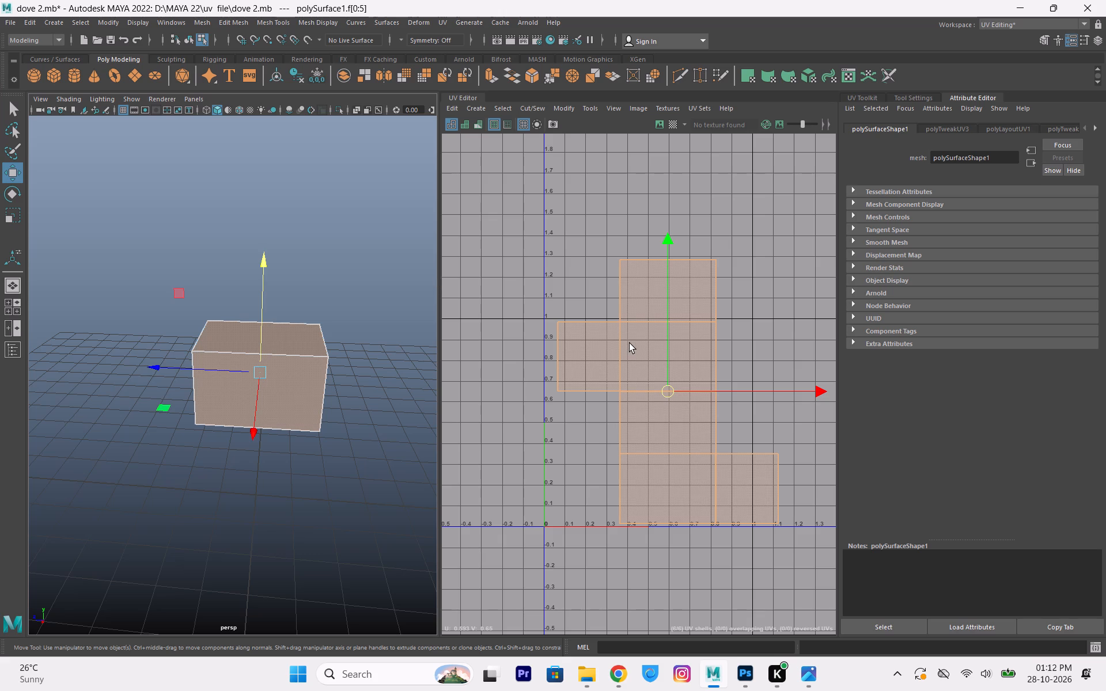
key(ctrl+l)
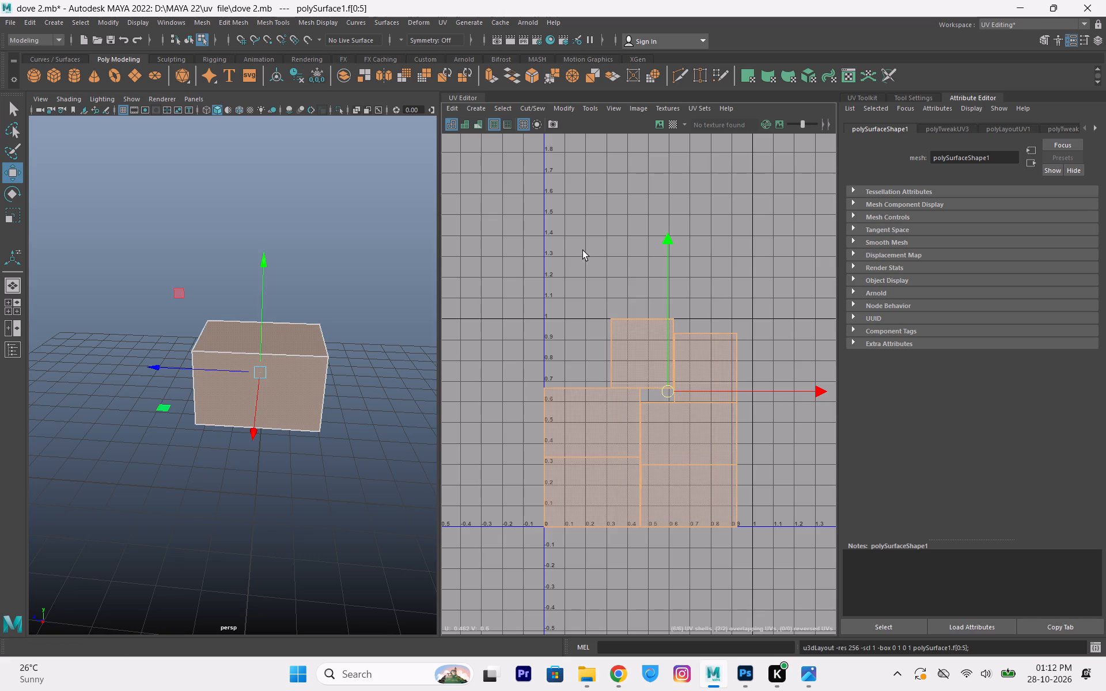
click(583, 250)
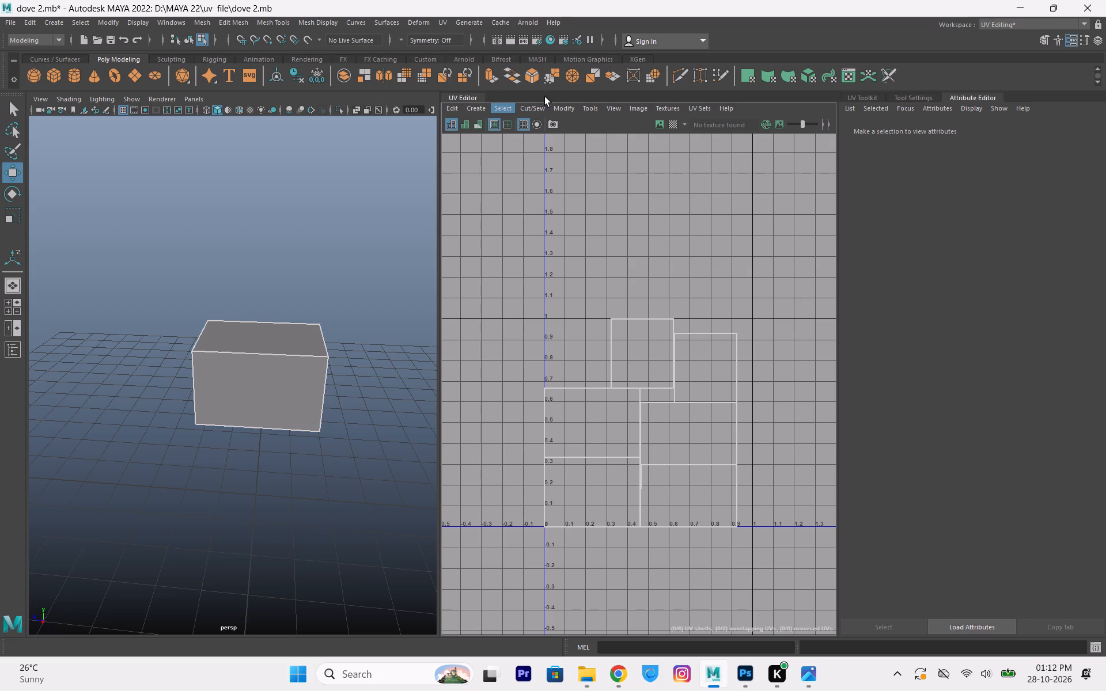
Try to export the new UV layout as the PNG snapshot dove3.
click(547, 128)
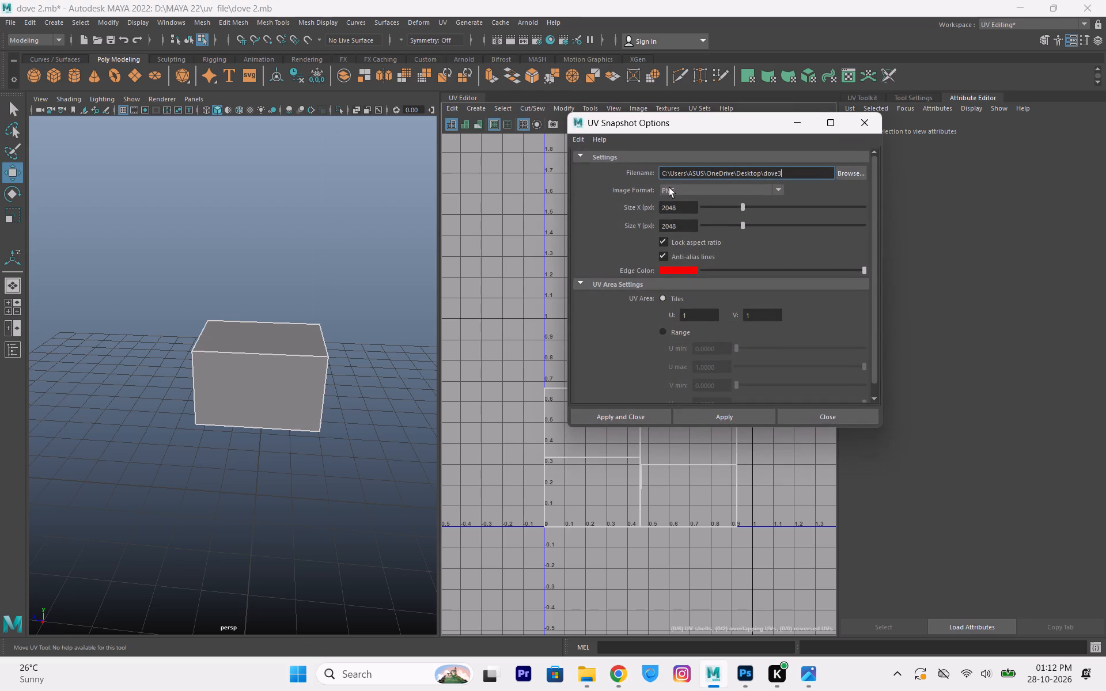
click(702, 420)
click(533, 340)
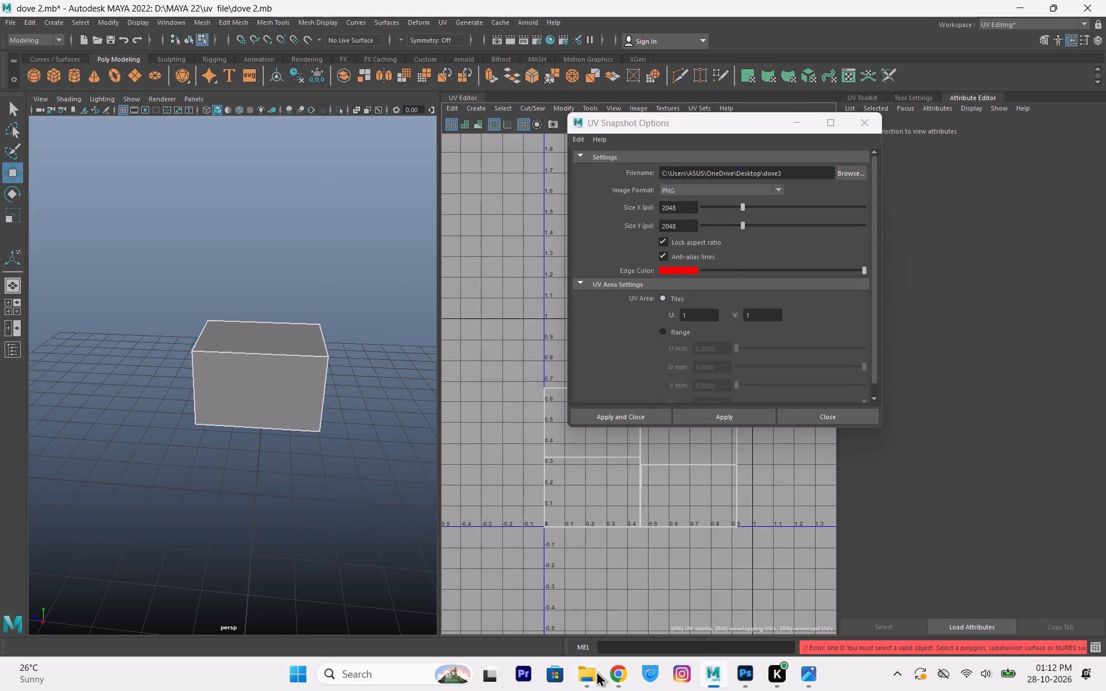
View dove3 in the Desktop folder to check whether it contains the new UV layout.
click(592, 685)
click(672, 593)
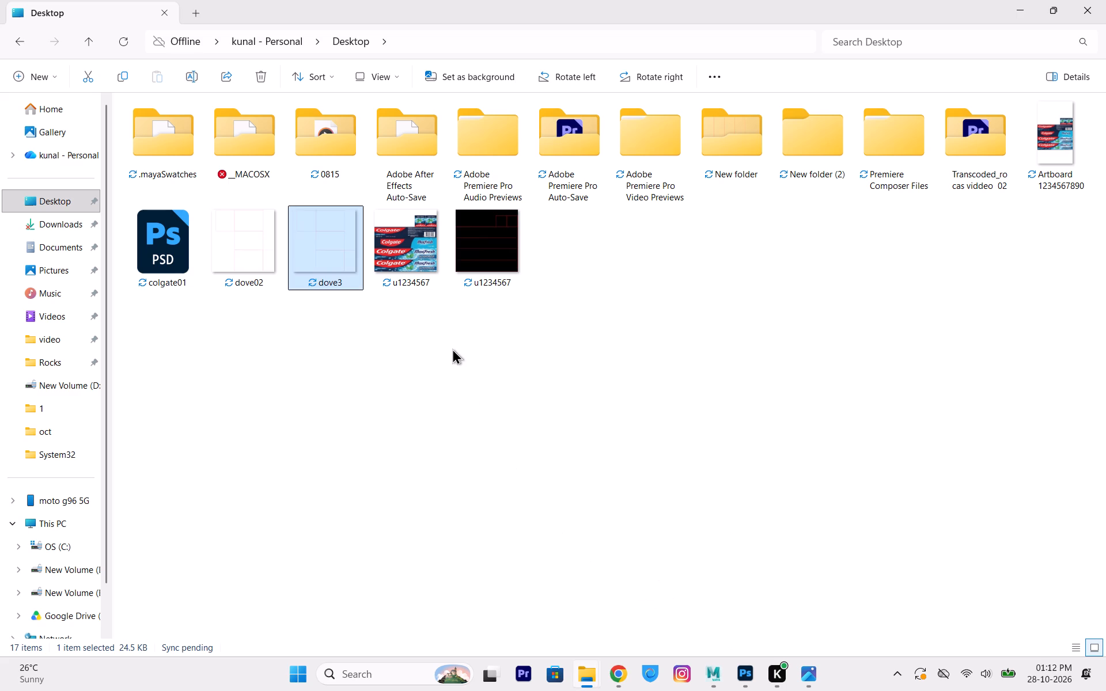
click(452, 348)
double_click(329, 249)
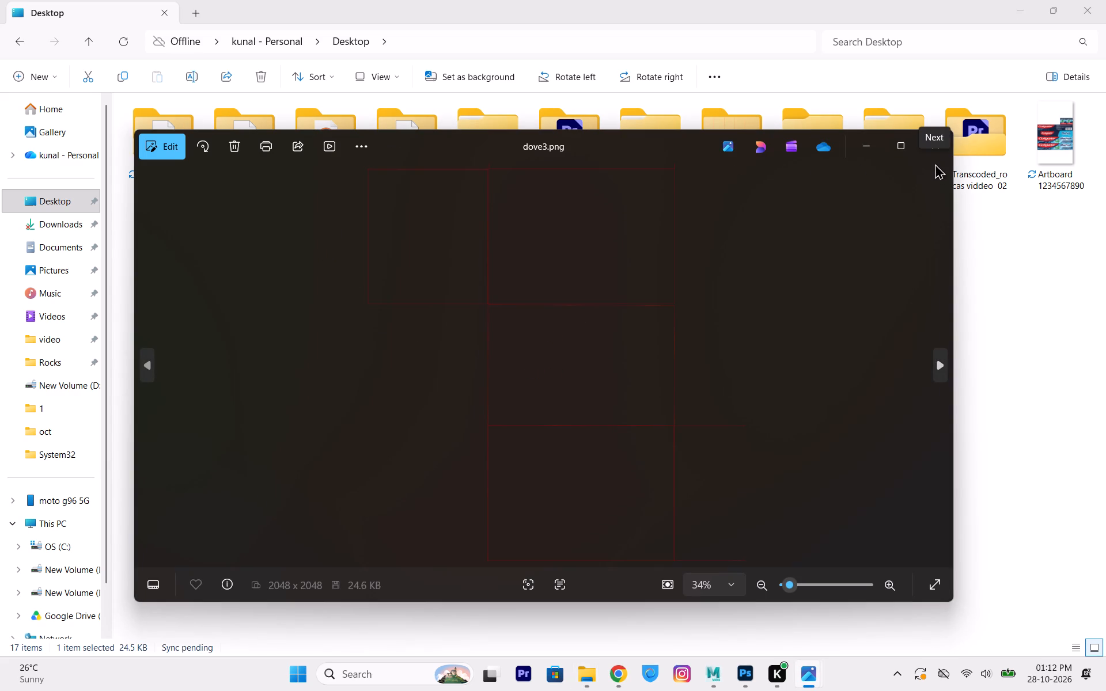
click(935, 147)
click(933, 142)
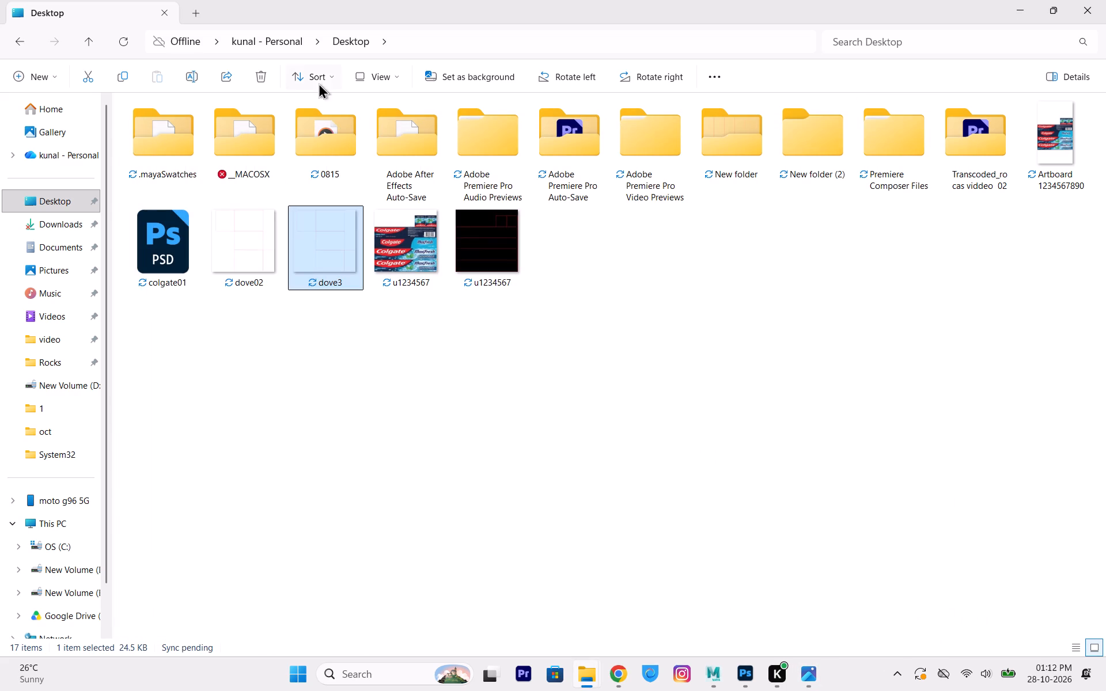
Delete the outdated UV snapshots dove3 and dove02 from the Desktop folder.
click(266, 67)
double_click(255, 222)
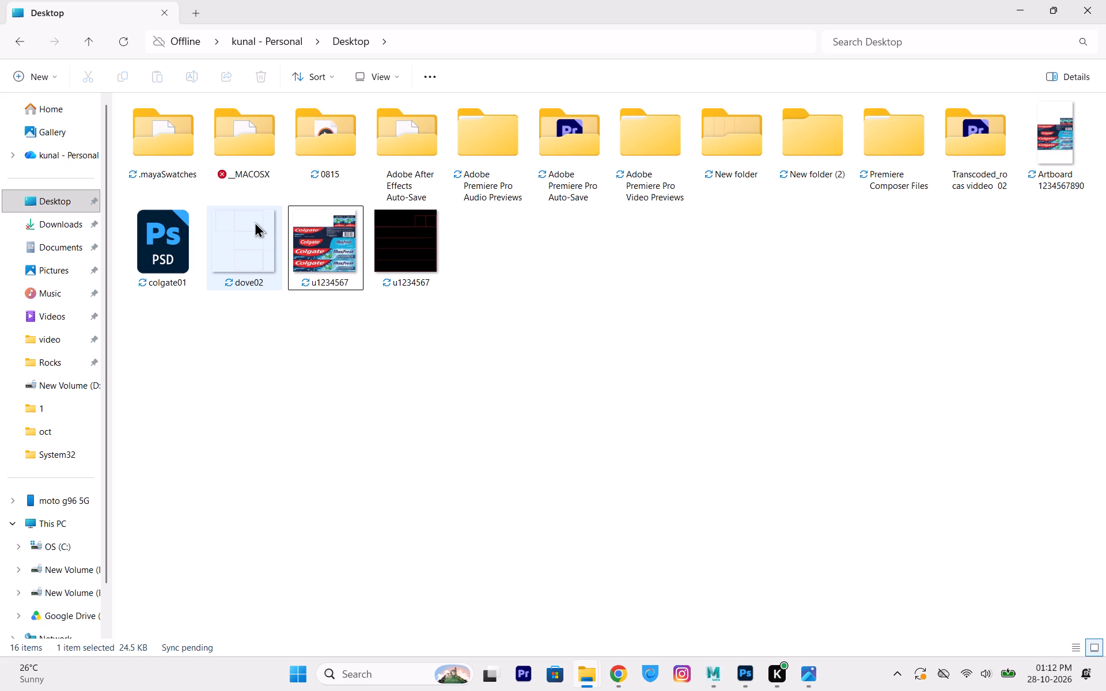
click(924, 160)
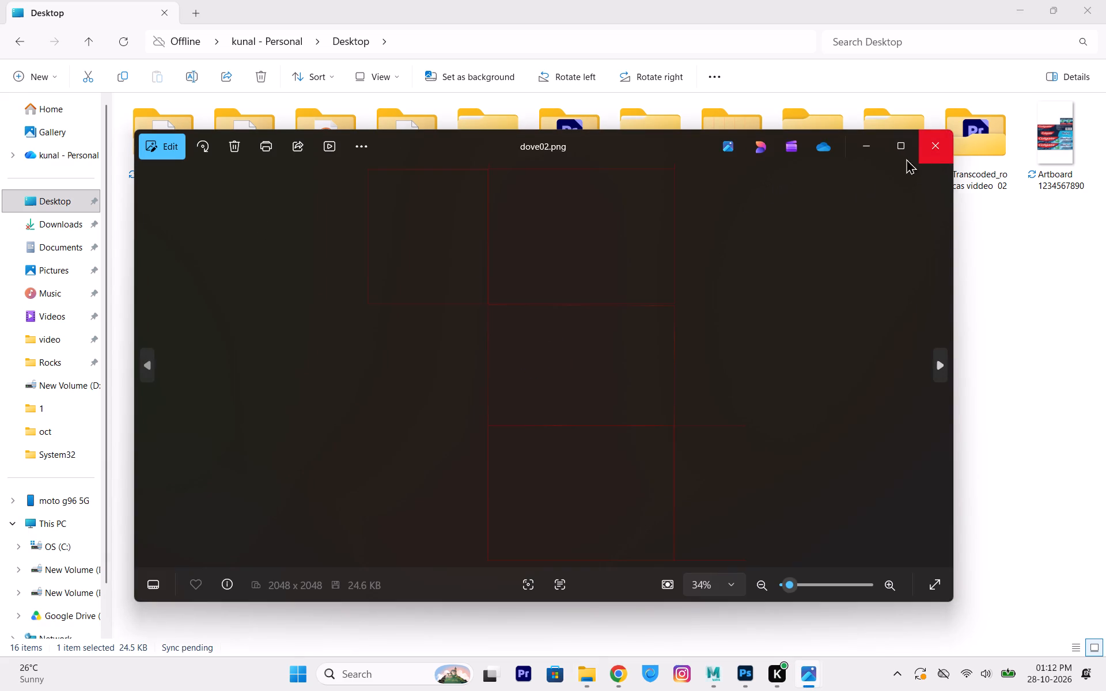
click(256, 67)
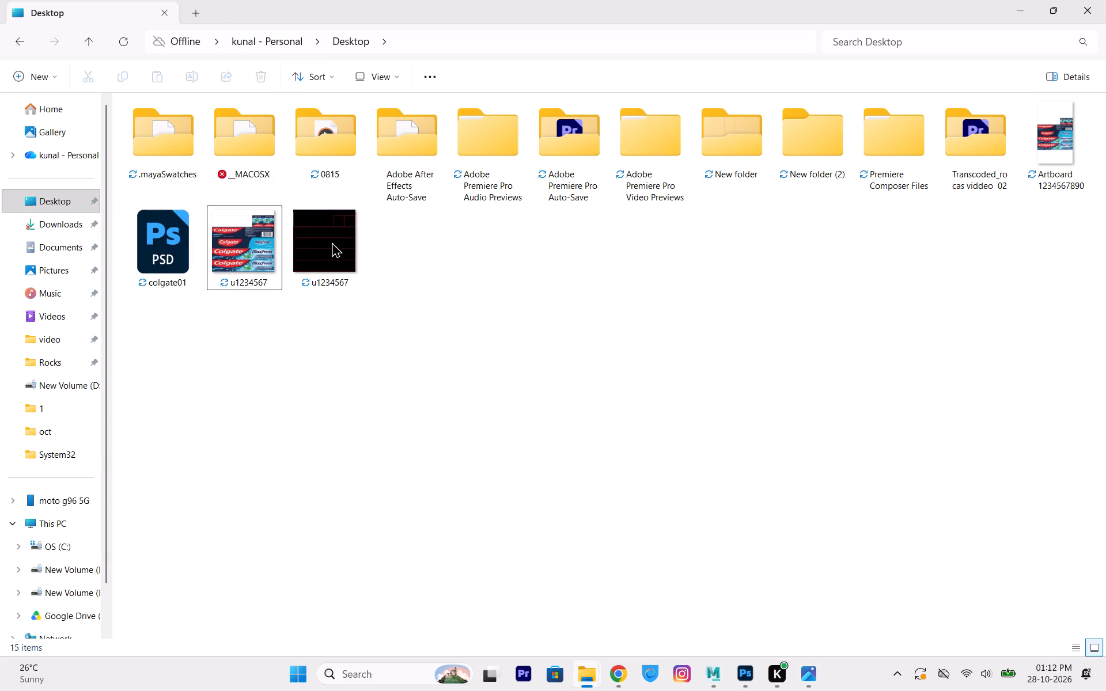
View the black u1234567 UV snapshot image in the Desktop folder.
double_click(328, 238)
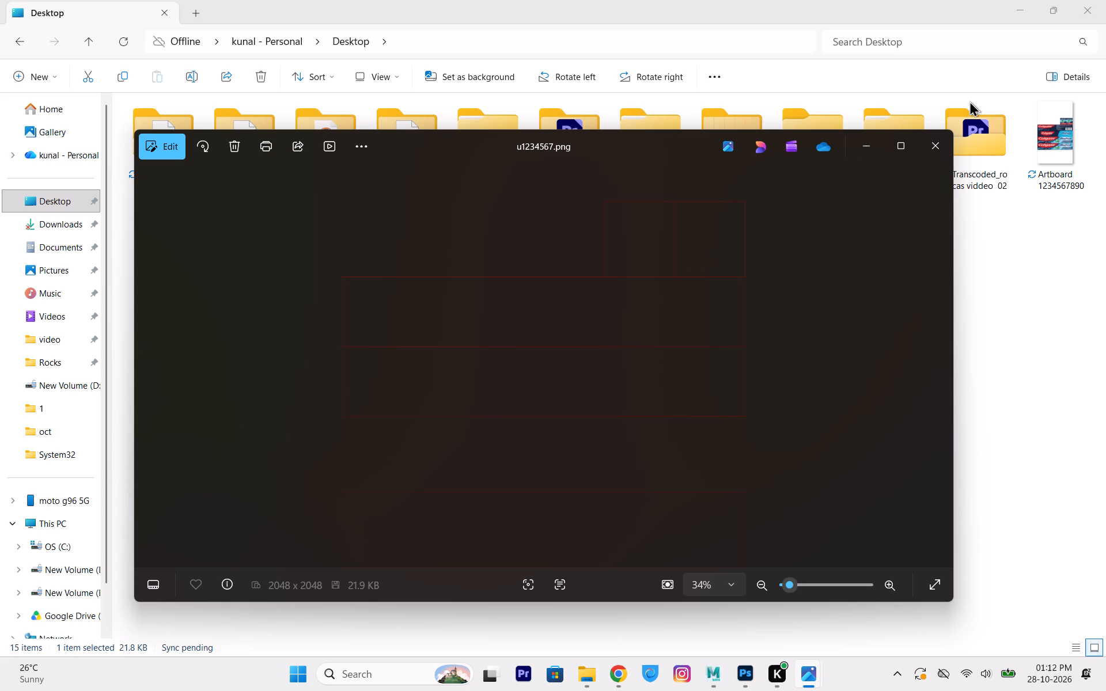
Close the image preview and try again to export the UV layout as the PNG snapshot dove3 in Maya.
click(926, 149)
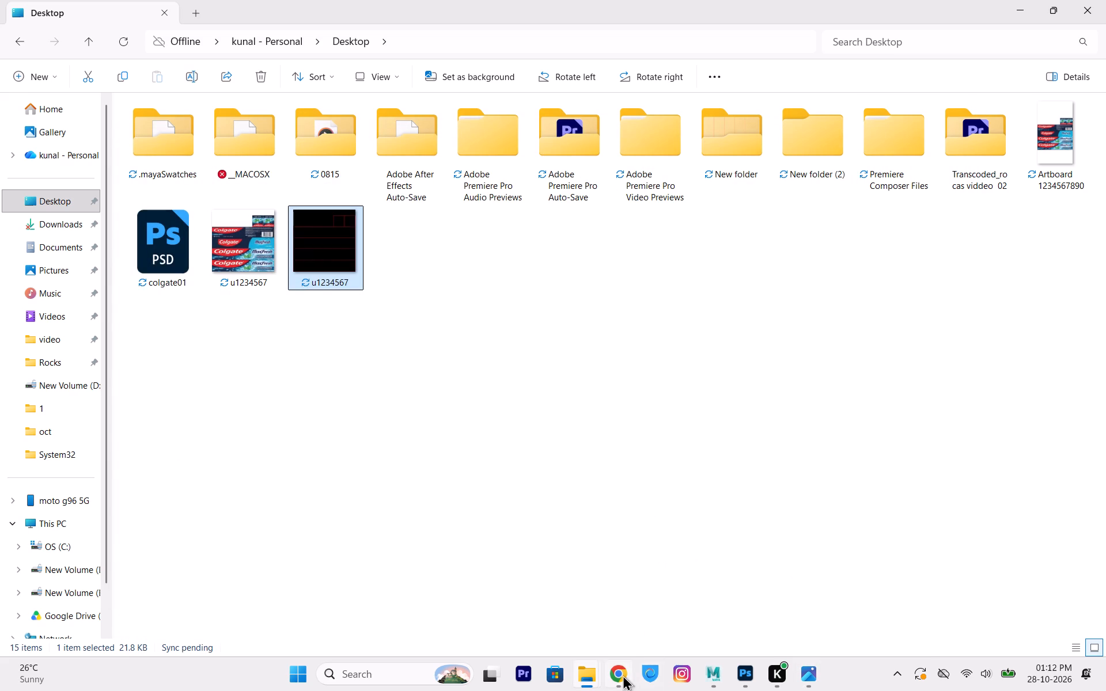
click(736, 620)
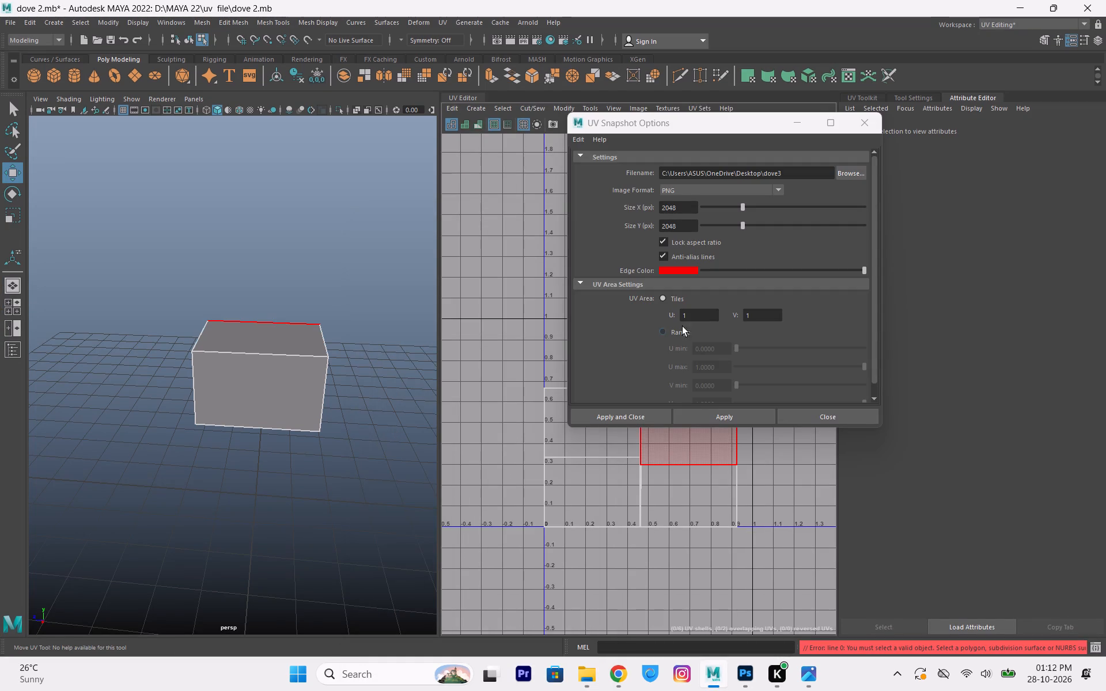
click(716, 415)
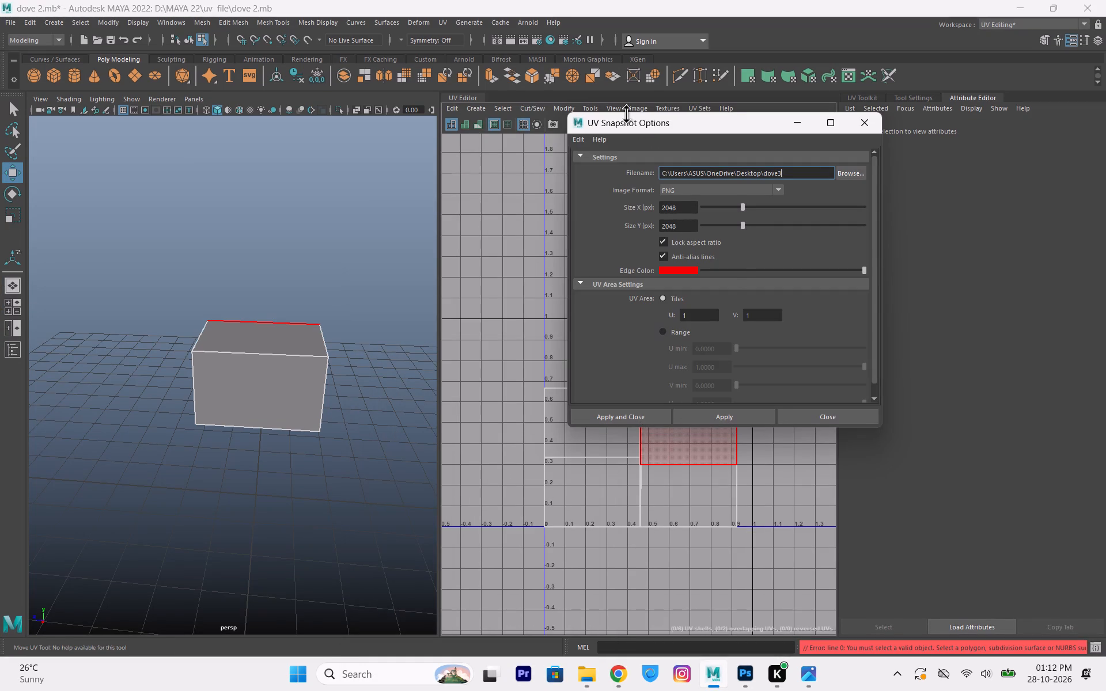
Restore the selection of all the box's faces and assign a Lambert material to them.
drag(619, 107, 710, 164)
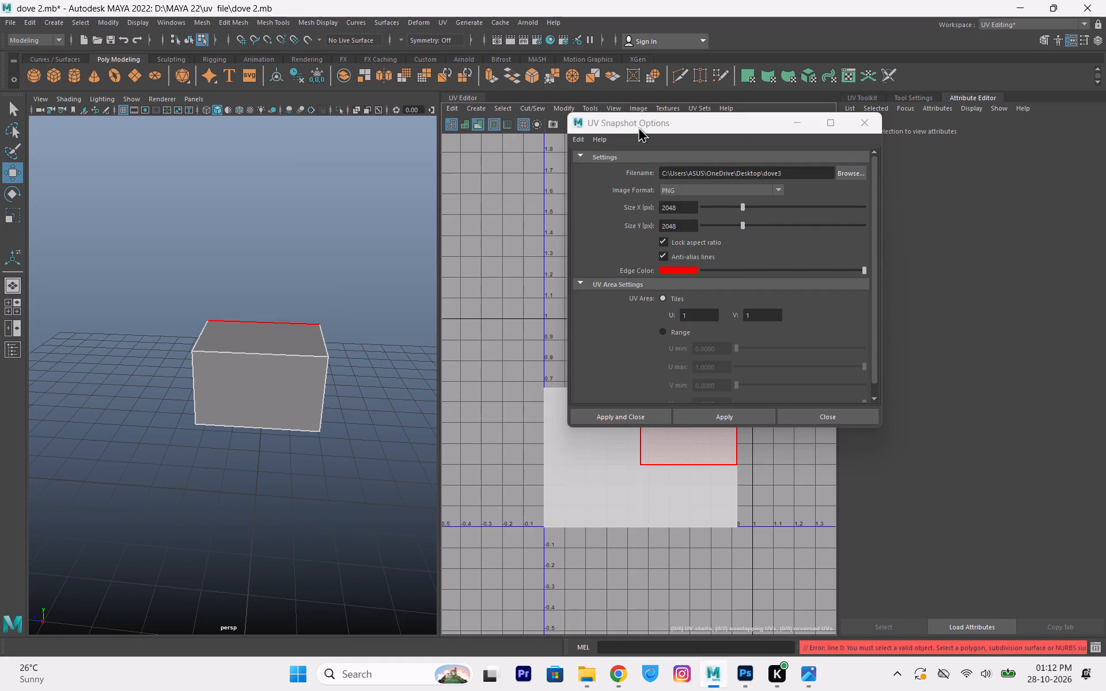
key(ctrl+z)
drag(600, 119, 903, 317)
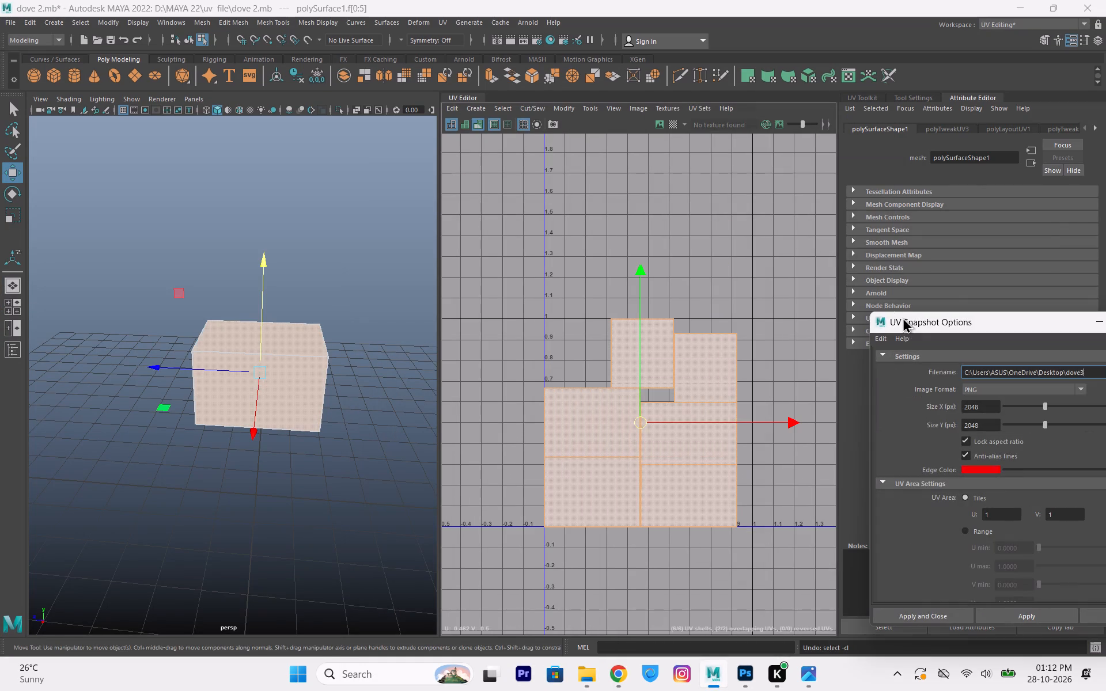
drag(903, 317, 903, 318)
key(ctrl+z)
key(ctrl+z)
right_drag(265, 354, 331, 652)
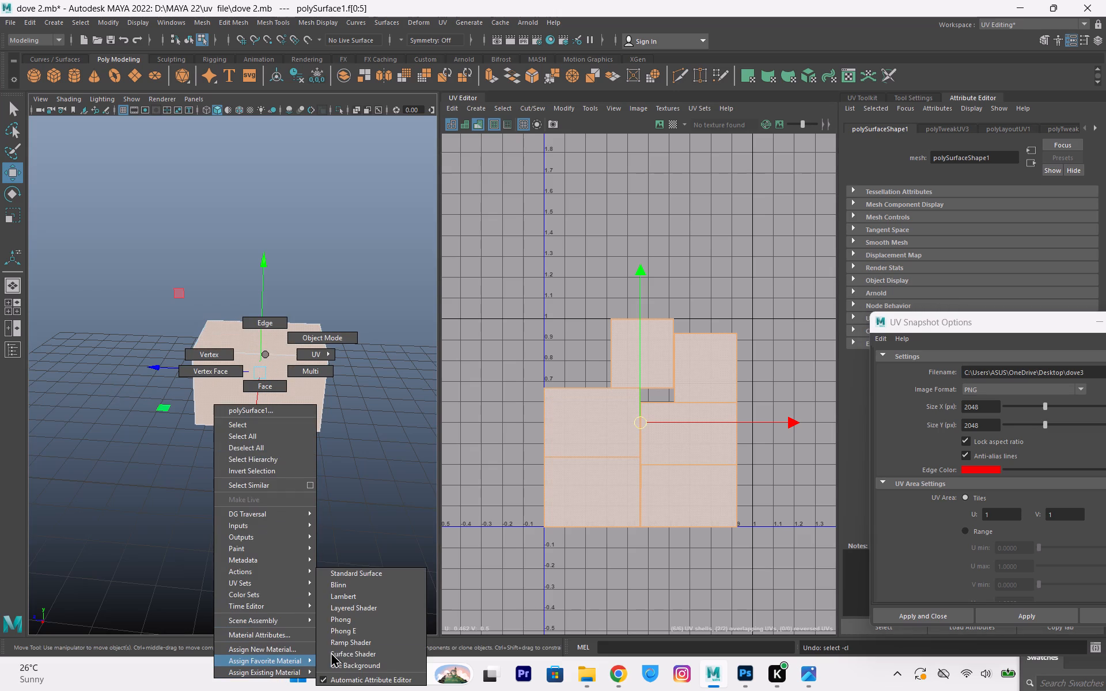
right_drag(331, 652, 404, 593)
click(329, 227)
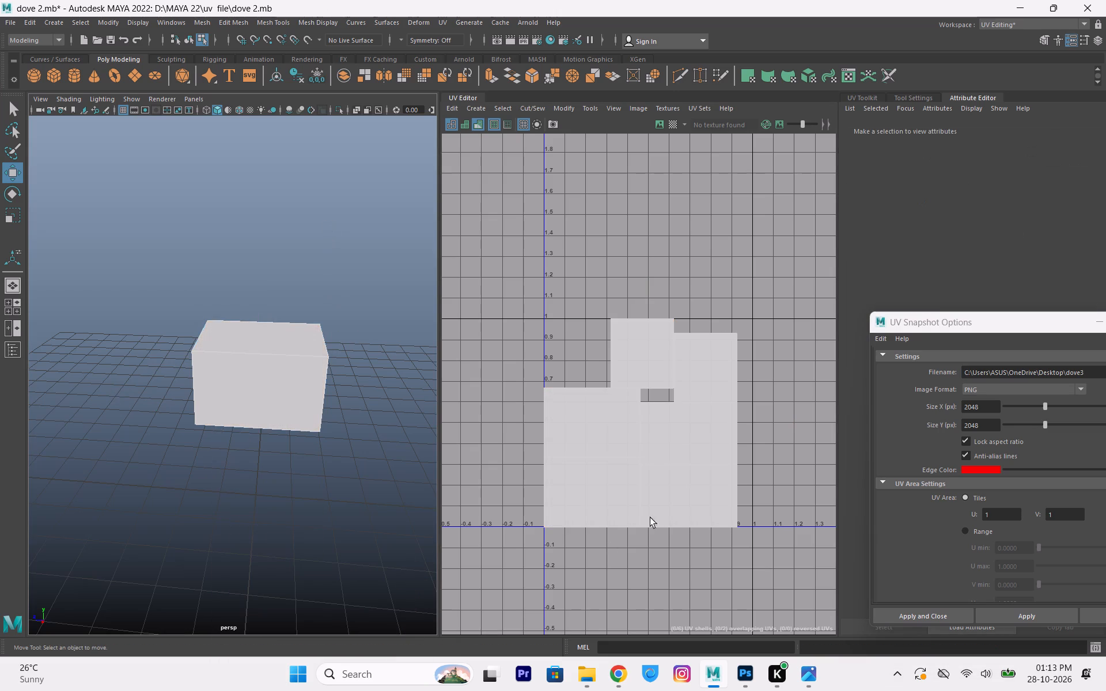
Reset the UV snapshot options to their default settings.
click(670, 404)
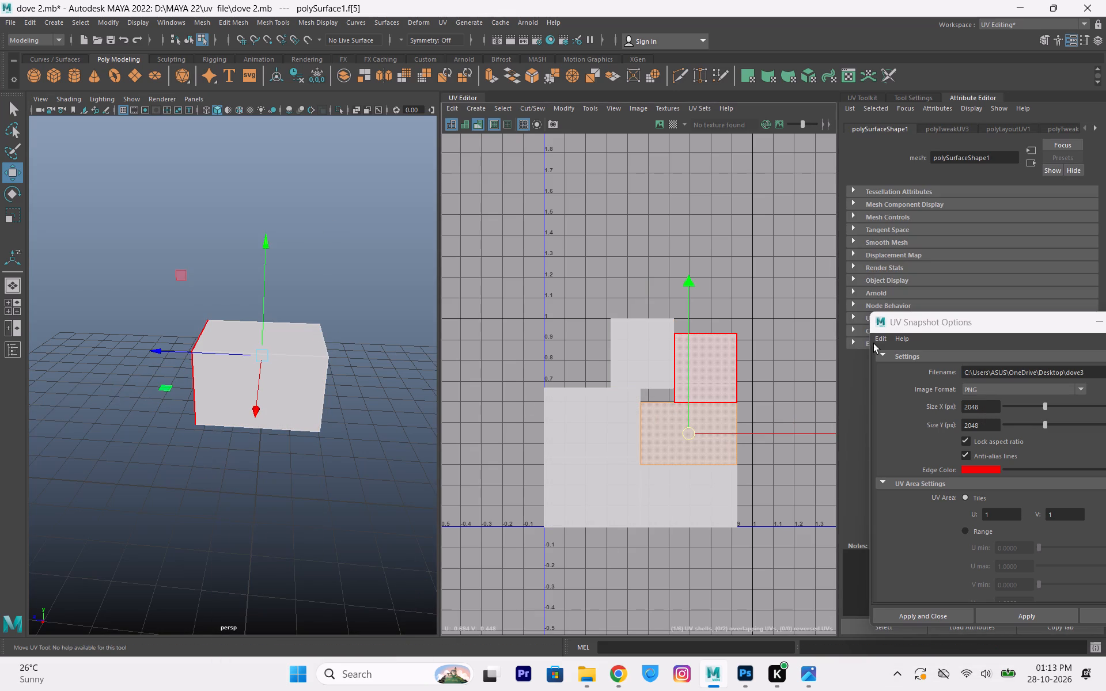
click(882, 340)
double_click(910, 364)
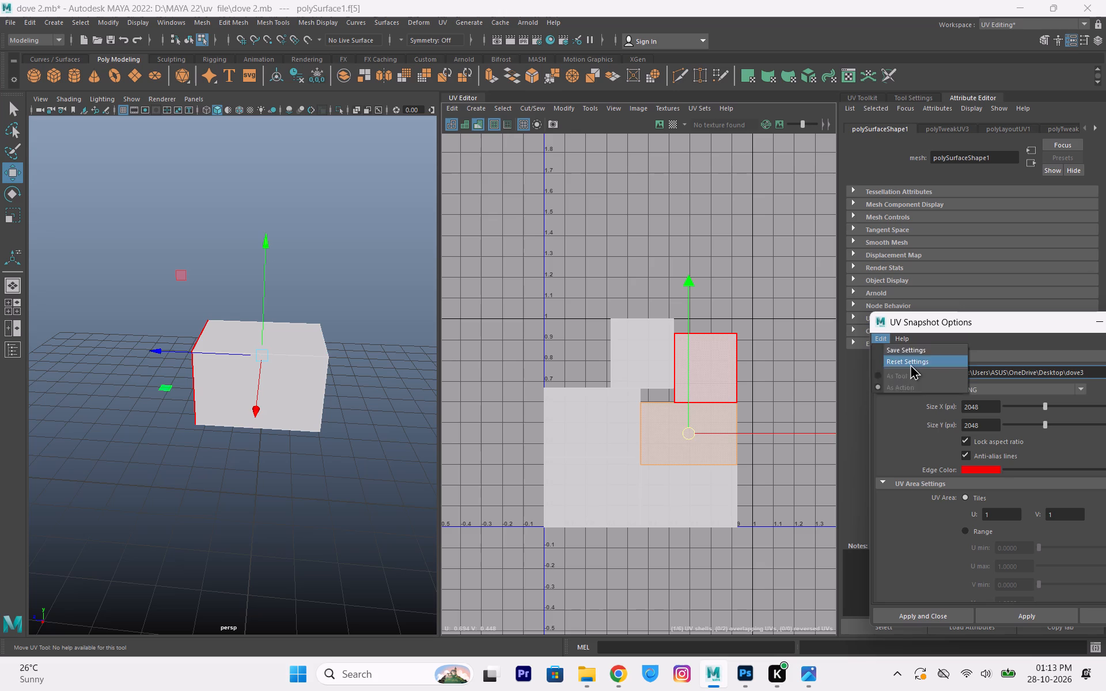
drag(908, 329, 654, 158)
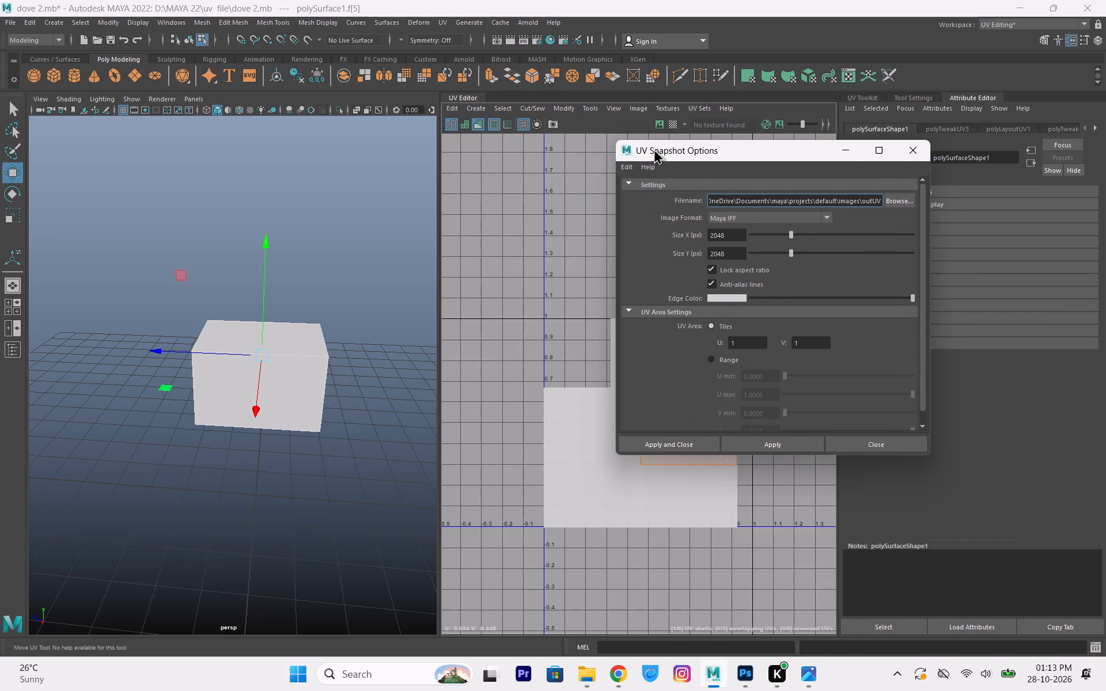
drag(638, 140, 829, 225)
key(ctrl+z)
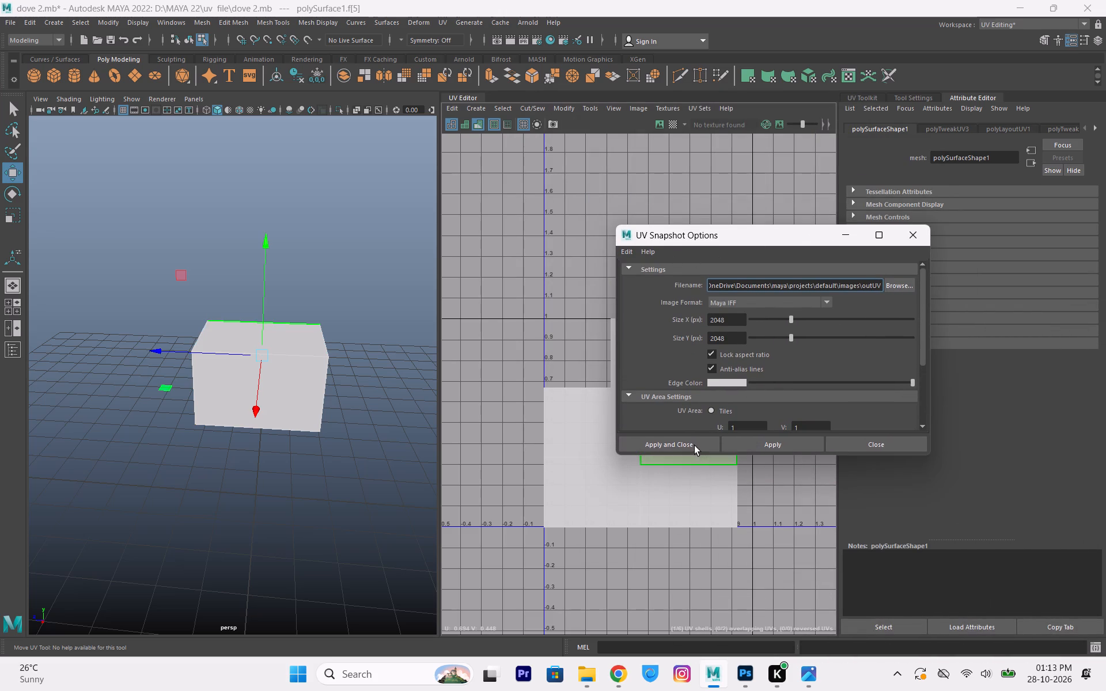
drag(642, 227, 948, 286)
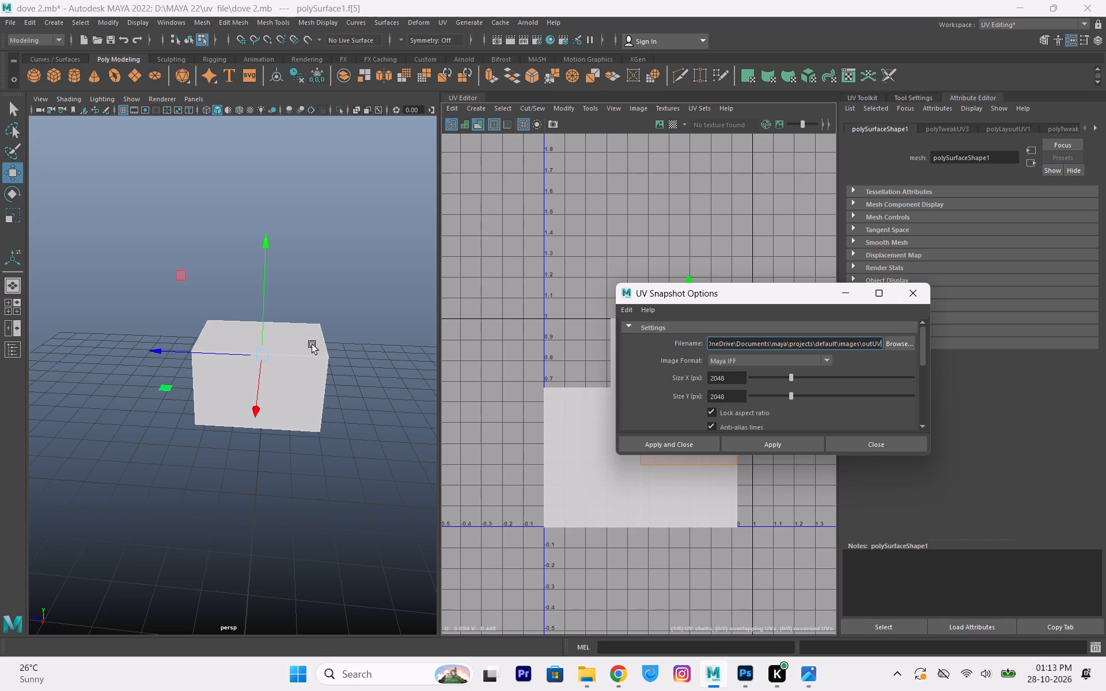
drag(706, 285, 789, 134)
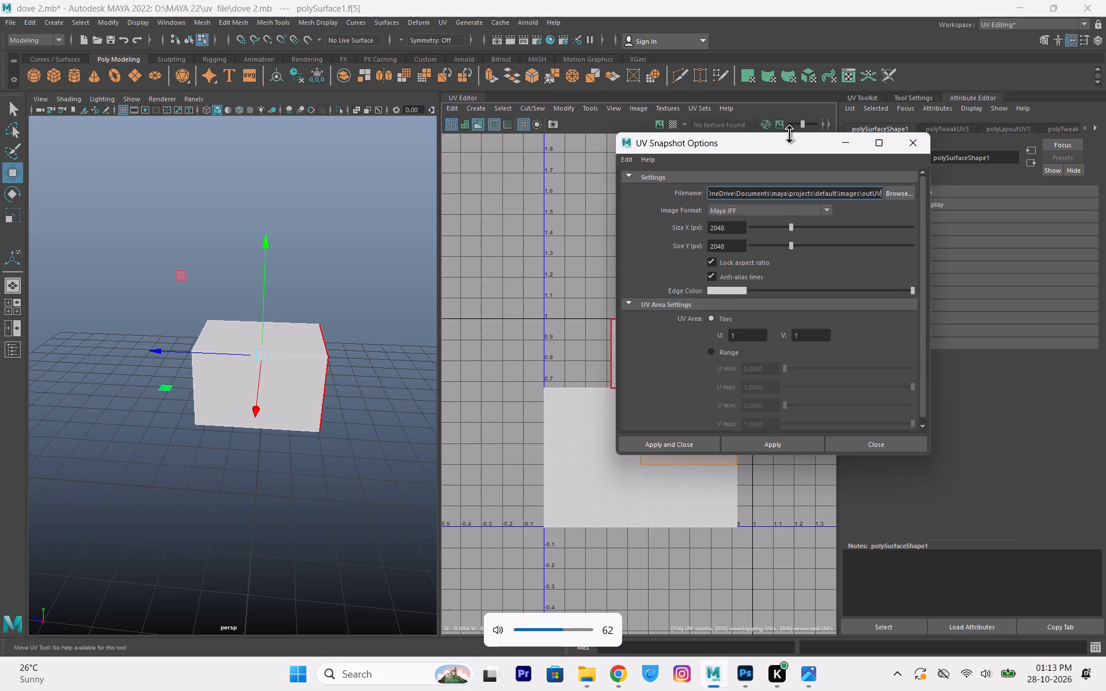
drag(768, 143, 914, 290)
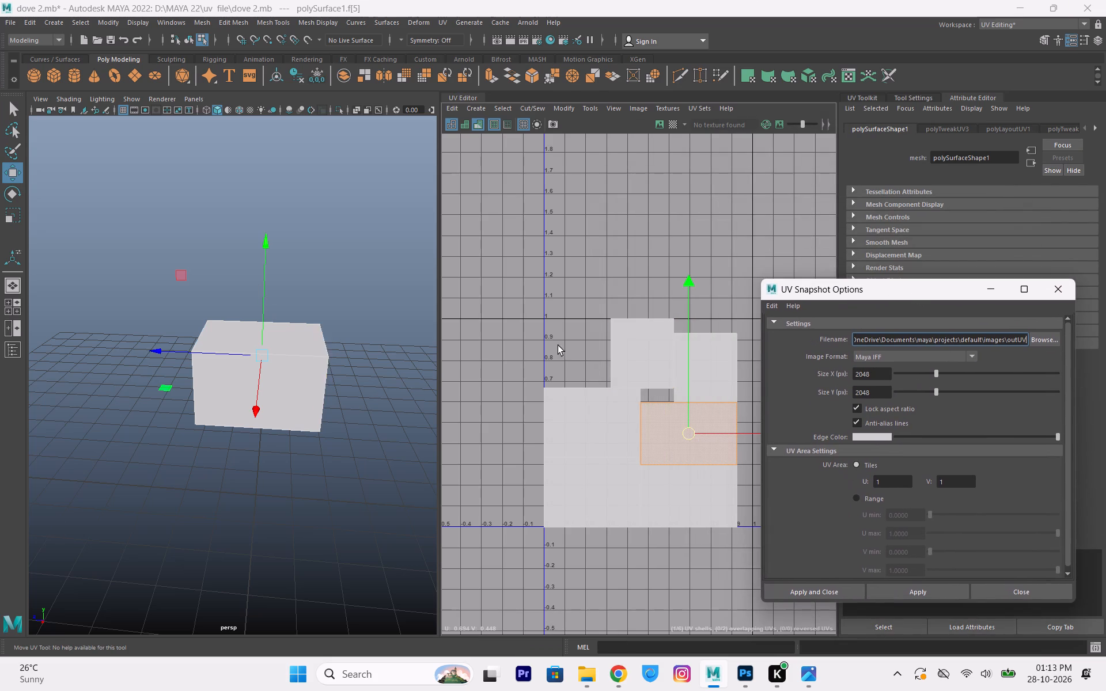
Select all faces of the box in the UV layout and assign a new Lambert material to them.
right_drag(627, 347, 517, 261)
drag(525, 267, 738, 575)
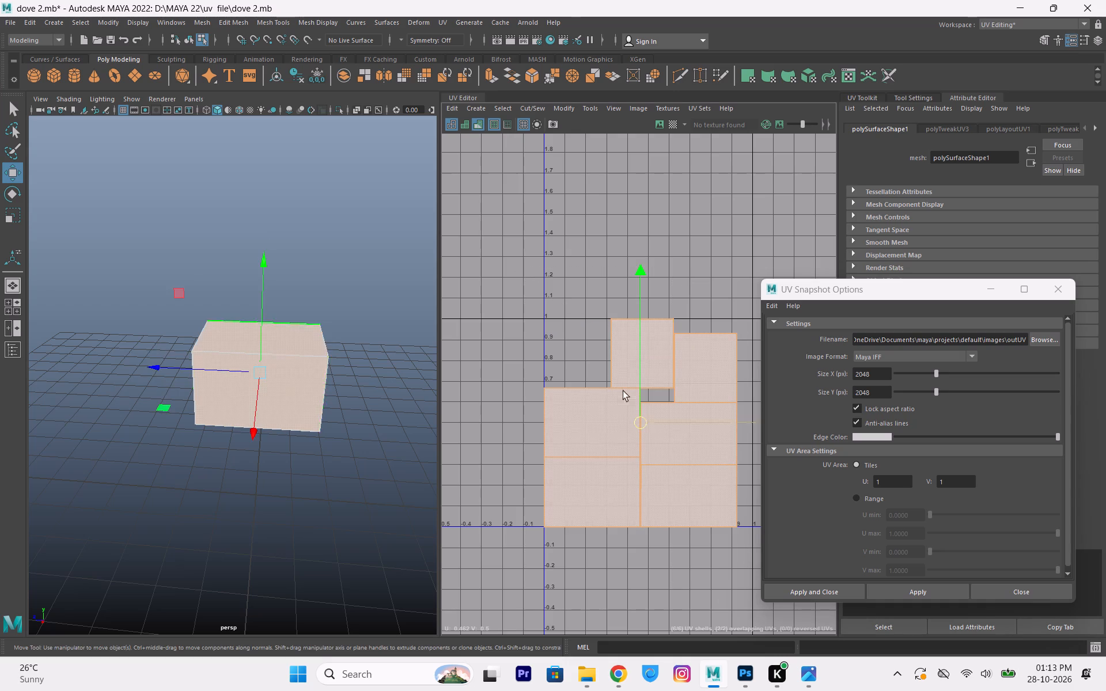
right_drag(277, 379, 317, 690)
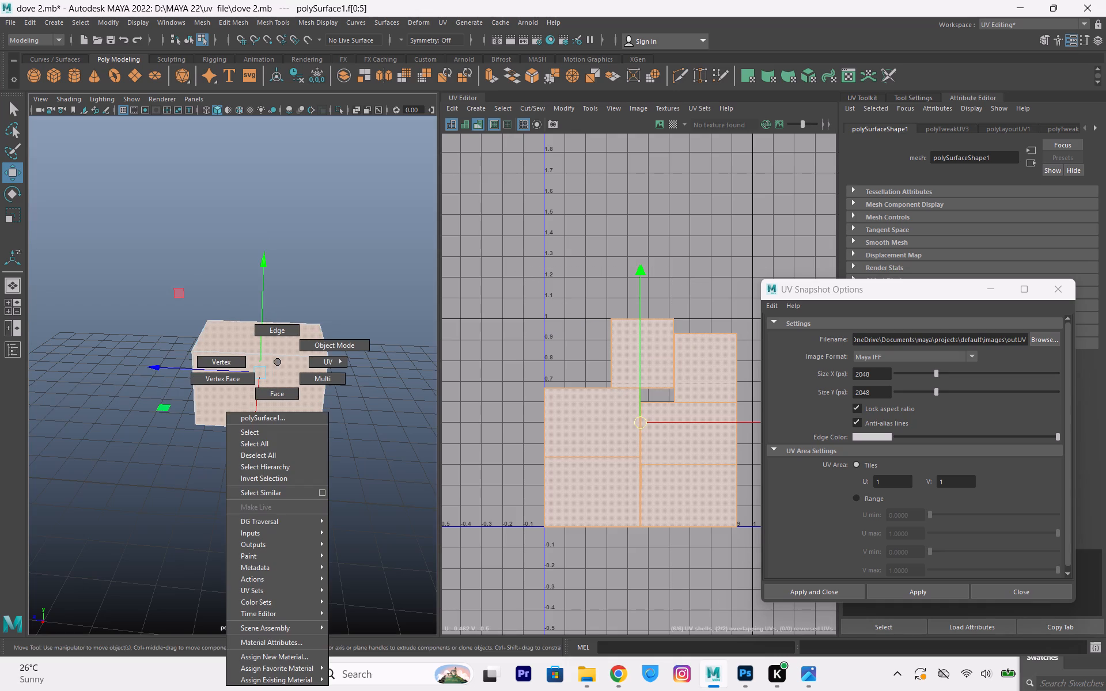
right_drag(317, 690, 380, 595)
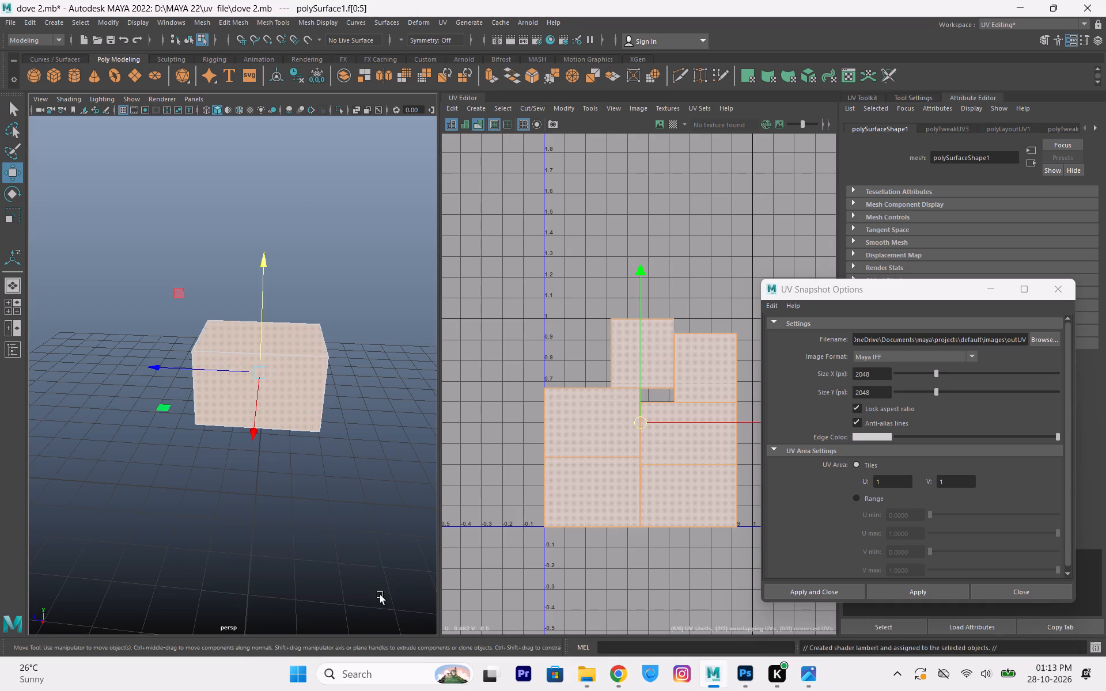
click(320, 186)
Replace the snapshot's default file path with a file named dave in the Desktop folder.
drag(854, 295, 820, 511)
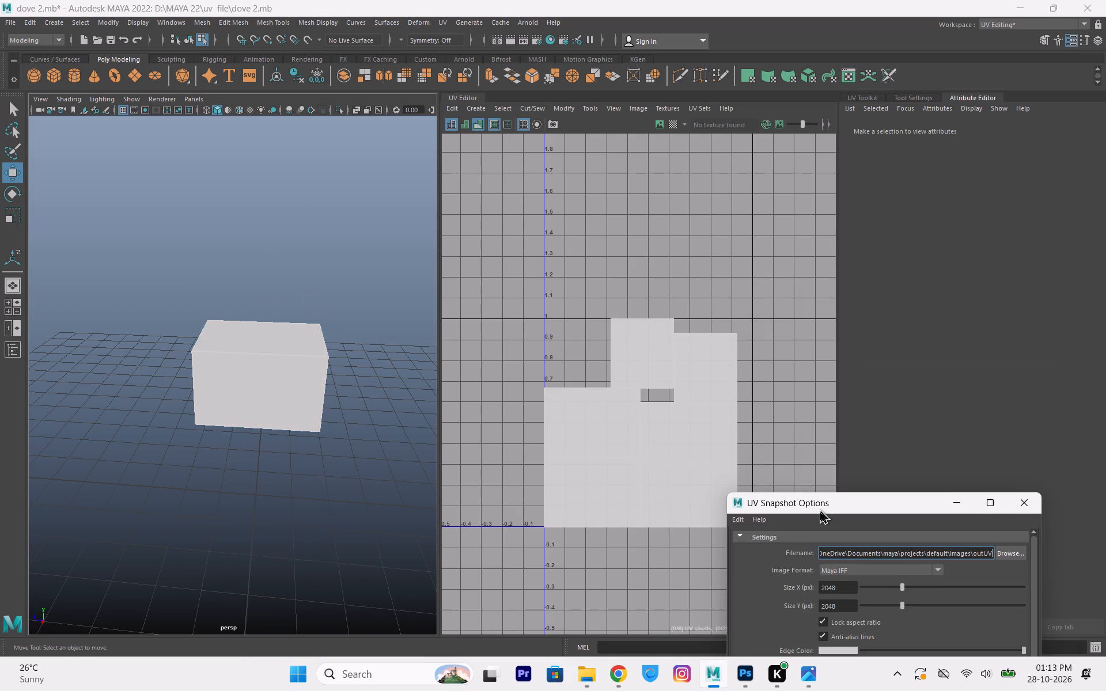
drag(820, 511, 818, 502)
drag(807, 496, 817, 199)
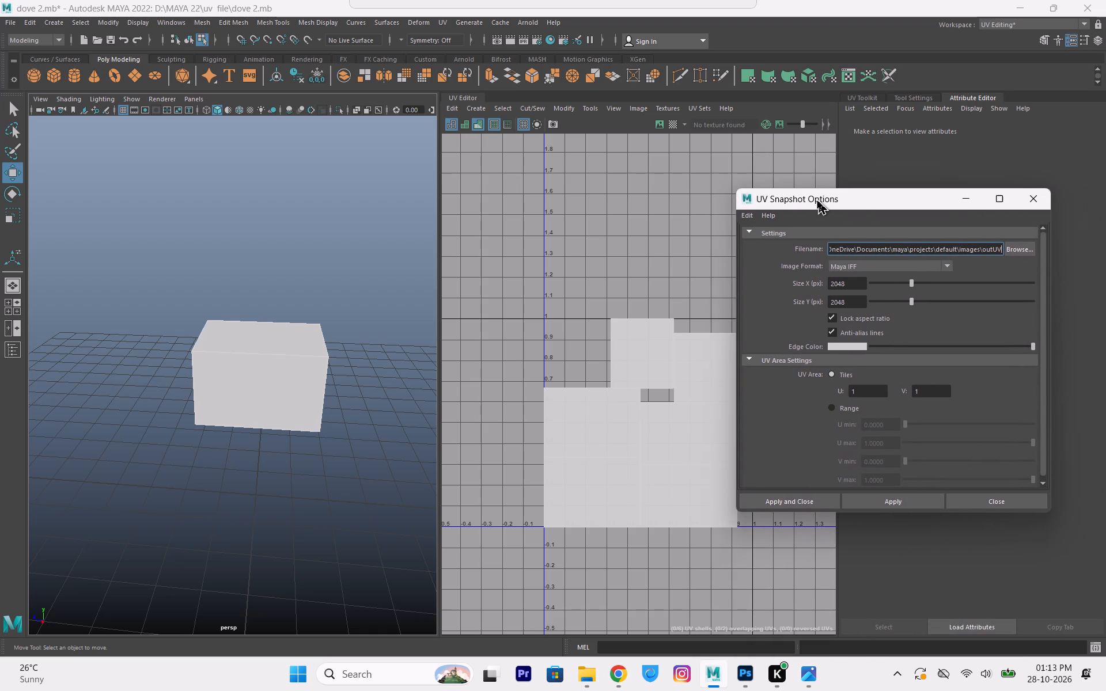
drag(817, 199, 814, 199)
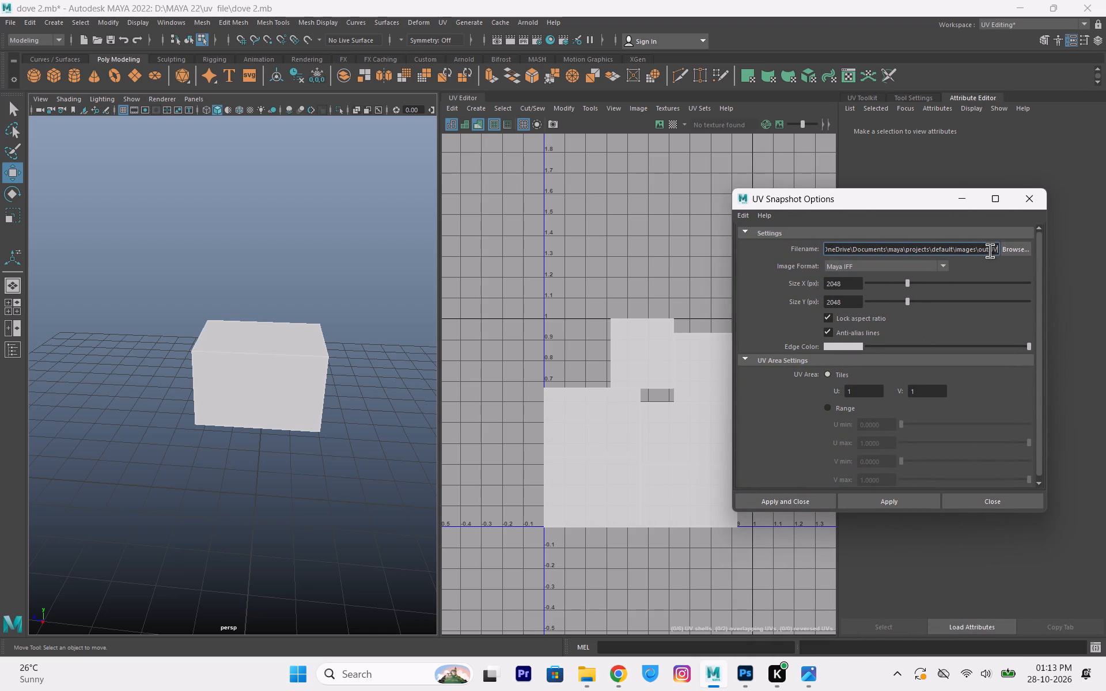
key(BackSpace)
key(BackSpace)
key(BackSpace)
key(BackSpace)
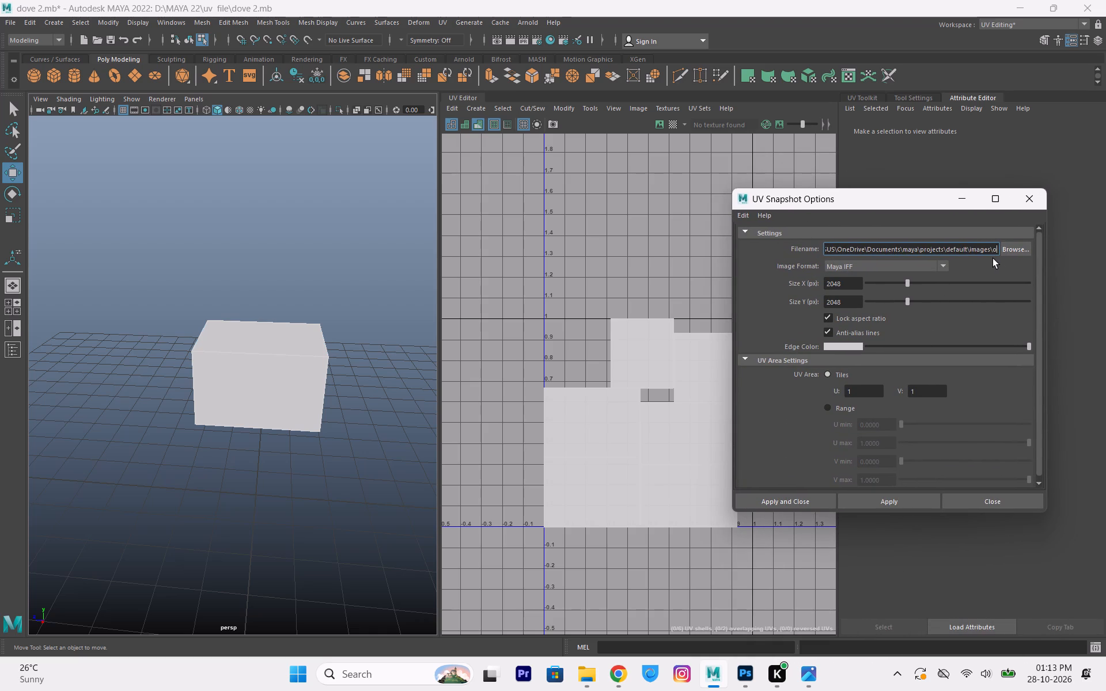
key(BackSpace)
key(BackSpace)
key(BackSpace)
key(BackSpace)
key(BackSpace)
key(BackSpace)
key(BackSpace)
key(BackSpace)
key(BackSpace)
key(BackSpace)
key(BackSpace)
key(BackSpace)
key(BackSpace)
key(BackSpace)
key(BackSpace)
key(BackSpace)
key(BackSpace)
key(BackSpace)
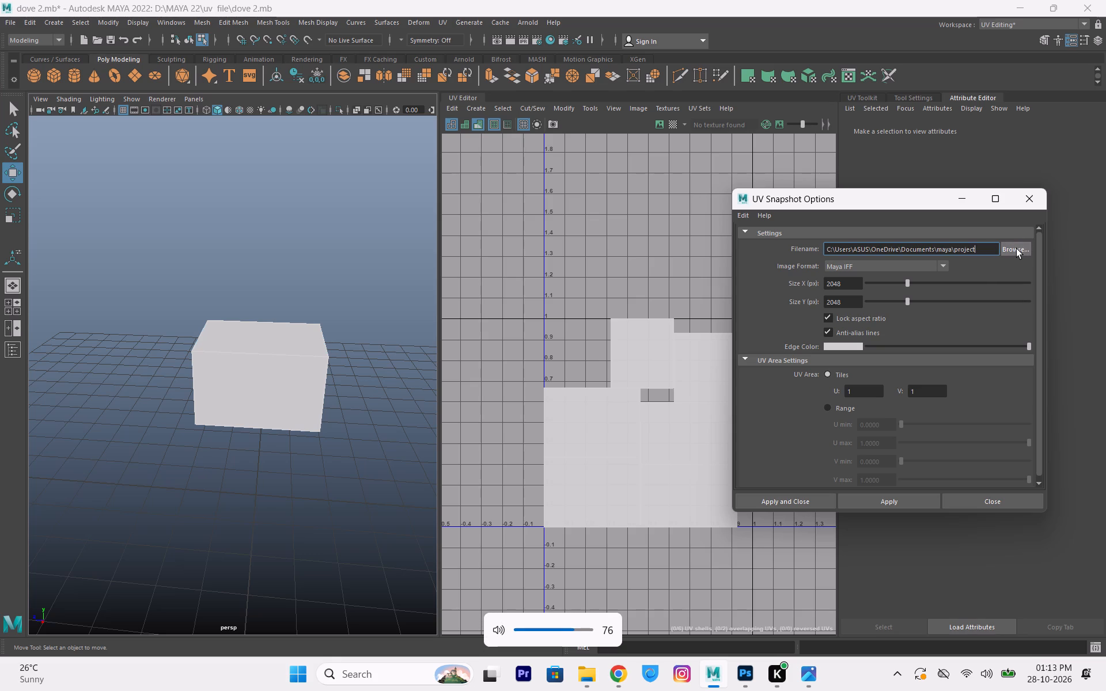
click(1017, 249)
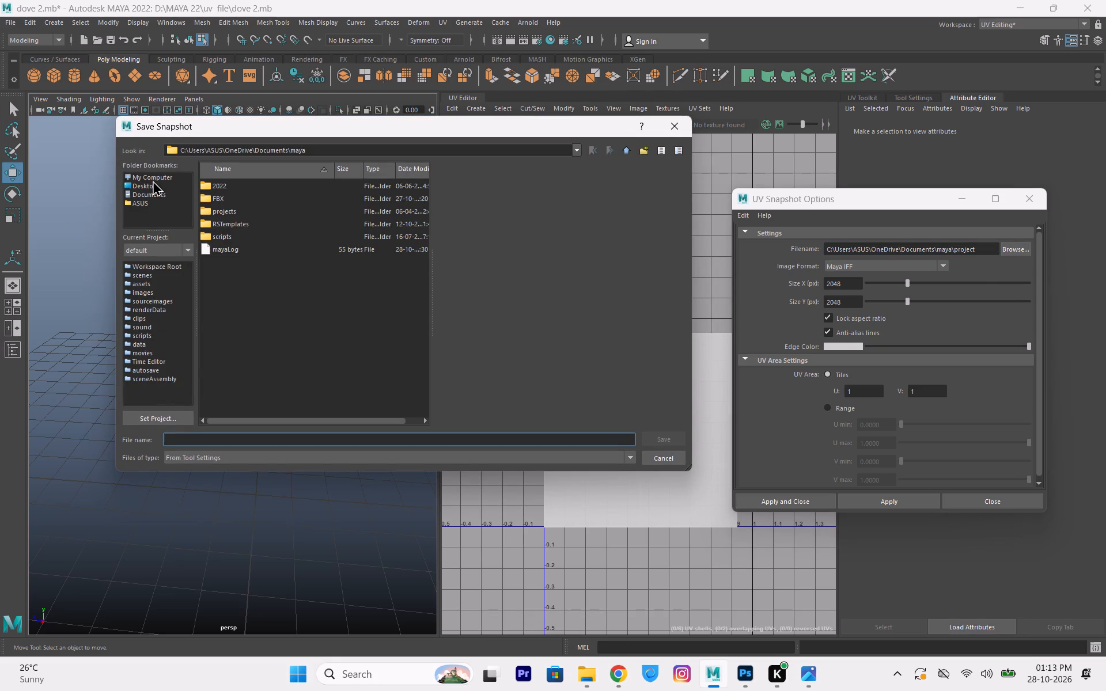
click(151, 182)
click(889, 503)
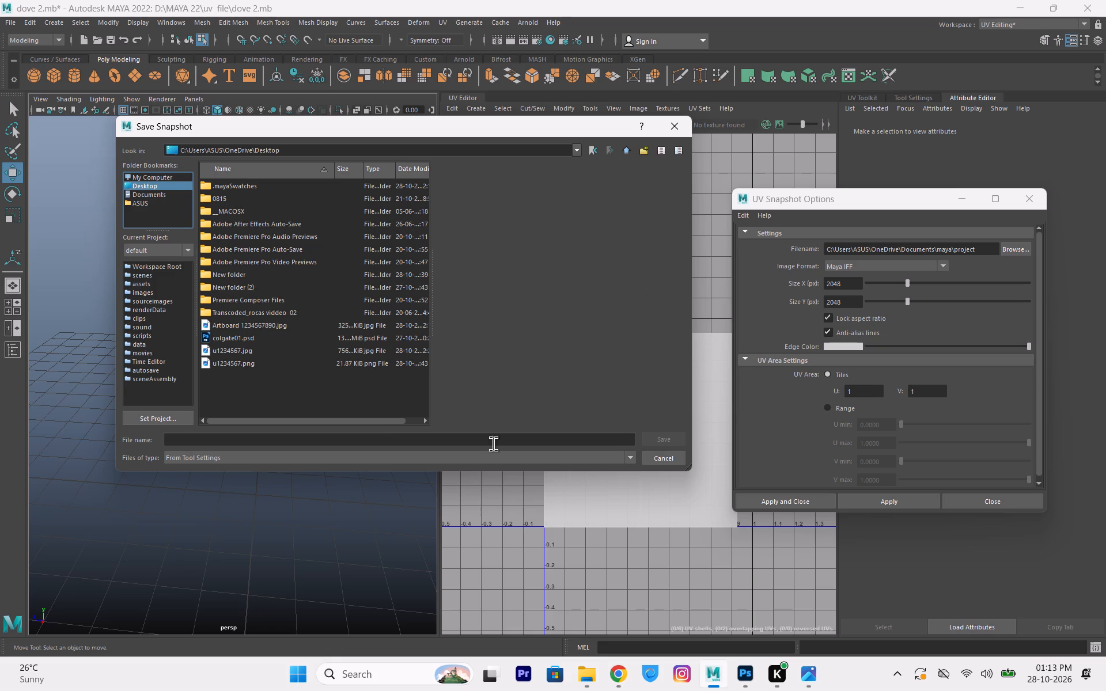
click(364, 439)
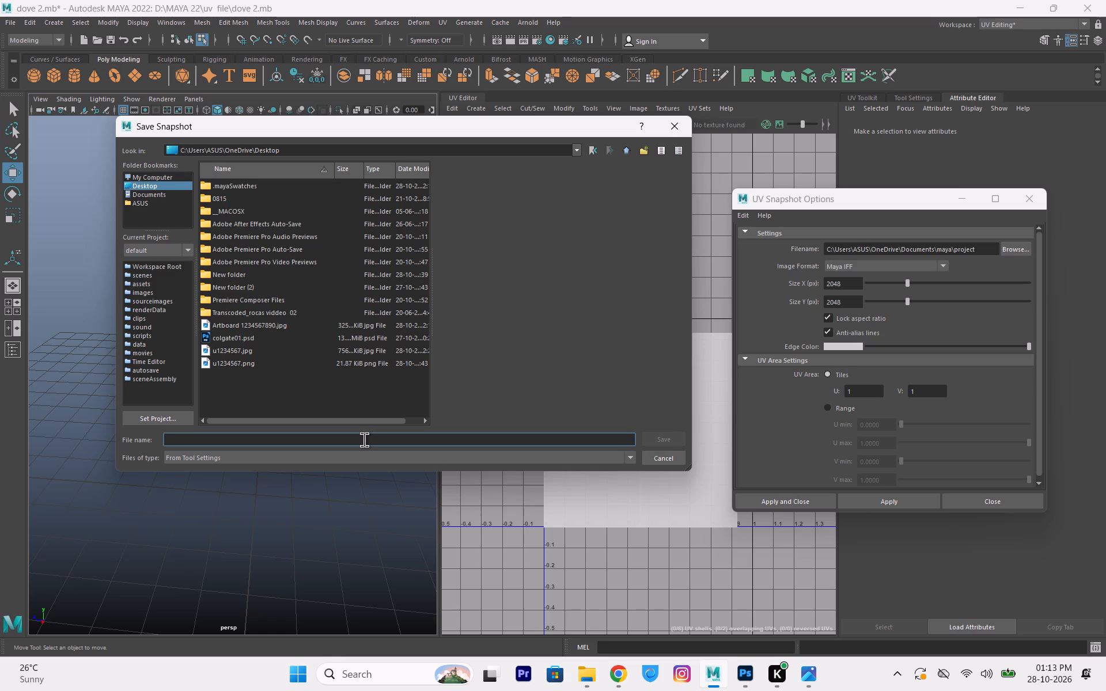
text(dave)
click(671, 433)
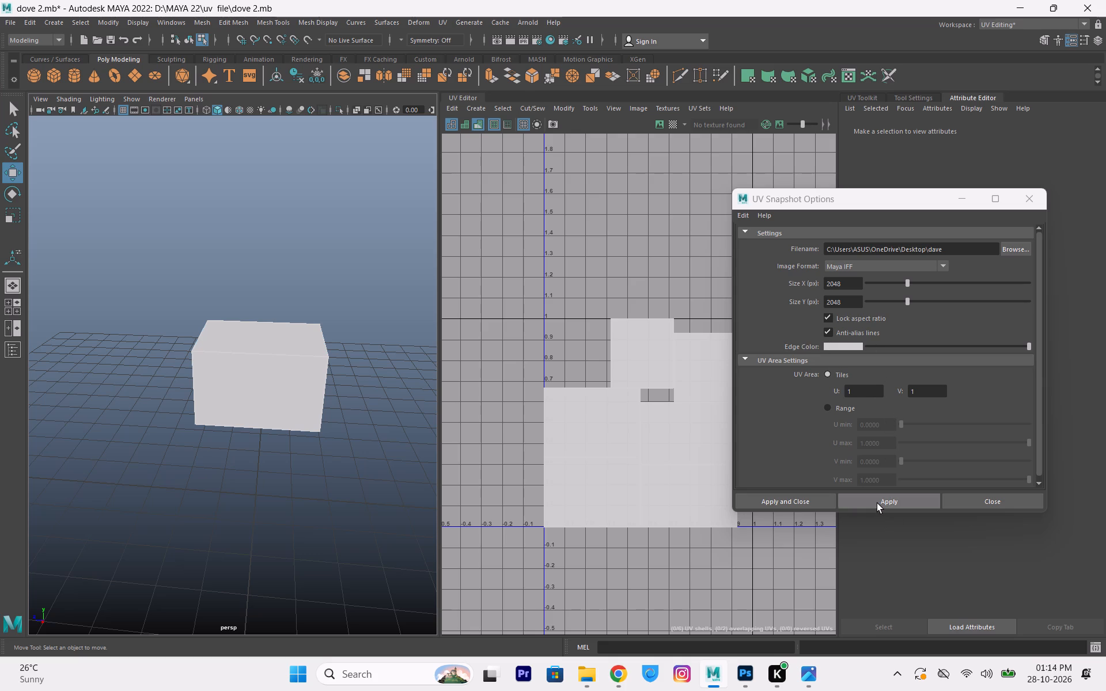
Set the UV snapshot's edge color to red.
click(843, 342)
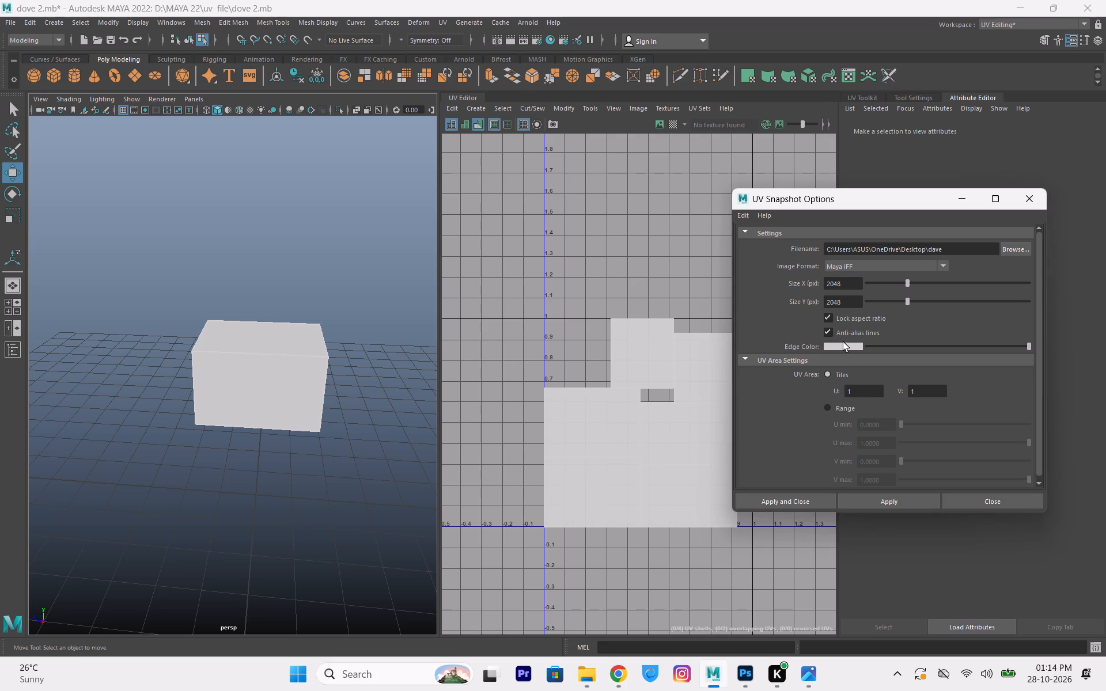
double_click(843, 348)
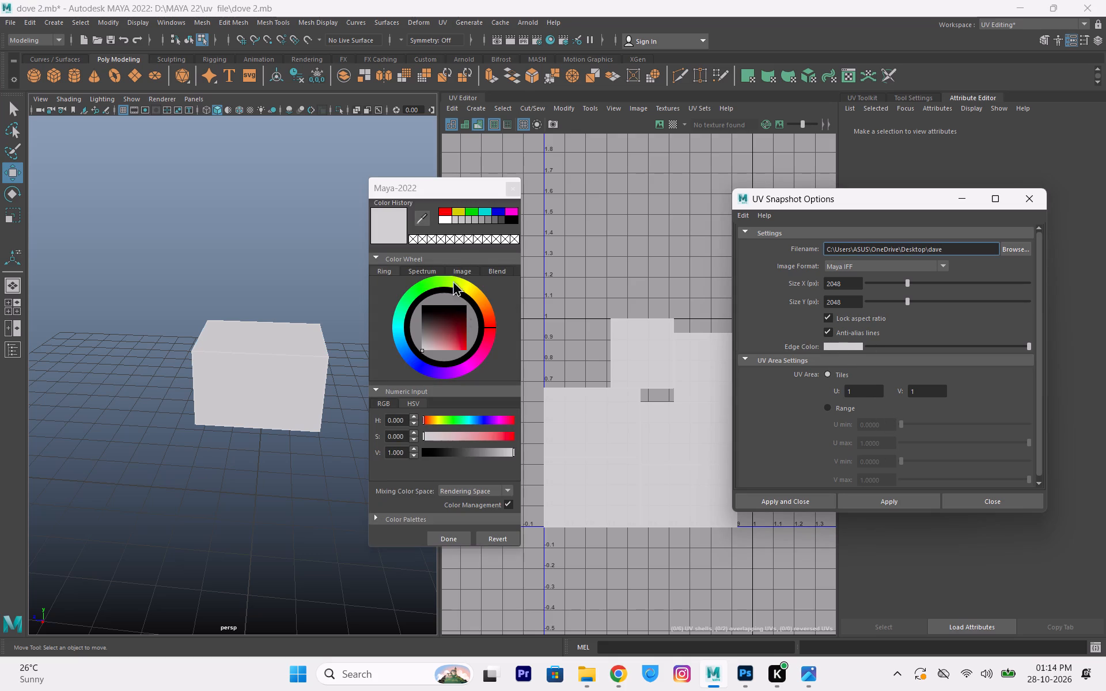
click(443, 207)
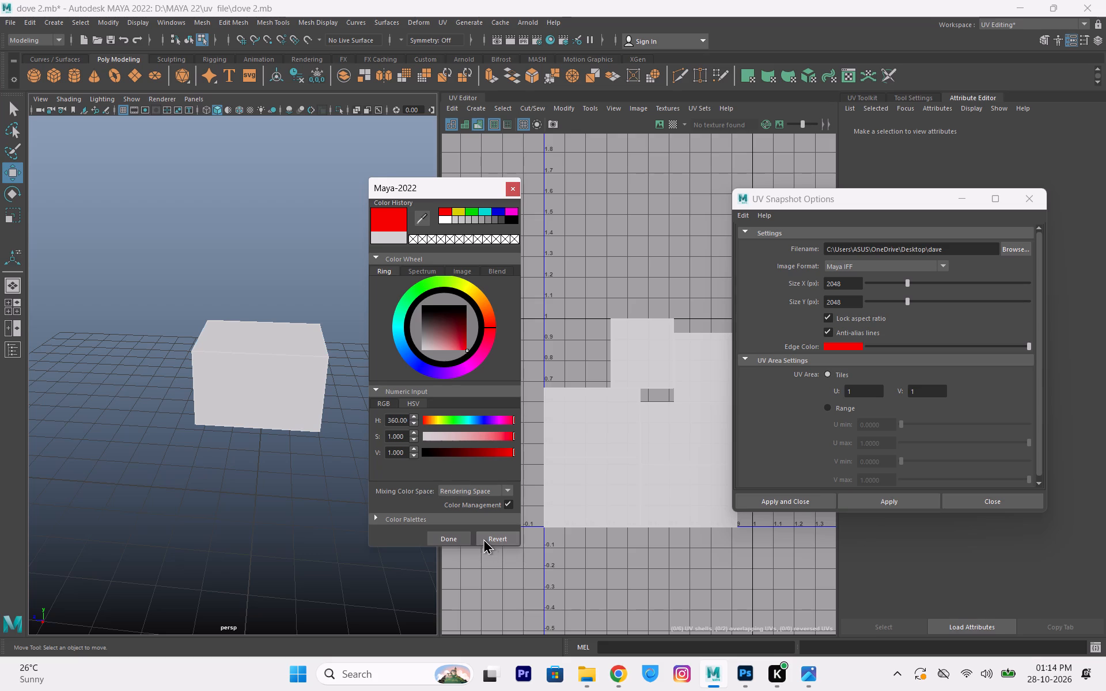
click(458, 538)
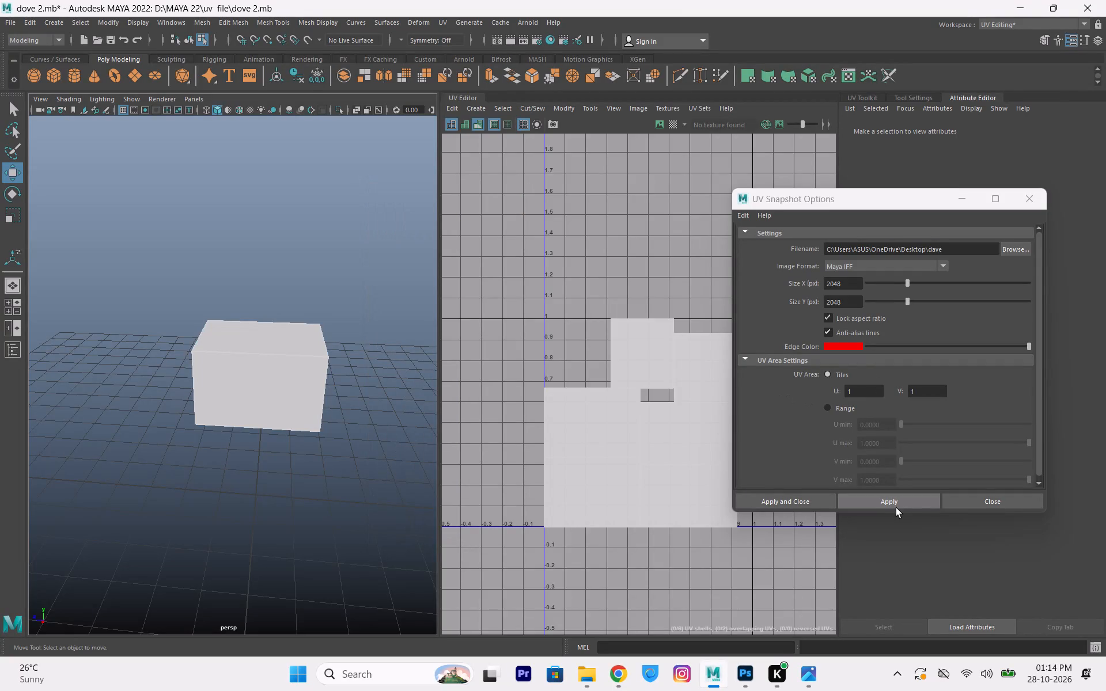
Export the complete UV layout with all faces selected as the 2048 px Maya IFF snapshot dave, overwriting any existing file.
click(889, 503)
click(789, 499)
right_drag(612, 427, 521, 351)
drag(464, 259, 784, 587)
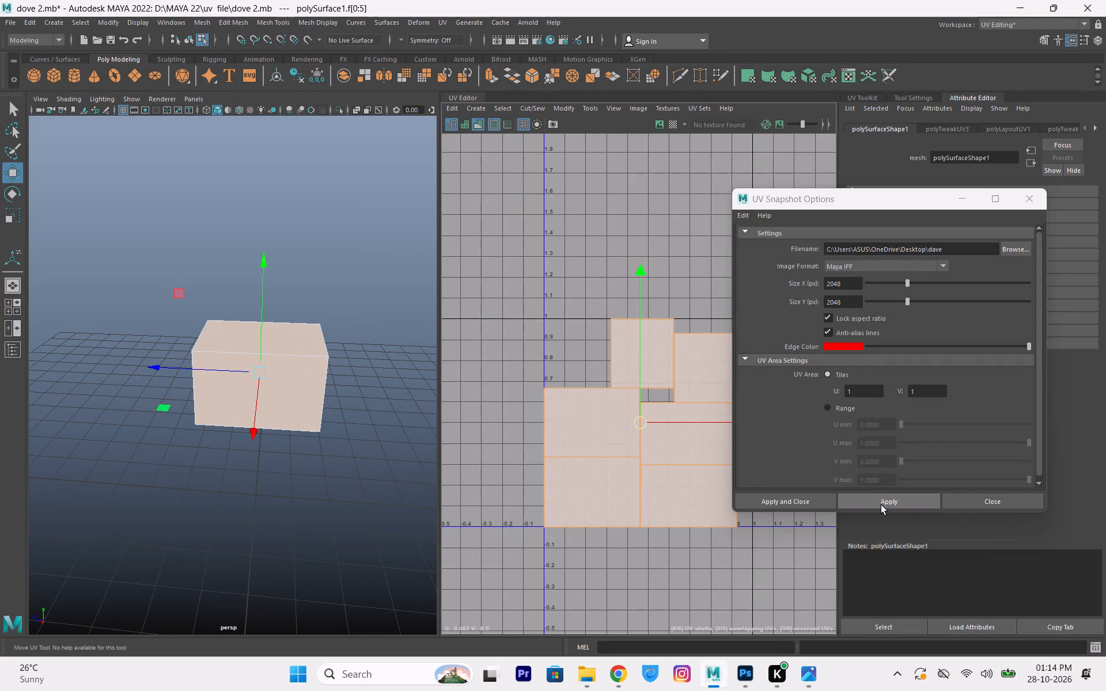
click(881, 505)
click(794, 504)
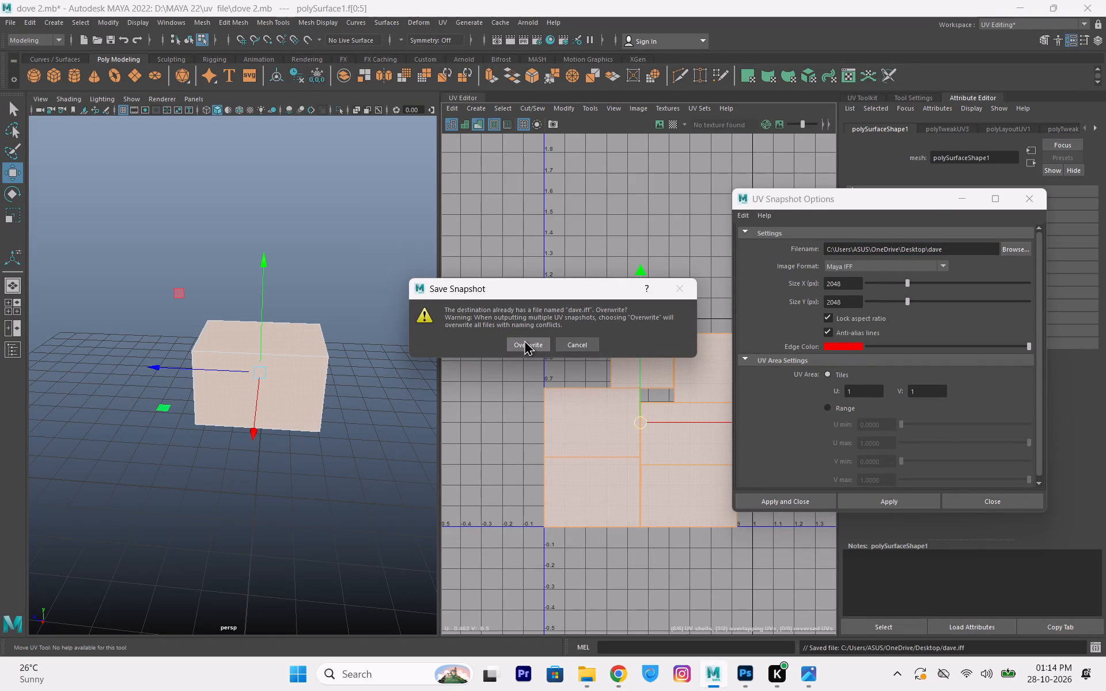
click(524, 340)
Open the dave.iff UV snapshot from the Desktop folder in Photoshop.
click(588, 671)
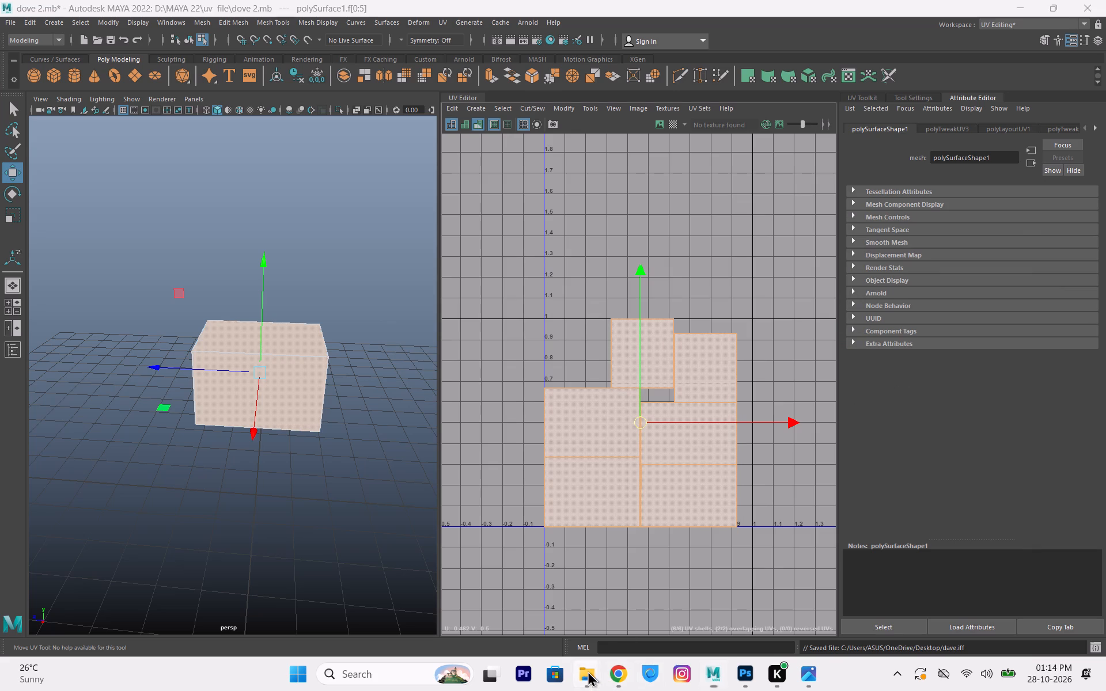
click(668, 579)
click(411, 388)
double_click(414, 236)
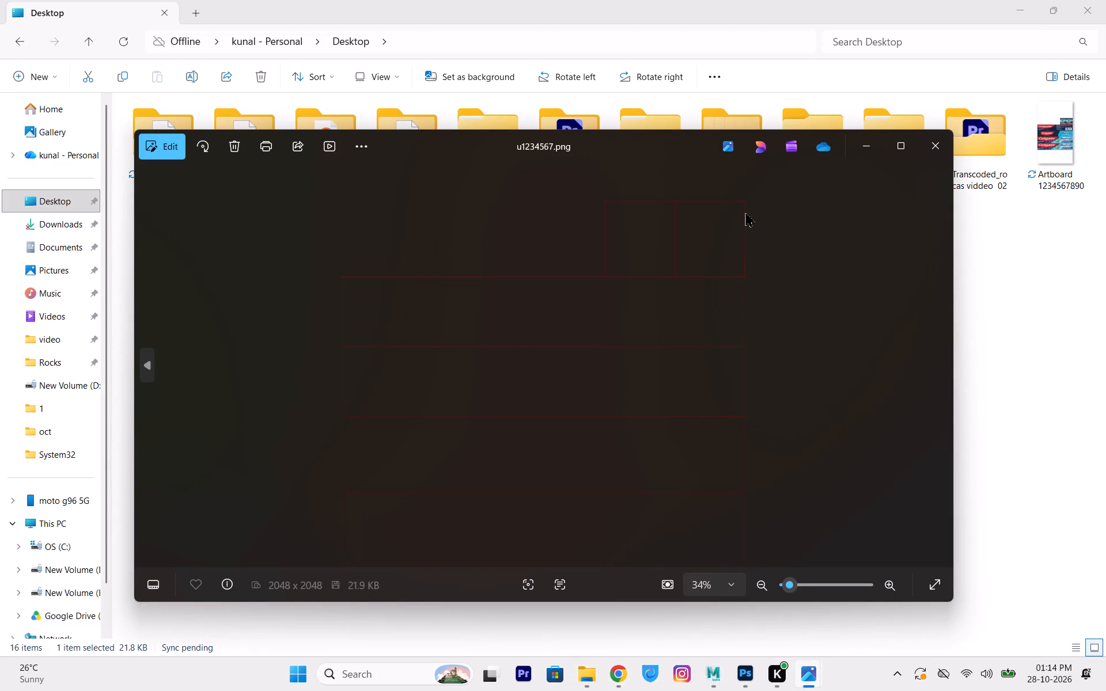
click(929, 140)
double_click(255, 260)
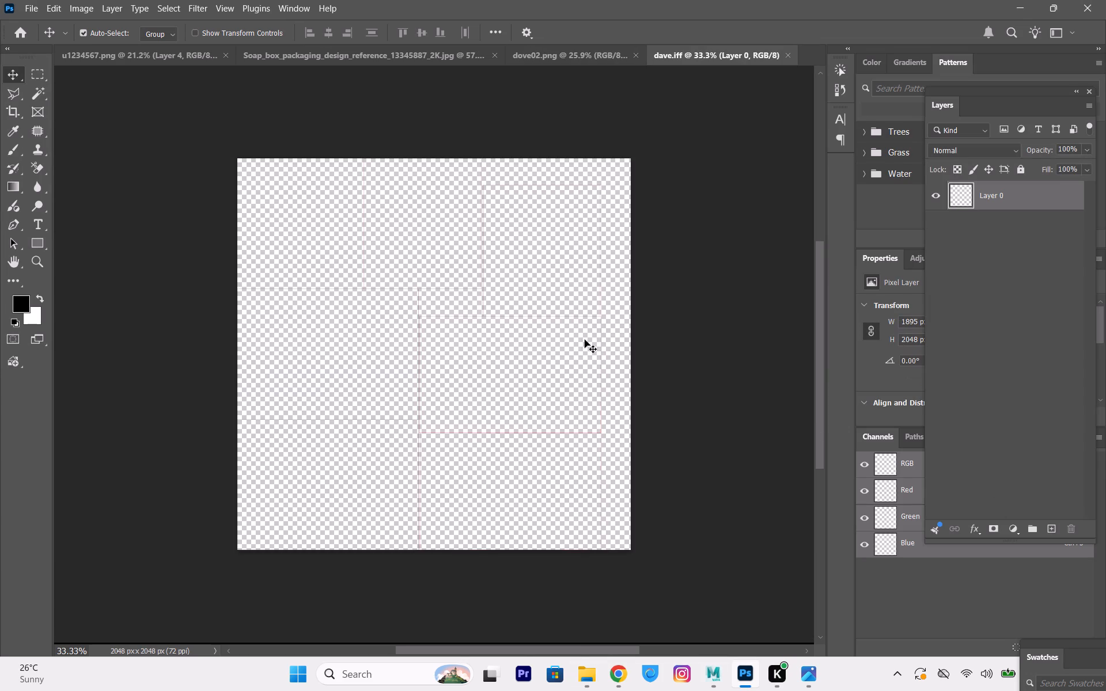
Copy the five panel layers from the soap box packaging reference and paste them into the dave.iff document.
drag(354, 180, 529, 395)
scroll(374, 260, up, 5)
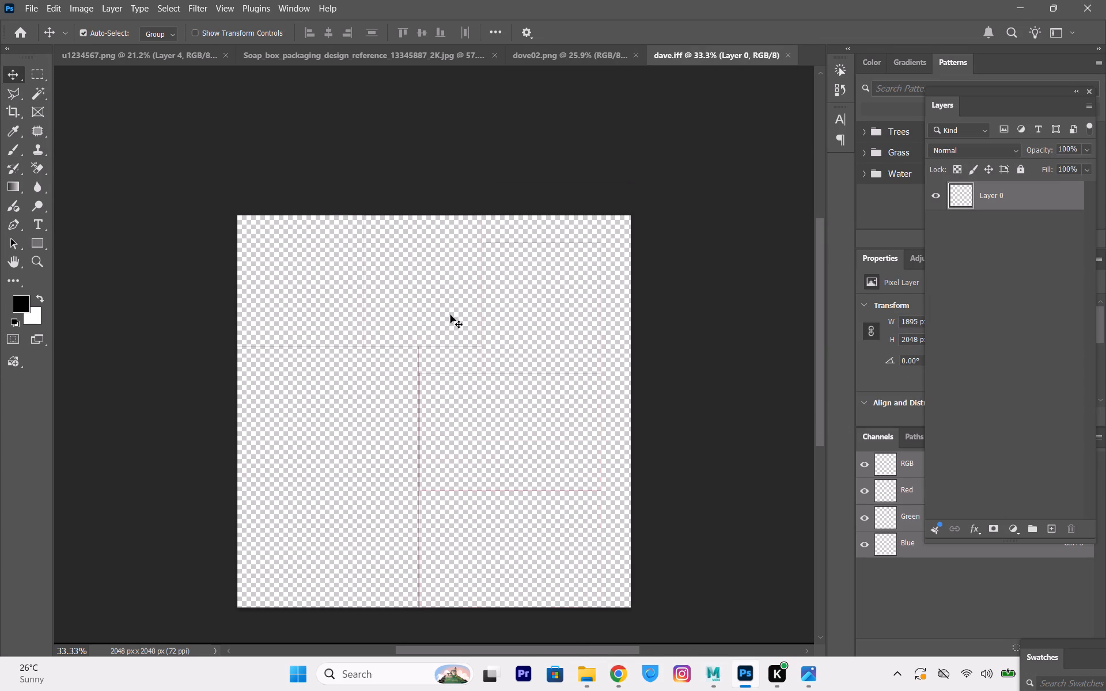
alt+scroll(477, 512, down, 4)
alt+scroll(365, 441, up, 15)
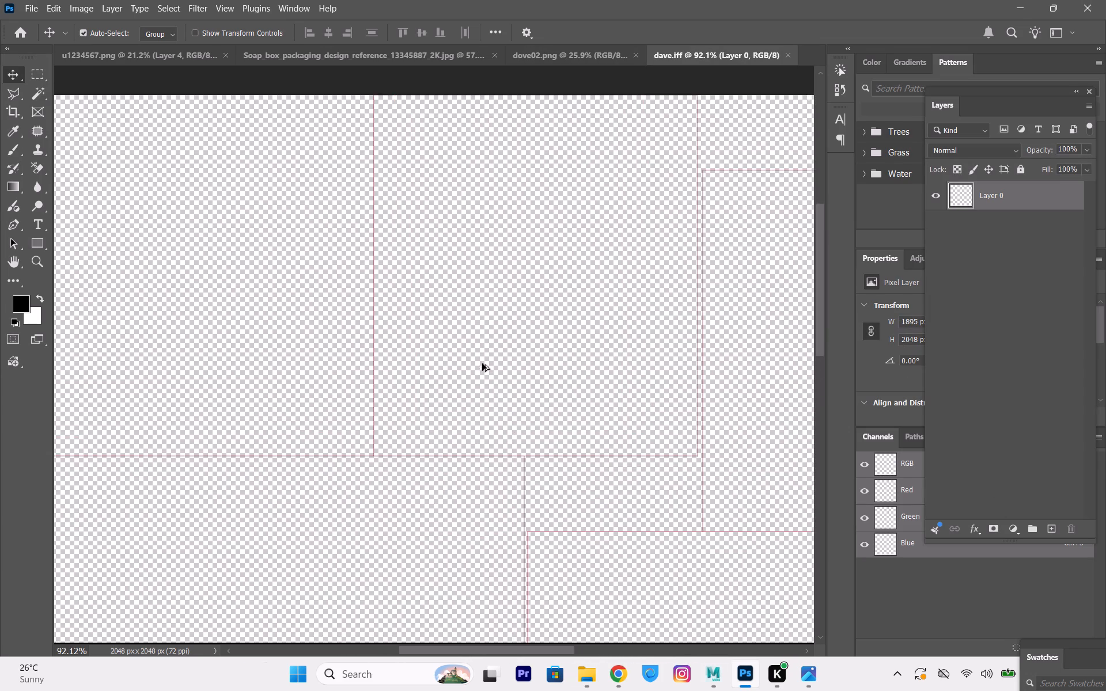
alt+scroll(497, 342, down, 6)
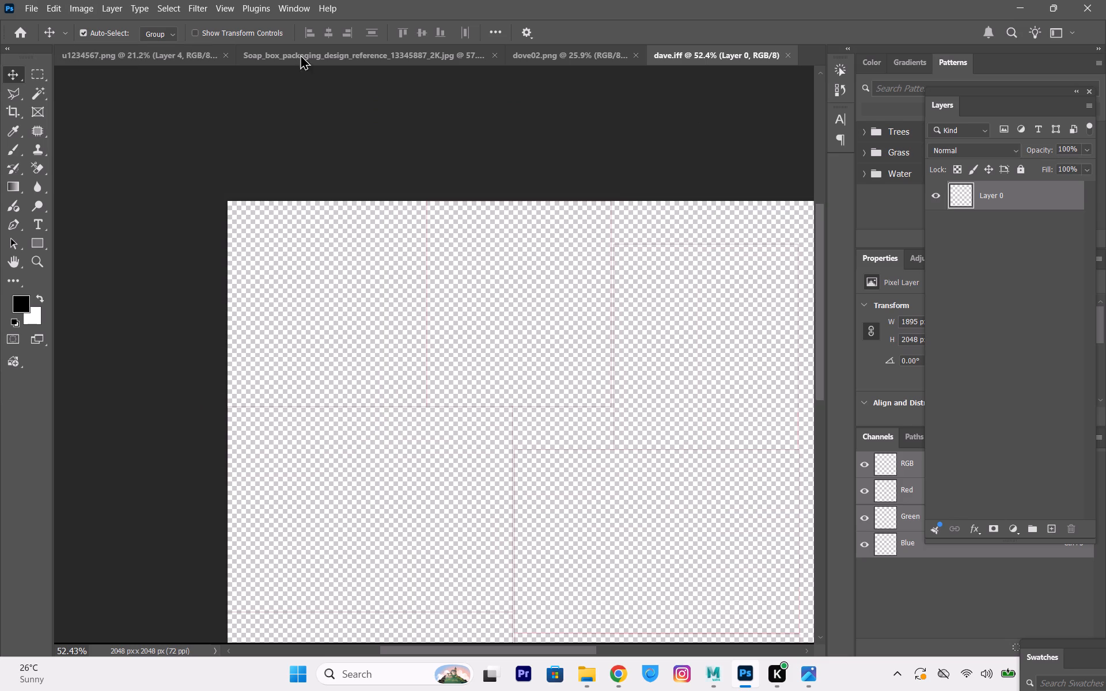
click(581, 51)
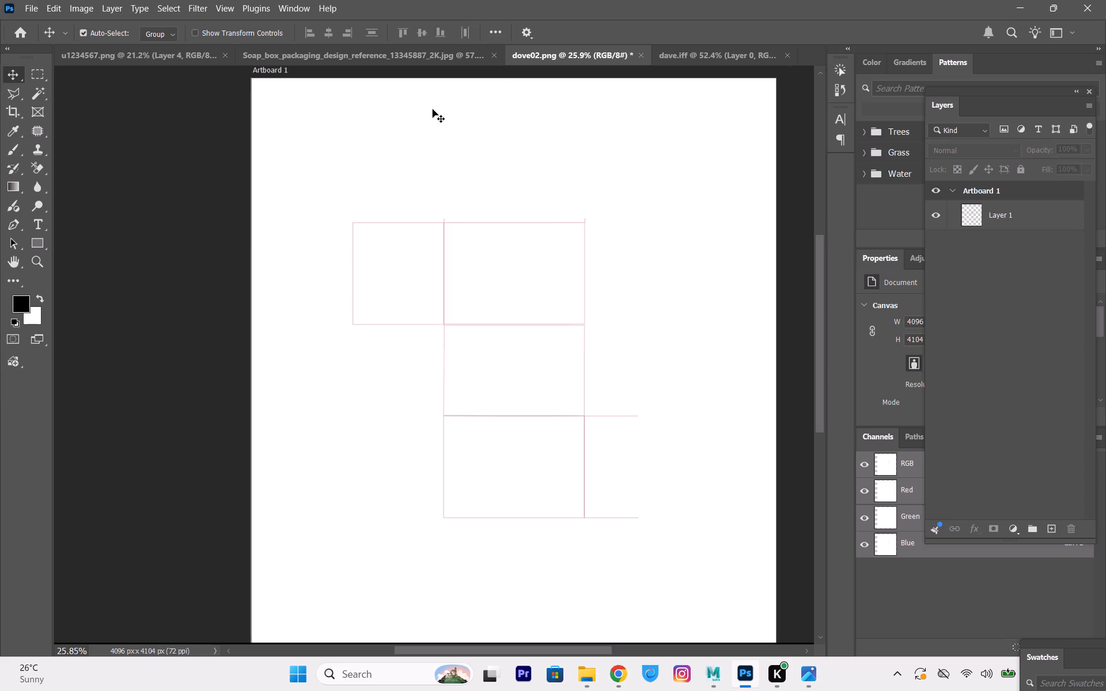
click(402, 60)
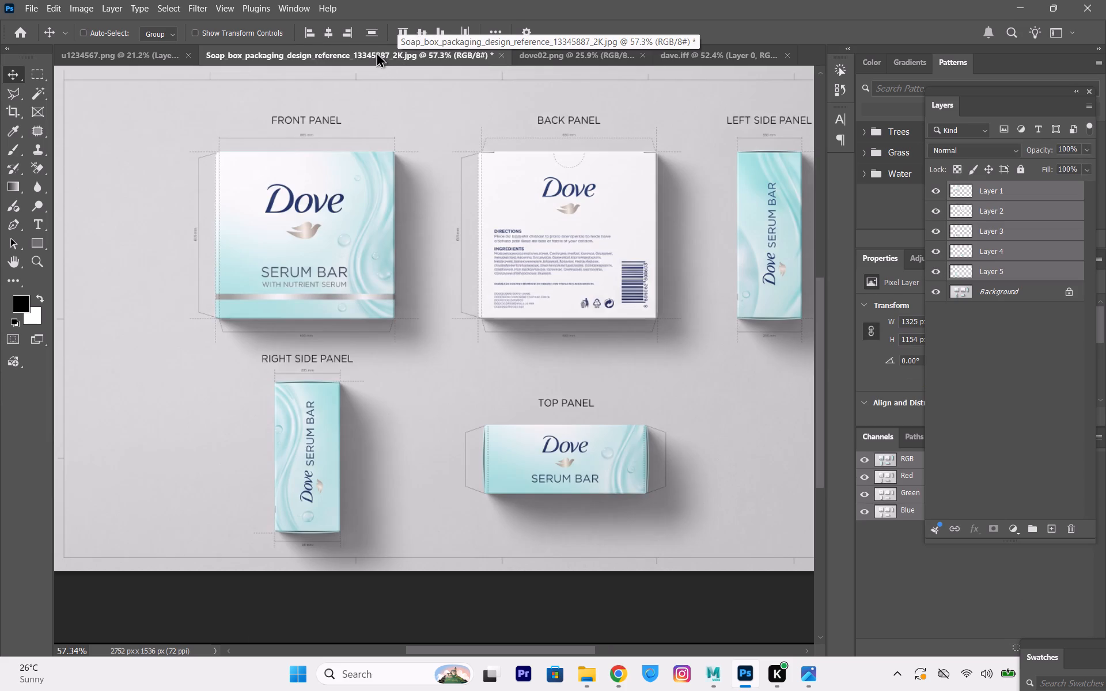
key(ctrl+c)
right_drag(378, 52, 387, 57)
click(685, 57)
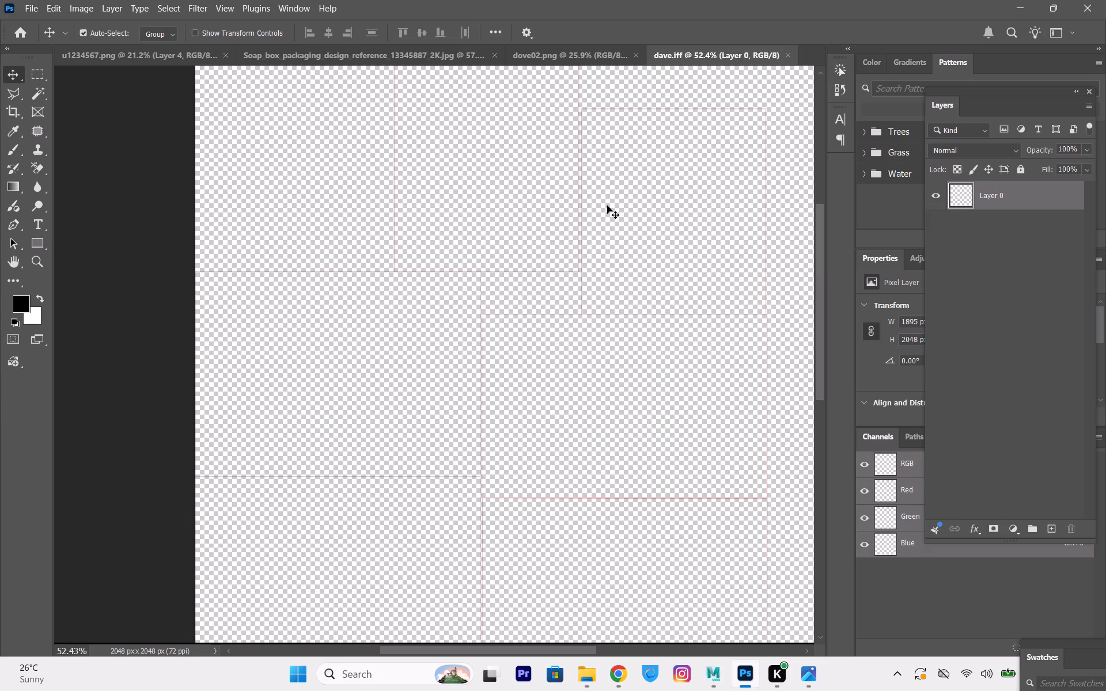
key(ctrl+v)
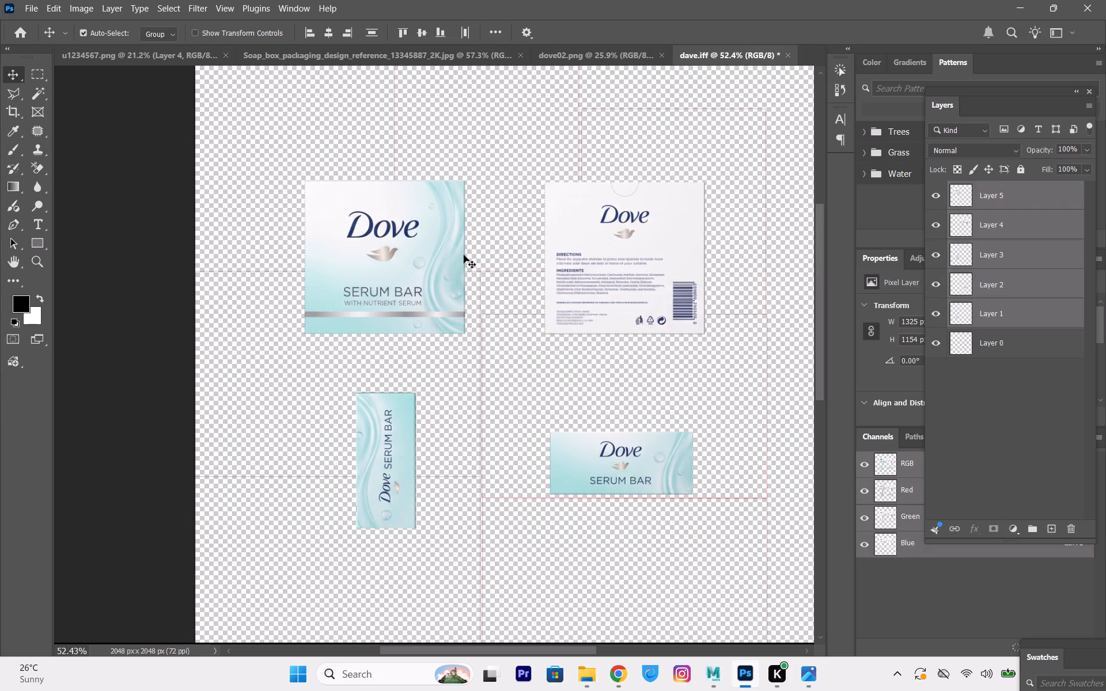
Shift all five pasted panels down together over the UV layout.
click(421, 246)
click(391, 422)
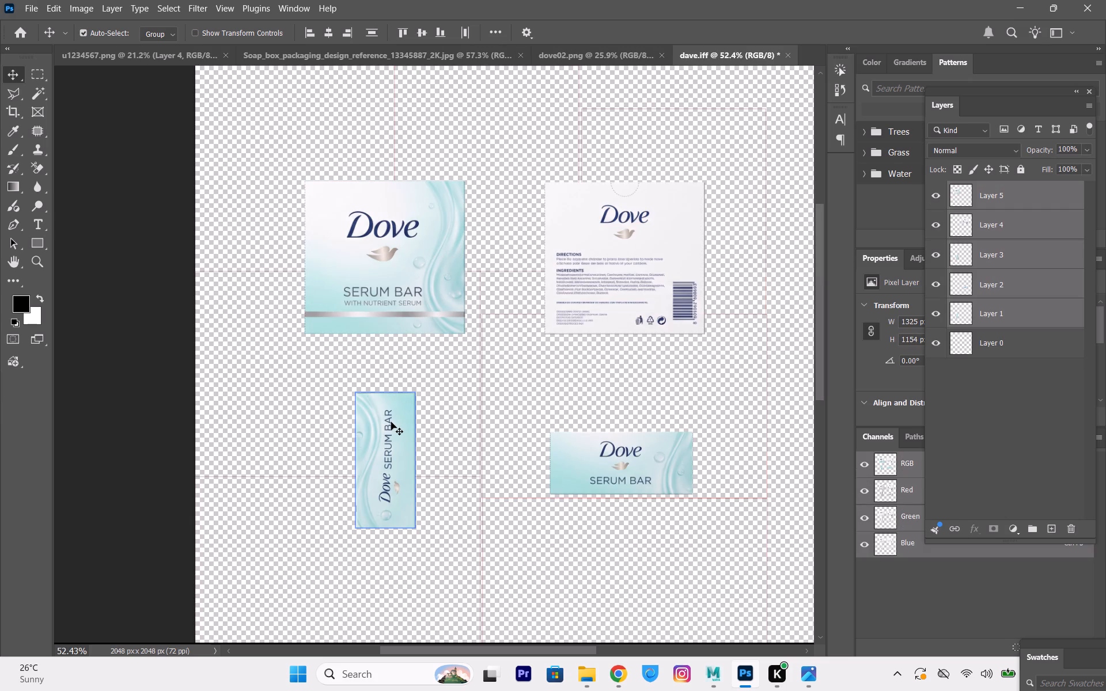
drag(382, 442, 389, 523)
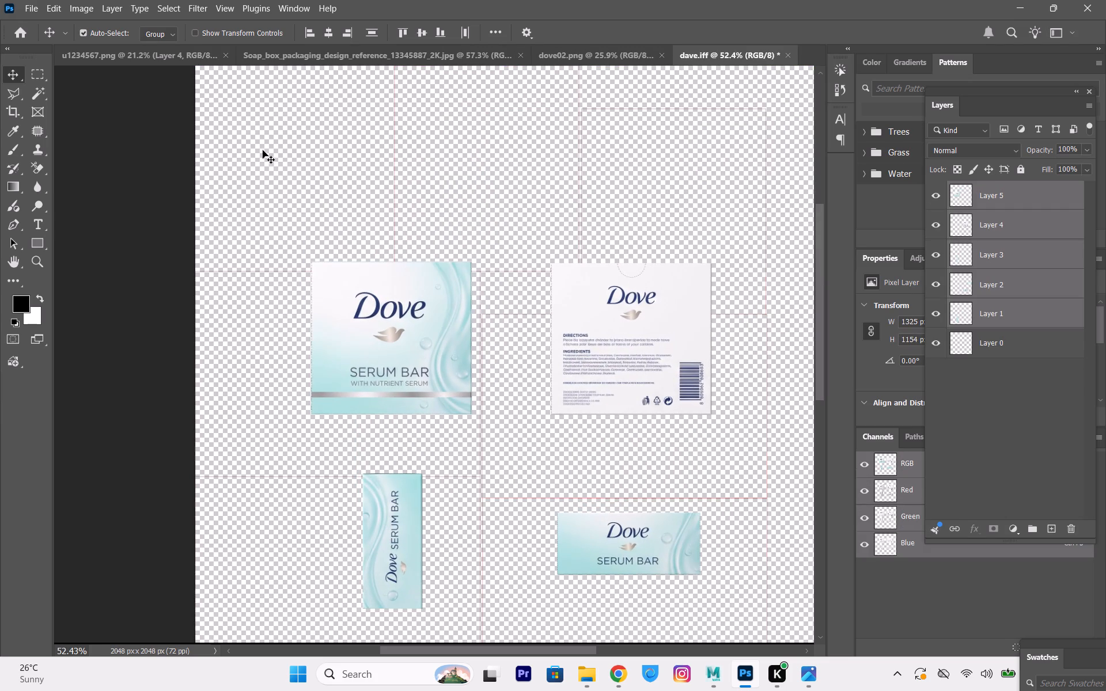
Move the front panel to the canvas's left edge, aligning its top with the middle-left UV shell.
click(259, 149)
click(403, 312)
drag(406, 314, 335, 357)
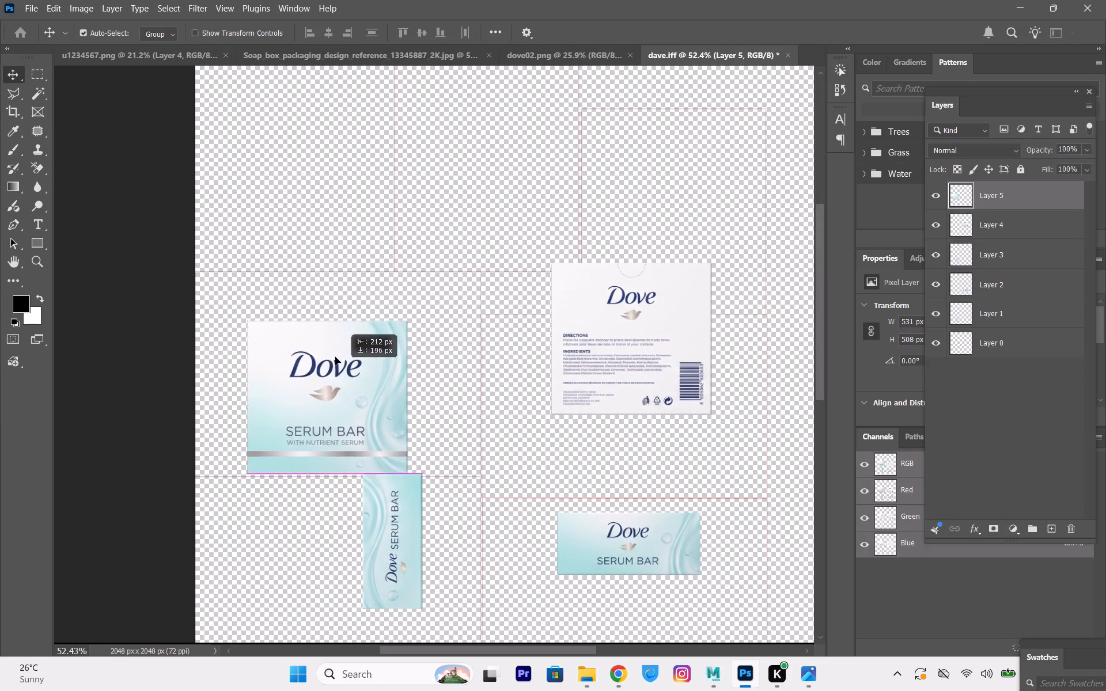
drag(335, 357, 294, 329)
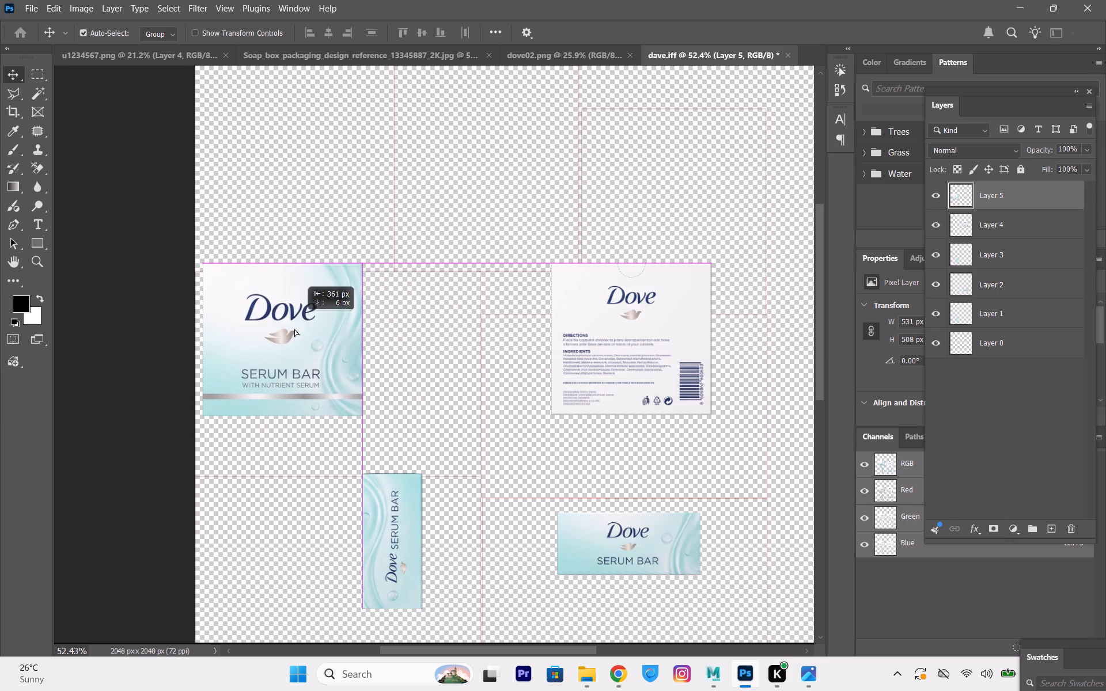
drag(294, 329, 287, 324)
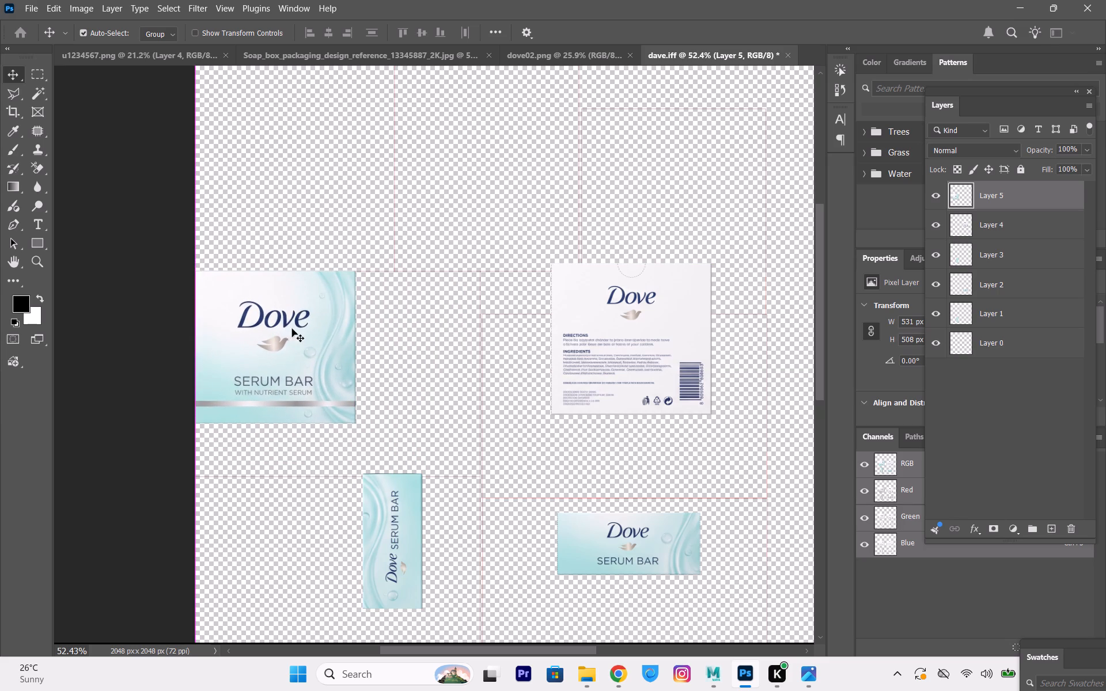
Move both side panels, one after the other, out of the lower-left UV shell to the right side of the layout.
click(391, 537)
drag(388, 541, 741, 493)
click(286, 369)
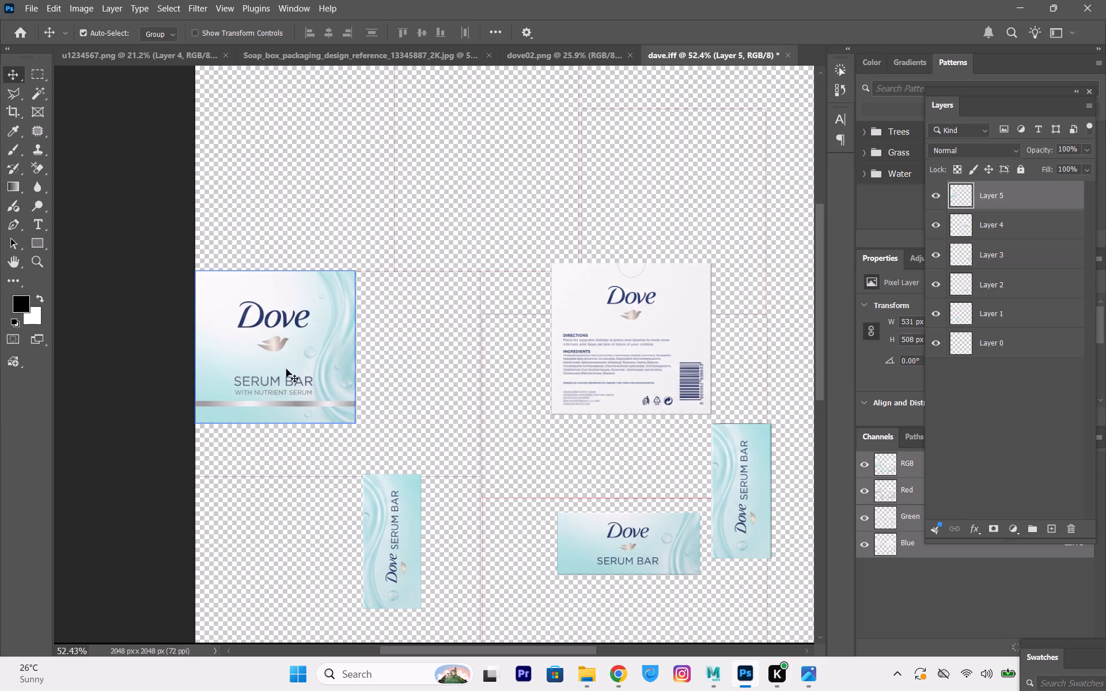
click(368, 523)
drag(389, 535, 391, 536)
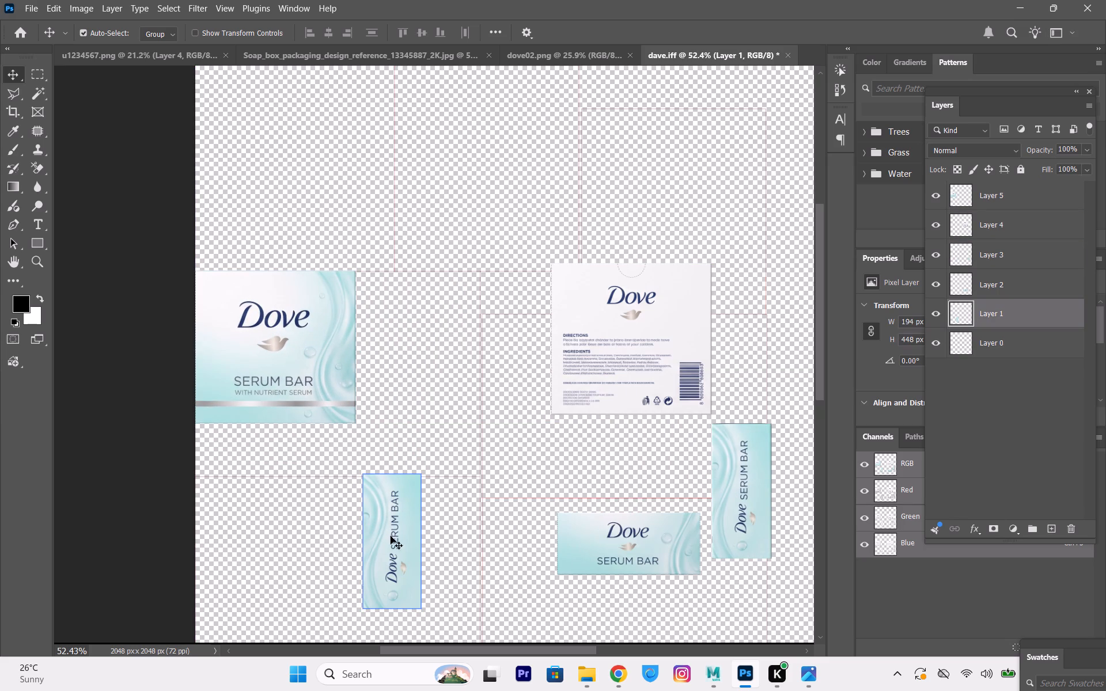
drag(391, 536, 777, 369)
Scale the front panel non-proportionally to about 948 × 687 px so it fills the middle-left UV shell.
click(277, 348)
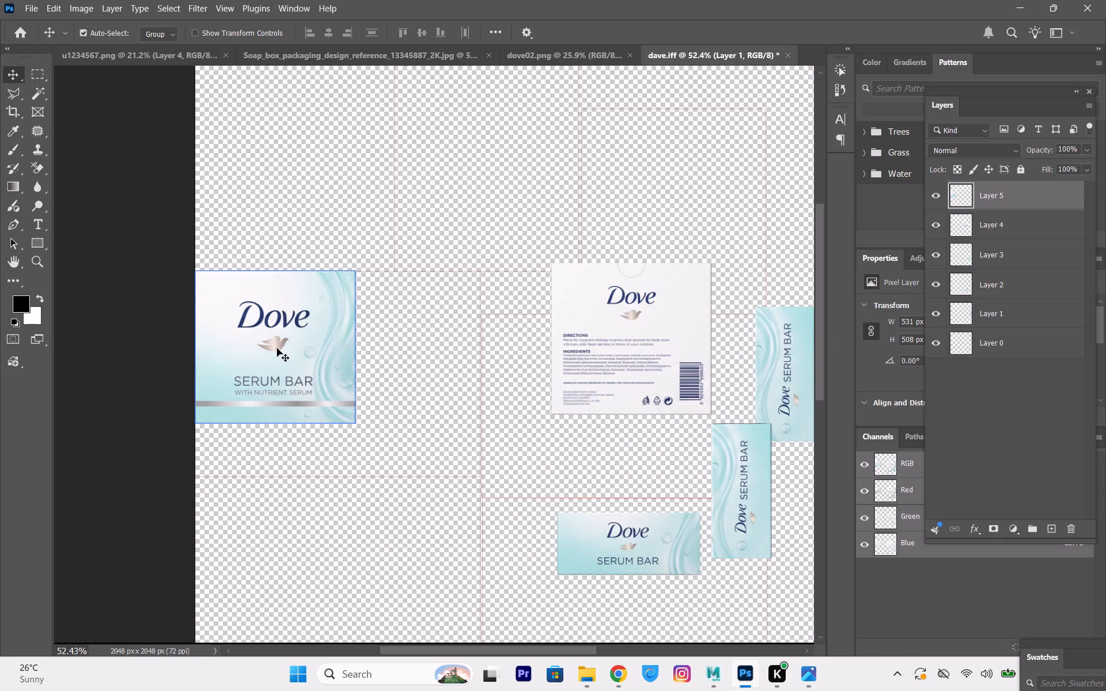
key(ctrl+t)
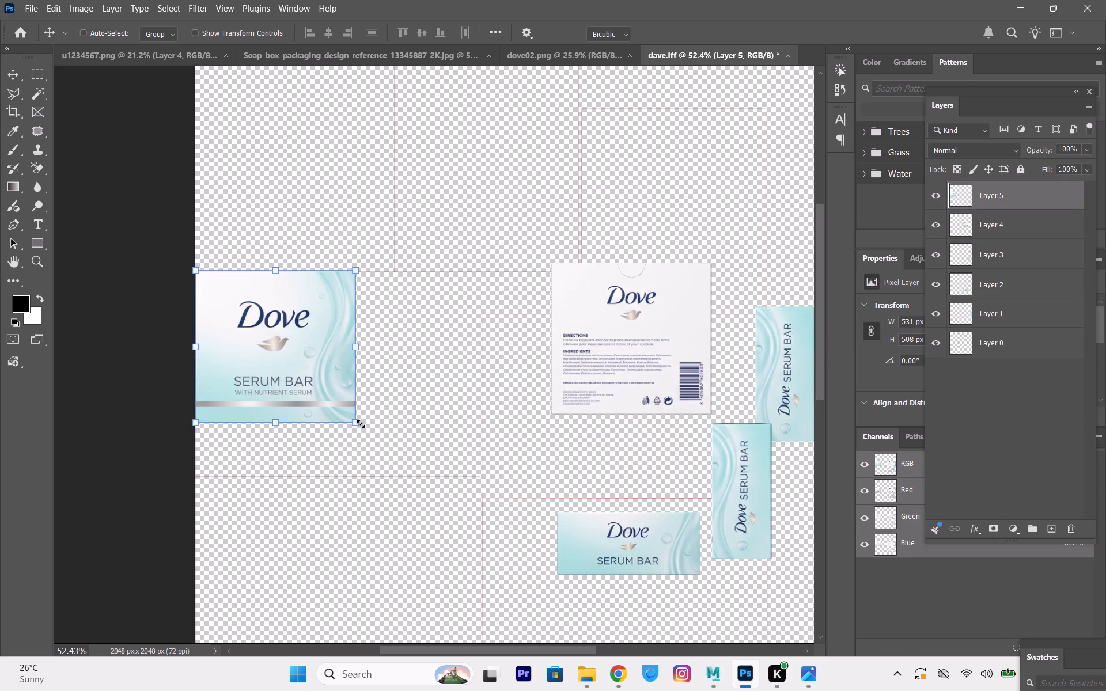
shift+drag(354, 426, 407, 469)
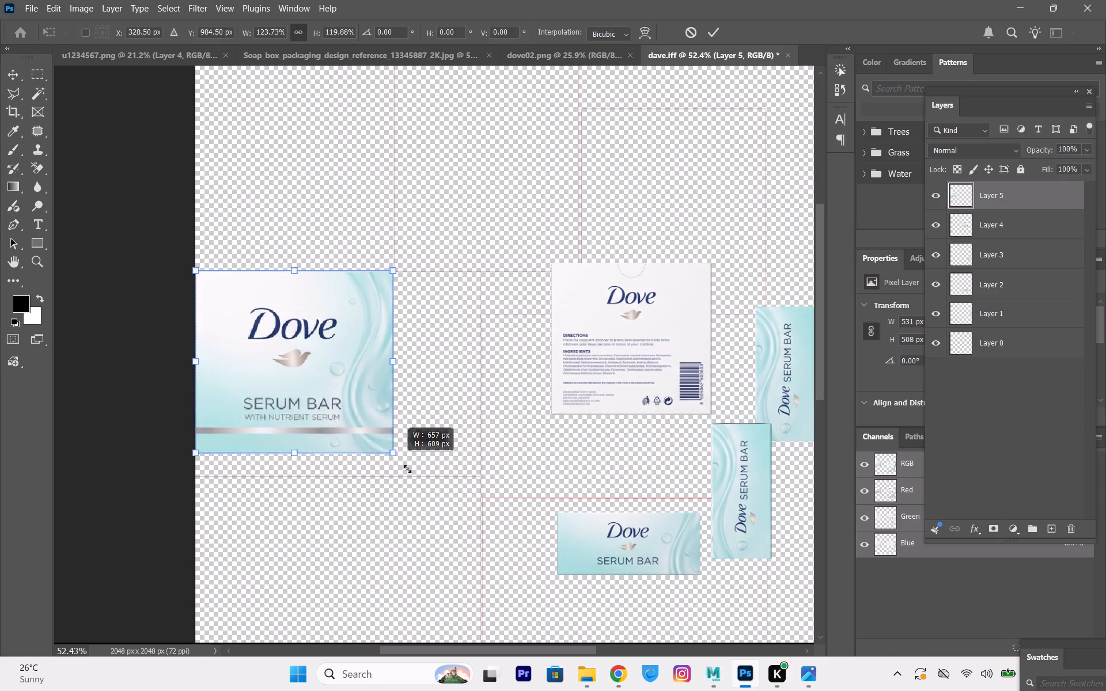
shift+drag(407, 469, 479, 480)
alt+scroll(446, 314, up, 5)
alt+scroll(522, 360, up, 5)
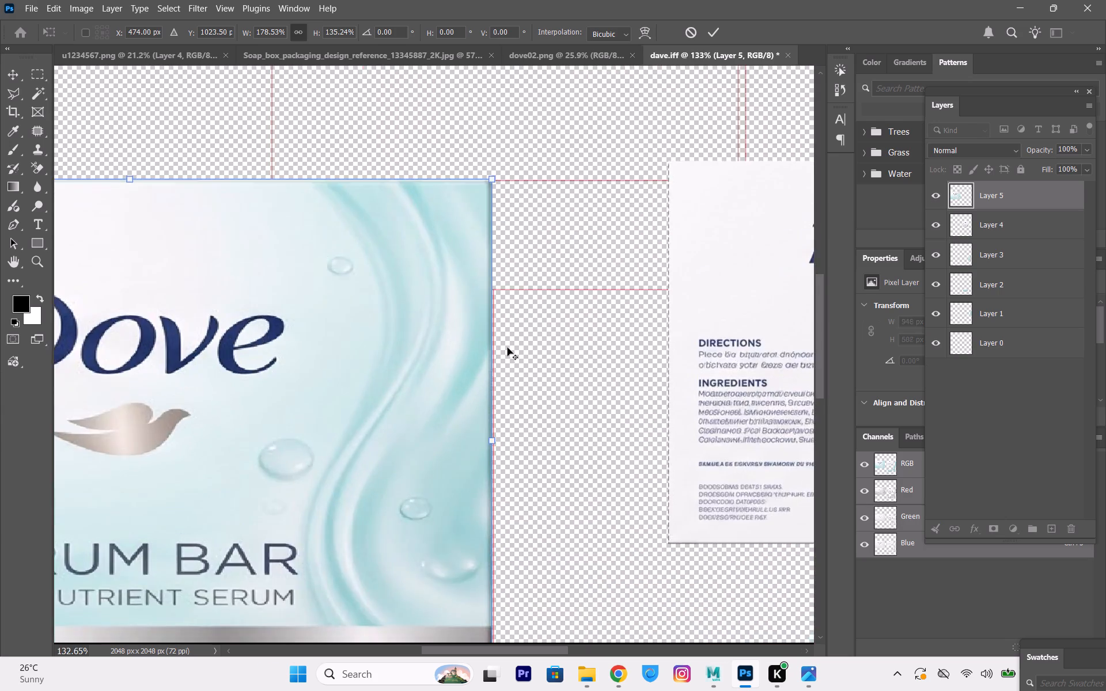
alt+scroll(501, 358, up, 10)
alt+scroll(488, 369, down, 12)
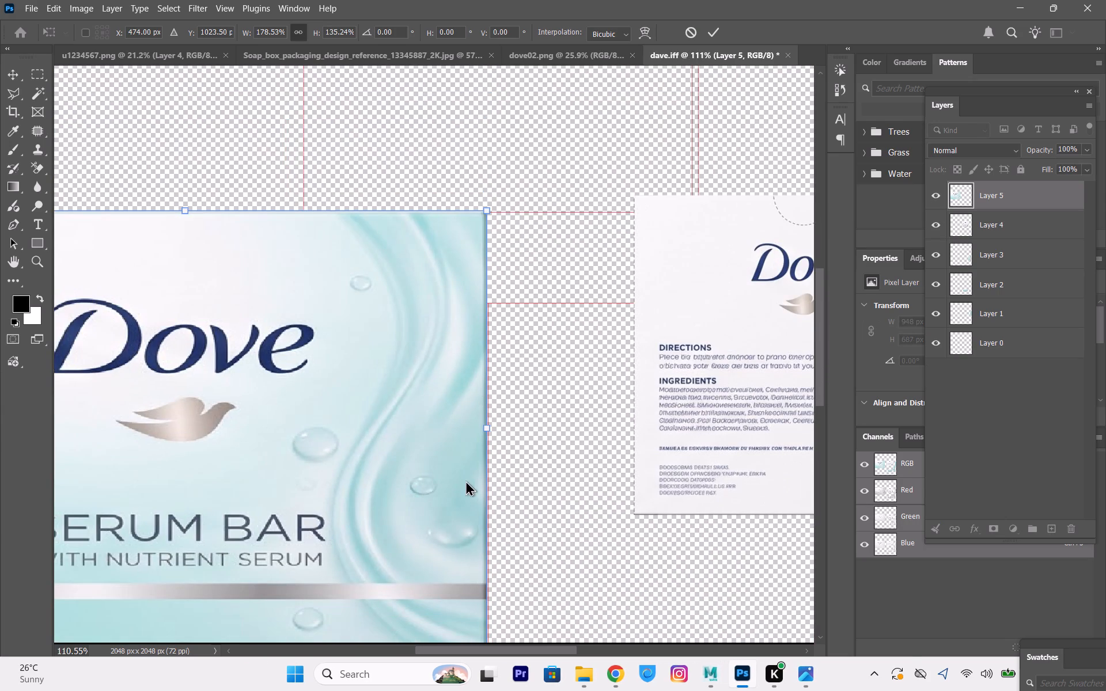
key(space)
key(space)
key(space)
key(space)
key(space)
key(space)
key(space)
key(space)
key(space)
key(space)
key(space)
key(space)
key(space)
key(space)
key(space)
key(space)
key(space)
key(space)
key(space)
key(space)
click(491, 507)
drag(466, 569, 577, 207)
key(space)
key(space)
key(space)
key(space)
key(space)
key(space)
key(space)
drag(294, 283, 480, 376)
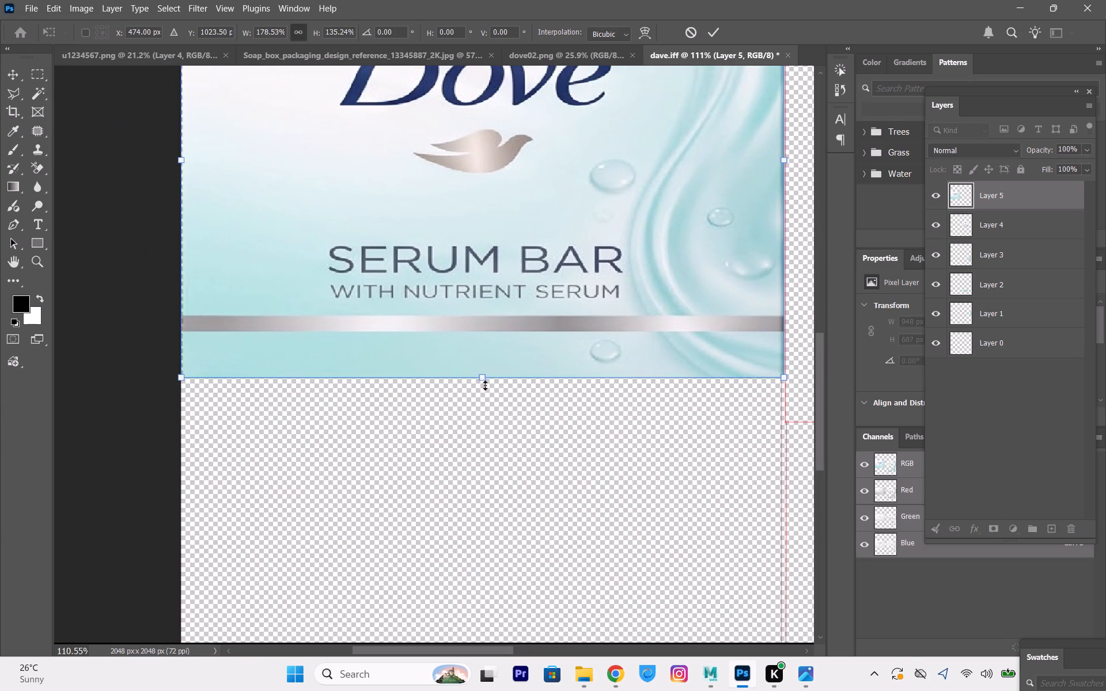
drag(484, 384, 486, 369)
key(ctrl+z)
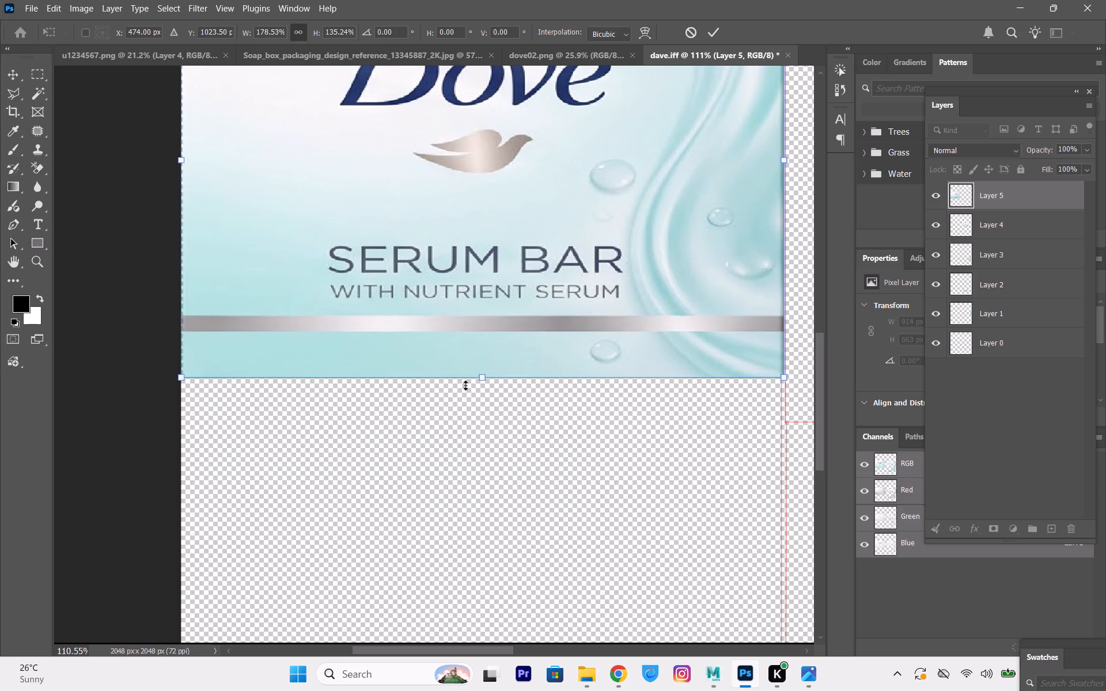
shift+drag(481, 385, 483, 378)
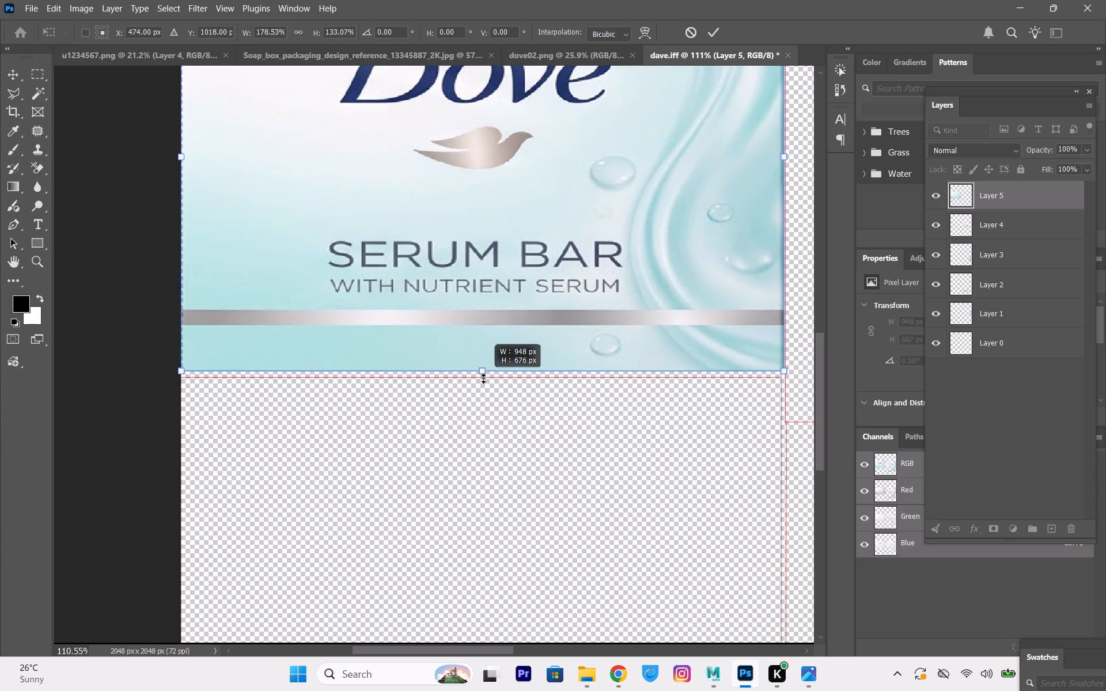
shift+drag(483, 378, 487, 385)
alt+scroll(512, 306, down, 3)
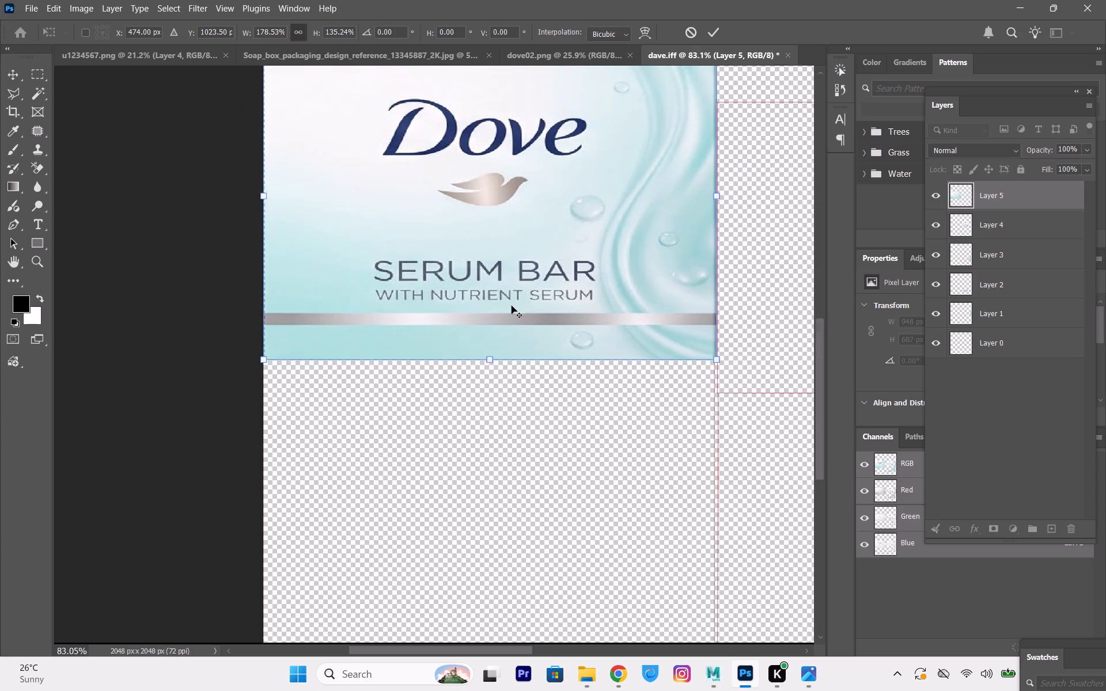
alt+scroll(512, 306, down, 5)
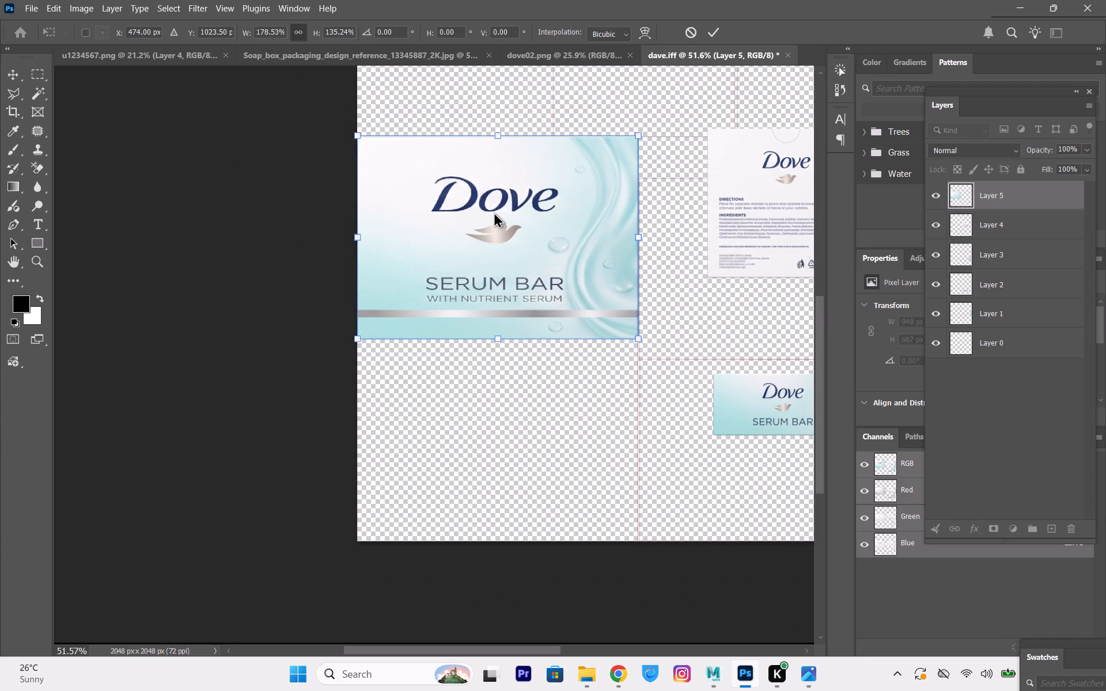
click(715, 26)
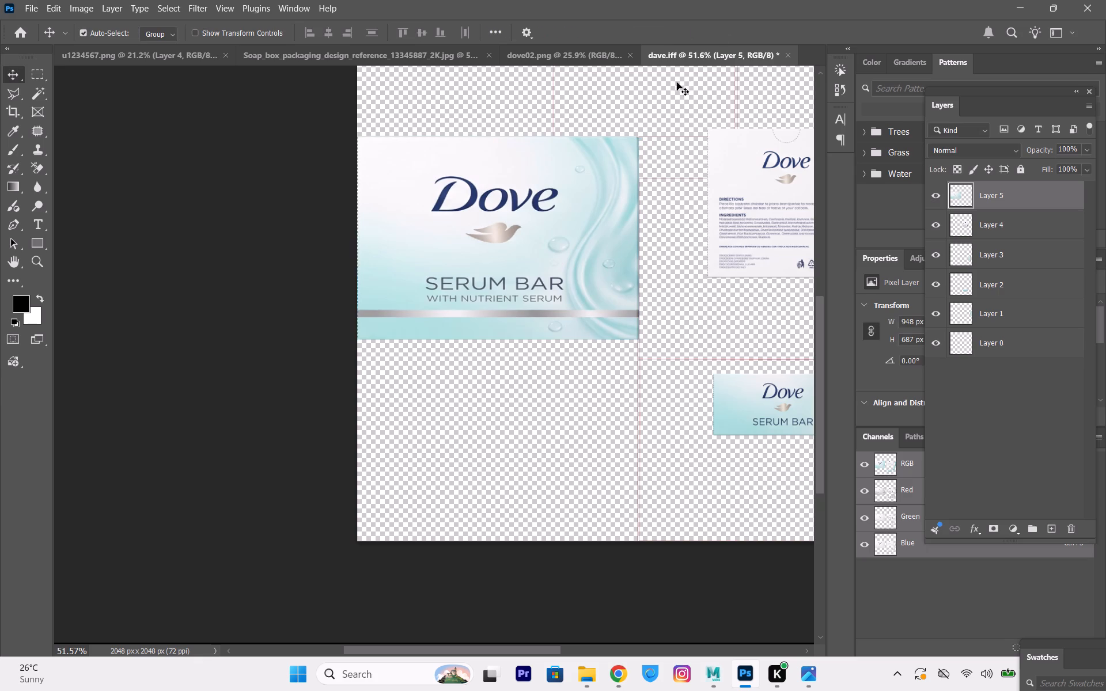
Duplicate the enlarged front panel and place the copy directly beneath the original, covering the lower-left UV shell.
click(539, 224)
key(ctrl+j)
drag(511, 236, 517, 442)
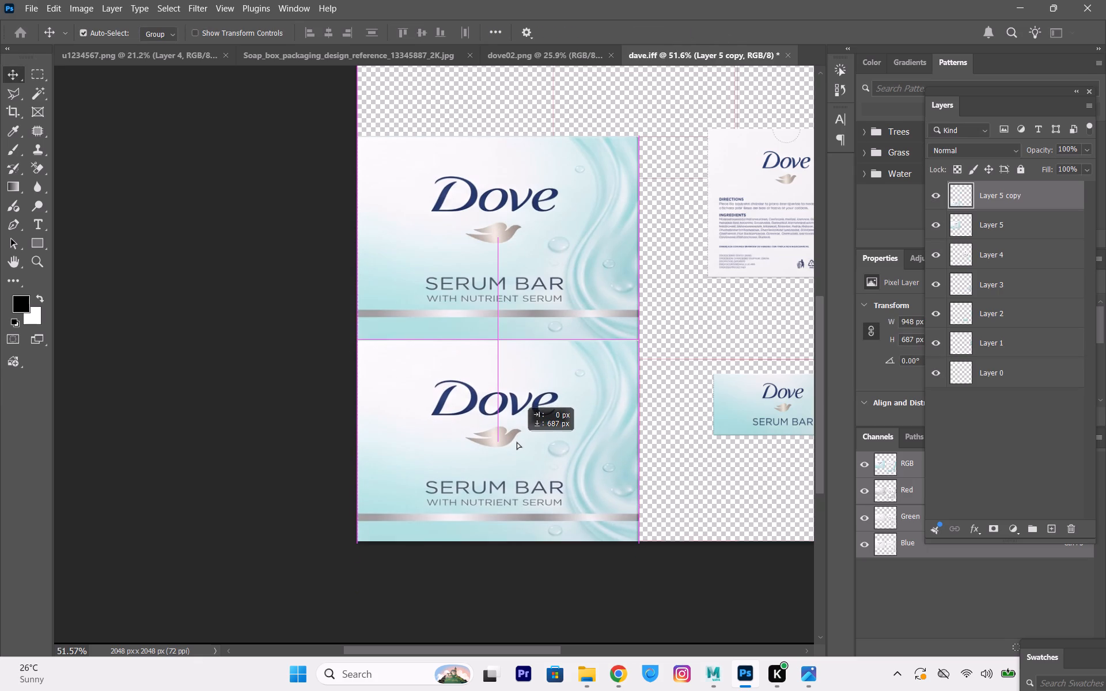
drag(517, 442, 517, 440)
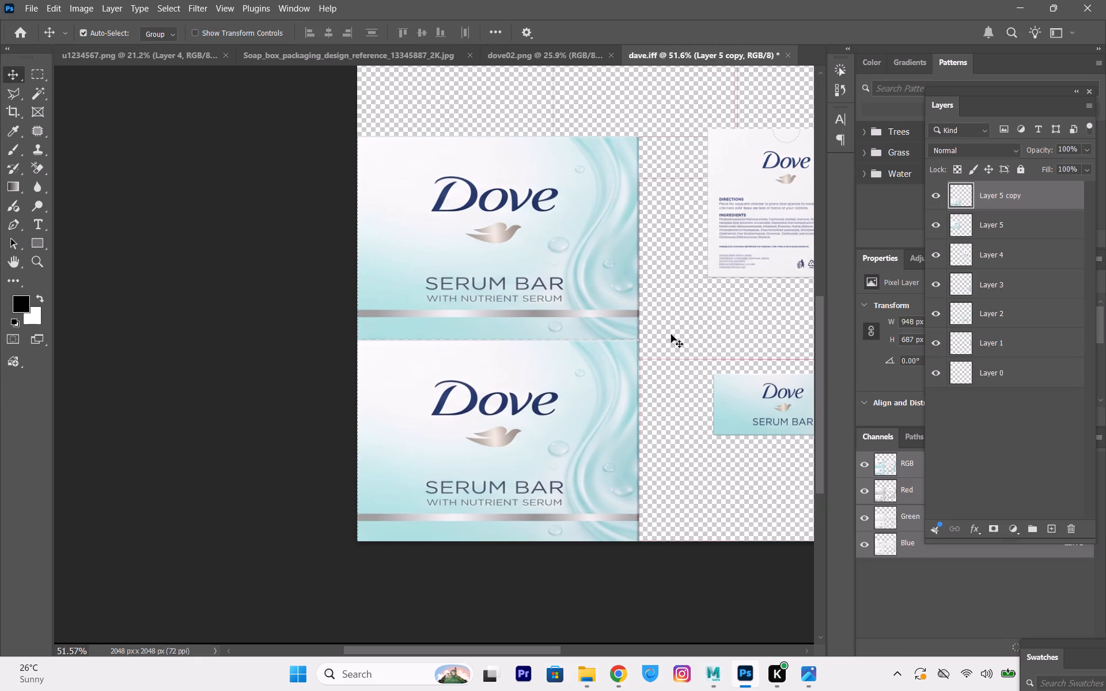
Move the top panel up to the top of the UV layout, clear of the large shells beside the front panels.
alt+scroll(637, 308, down, 1)
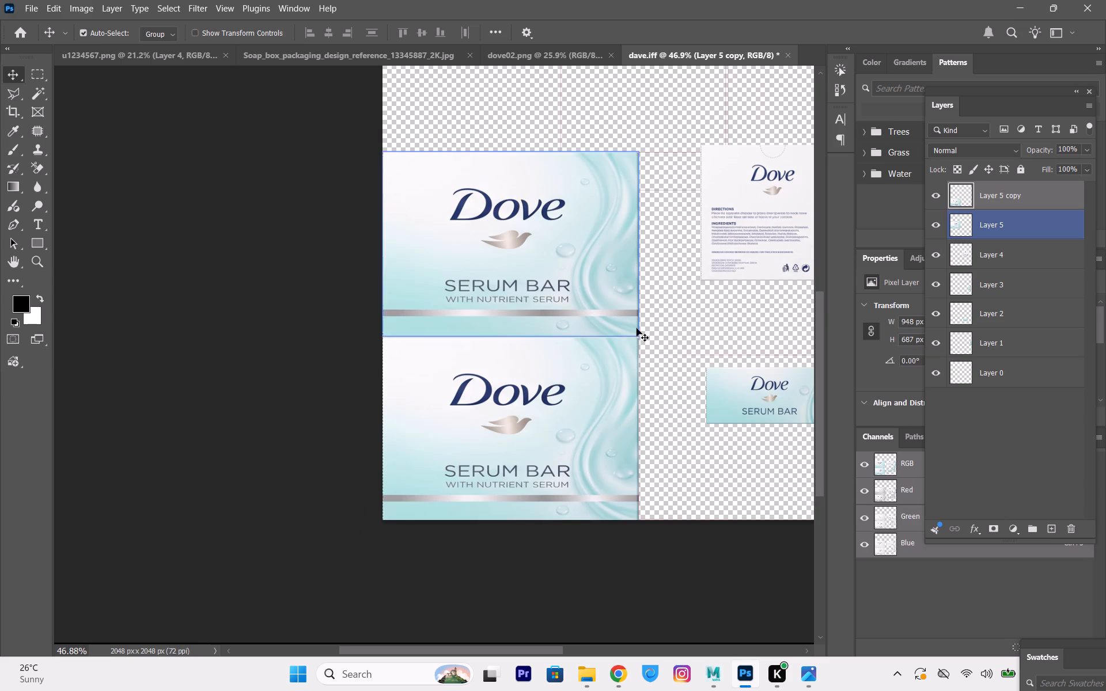
alt+click(703, 306)
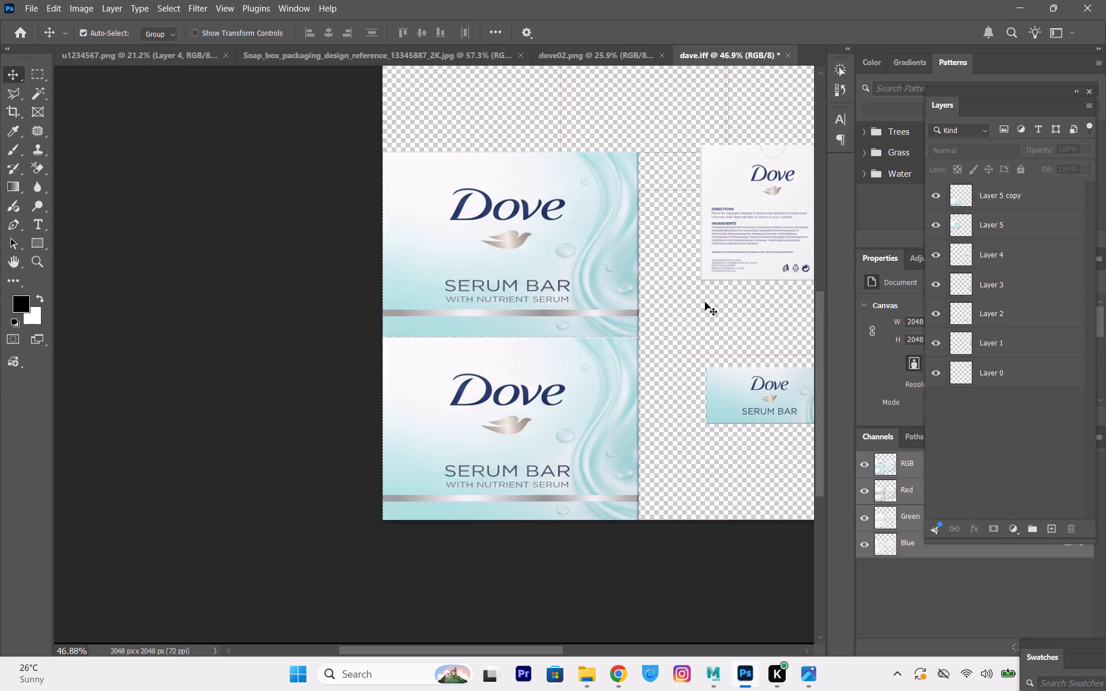
key(space)
key(space)
key(space)
key(space)
key(space)
key(space)
key(space)
key(space)
key(space)
key(space)
key(space)
key(space)
key(space)
key(space)
key(space)
key(space)
drag(714, 276, 458, 356)
click(516, 300)
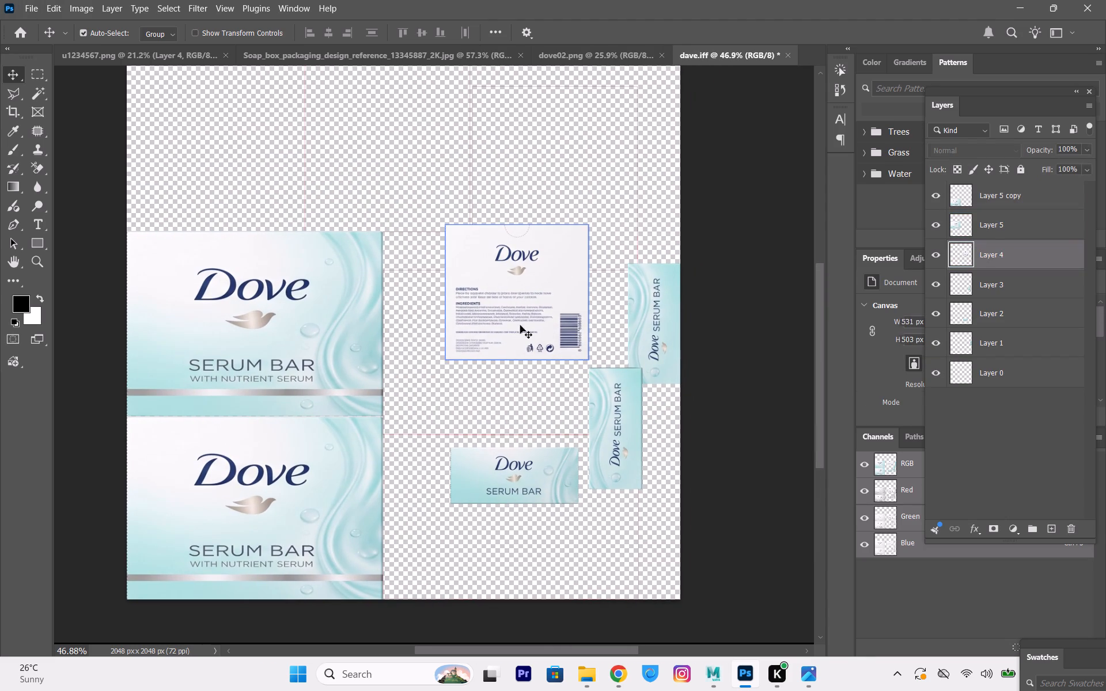
drag(487, 473, 470, 81)
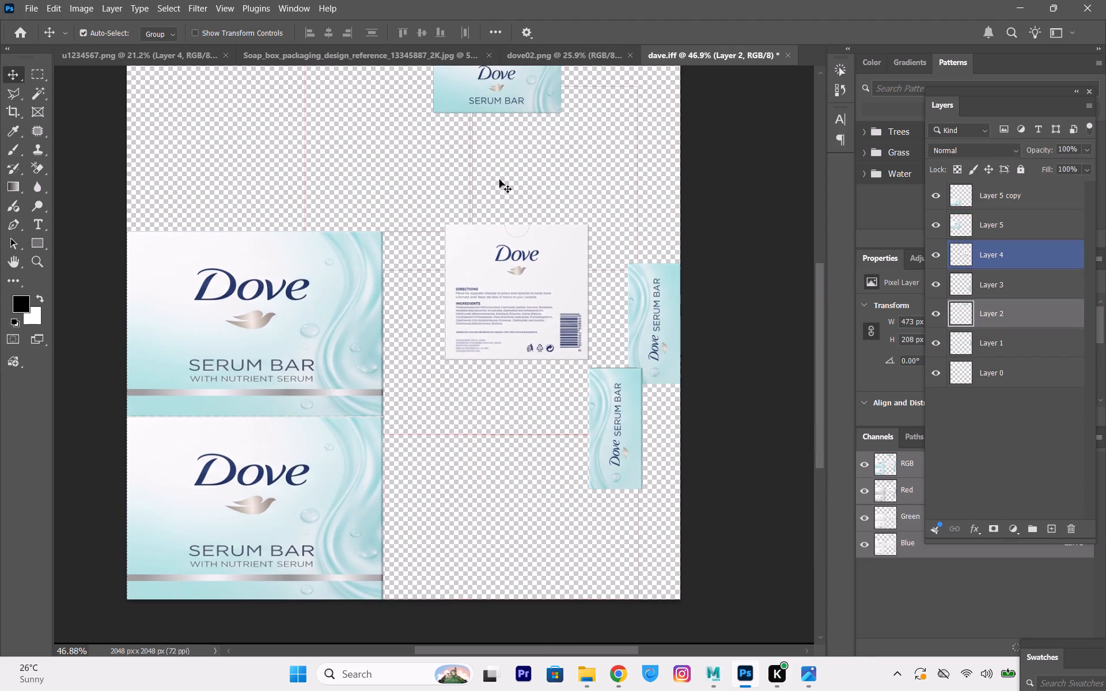
Move the back panel against the upper front panel's right edge, near the top-left corner of the adjacent UV shell.
click(509, 316)
drag(501, 286, 437, 335)
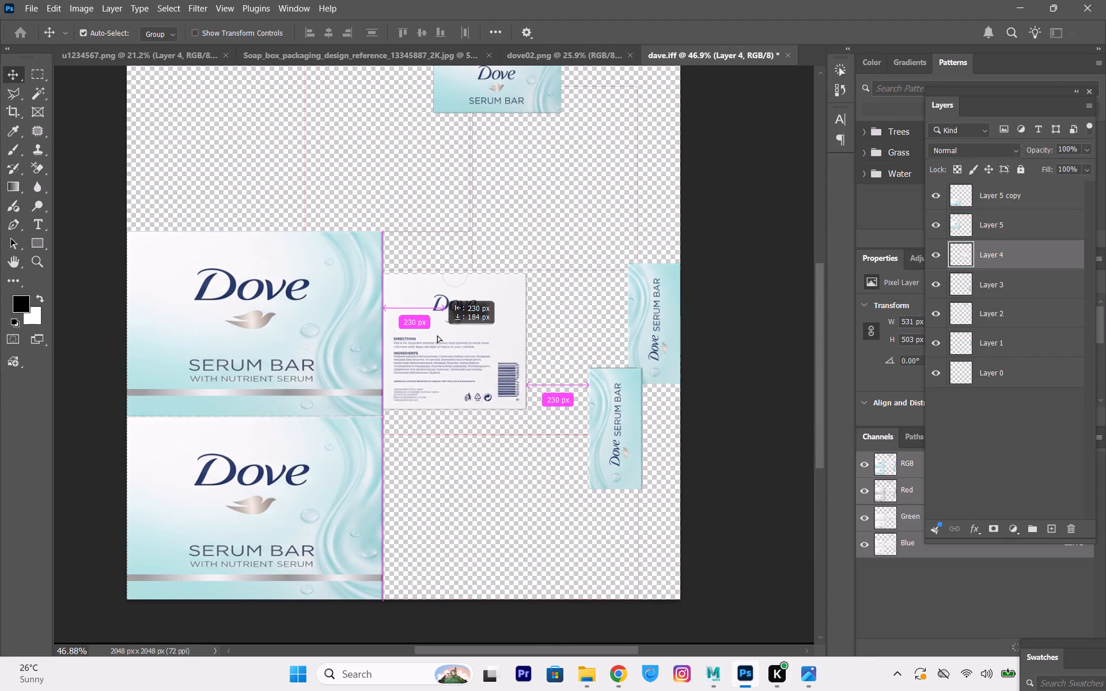
drag(437, 335, 437, 335)
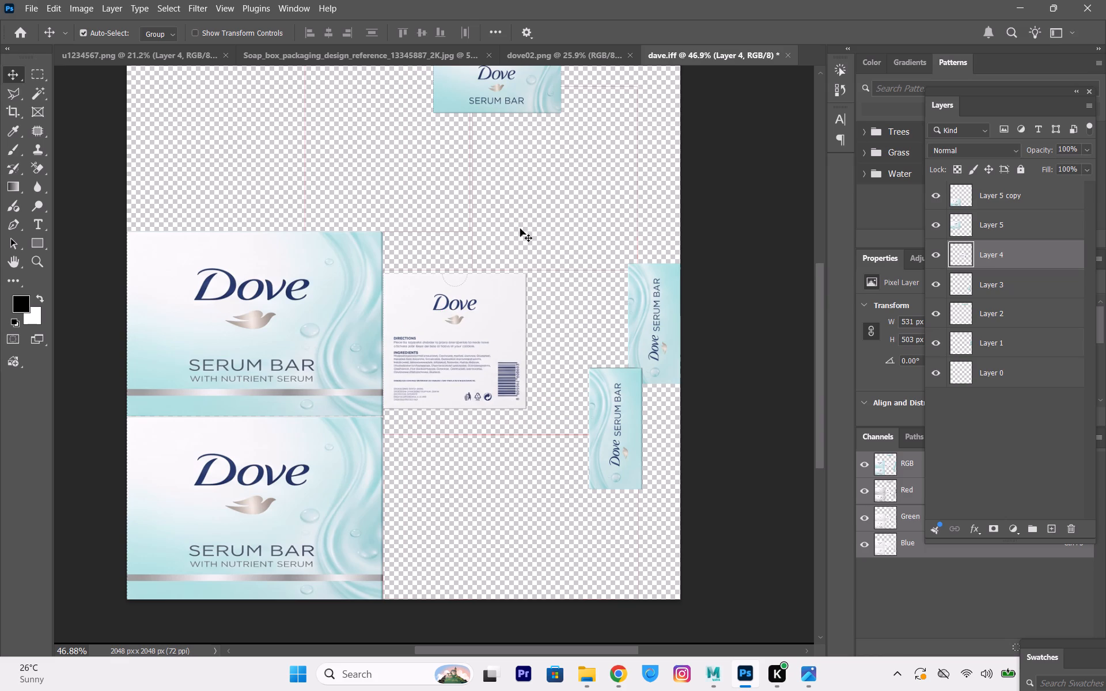
Return to the soap box packaging reference document to view the source panels.
key(space)
key(space)
key(space)
key(space)
drag(529, 195, 529, 230)
click(433, 51)
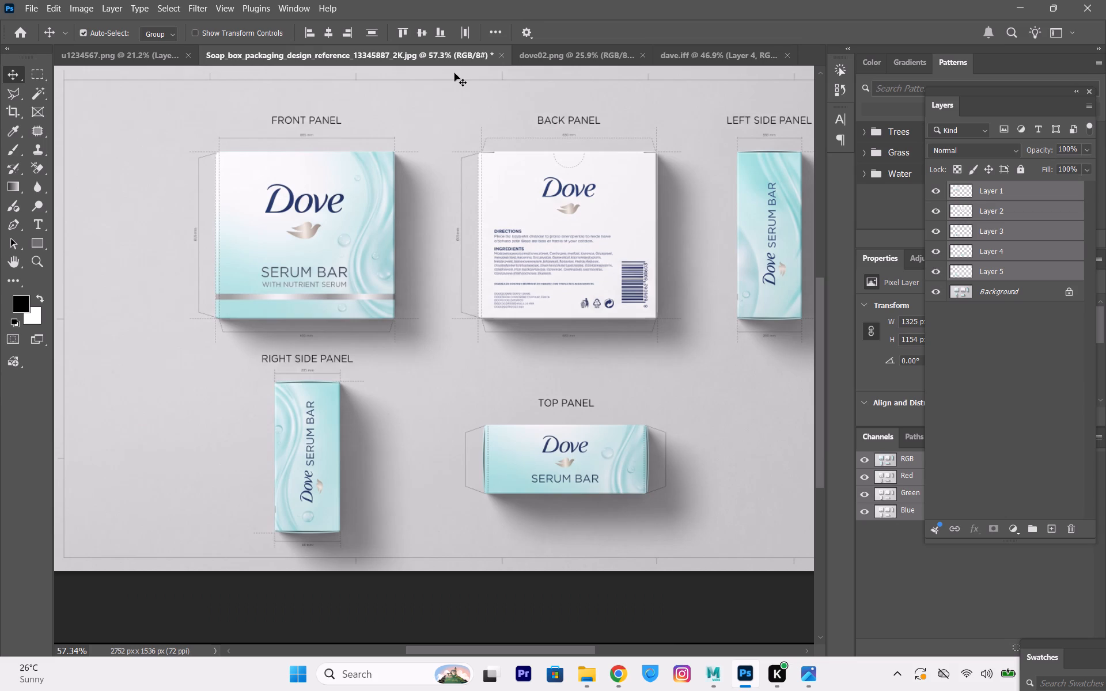
Switch to the dave.iff layout and move the right side panel to the top edge of the UV layout, above the front panel.
click(565, 52)
click(687, 50)
click(471, 377)
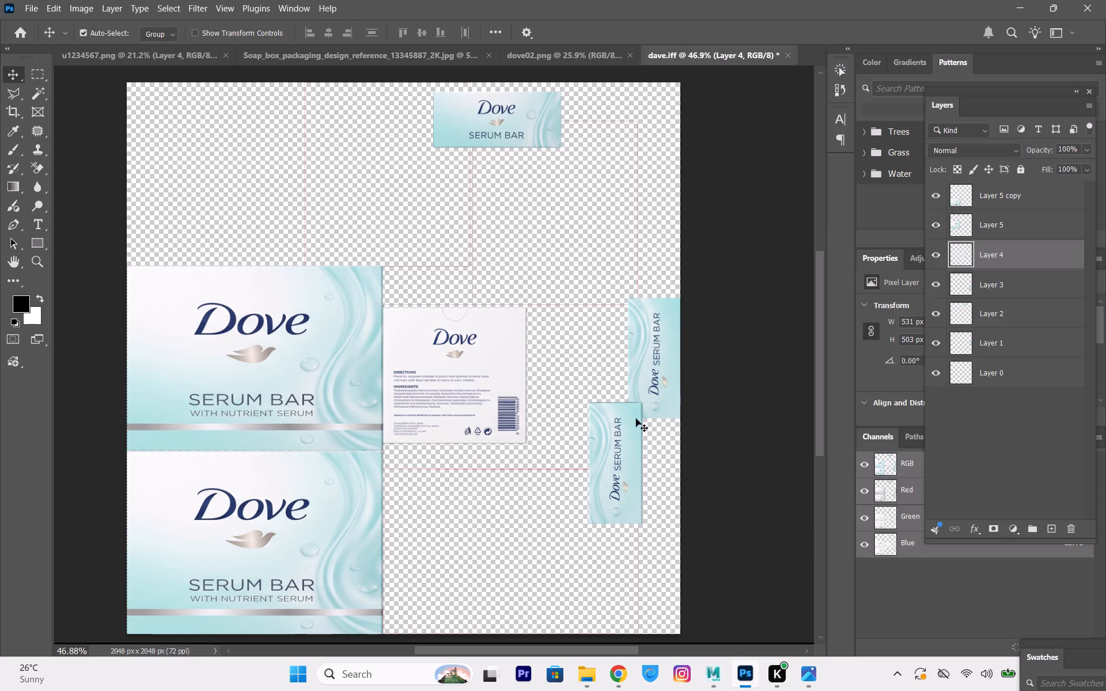
click(616, 438)
drag(620, 489, 334, 161)
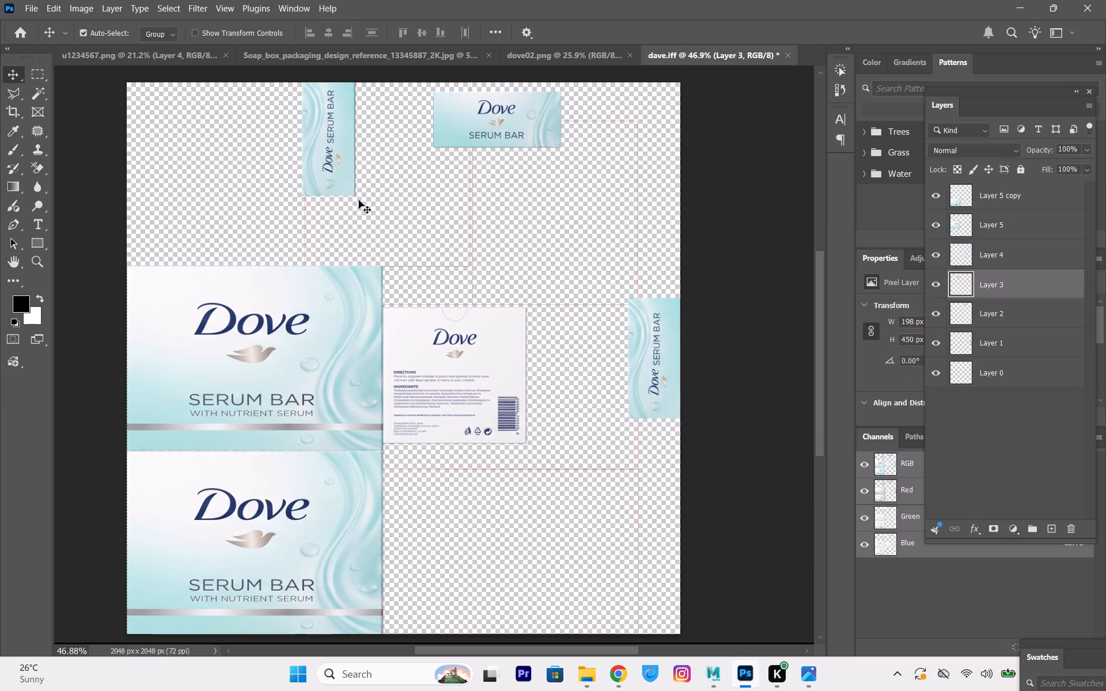
Nudge the back panel so its top-left corner meets the corner of the UV shell beside the front panel.
click(449, 356)
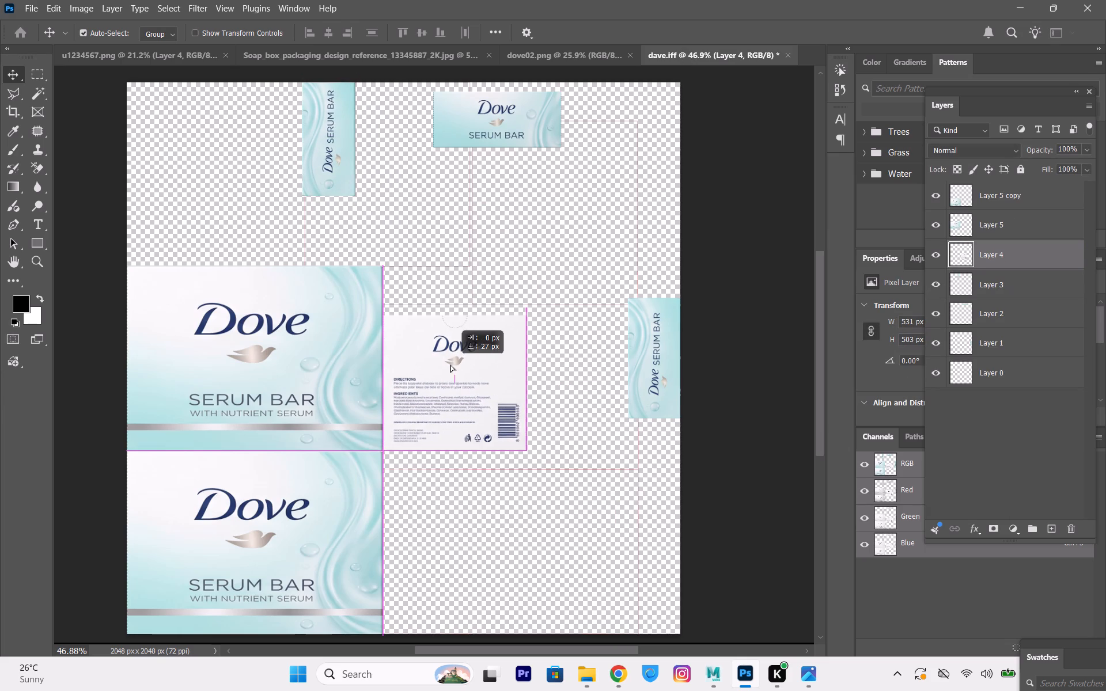
alt+scroll(376, 325, up, 20)
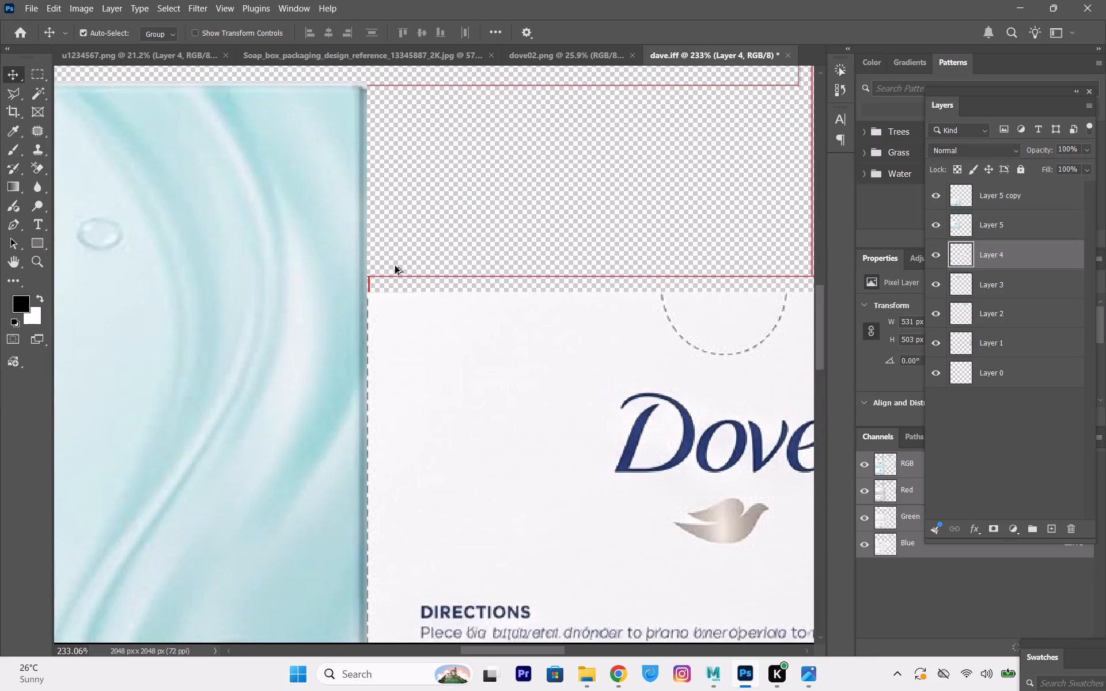
alt+scroll(395, 266, up, 2)
drag(410, 358, 412, 332)
alt+scroll(452, 282, down, 20)
alt+scroll(452, 282, down, 3)
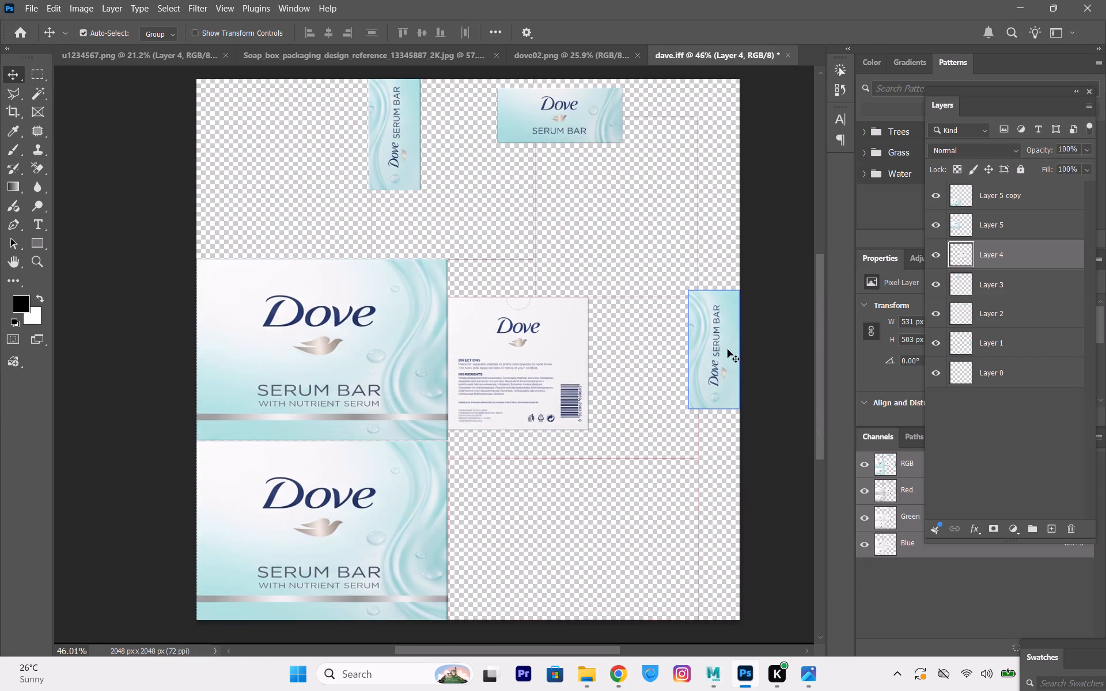
Move the left side panel from the layout's right edge to beside the right side panel near the top.
click(728, 350)
drag(707, 367, 432, 180)
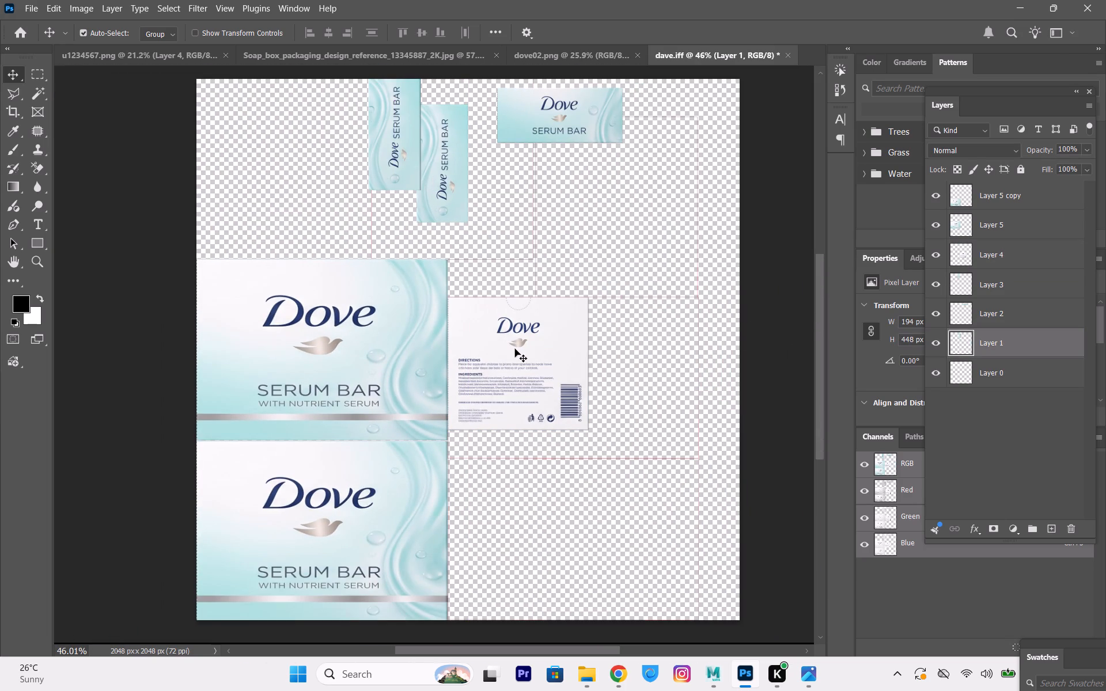
Stretch the back panel to about 178% width and 122% height so it fills the UV shell beside the front panels.
click(515, 349)
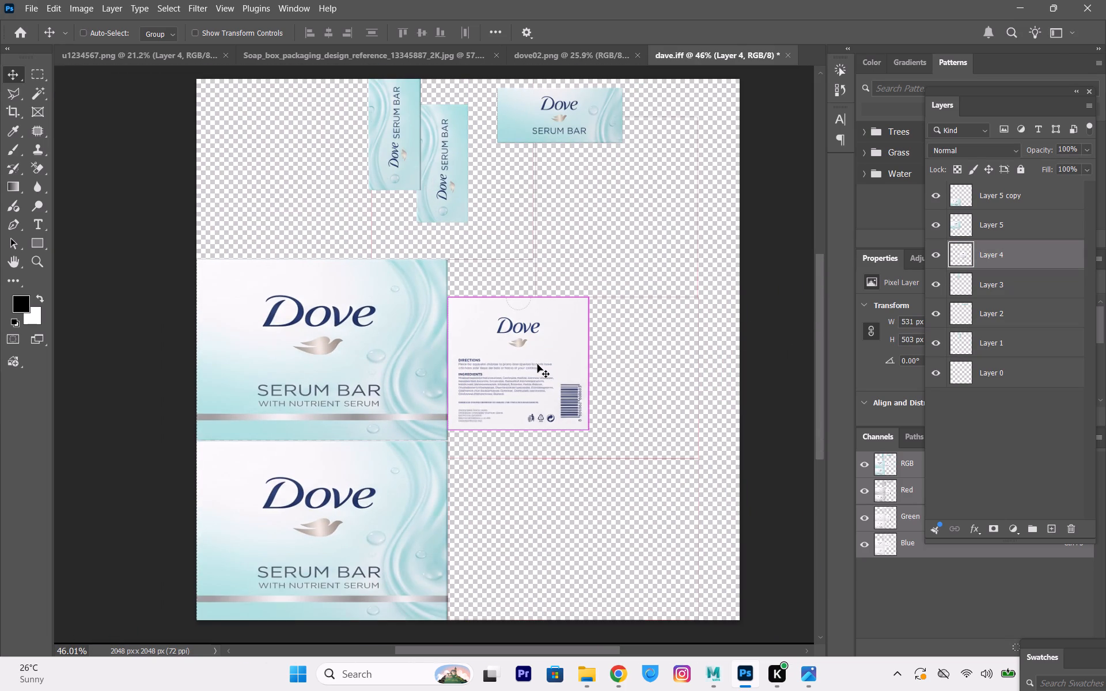
key(ctrl+t)
shift+drag(590, 434, 671, 449)
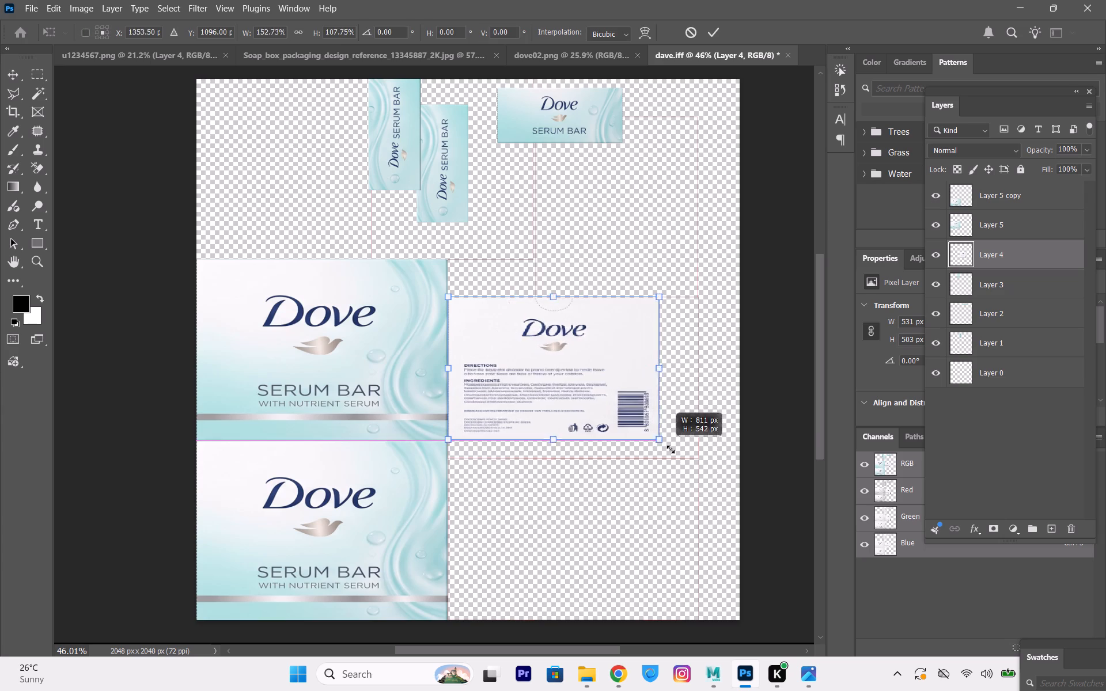
shift+drag(671, 449, 701, 462)
alt+scroll(728, 445, up, 5)
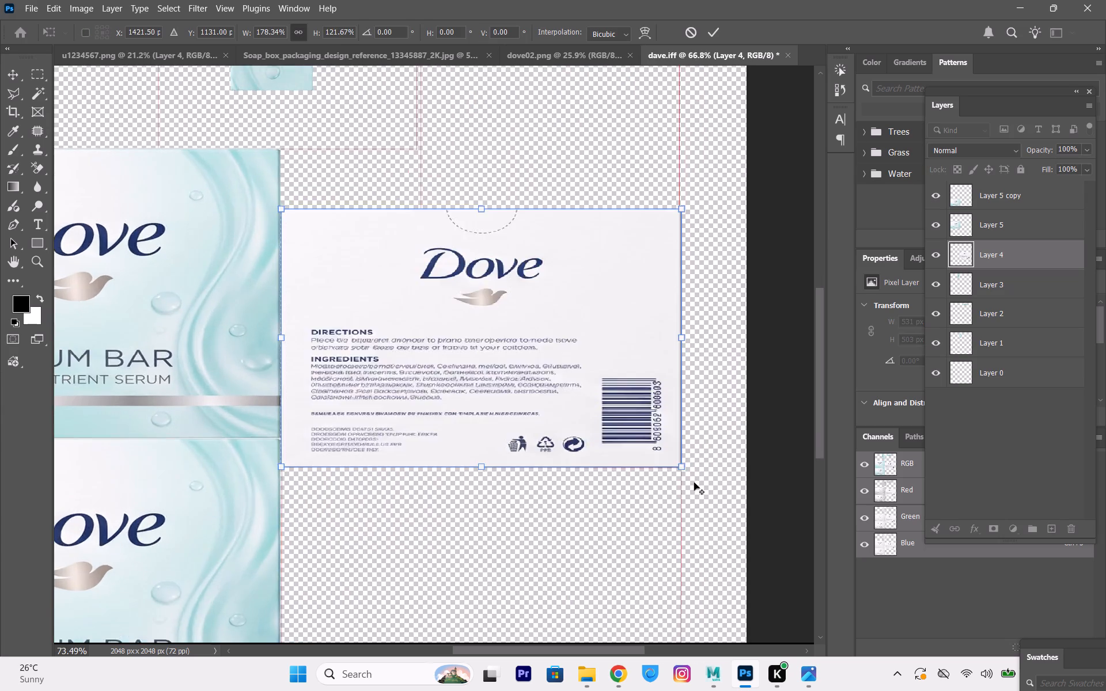
alt+scroll(694, 483, up, 11)
alt+scroll(630, 443, down, 10)
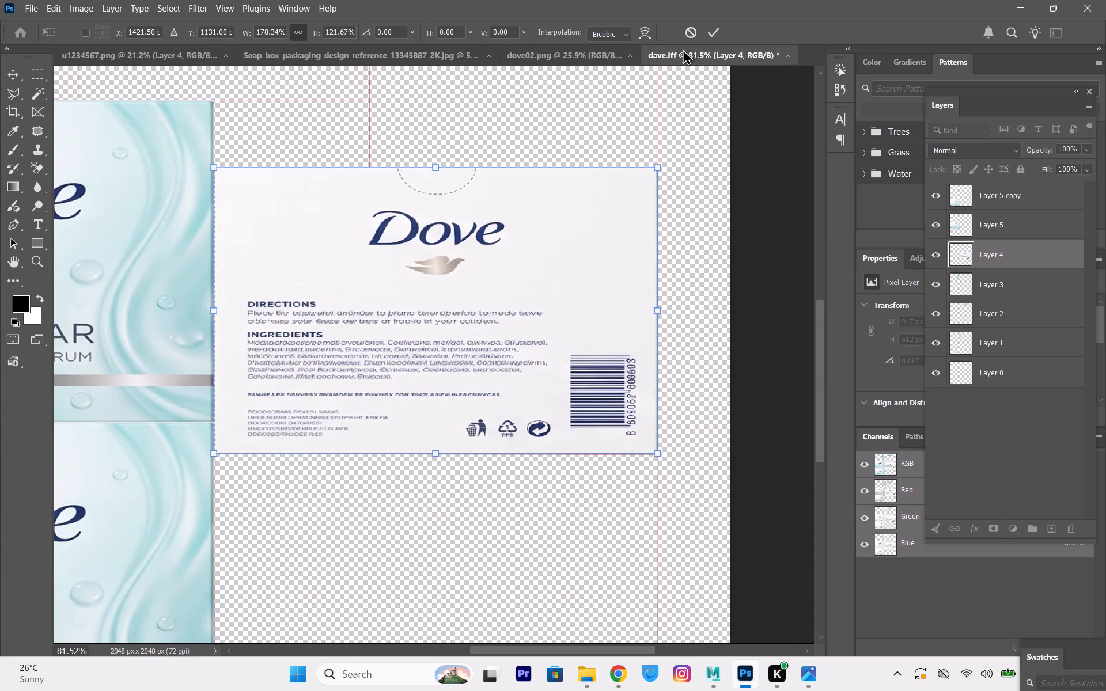
click(715, 28)
Move the top panel directly beneath the back panel, against the lower front panel's right edge.
alt+scroll(648, 246, down, 5)
alt+scroll(600, 301, down, 2)
key(space)
key(space)
key(space)
key(space)
key(space)
key(space)
key(space)
key(space)
key(space)
key(space)
key(space)
key(space)
key(space)
key(space)
key(space)
key(space)
key(space)
key(space)
key(space)
key(space)
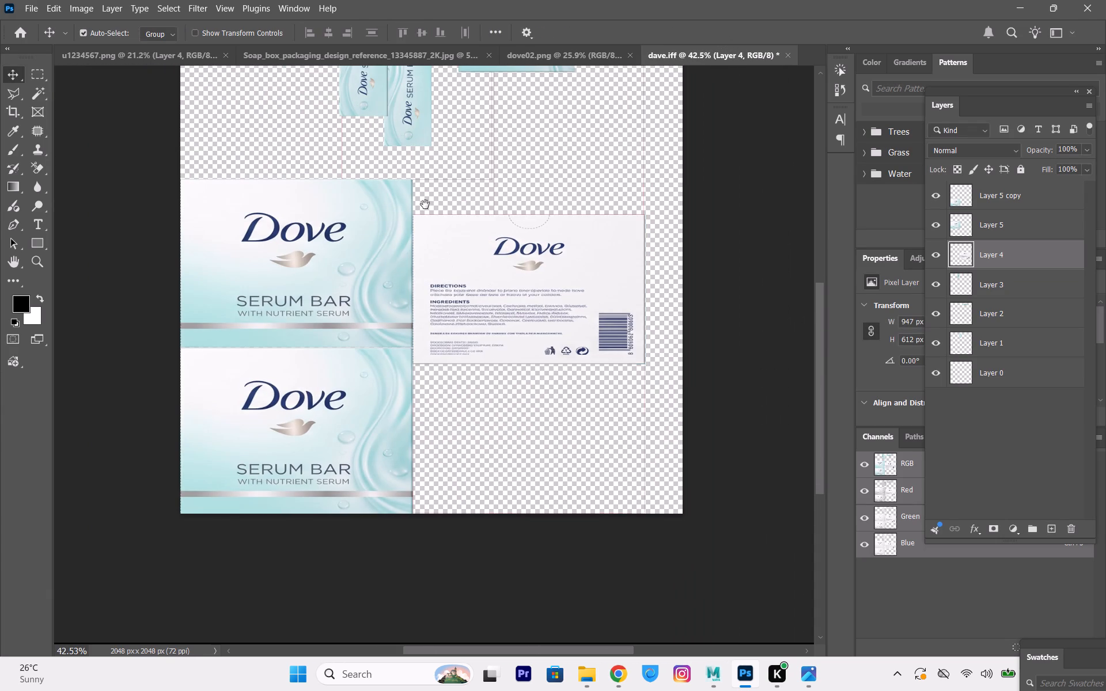
click(425, 204)
drag(416, 188, 477, 258)
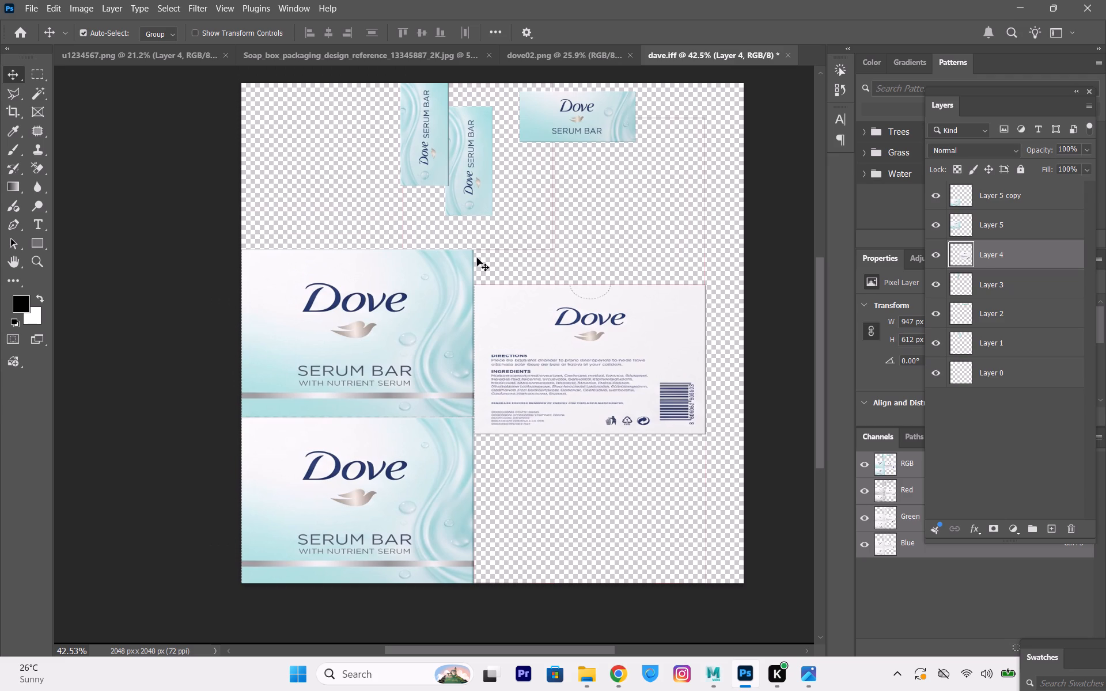
click(590, 123)
drag(574, 113, 557, 510)
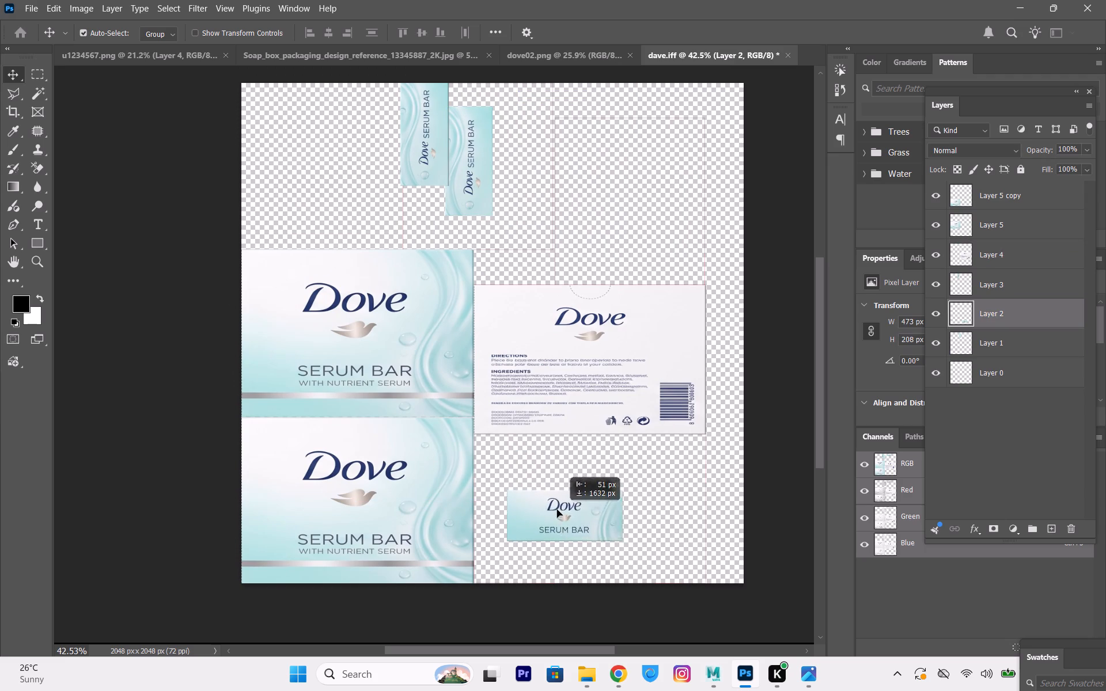
drag(557, 510, 530, 460)
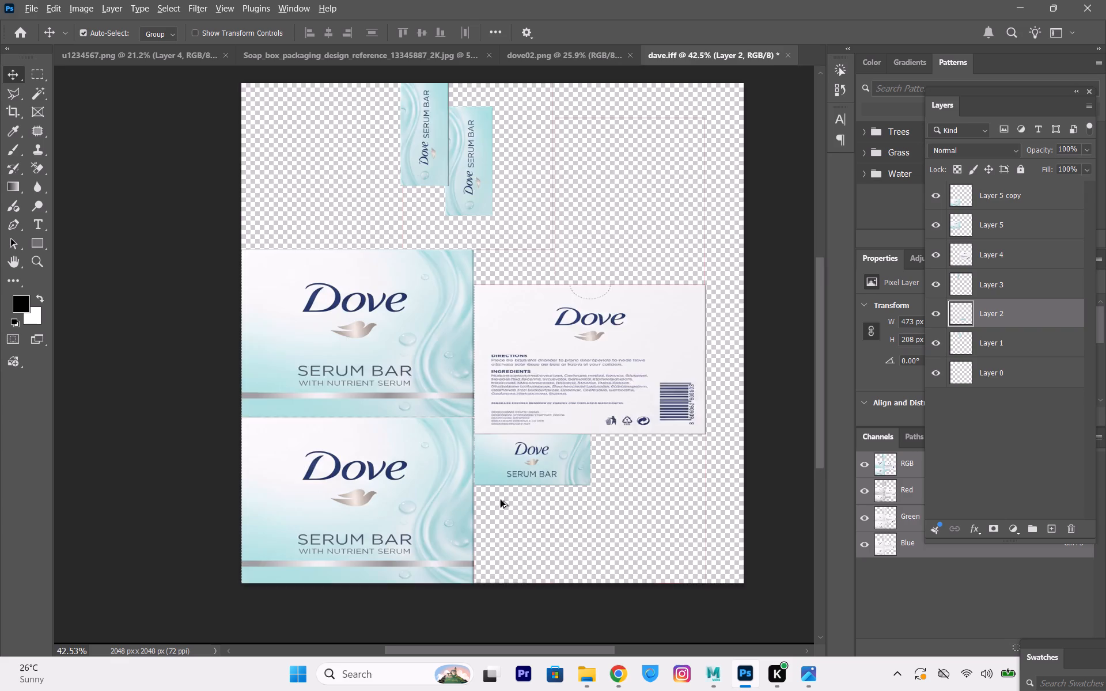
Stretch the top panel to 200% width and about 294% height so it fills the lower-right UV shell.
alt+scroll(501, 500, up, 5)
key(space)
key(space)
key(space)
key(space)
key(space)
key(space)
key(space)
key(space)
key(space)
drag(607, 550, 525, 458)
click(460, 305)
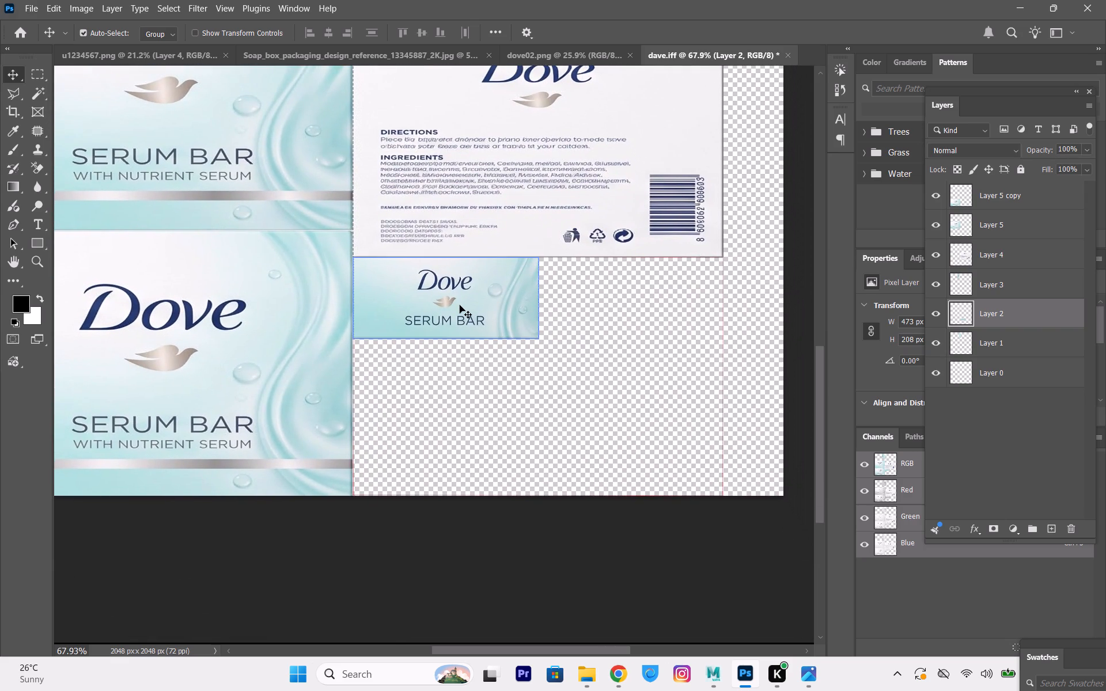
key(ctrl+t)
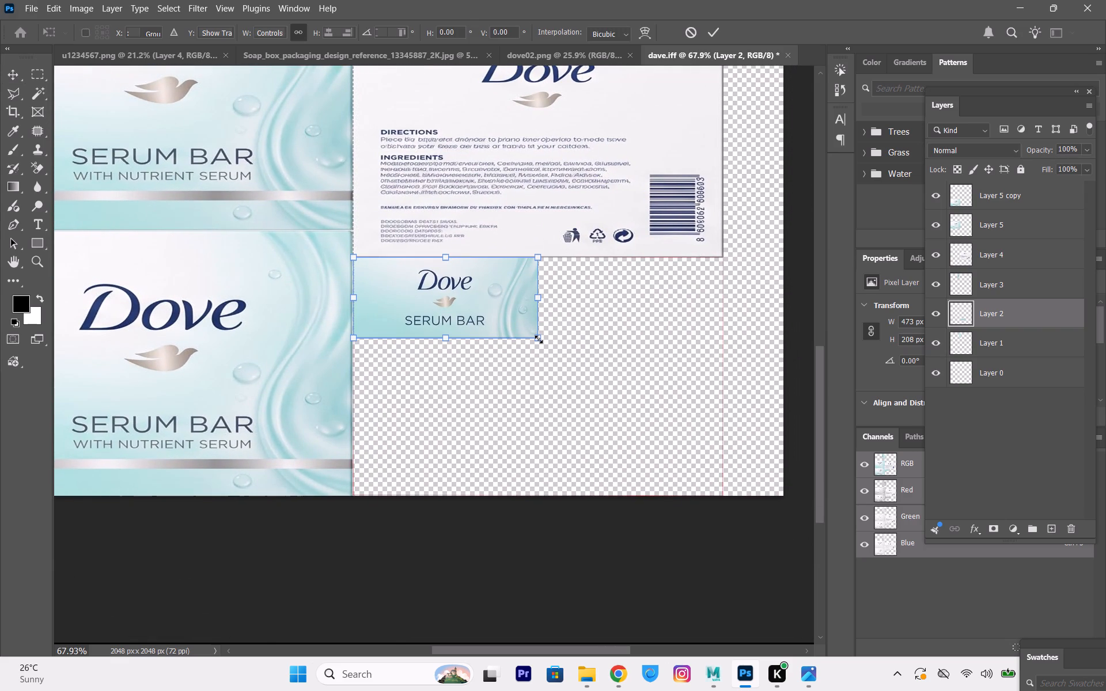
shift+drag(539, 339, 728, 491)
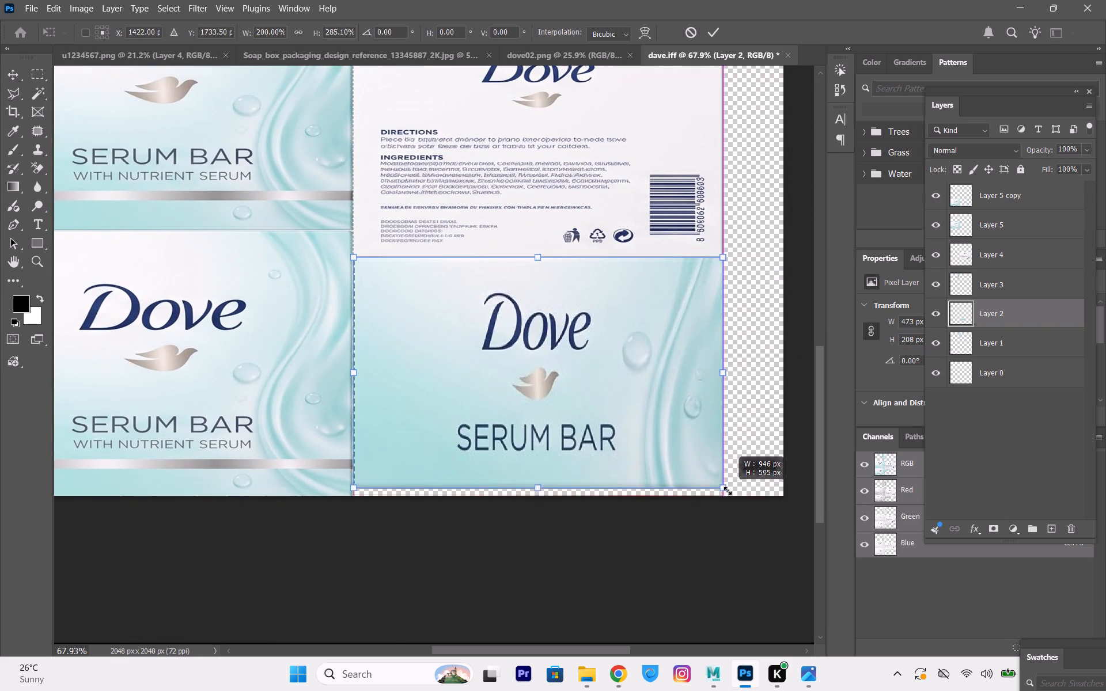
shift+drag(728, 491, 726, 495)
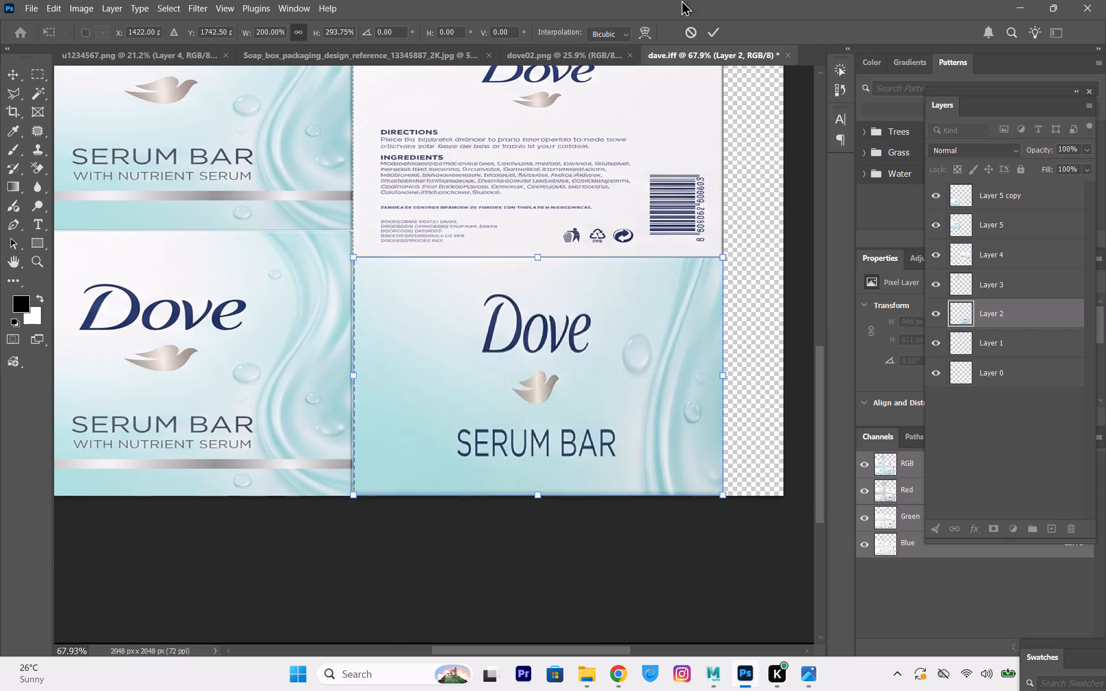
click(707, 37)
Check the panel arrangement against the soap box packaging reference, then return to the dave.iff layout.
alt+scroll(592, 312, down, 3)
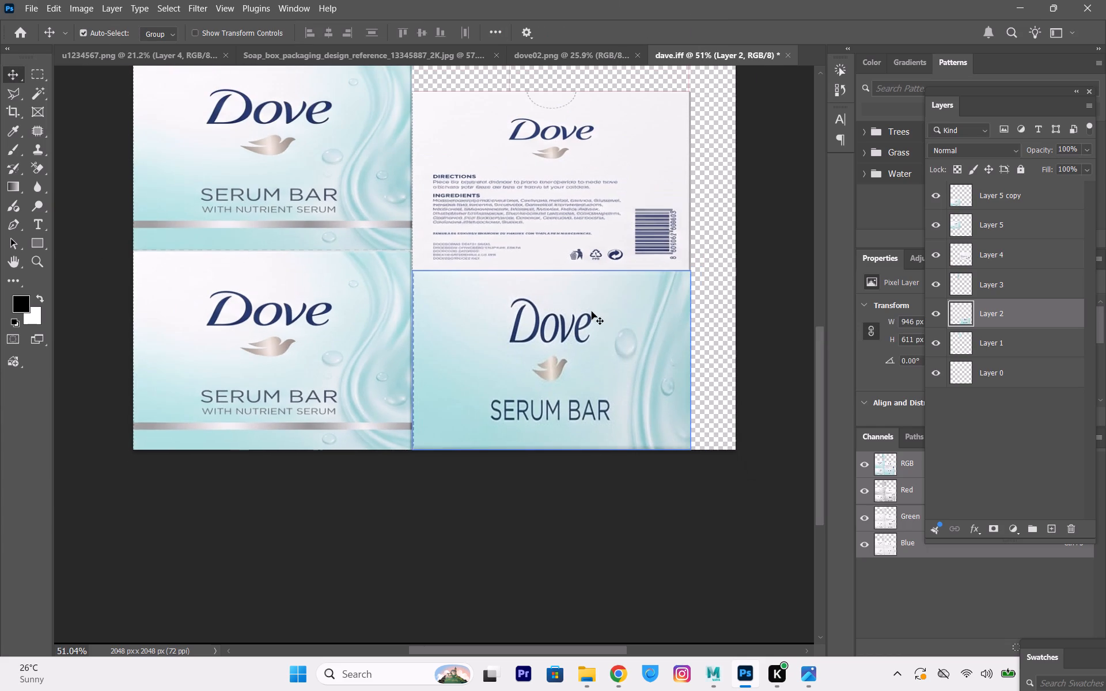
key(space)
key(space)
key(space)
key(space)
key(space)
key(space)
key(space)
key(space)
key(space)
key(space)
key(space)
key(space)
key(space)
key(space)
key(space)
key(space)
key(space)
key(space)
key(space)
key(space)
click(547, 279)
drag(541, 230, 575, 478)
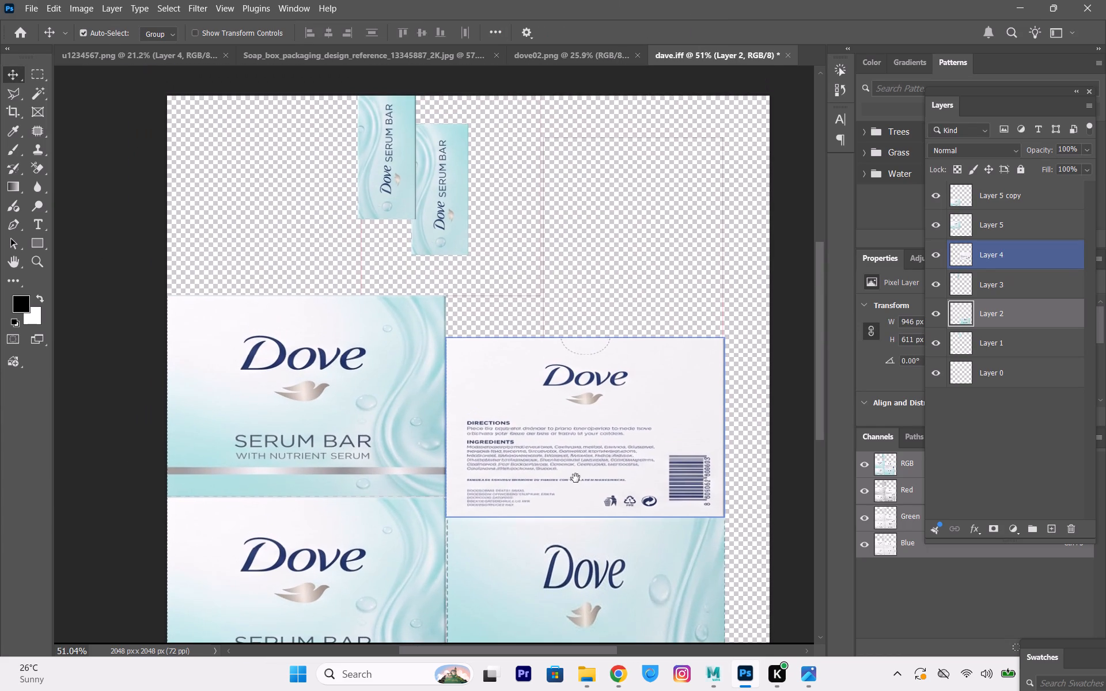
drag(575, 478, 576, 477)
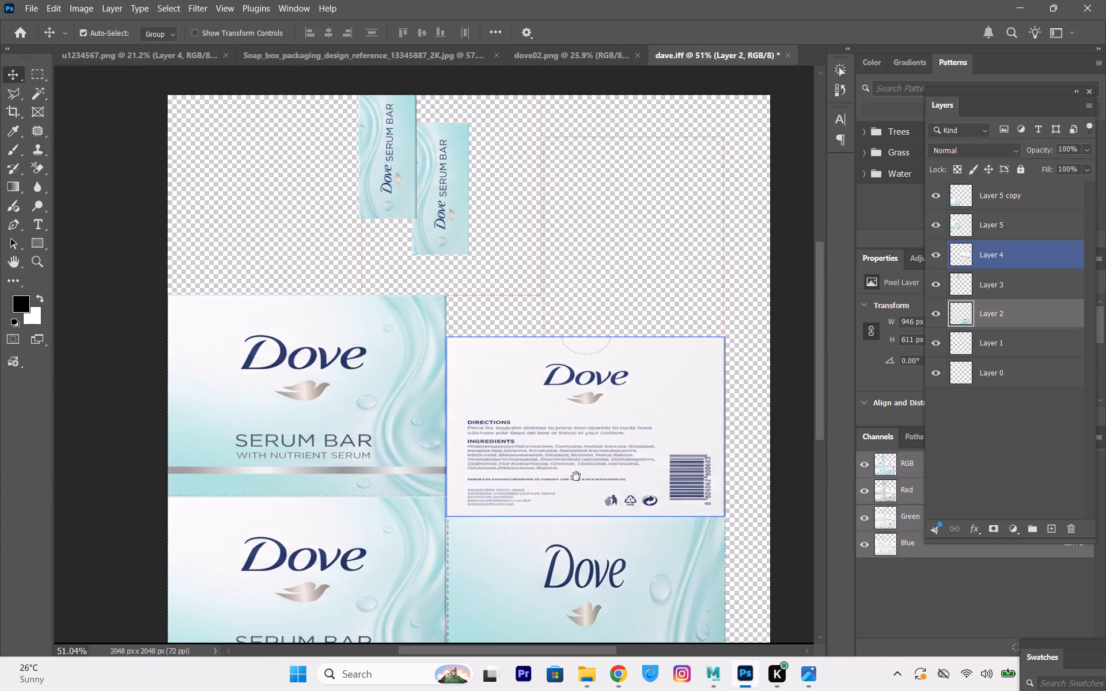
click(369, 51)
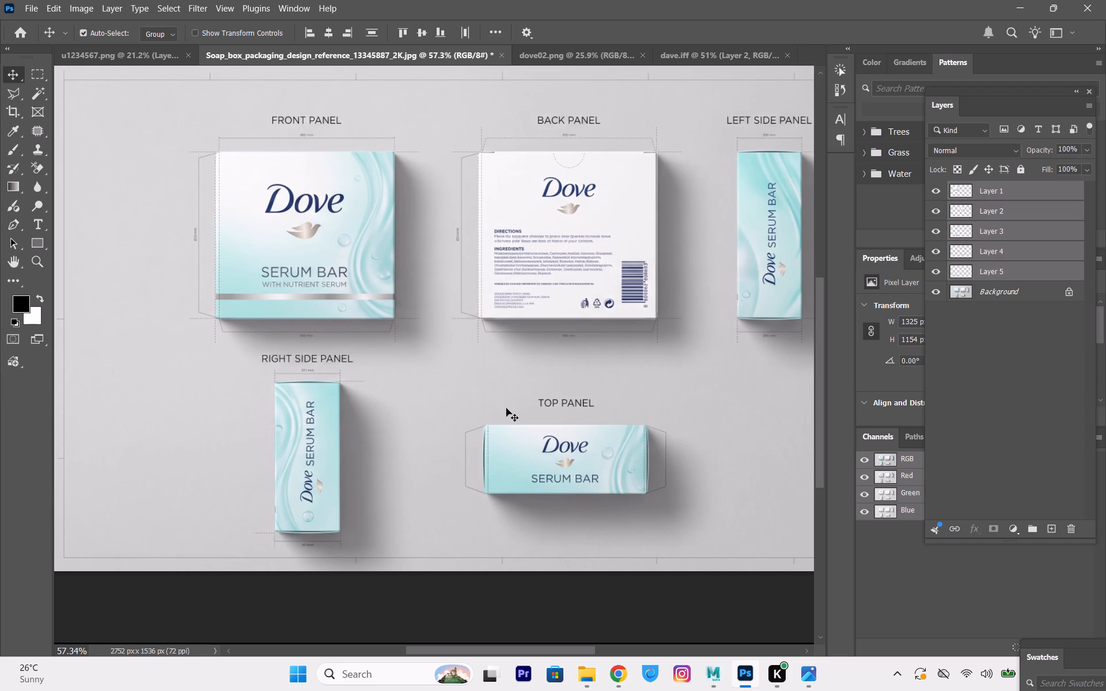
click(587, 41)
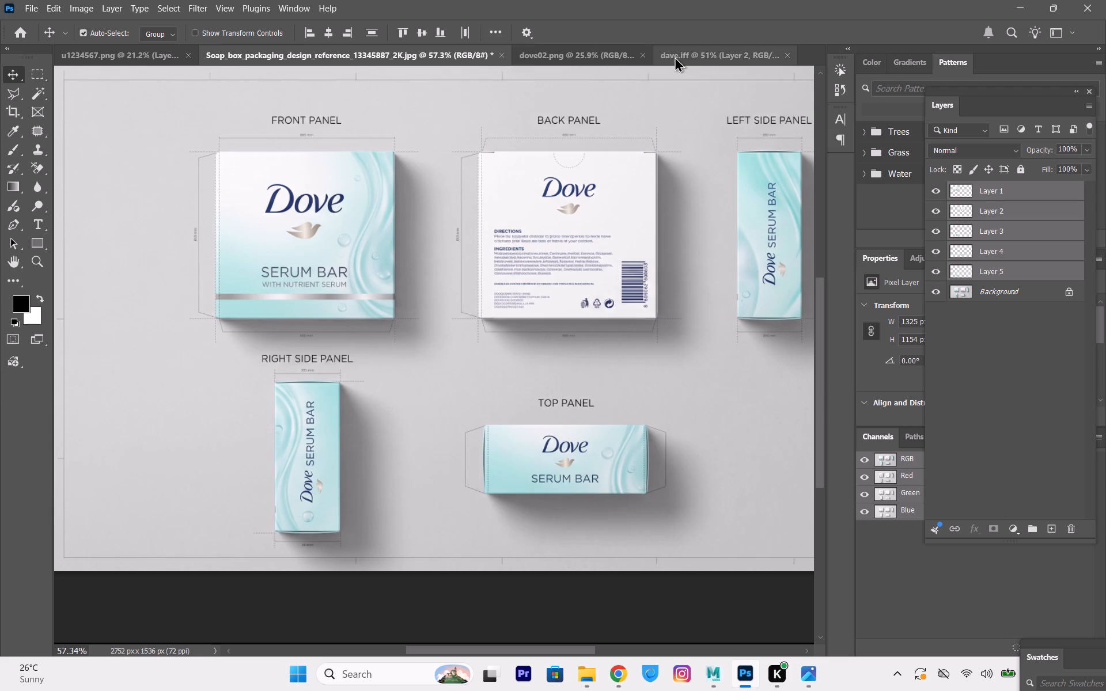
click(687, 56)
Delete the duplicate front panel covering the lower-left UV shell.
alt+scroll(546, 322, down, 4)
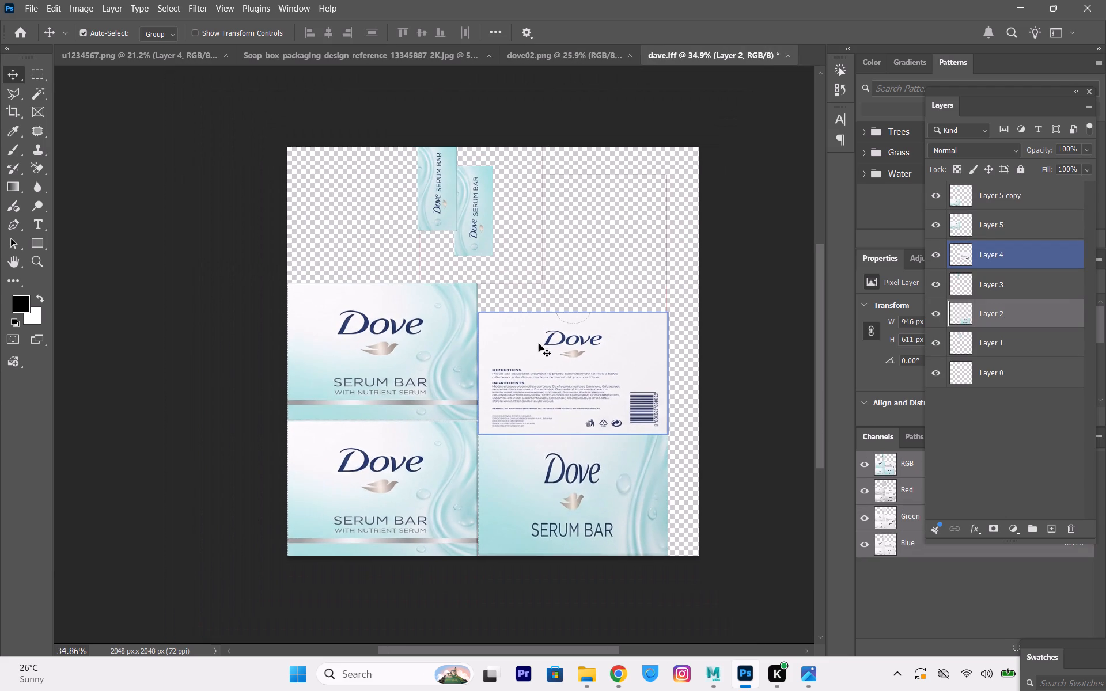
key(space)
key(space)
key(space)
key(space)
key(space)
key(space)
key(space)
key(space)
key(space)
key(space)
key(space)
key(space)
drag(592, 412, 581, 350)
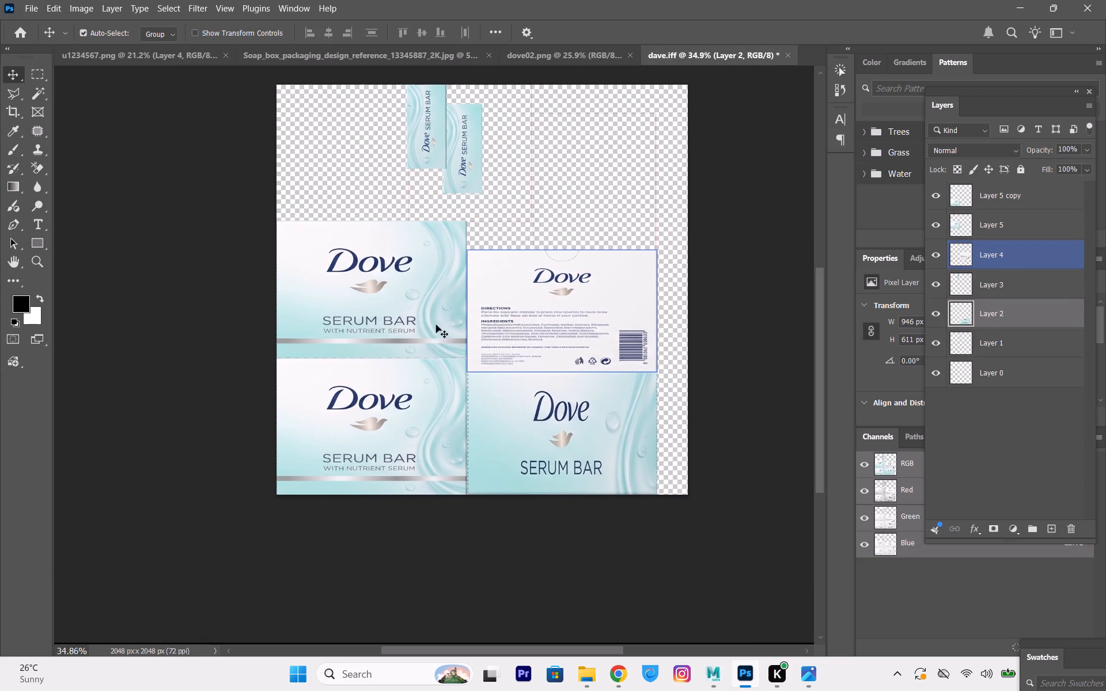
click(397, 419)
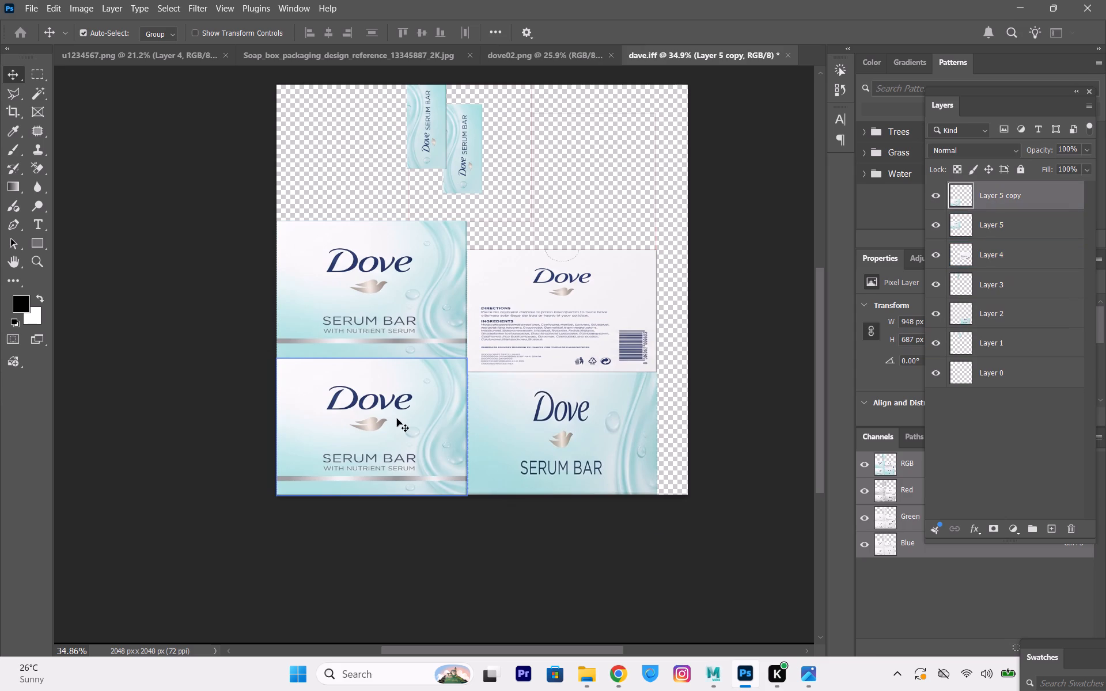
key(BackSpace)
Move the back panel into the empty lower-left UV shell, directly beneath the front panel.
click(600, 276)
drag(569, 309, 429, 414)
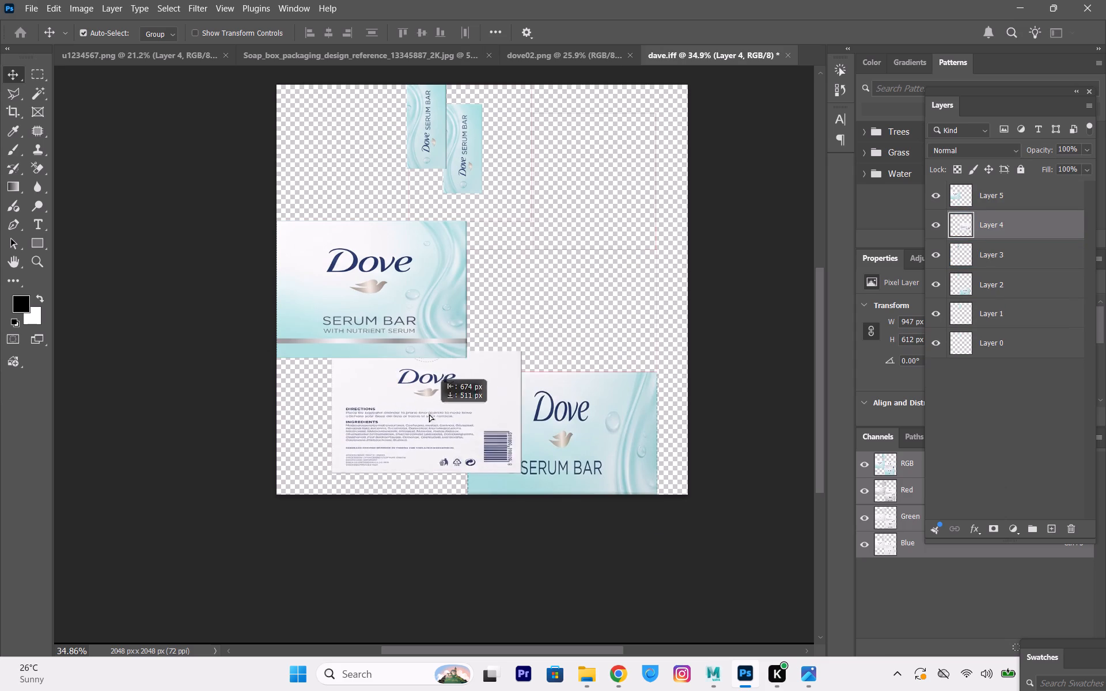
drag(429, 414, 377, 415)
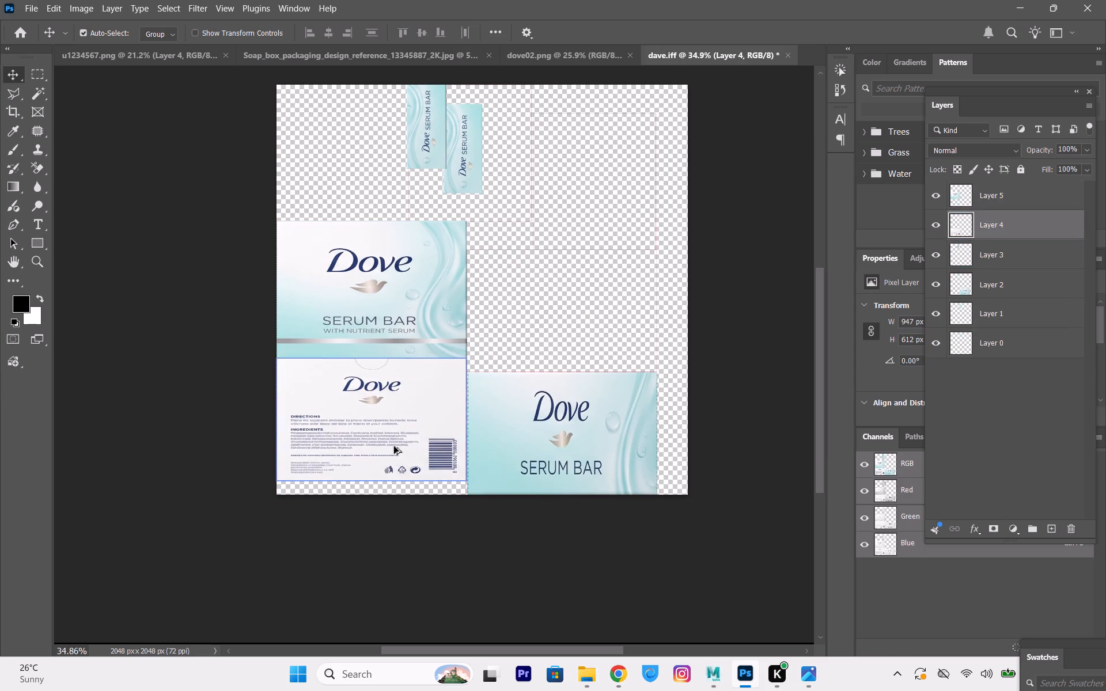
Stretch the back panel to about 111% height so it fills the lower-left UV shell down to the canvas's bottom edge.
alt+scroll(342, 432, up, 10)
key(space)
key(space)
key(space)
key(space)
key(space)
key(space)
key(space)
key(space)
key(space)
key(space)
key(space)
key(space)
key(space)
key(space)
key(space)
key(space)
key(space)
key(space)
click(420, 447)
drag(452, 493, 421, 346)
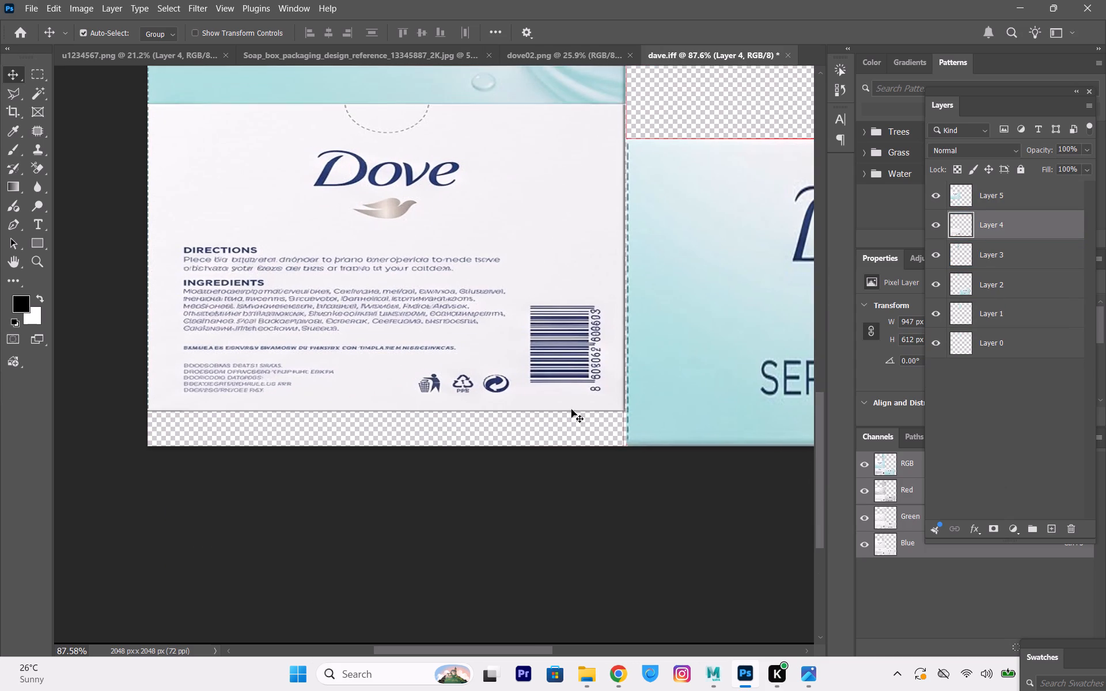
click(589, 385)
key(ctrl+t)
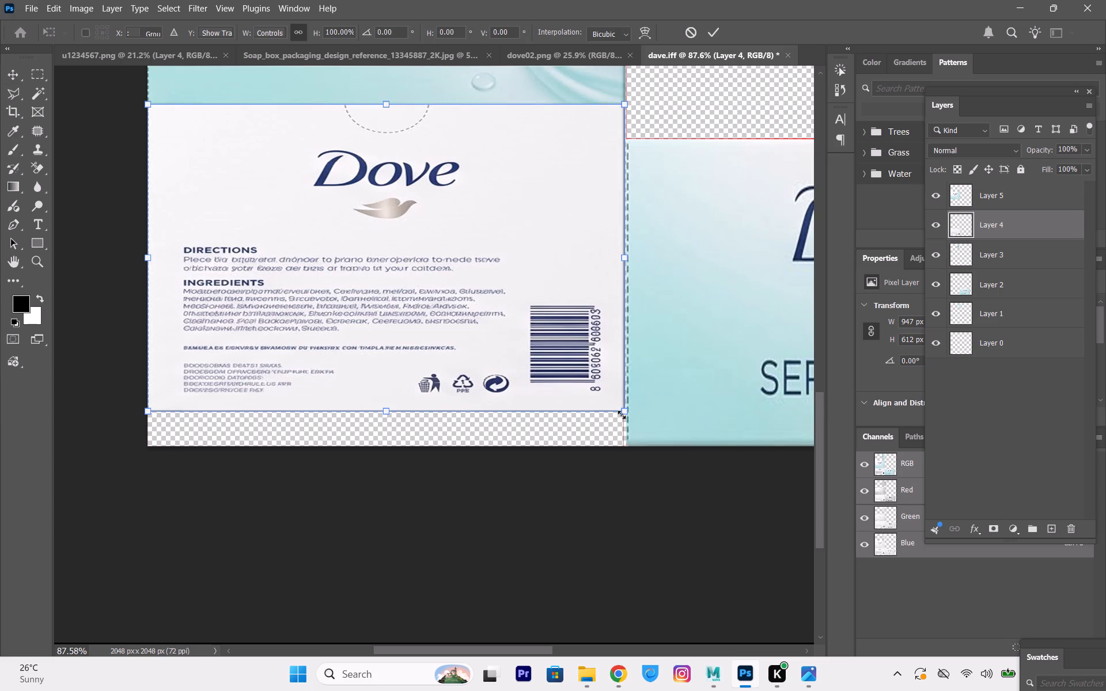
shift+drag(622, 415, 622, 451)
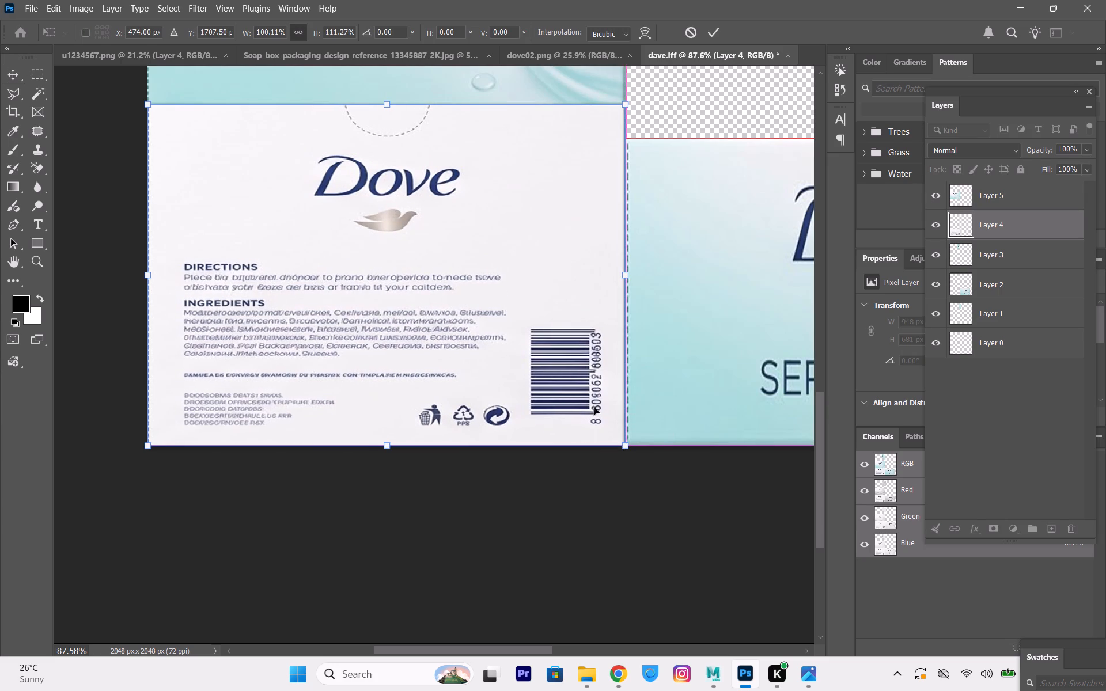
alt+scroll(592, 244, down, 3)
click(685, 137)
alt+drag(713, 131, 627, 210)
click(702, 253)
alt+scroll(659, 262, down, 4)
click(700, 260)
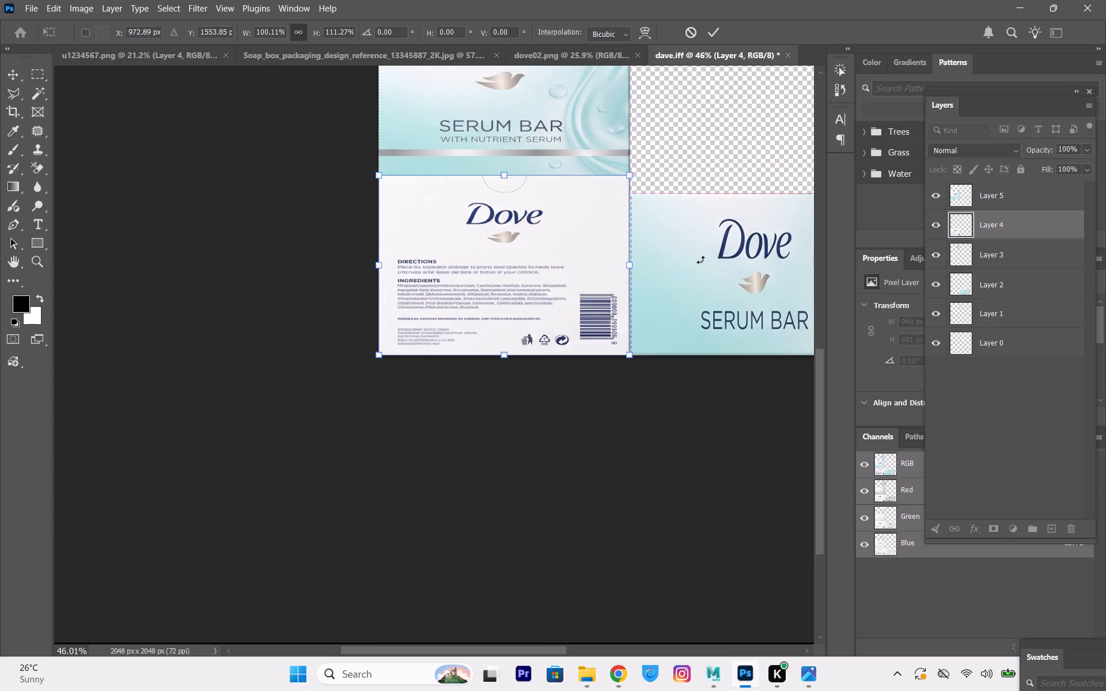
click(717, 33)
Move the enlarged top panel out of the lower-right UV shell to the empty upper-right area of the layout.
key(space)
key(space)
key(space)
key(space)
key(space)
drag(703, 156, 528, 297)
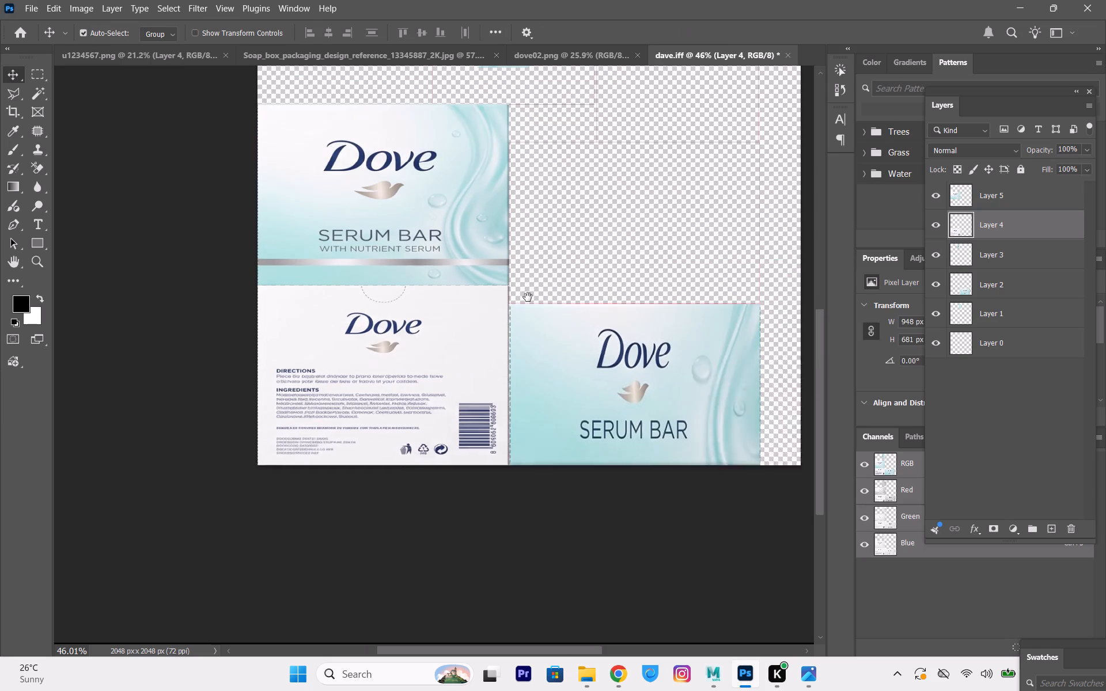
drag(528, 297, 520, 301)
click(553, 484)
drag(531, 456, 572, 168)
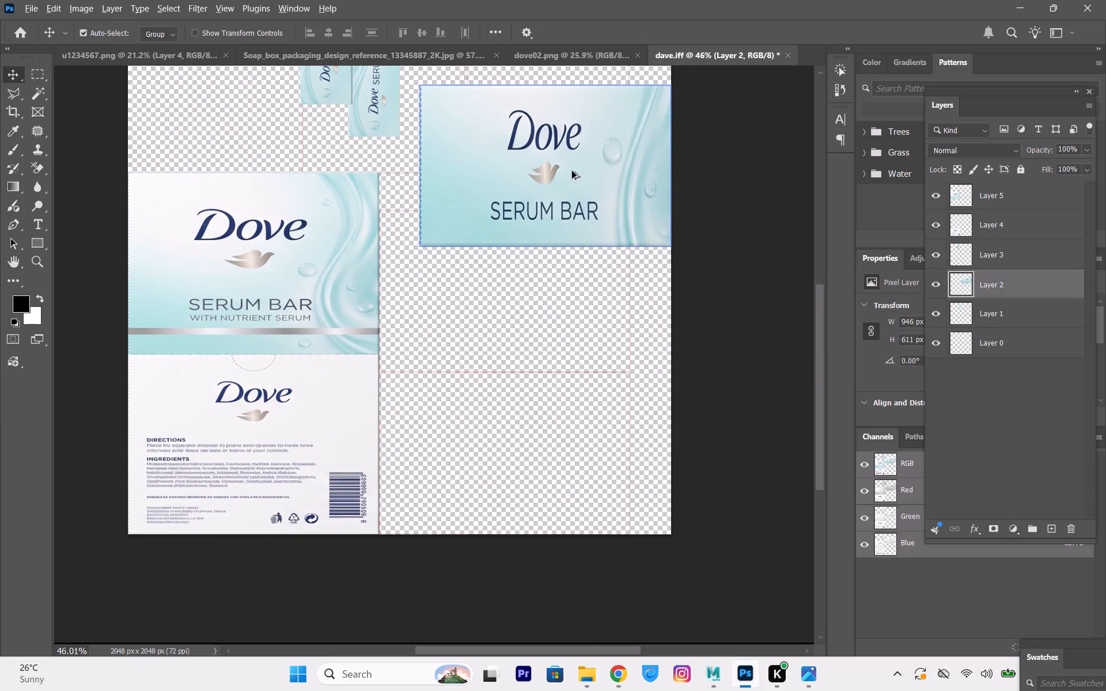
Rotate the top panel in the upper-right area by -90° so its text runs vertically.
key(space)
key(space)
key(space)
key(space)
key(space)
key(space)
key(space)
key(space)
key(space)
drag(518, 160, 521, 405)
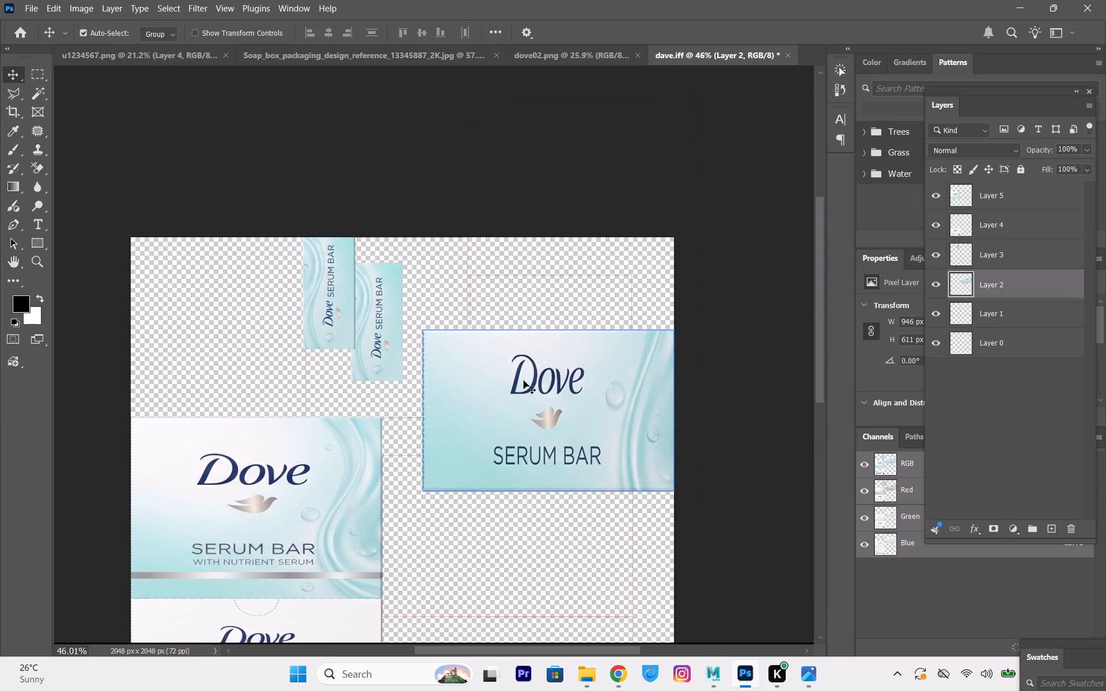
click(445, 477)
key(ctrl+t)
shift+drag(410, 502, 409, 579)
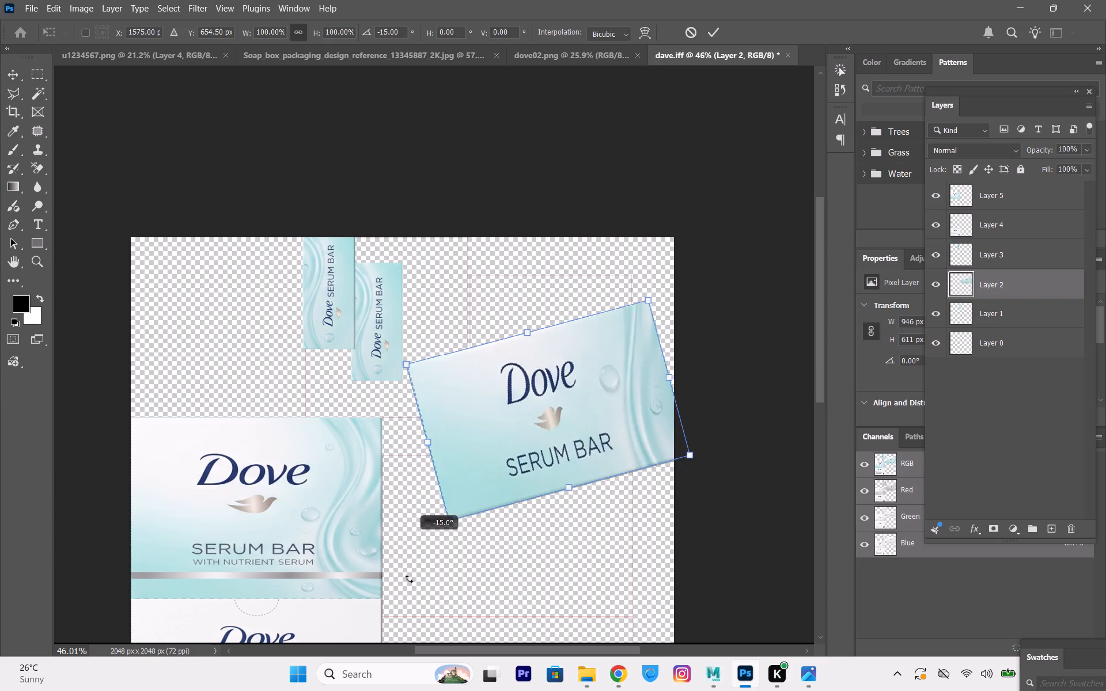
shift+drag(409, 579, 643, 547)
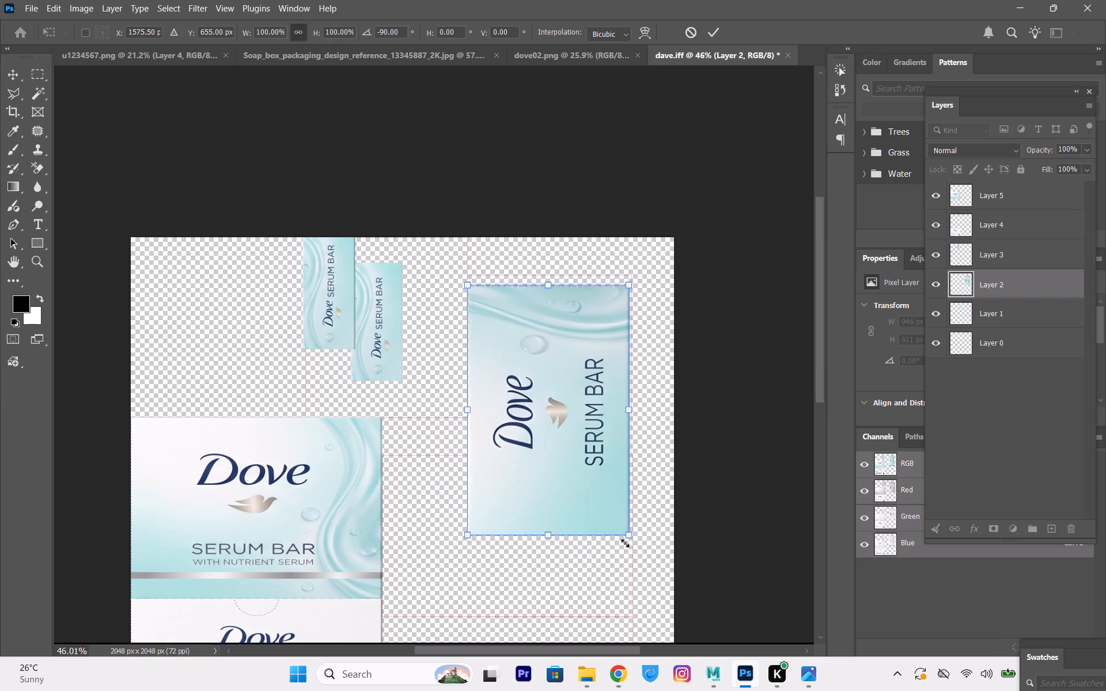
click(712, 25)
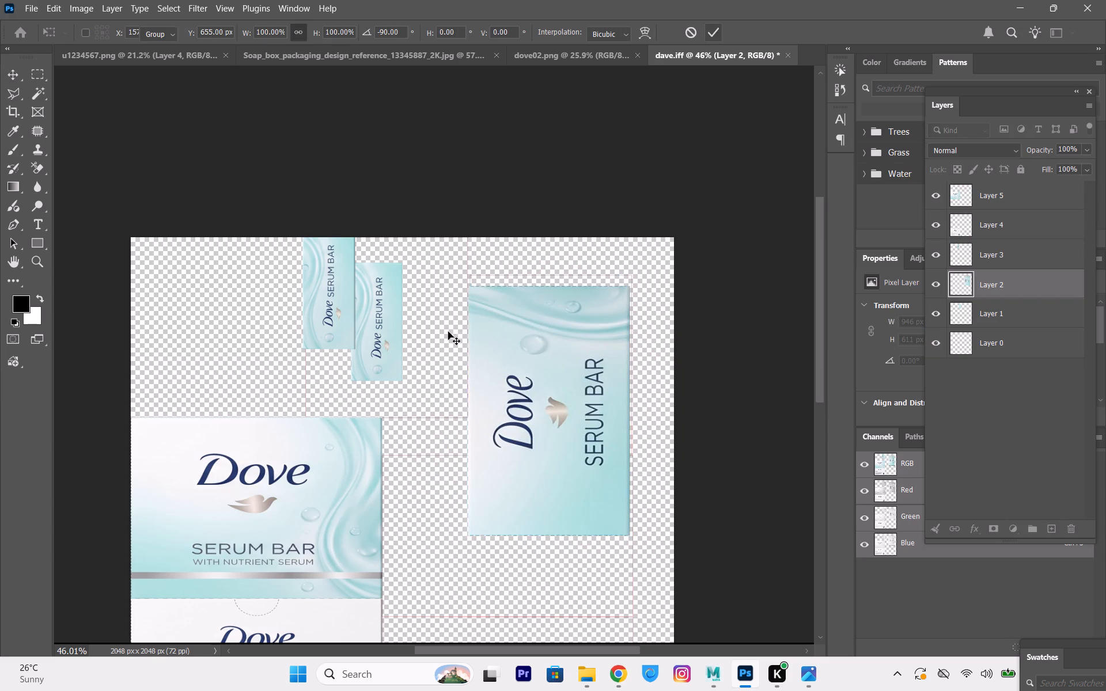
Move the rotated top panel about 9 px right and 39 px up onto the upper-left corner of its UV shell.
alt+scroll(440, 289, up, 20)
alt+scroll(440, 289, up, 6)
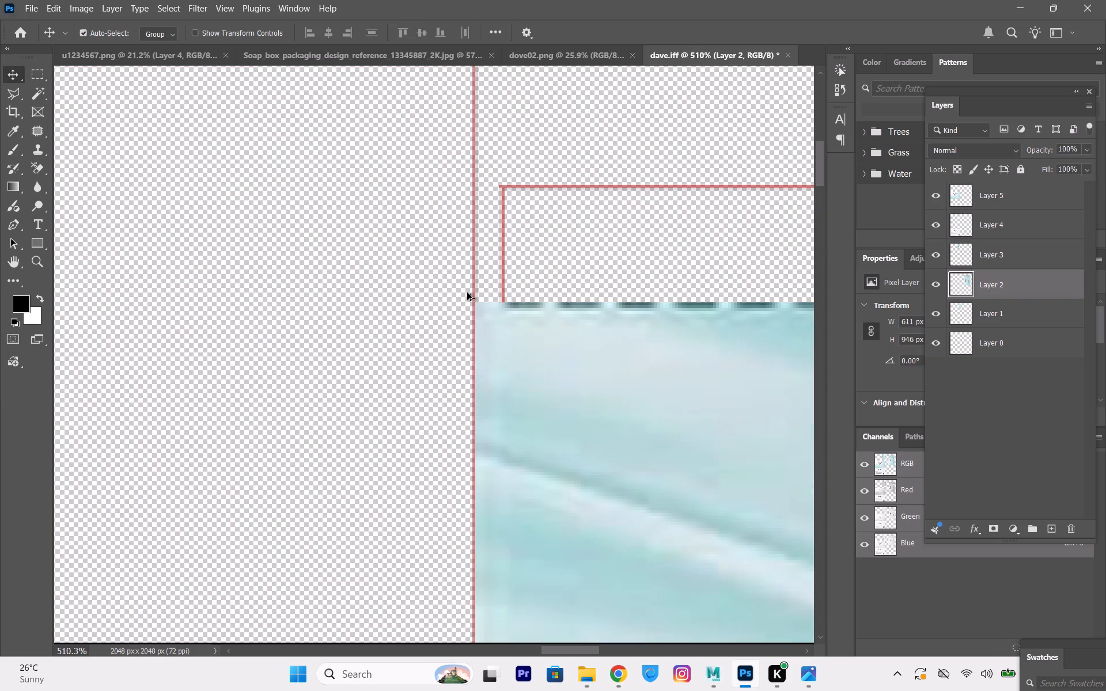
click(504, 417)
drag(516, 386, 543, 269)
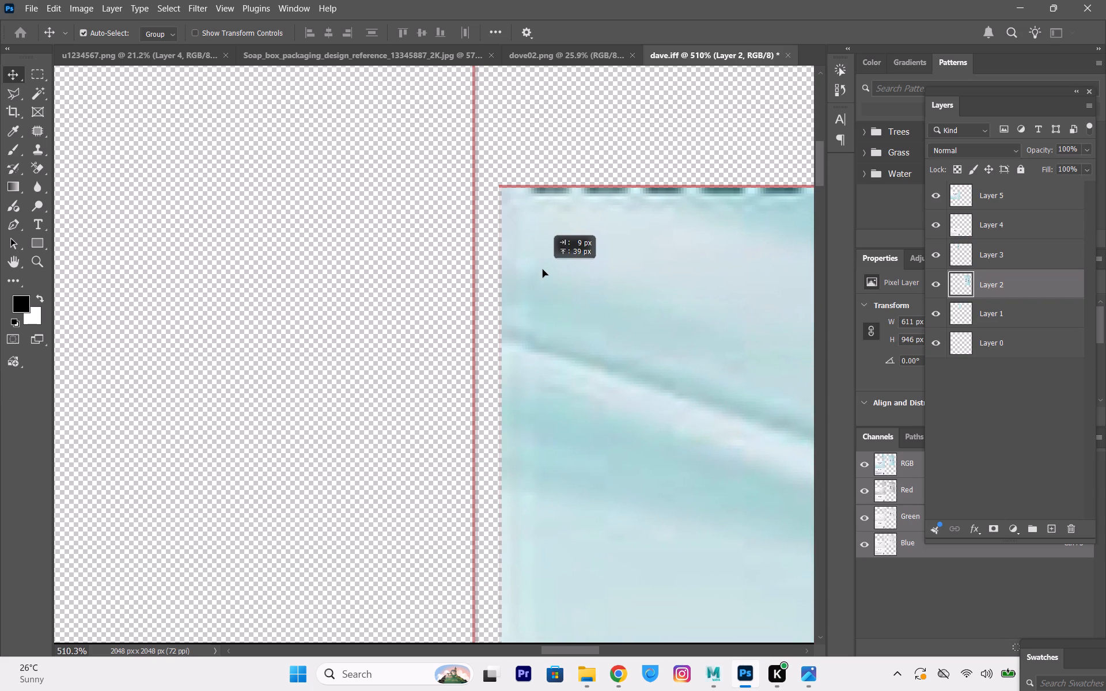
drag(543, 269, 539, 268)
Shrink the rotated top panel's height to about 72%, keeping 100% width, to match the upper-right UV shell's bottom edge.
alt+scroll(540, 266, down, 20)
alt+scroll(540, 266, down, 8)
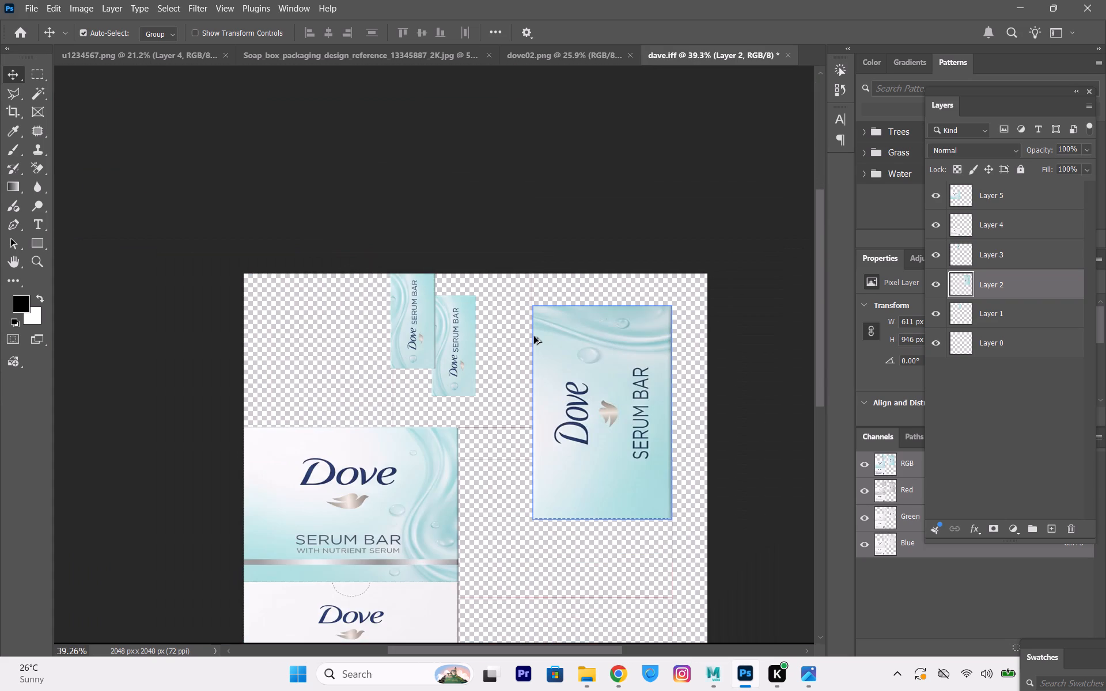
key(space)
key(space)
key(space)
key(space)
key(space)
key(space)
key(space)
drag(646, 458, 624, 423)
click(556, 406)
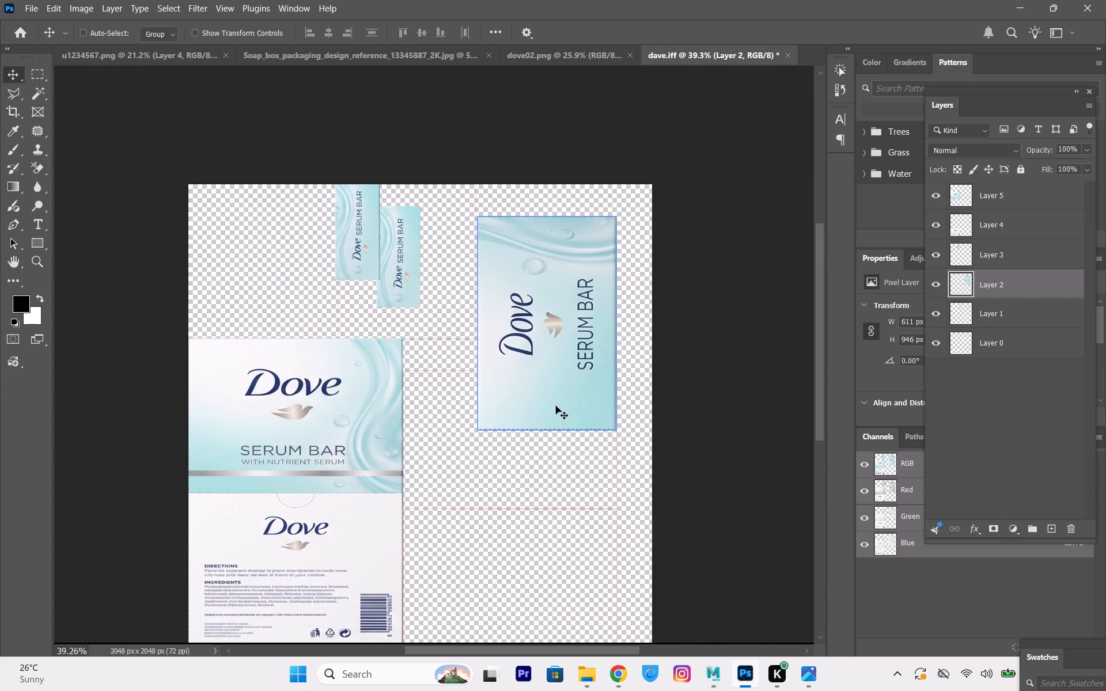
key(ctrl+t)
shift+scroll(597, 264, up, 5)
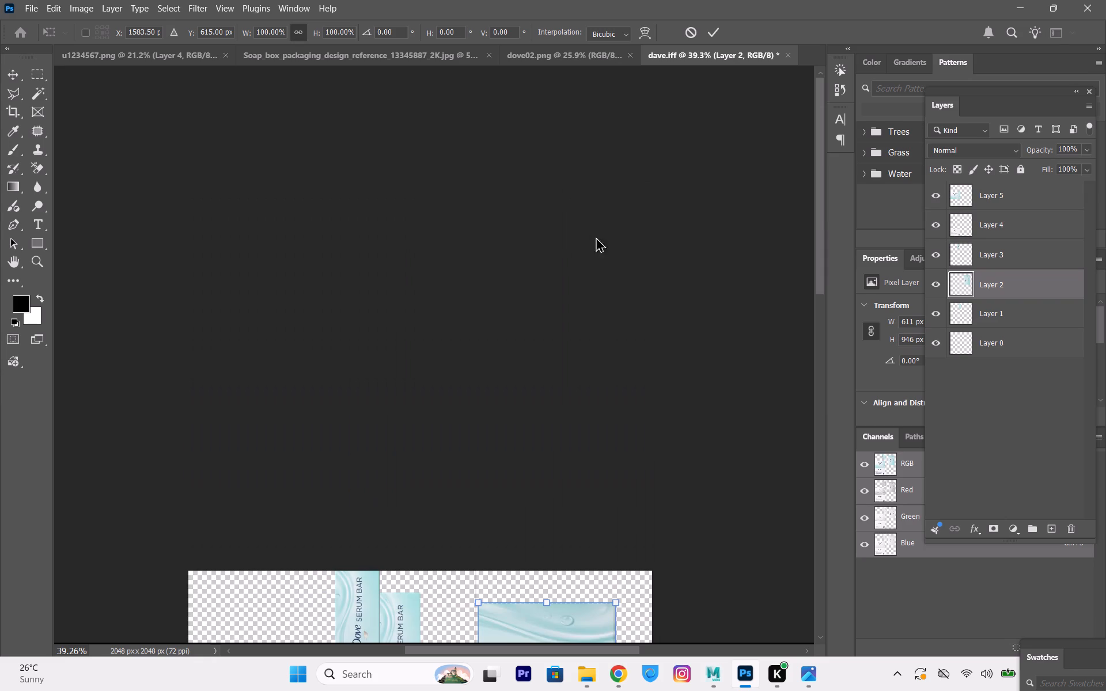
shift+scroll(563, 360, down, 4)
shift+scroll(563, 359, up, 1)
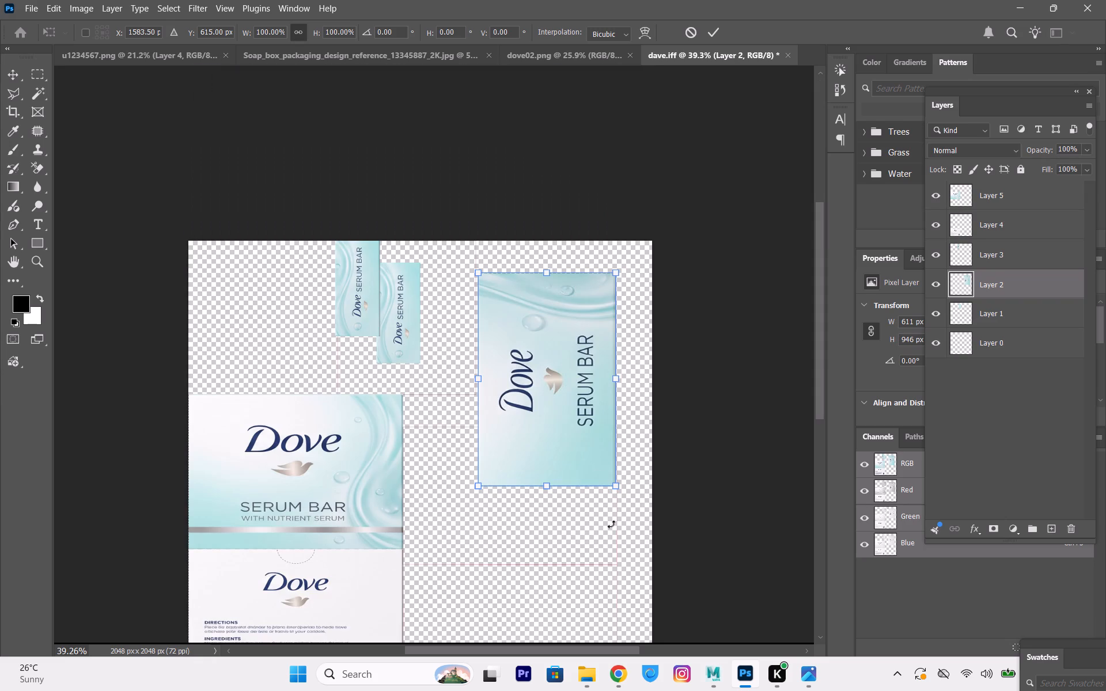
alt+scroll(604, 488, up, 13)
shift+click(647, 496)
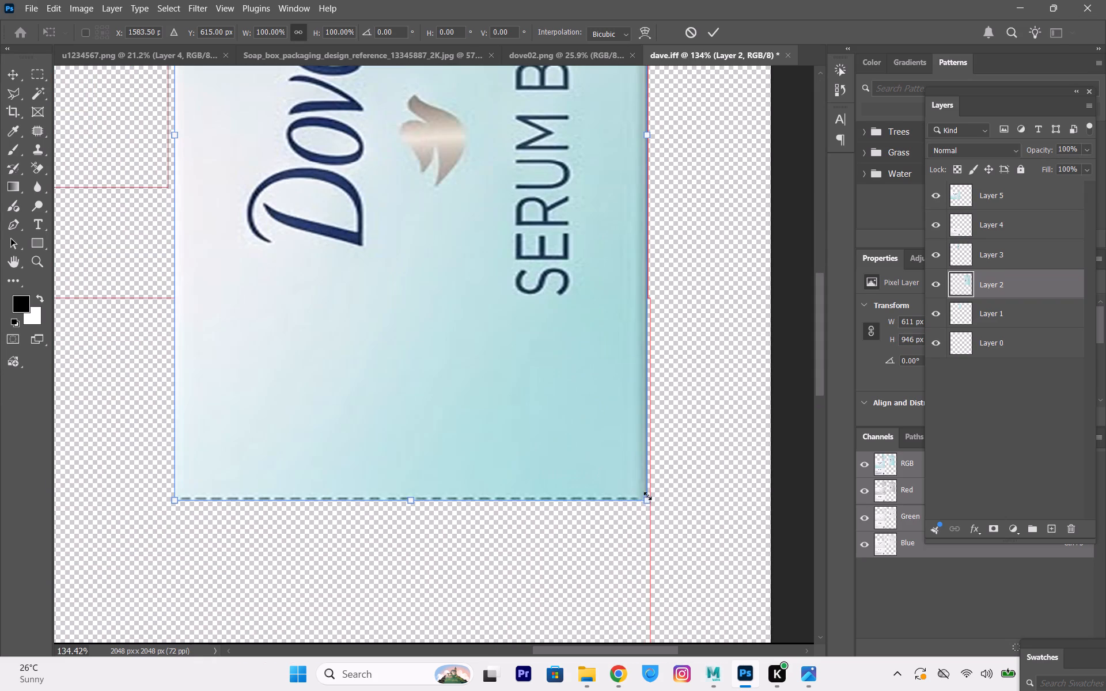
shift+drag(647, 506, 647, 300)
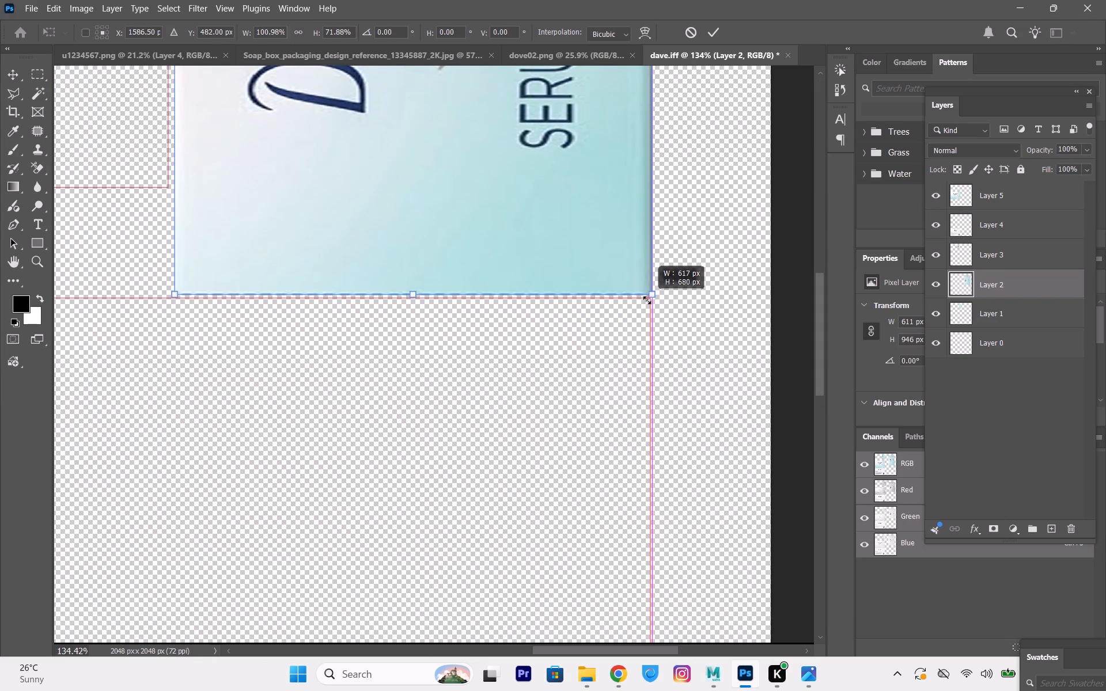
shift+drag(647, 300, 648, 296)
alt+scroll(641, 274, up, 2)
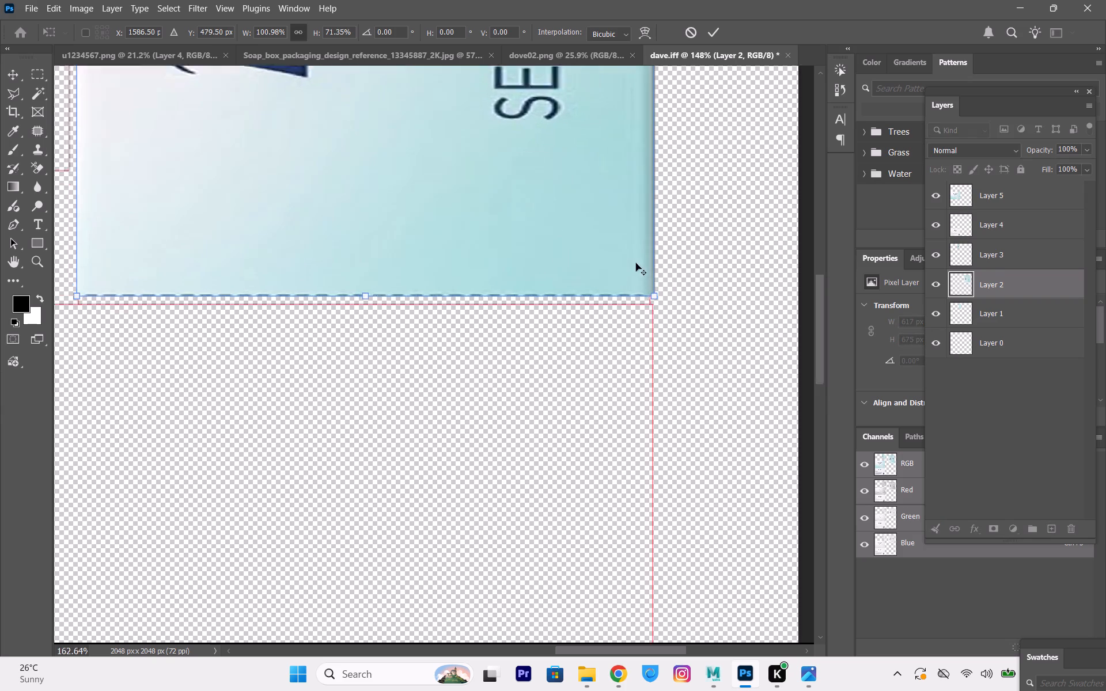
alt+scroll(636, 263, up, 19)
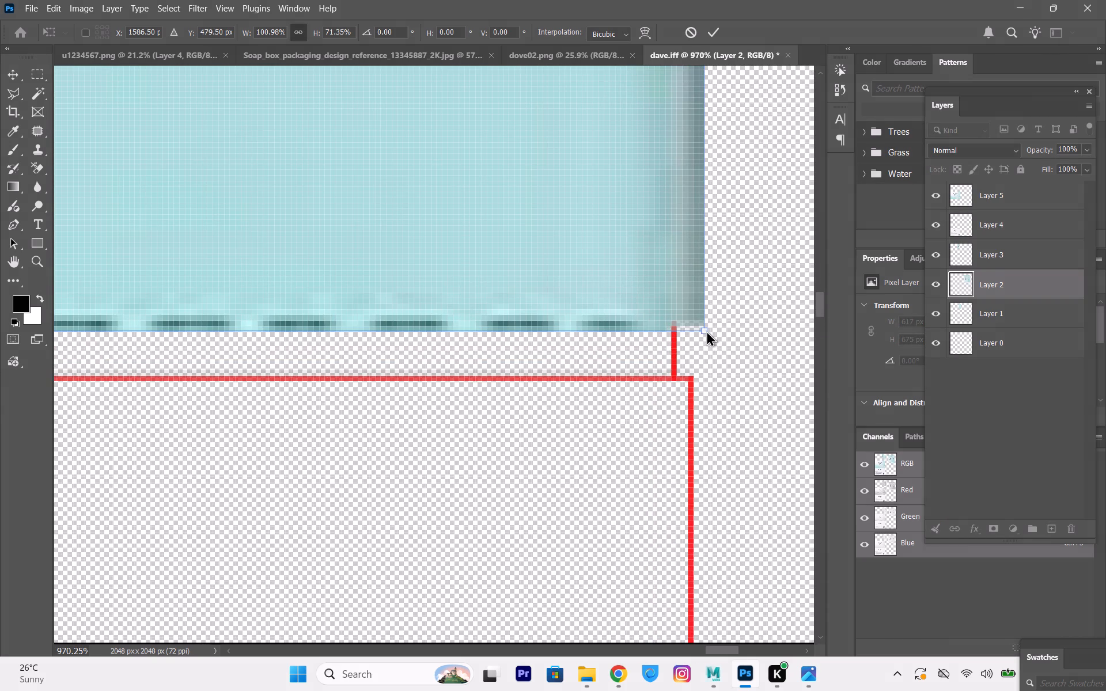
shift+click(706, 331)
shift+drag(707, 331, 676, 386)
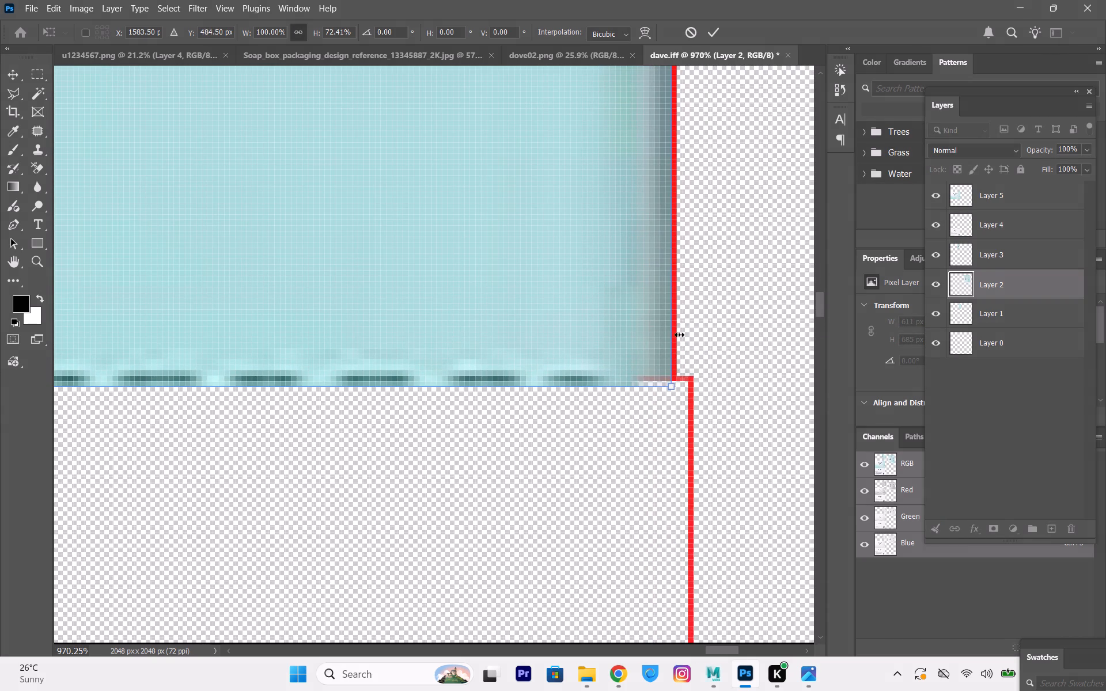
alt+scroll(681, 307, down, 10)
click(711, 35)
Move the two narrow side panels together to the empty upper-left corner of the layout.
alt+scroll(606, 245, down, 3)
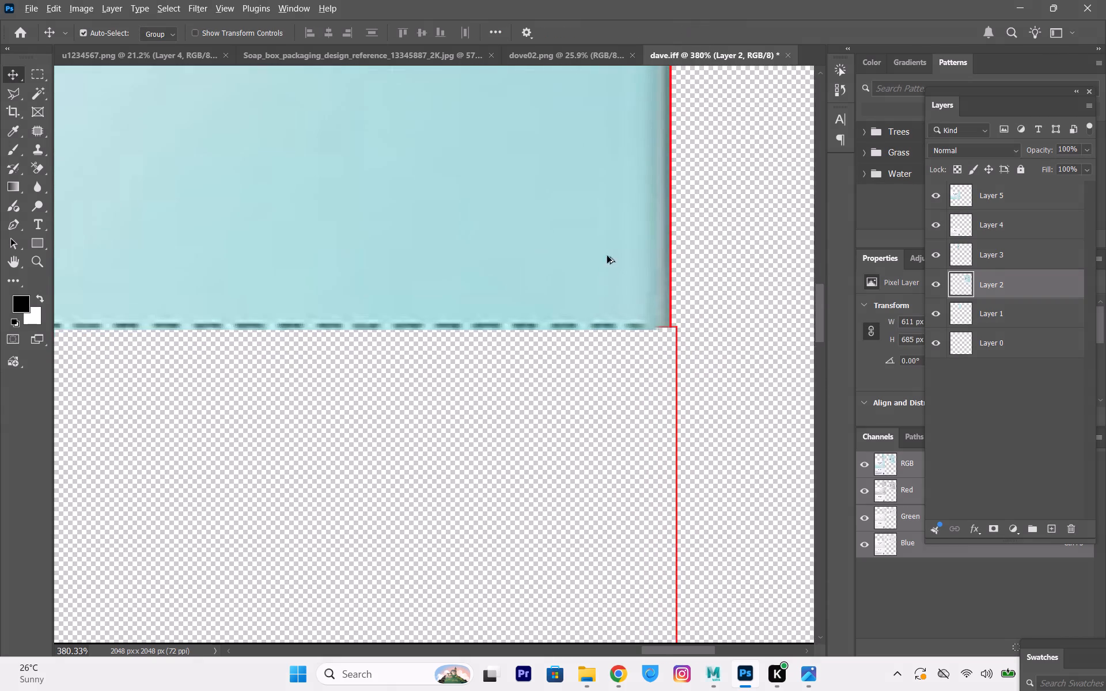
alt+scroll(607, 256, down, 20)
key(space)
key(space)
key(space)
key(space)
key(space)
key(space)
key(space)
key(space)
key(space)
key(space)
key(space)
key(space)
key(space)
key(space)
key(space)
key(space)
key(space)
key(space)
key(space)
key(space)
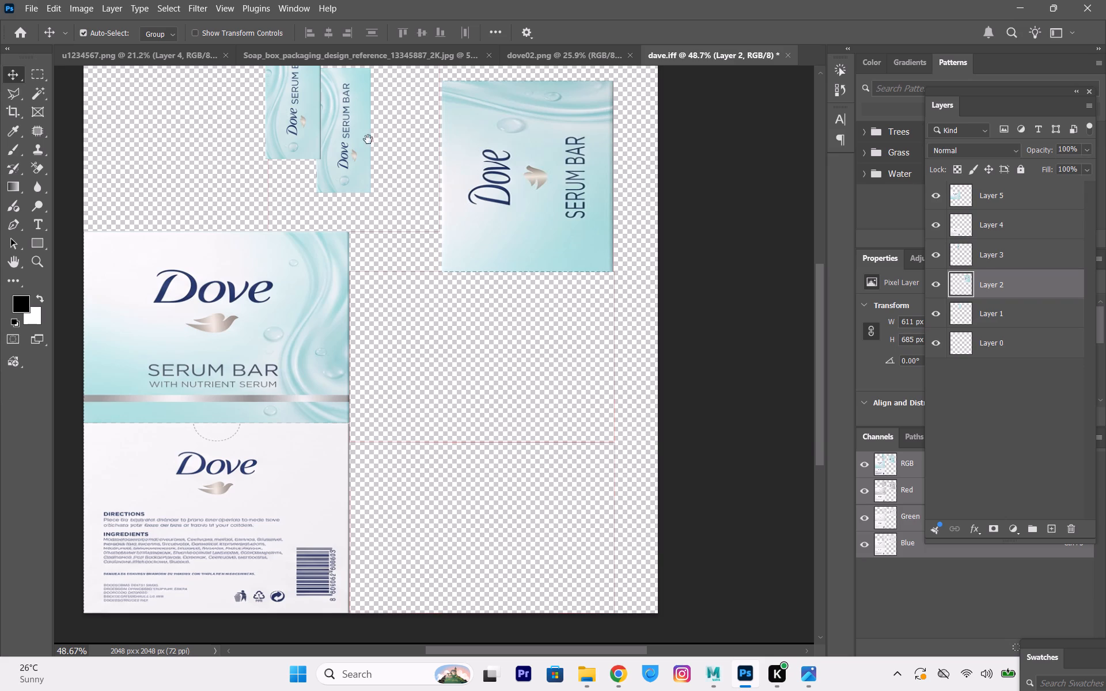
drag(393, 149, 525, 372)
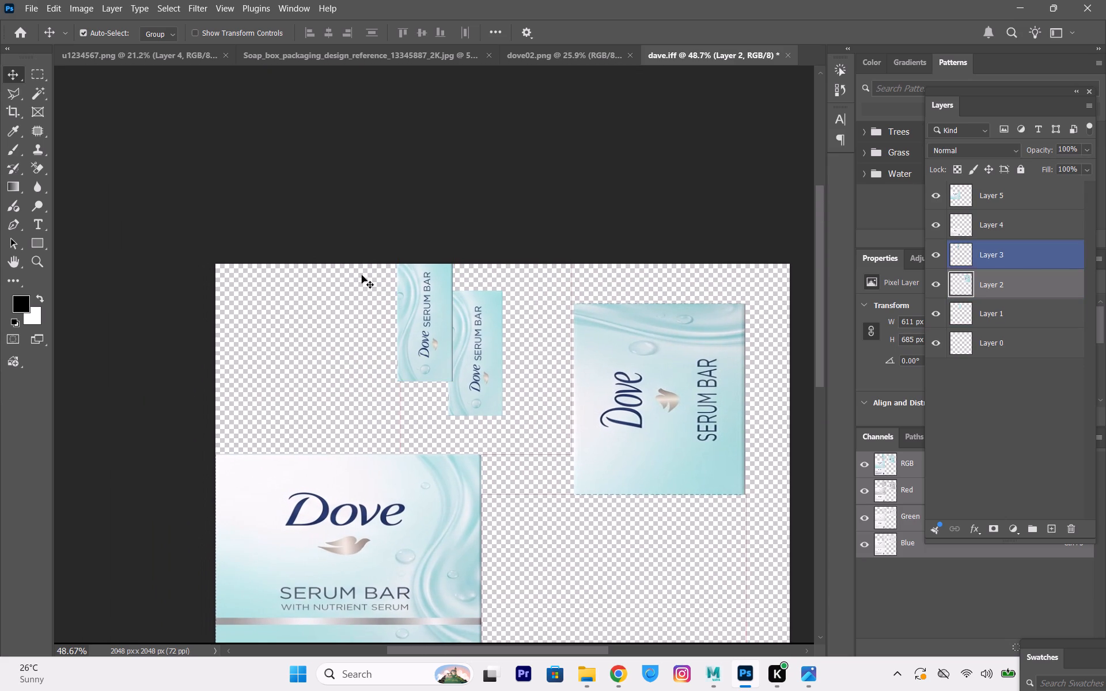
drag(352, 262, 514, 426)
drag(439, 335, 274, 324)
key(ctrl+z)
click(422, 143)
click(425, 319)
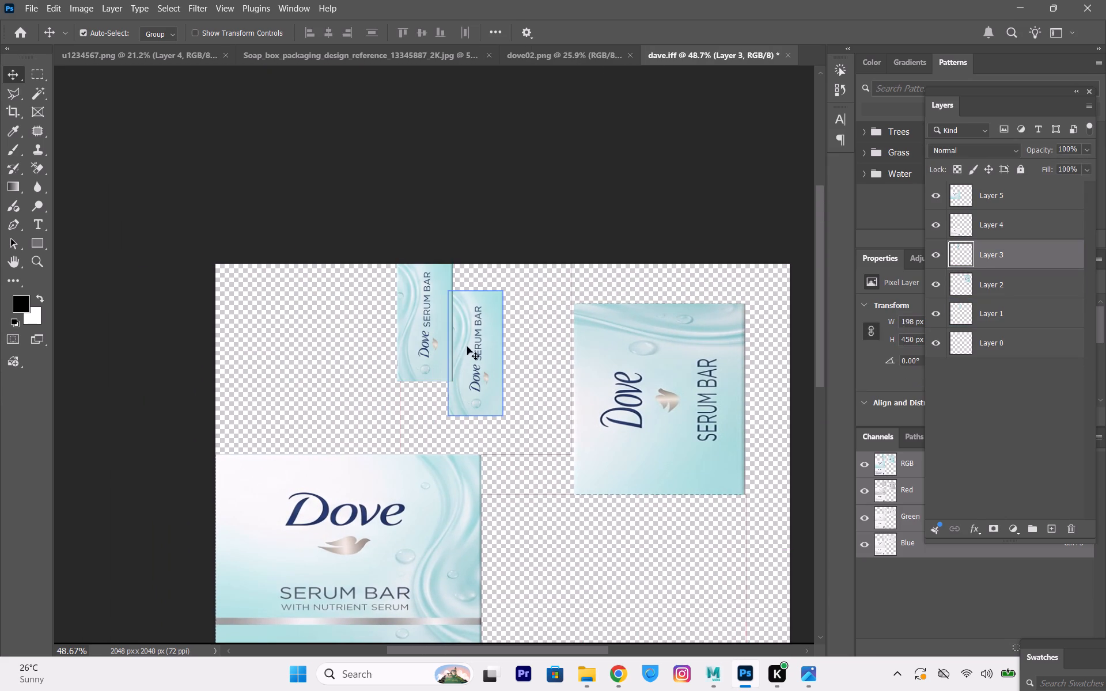
shift+click(468, 346)
drag(452, 326, 263, 299)
click(402, 199)
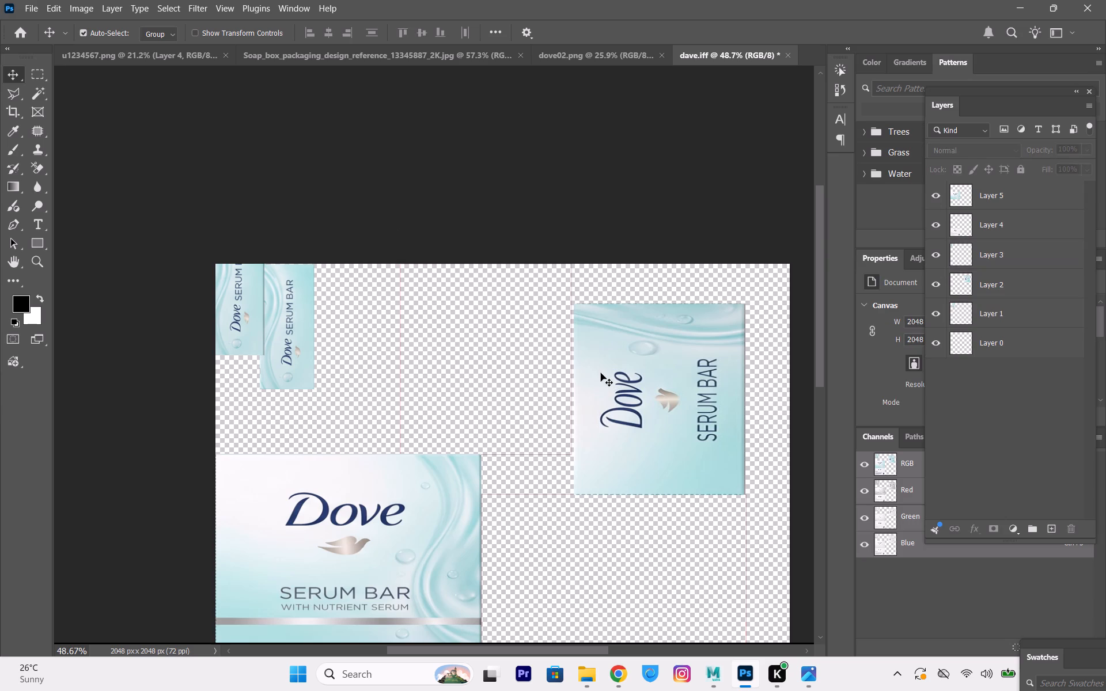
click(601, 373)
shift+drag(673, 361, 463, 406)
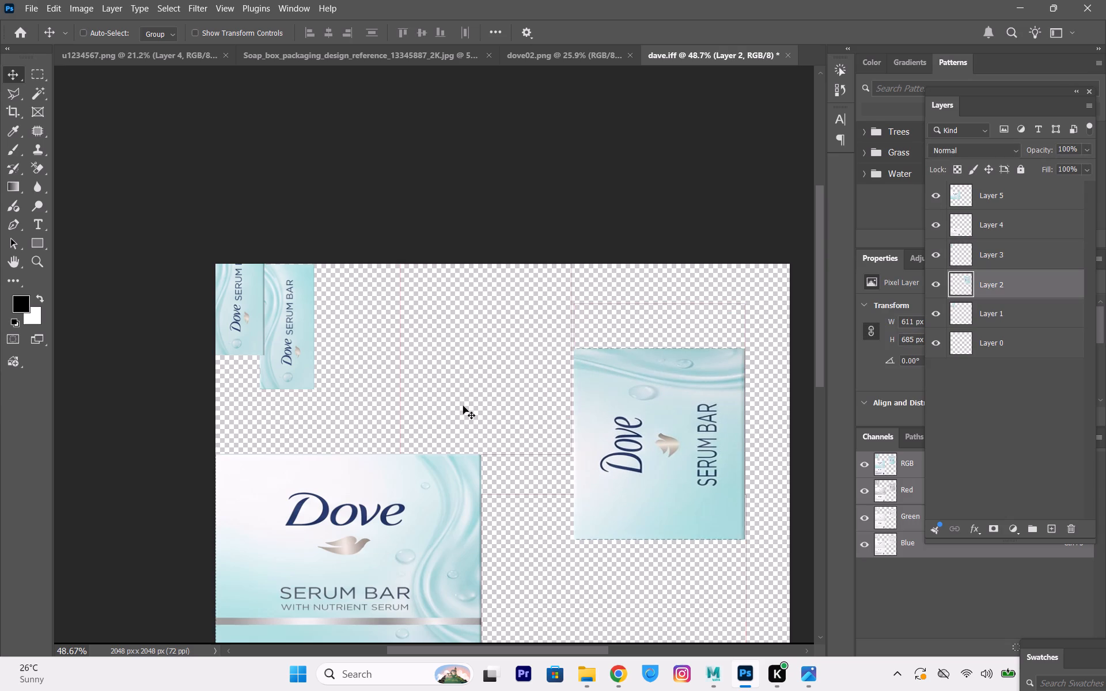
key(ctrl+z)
Duplicate the rotated top panel into the adjacent UV shell at the top middle of the layout.
alt+drag(652, 396, 497, 367)
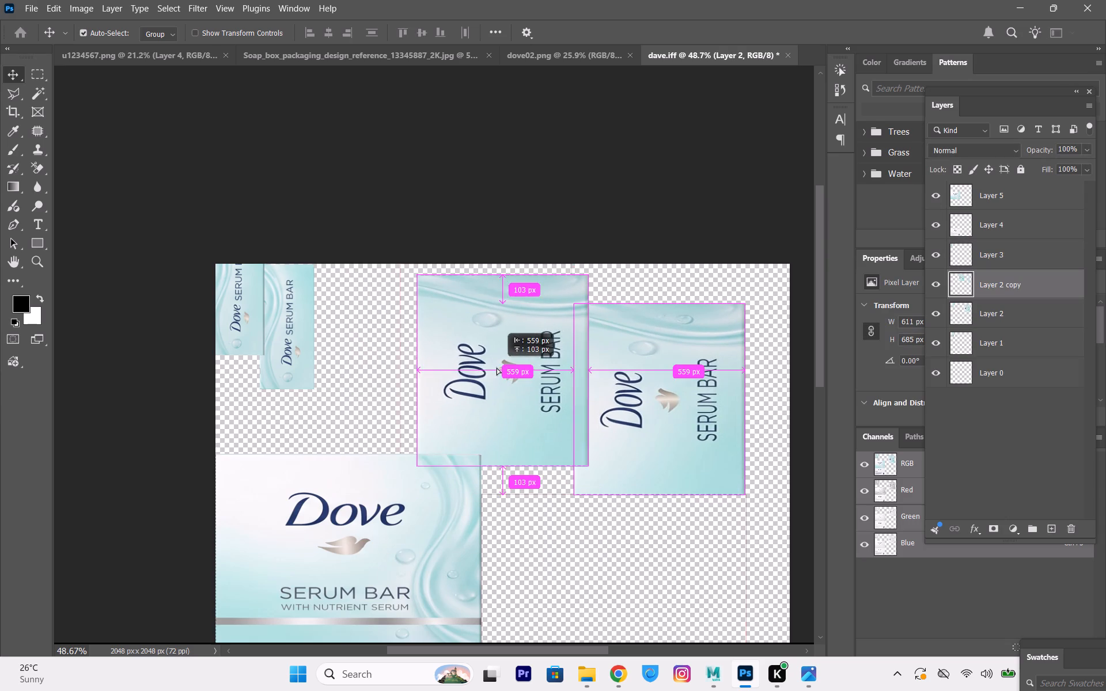
alt+drag(497, 367, 476, 355)
Nudge the duplicated top panel right and slightly down until it lines up with the top-middle UV shell's edges.
alt+scroll(467, 377, up, 4)
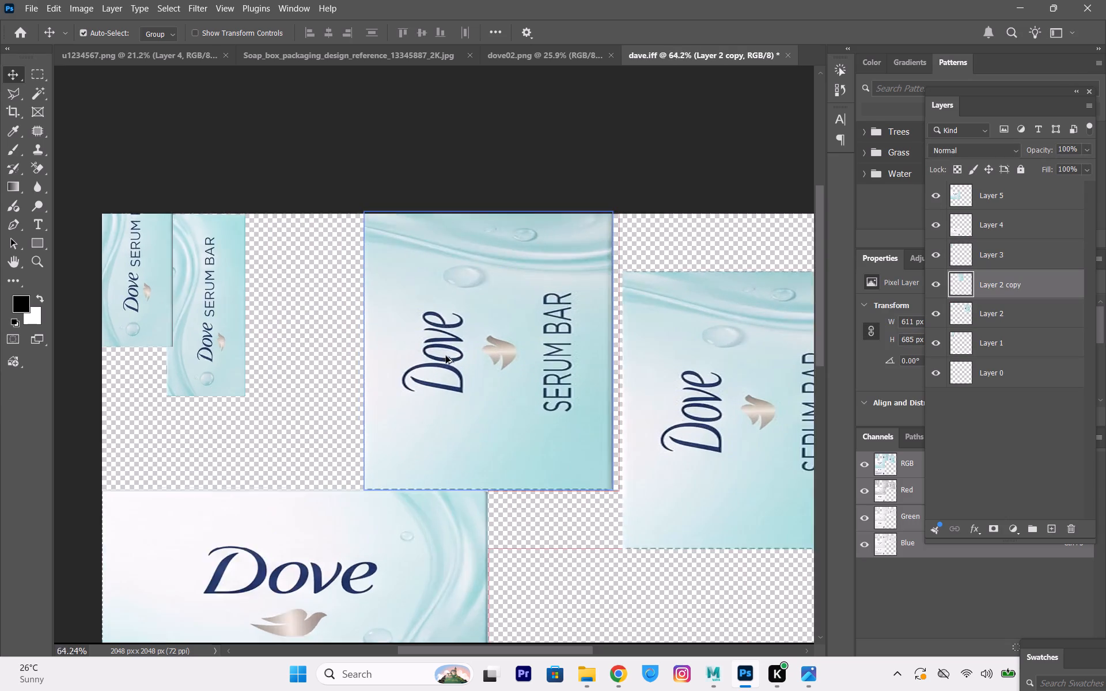
alt+scroll(446, 356, up, 5)
click(605, 382)
key(Right)
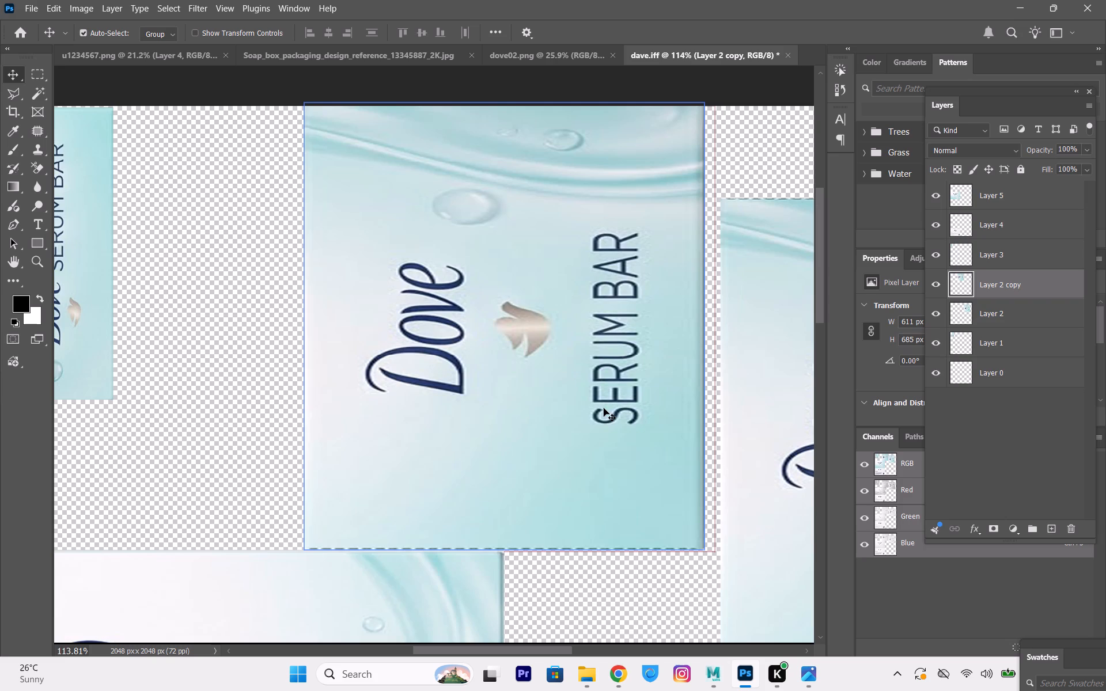
key(Right)
key(Right)
key(Right)
key(Right)
key(Right)
key(Right)
key(Right)
key(Right)
key(Right)
key(Right)
key(Right)
key(Right)
key(Right)
key(Right)
key(Right)
key(Right)
key(Right)
key(Right)
key(Right)
key(Right)
key(Right)
key(Right)
key(Right)
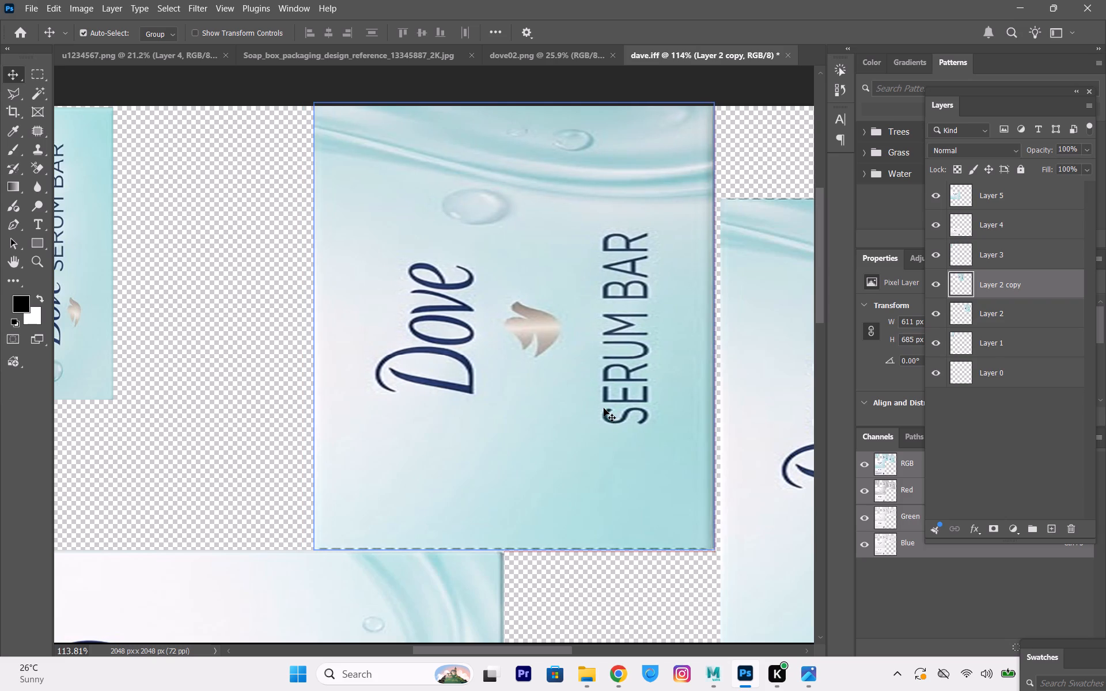
key(Right)
key(Down)
key(Down)
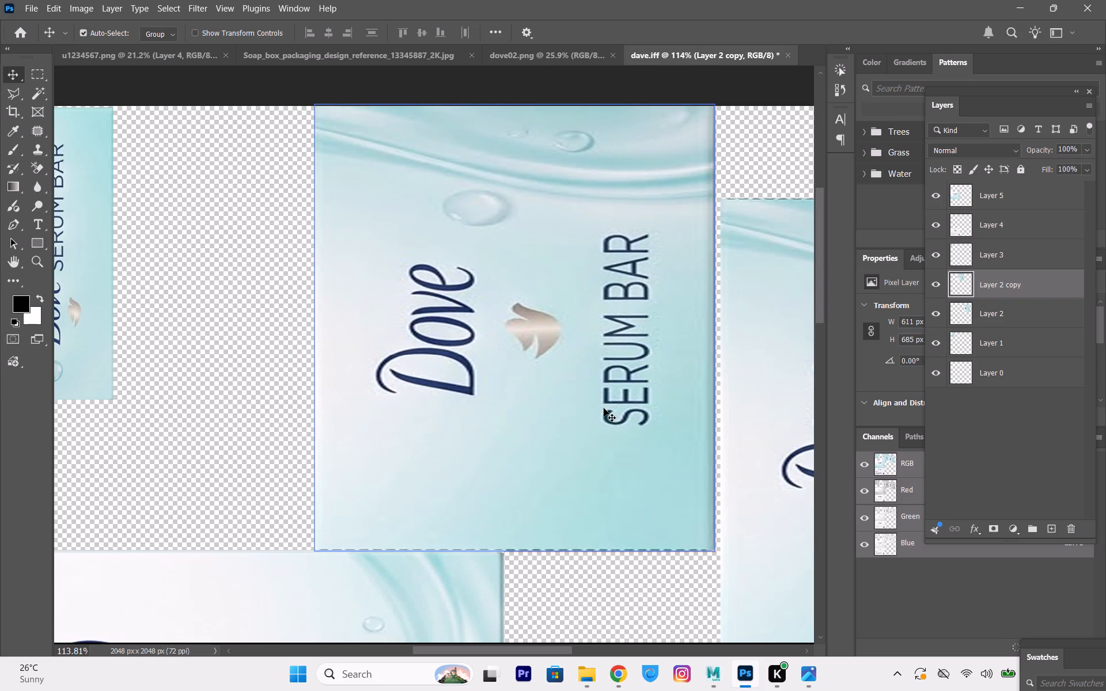
key(Up)
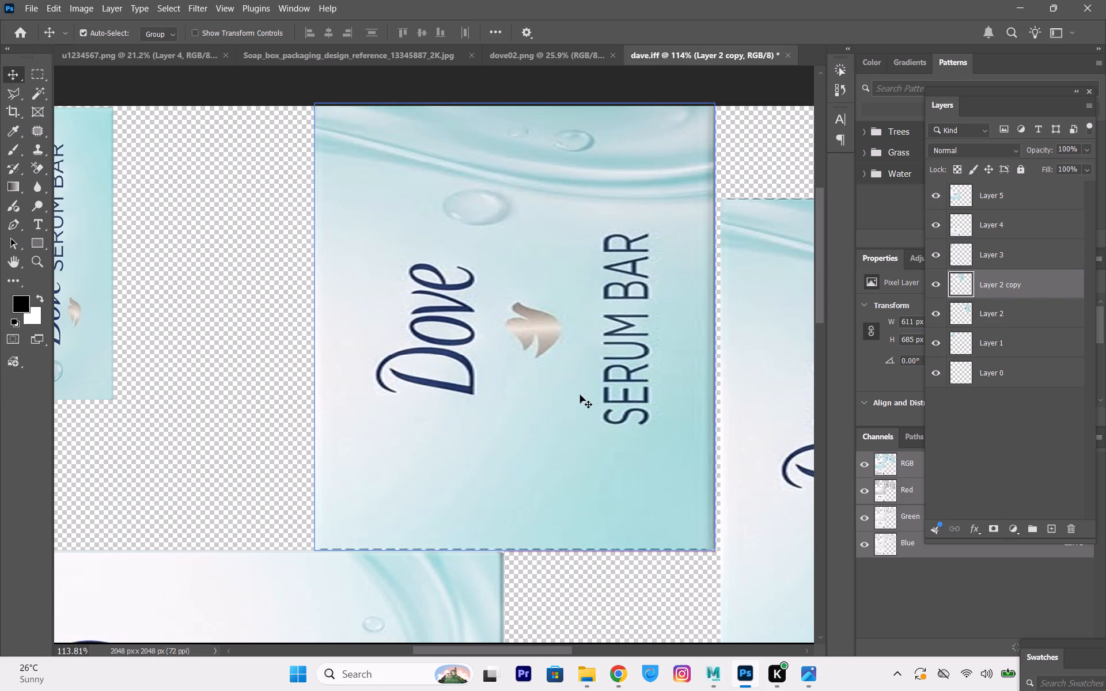
alt+scroll(510, 378, down, 10)
click(475, 202)
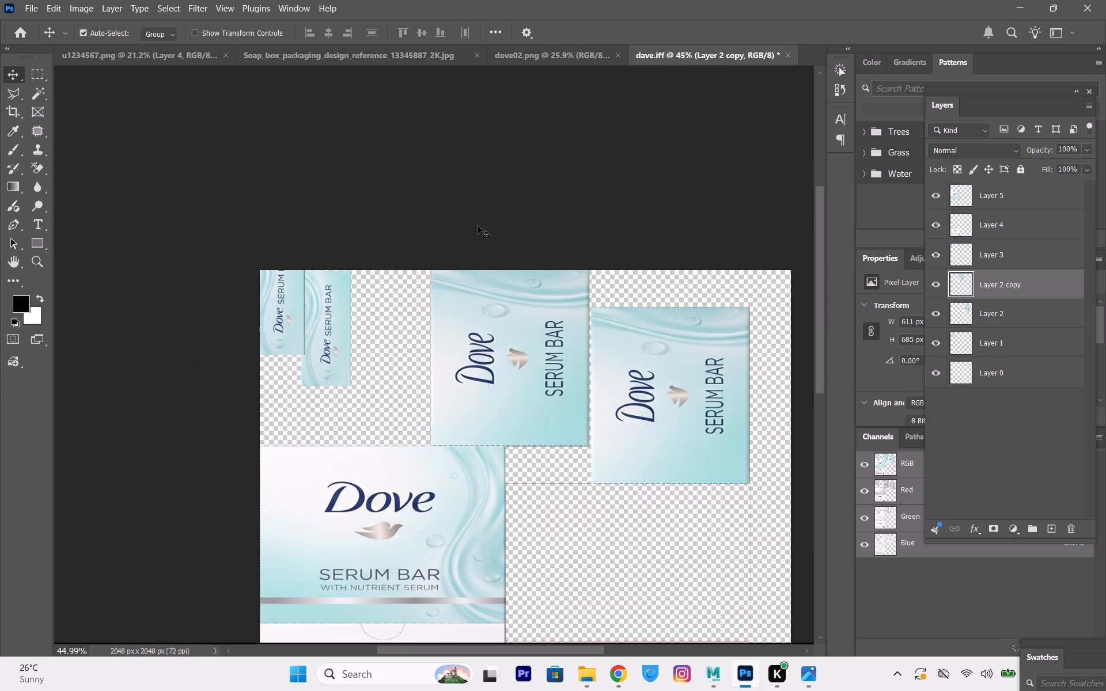
Move the side panel on Layer 1 from the upper-left corner into the empty UV shell beneath the upper-right panel.
click(319, 326)
drag(323, 316, 623, 588)
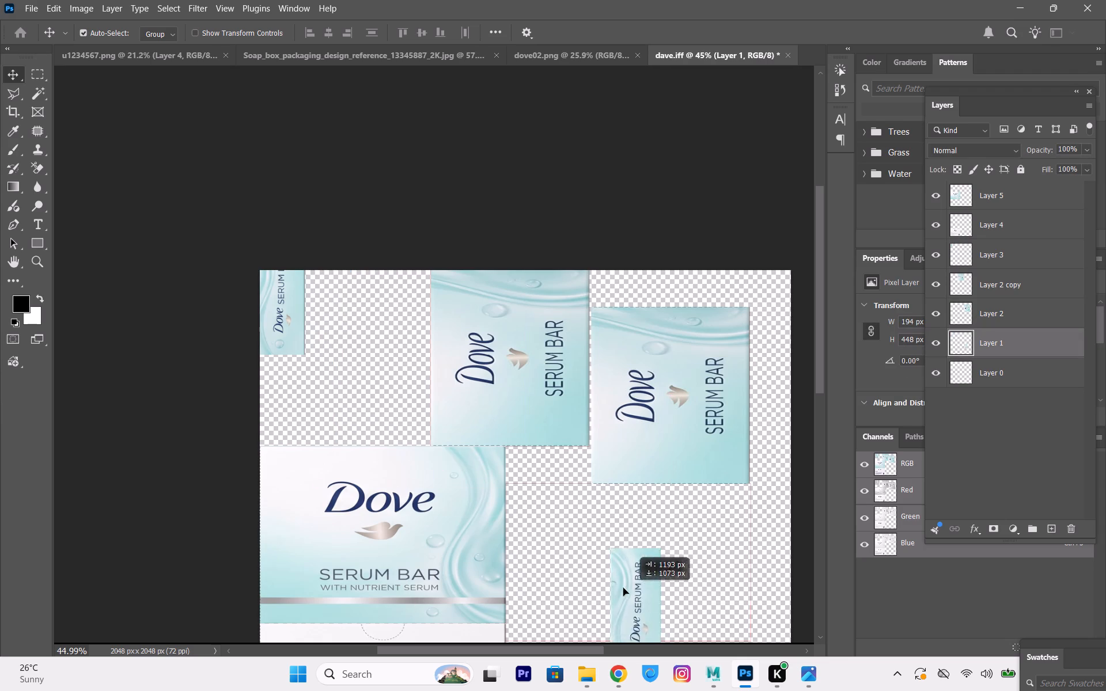
drag(623, 588, 603, 567)
Rotate the Layer 1 side panel by 90° so its text reads horizontally.
alt+scroll(608, 567, down, 1)
alt+middle_drag(619, 567, 603, 469)
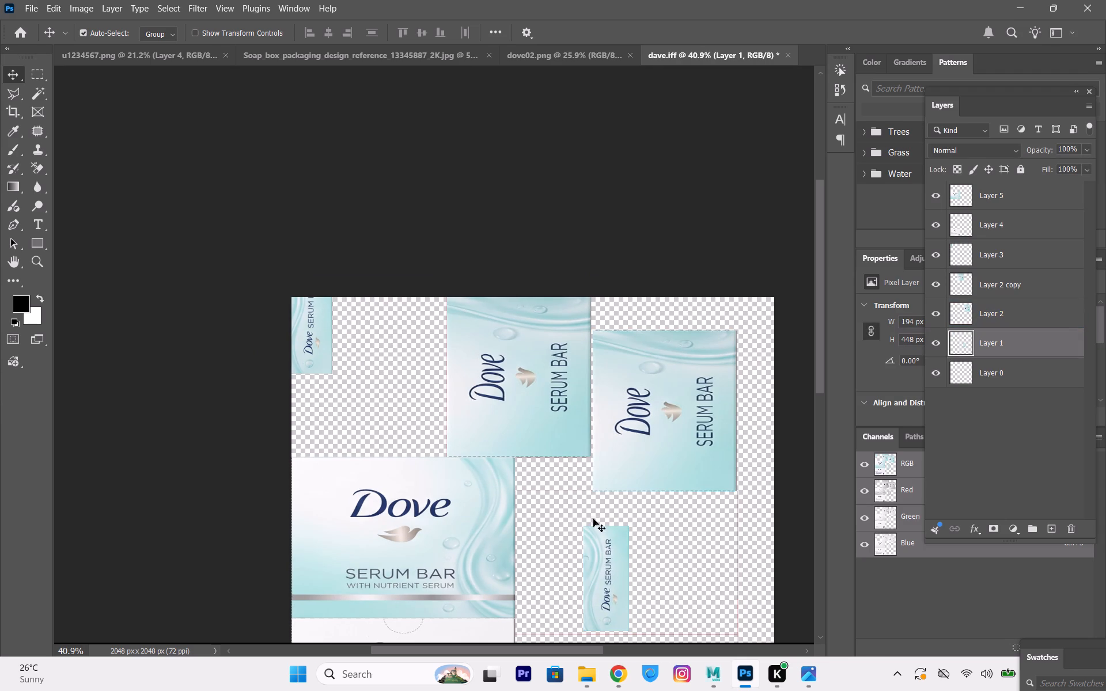
key(space)
key(space)
key(space)
key(space)
key(space)
key(space)
key(space)
key(space)
key(space)
key(space)
key(space)
key(space)
key(space)
key(space)
key(space)
key(space)
key(space)
key(space)
key(space)
key(space)
click(593, 557)
drag(623, 598, 610, 427)
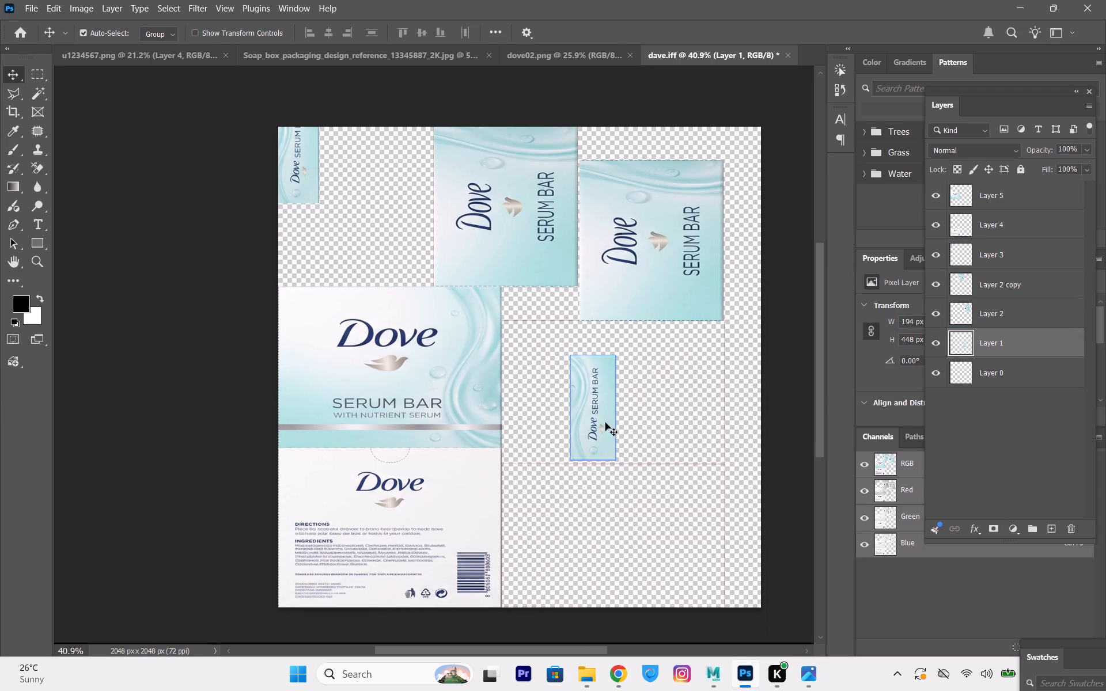
click(598, 417)
key(ctrl+t)
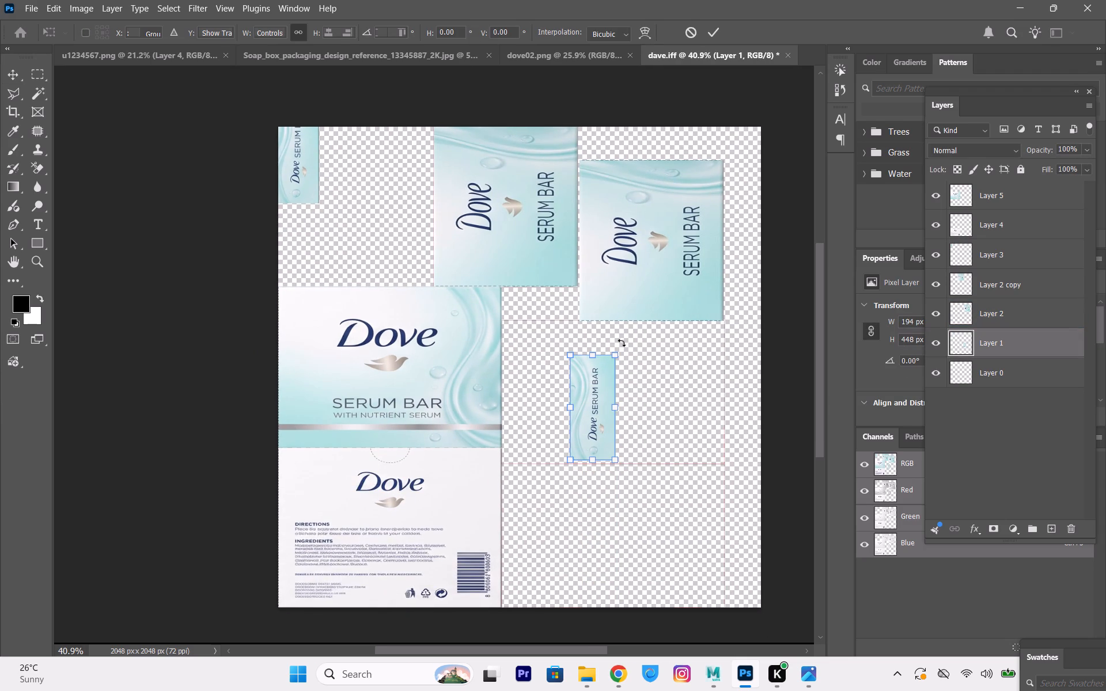
shift+drag(622, 343, 706, 474)
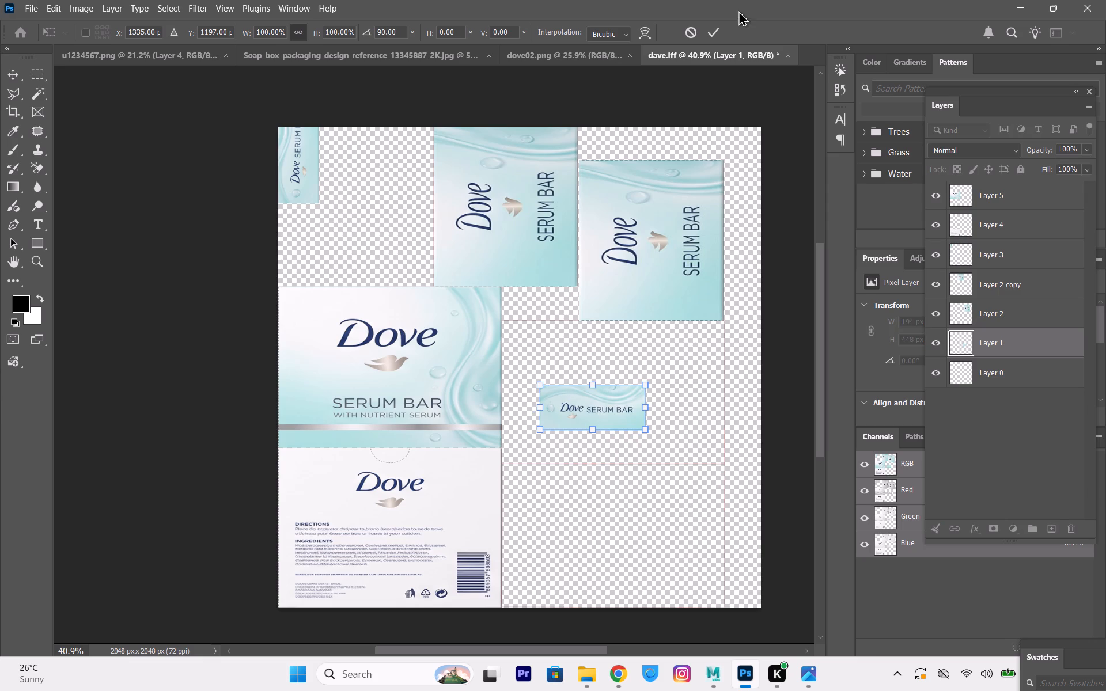
click(714, 36)
Move the horizontal Layer 1 side panel so its upper-left corner meets the upper-left corner of the shell beneath the upper-right panel.
click(574, 412)
drag(590, 411, 554, 351)
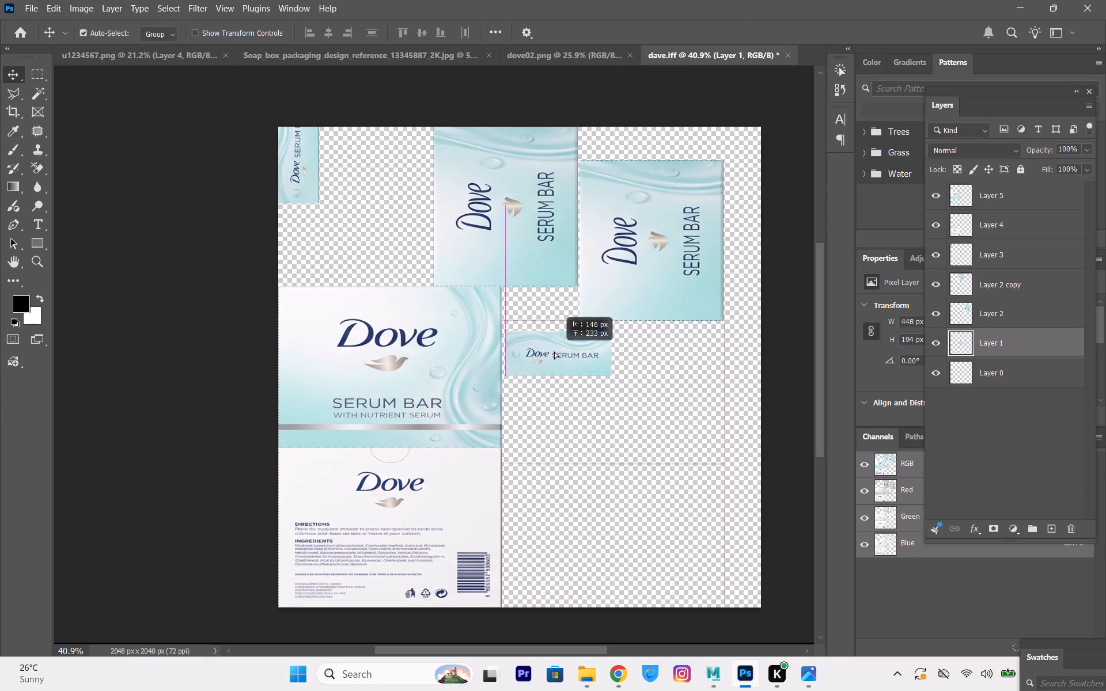
drag(554, 351, 547, 346)
Scale the Layer 1 side panel non-proportionally to about 947 × 611 px so it fills its UV shell to the outline.
alt+scroll(476, 278, up, 5)
alt+scroll(578, 351, up, 5)
alt+scroll(577, 351, down, 3)
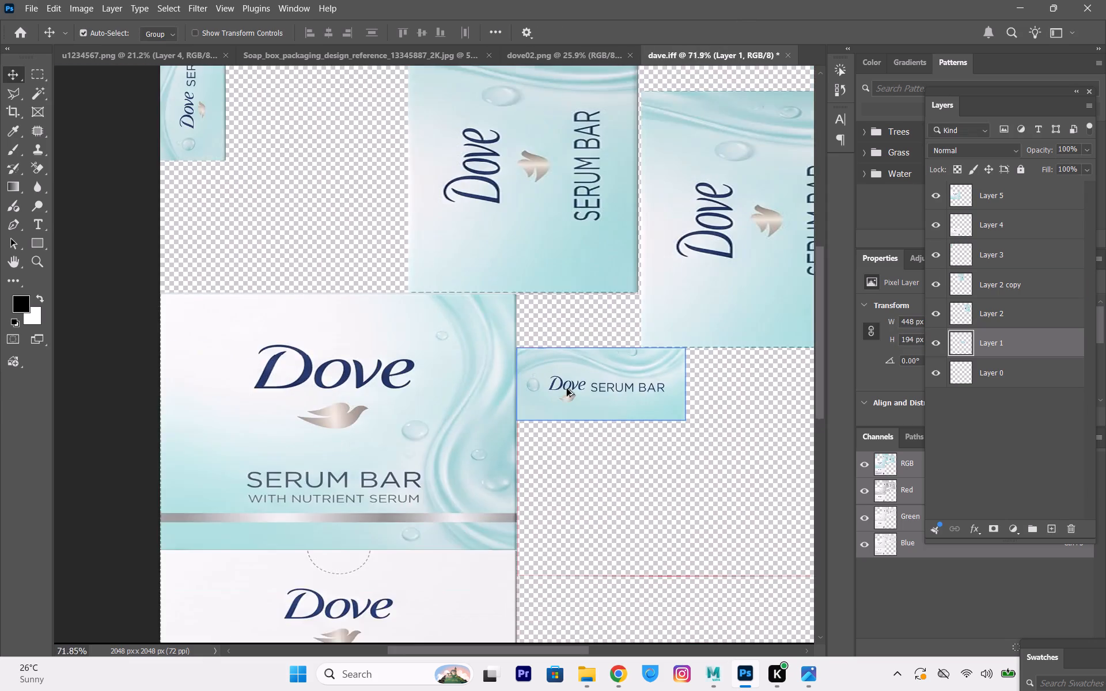
alt+scroll(567, 389, down, 6)
key(ctrl+t)
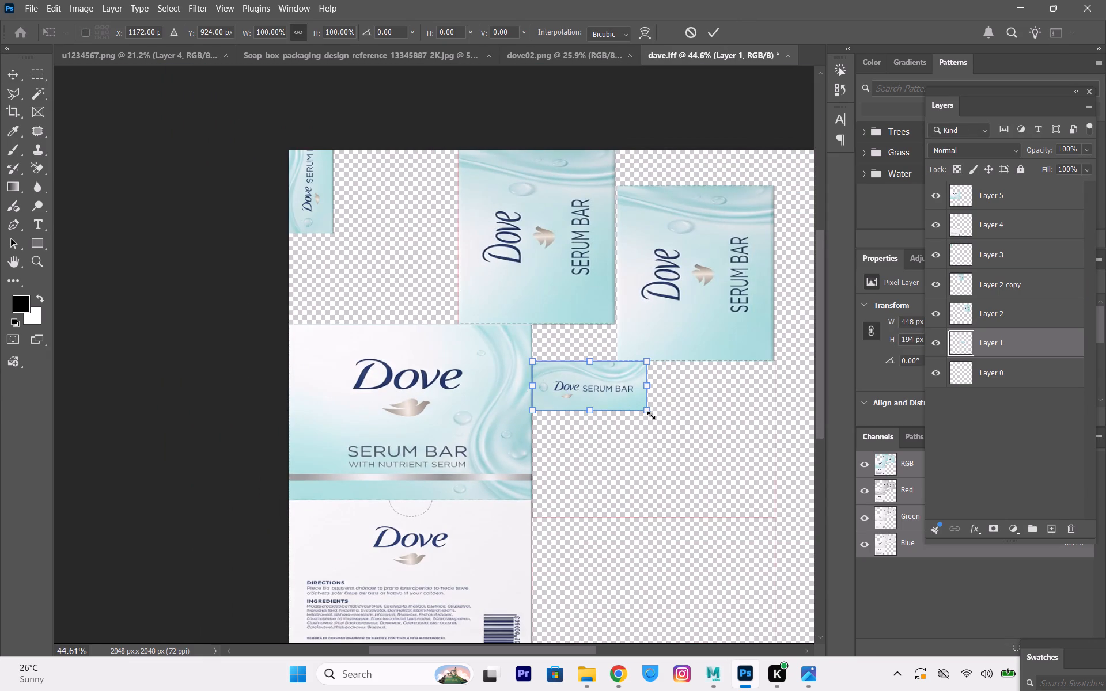
shift+drag(651, 415, 777, 520)
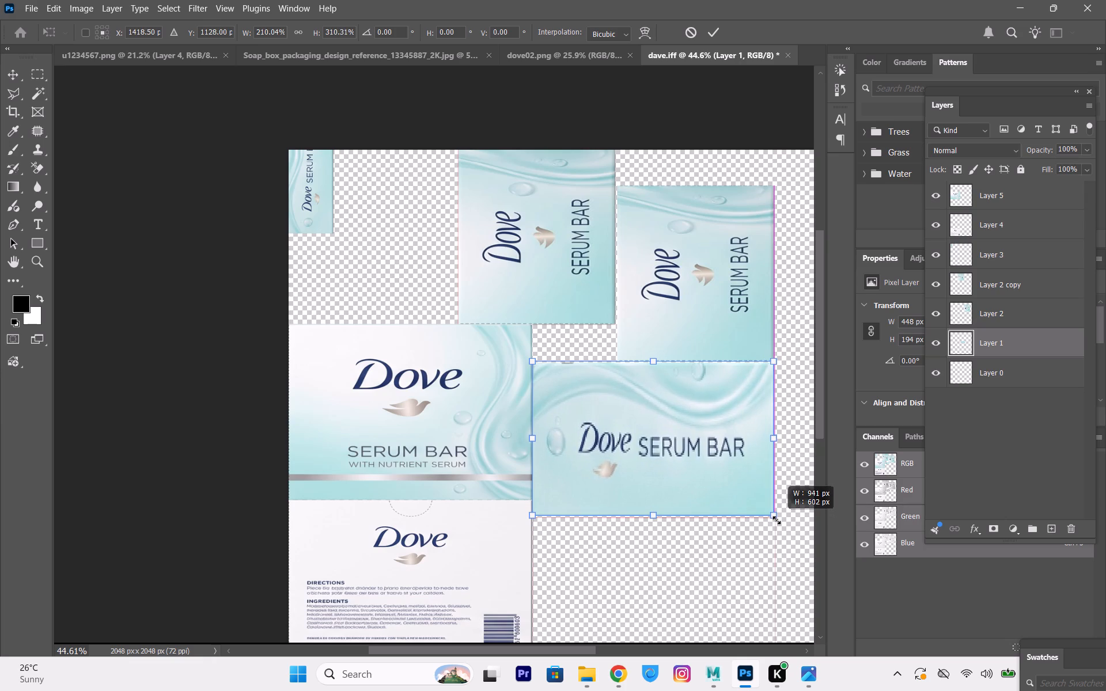
shift+drag(777, 520, 775, 522)
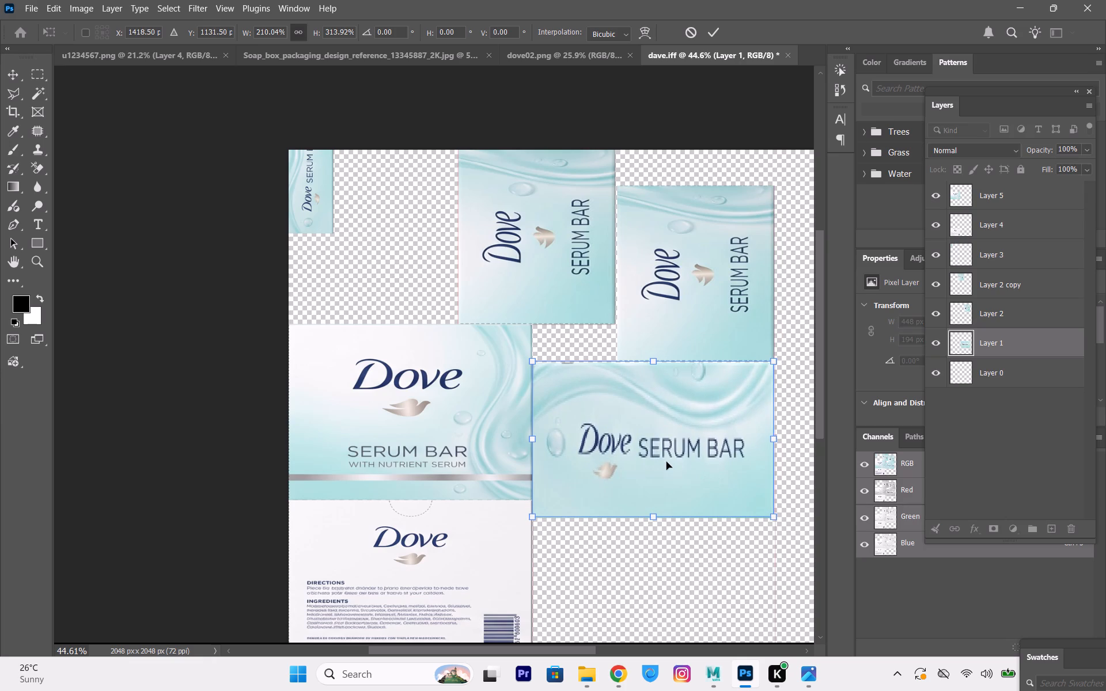
key(space)
key(space)
key(space)
key(space)
key(space)
key(space)
key(space)
key(space)
key(space)
key(space)
key(space)
key(space)
key(space)
key(space)
key(space)
drag(716, 549, 614, 374)
alt+scroll(669, 256, up, 12)
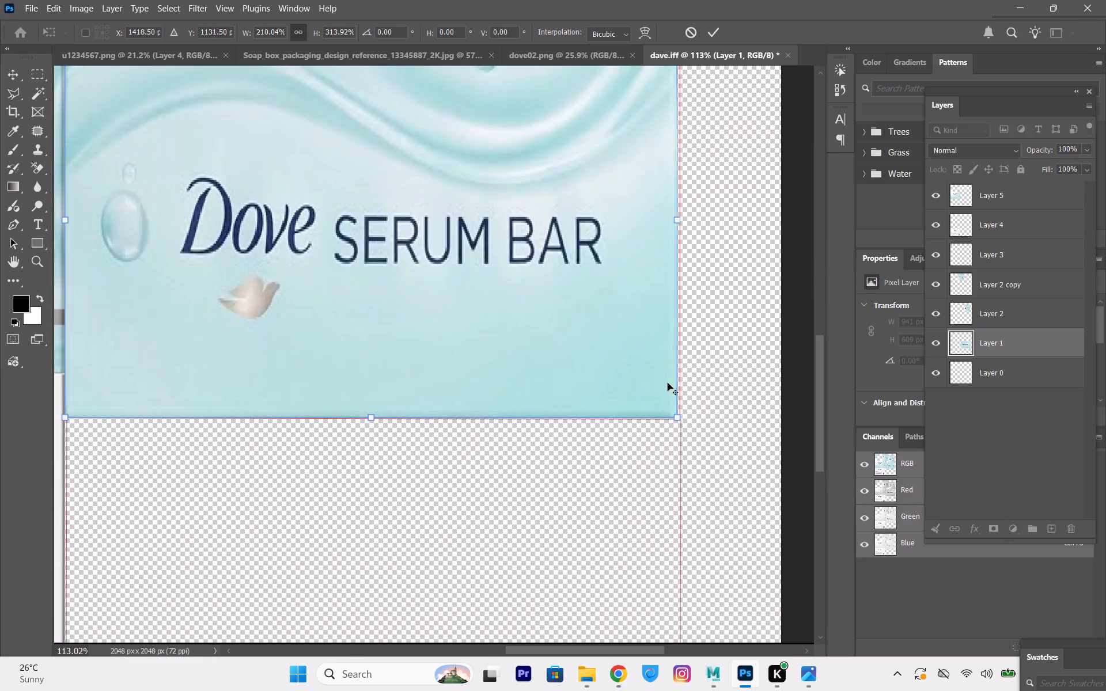
alt+scroll(668, 383, up, 9)
shift+click(675, 461)
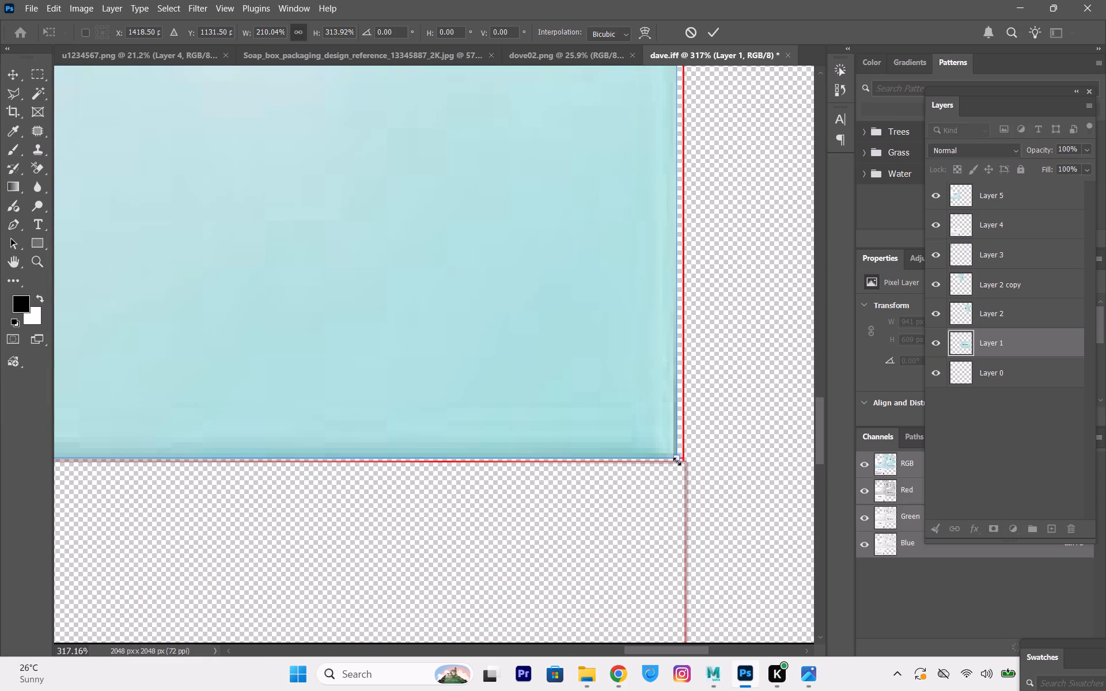
shift+drag(677, 461, 685, 464)
alt+scroll(677, 382, down, 11)
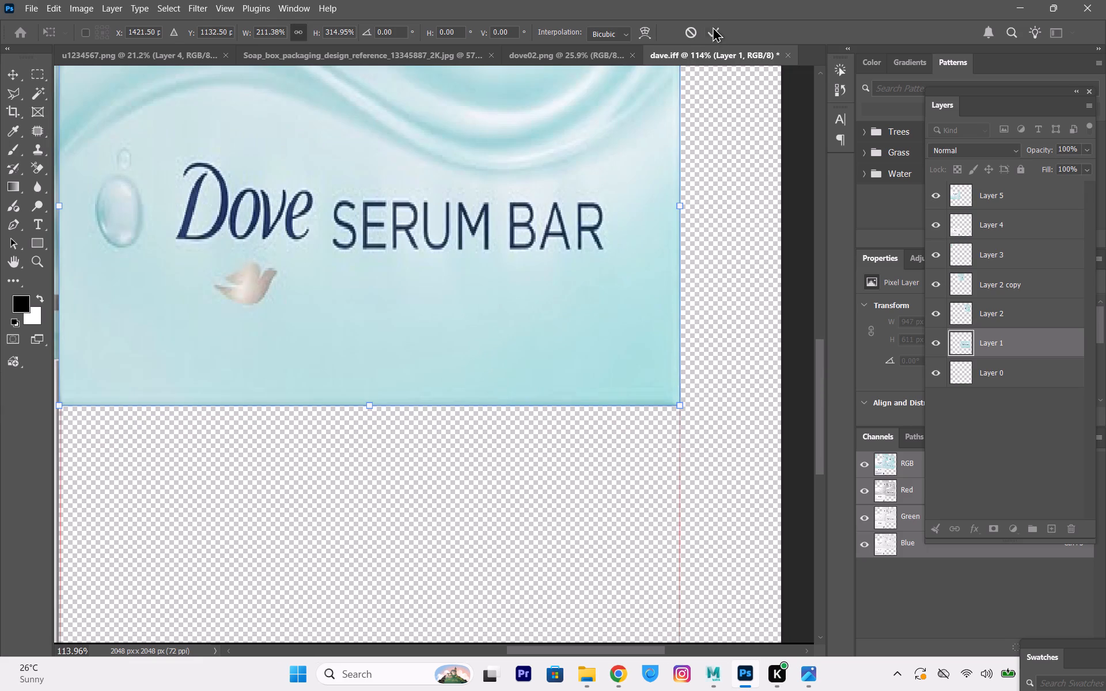
click(713, 31)
Move the Layer 3 side panel from the layout's upper-left corner into the empty bottom-right shell and rotate it 90° so its text reads horizontally.
alt+scroll(540, 383, down, 17)
click(316, 204)
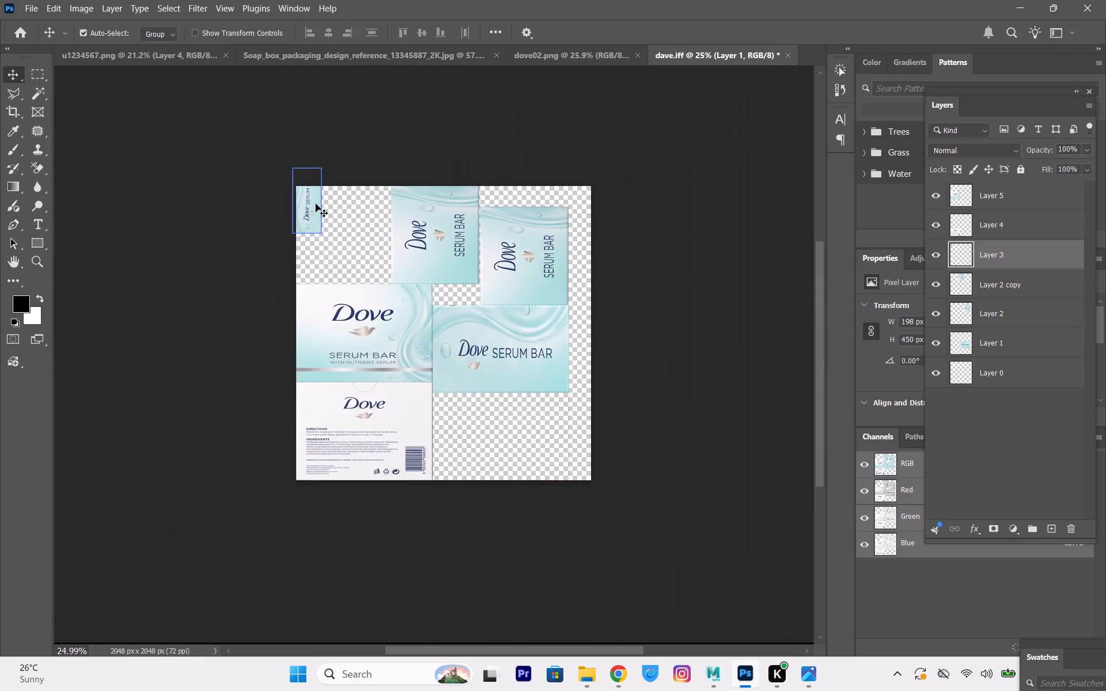
drag(310, 204, 488, 443)
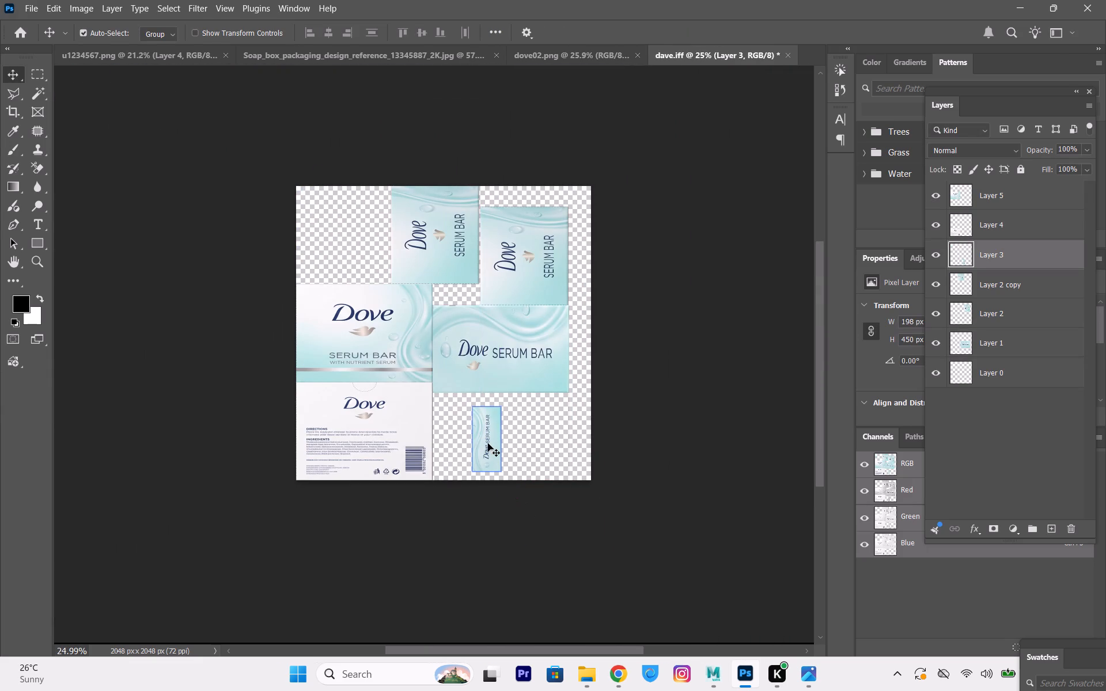
key(ctrl+t)
shift+drag(510, 401, 538, 473)
click(709, 29)
Align the Layer 3 side panel's upper-left corner with the upper-left corner of the bottom-right UV shell.
click(460, 439)
alt+scroll(398, 408, up, 3)
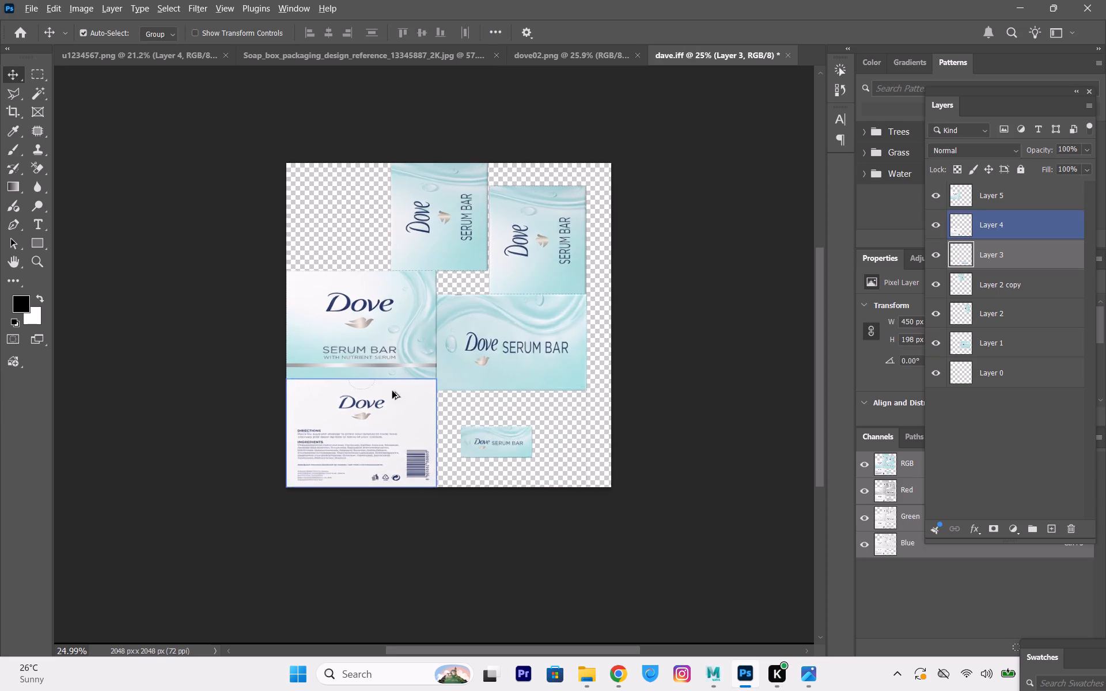
alt+scroll(392, 391, up, 13)
key(ctrl+t)
drag(578, 446, 482, 304)
Scale the Layer 3 side panel non-proportionally to about 948 × 610 px so it fills the bottom-right UV shell.
alt+scroll(569, 340, down, 2)
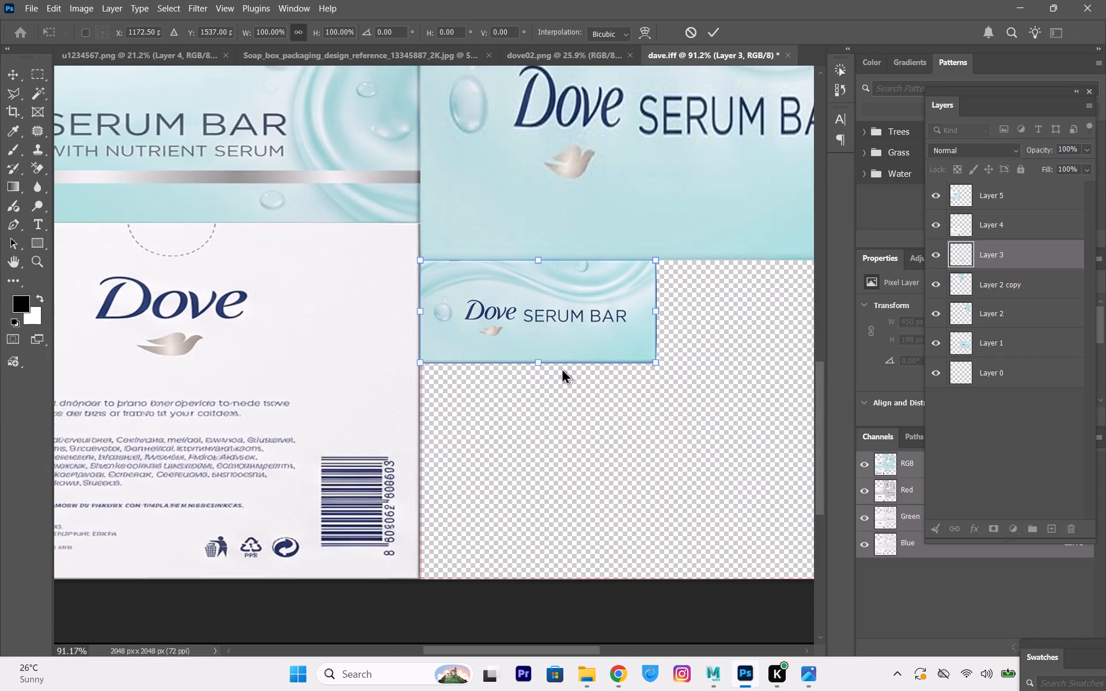
key(space)
key(space)
key(space)
key(space)
key(space)
key(space)
key(space)
key(space)
key(space)
key(space)
key(space)
key(space)
key(space)
key(space)
key(space)
key(space)
key(space)
key(space)
key(space)
key(space)
click(652, 424)
drag(698, 471, 492, 415)
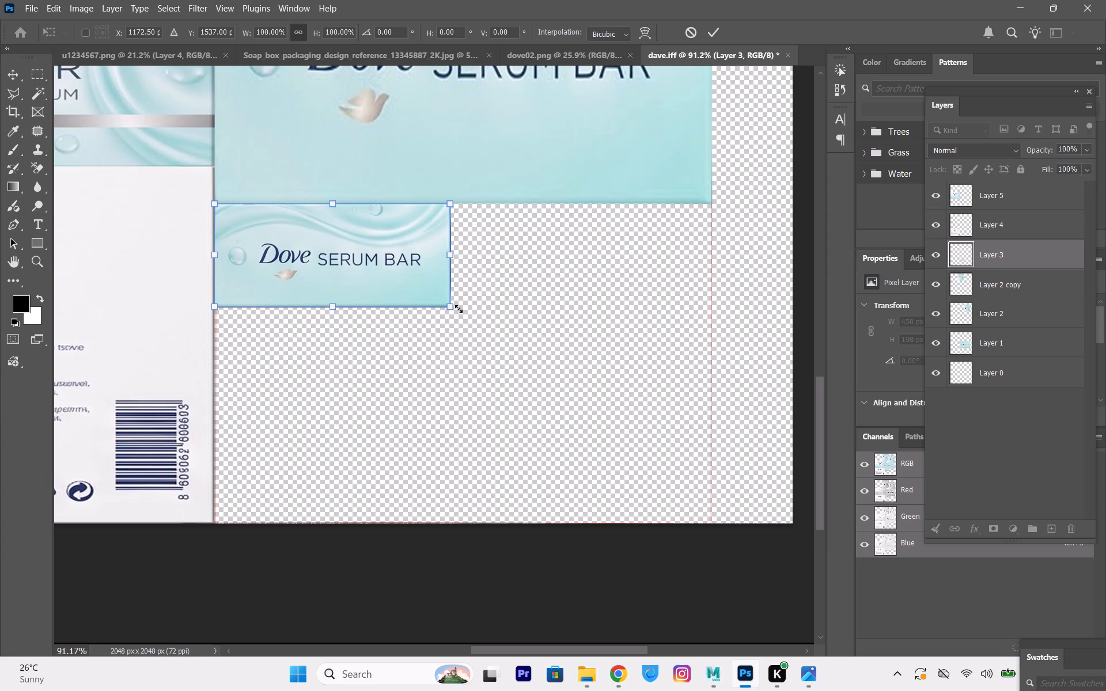
shift+drag(454, 307, 717, 526)
alt+scroll(612, 431, down, 3)
click(710, 30)
click(718, 293)
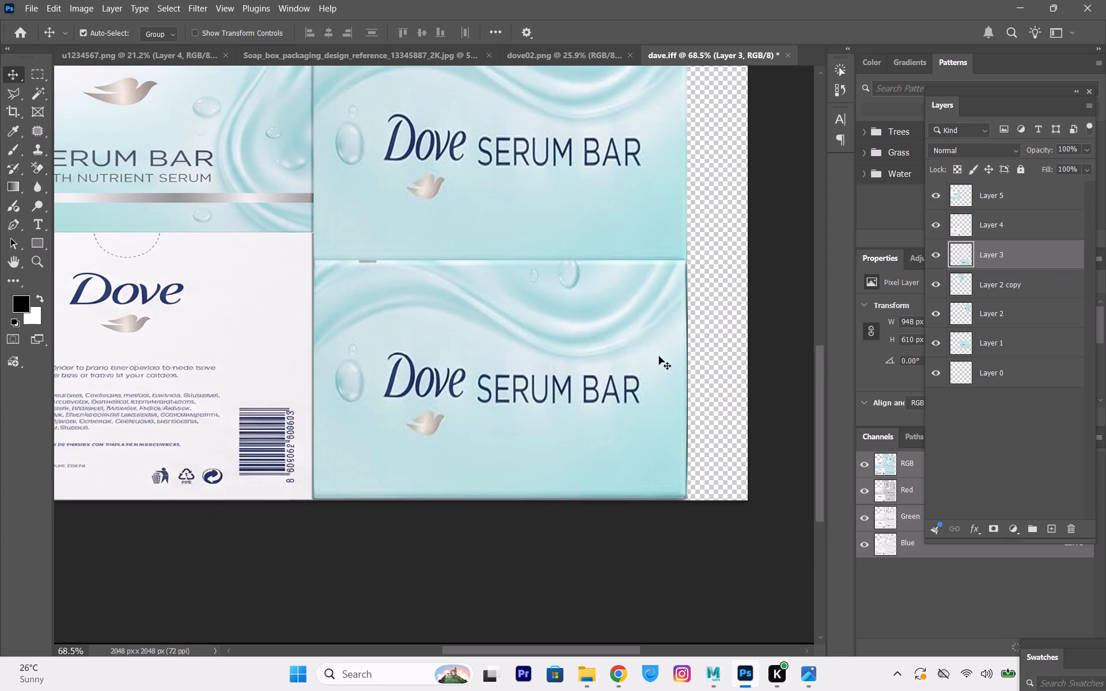
Export the finished texture layout as a 2048 × 2048 px JPG named dave123 to the Desktop.
alt+scroll(570, 317, down, 11)
key(space)
key(space)
key(space)
key(space)
key(space)
key(space)
key(space)
drag(362, 162, 432, 302)
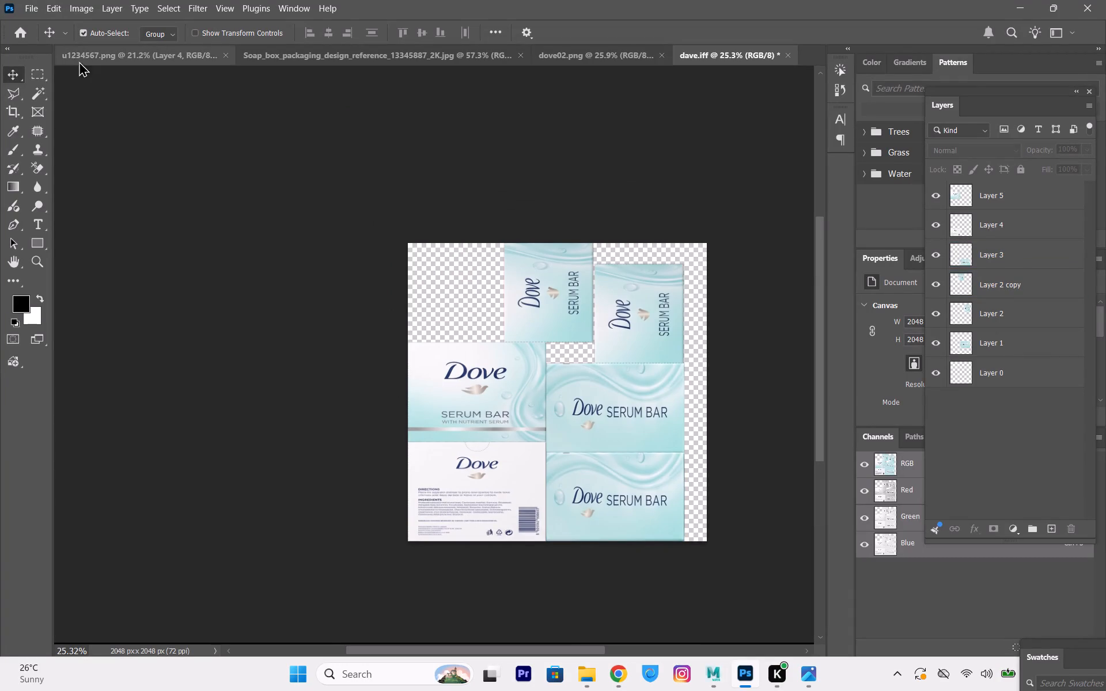
click(19, 0)
click(27, 5)
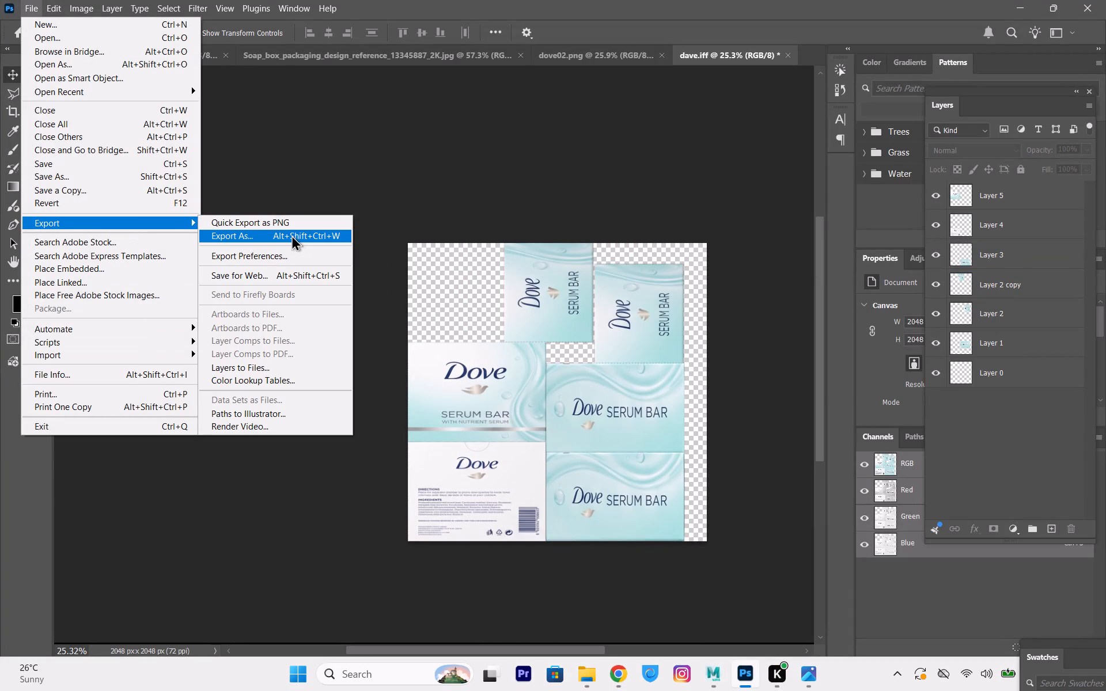
click(291, 235)
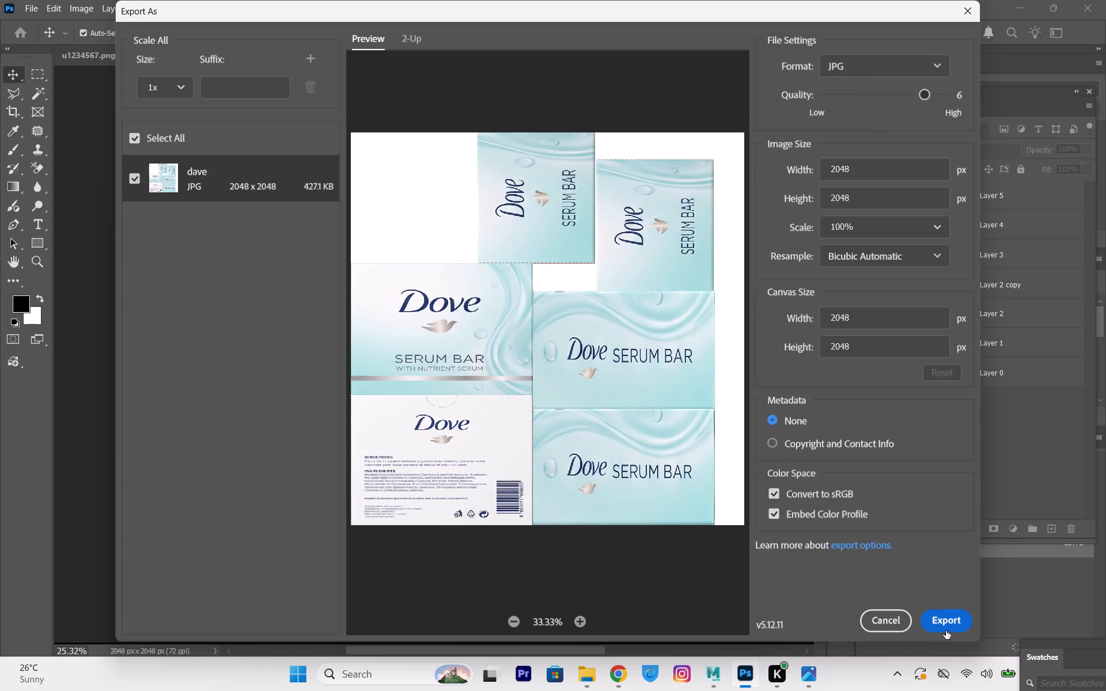
click(946, 631)
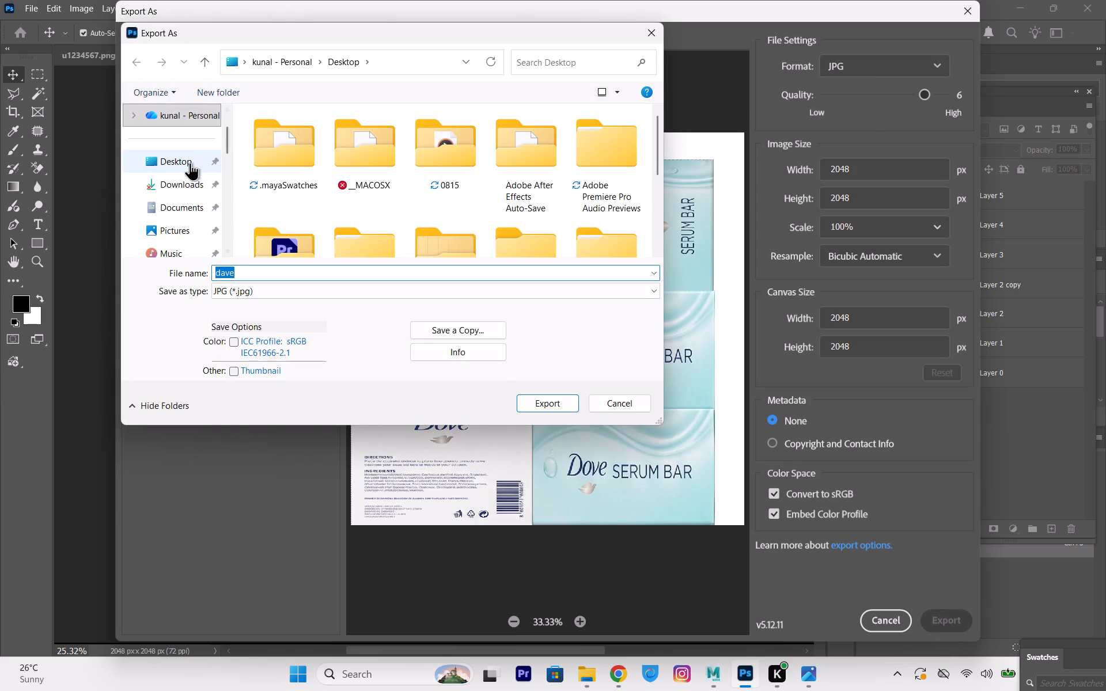
click(187, 162)
click(249, 276)
click(272, 279)
click(263, 272)
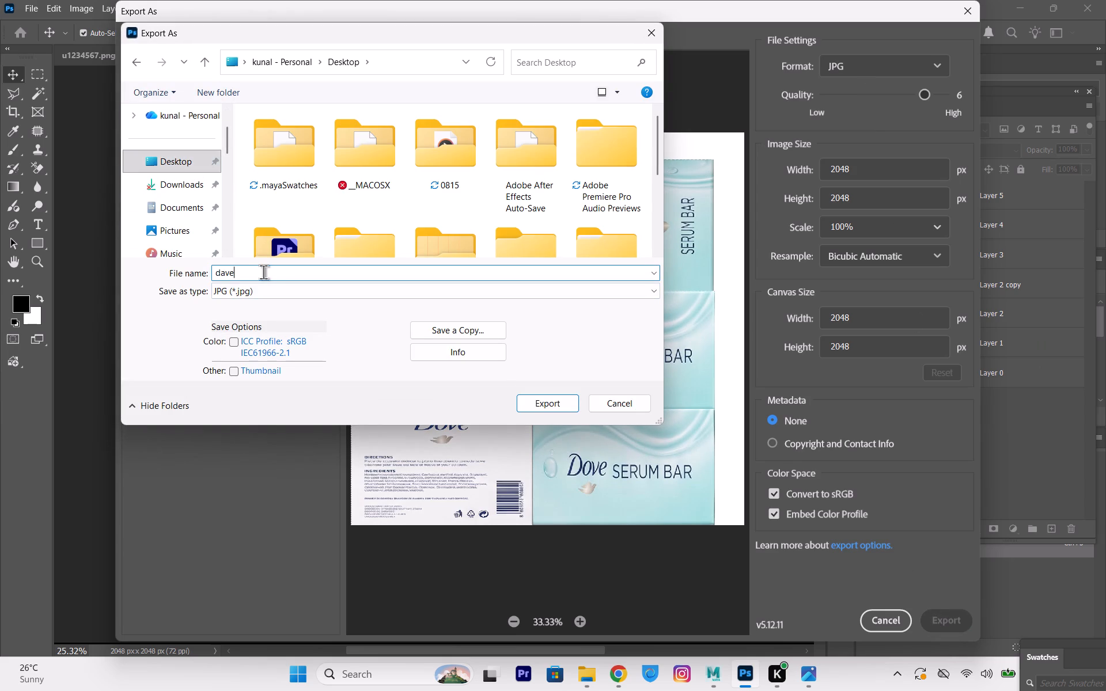
key(1)
text(23)
click(534, 401)
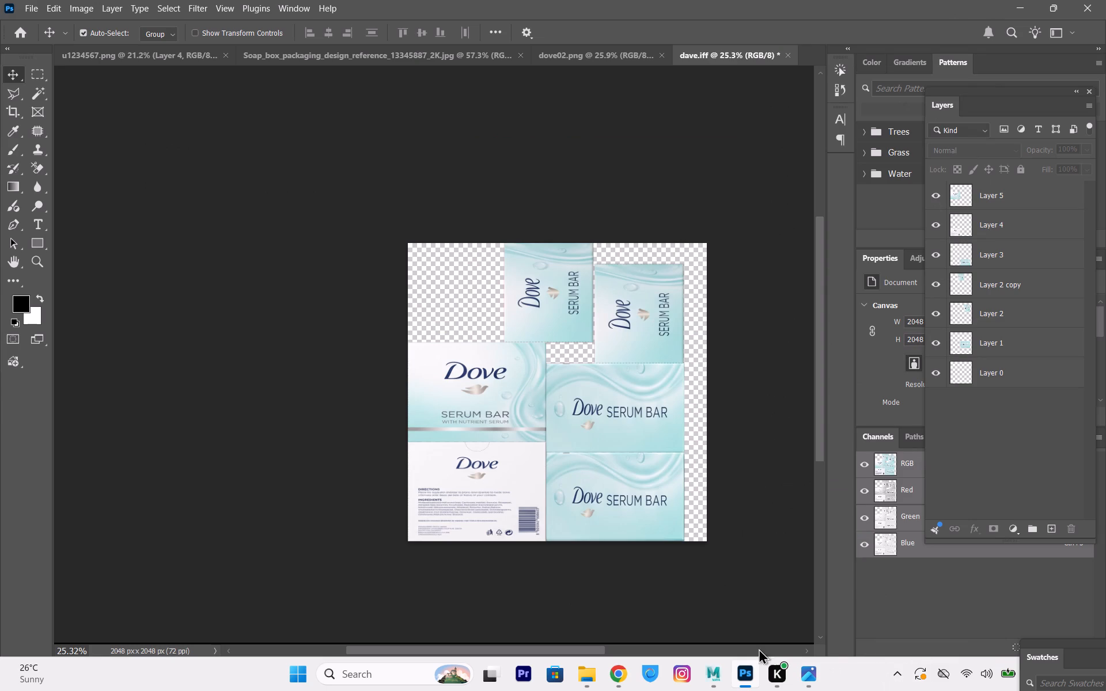
Switch to Maya and assign a new Lambert material to all faces of the box.
click(711, 687)
click(717, 250)
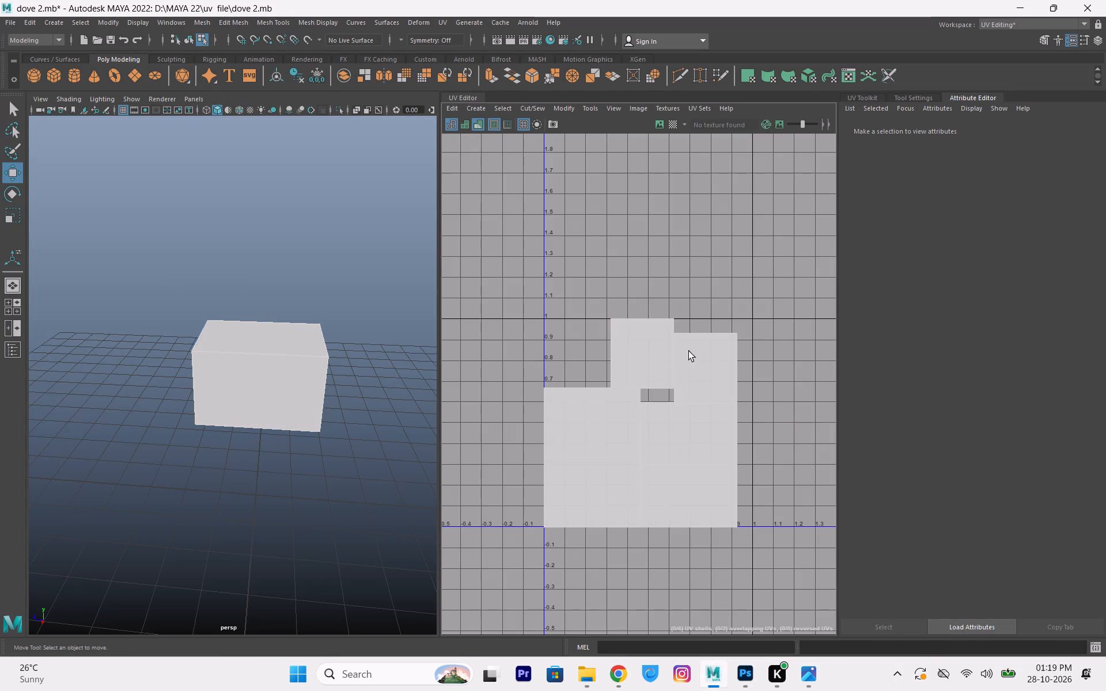
drag(97, 294, 381, 507)
right_drag(262, 359, 284, 668)
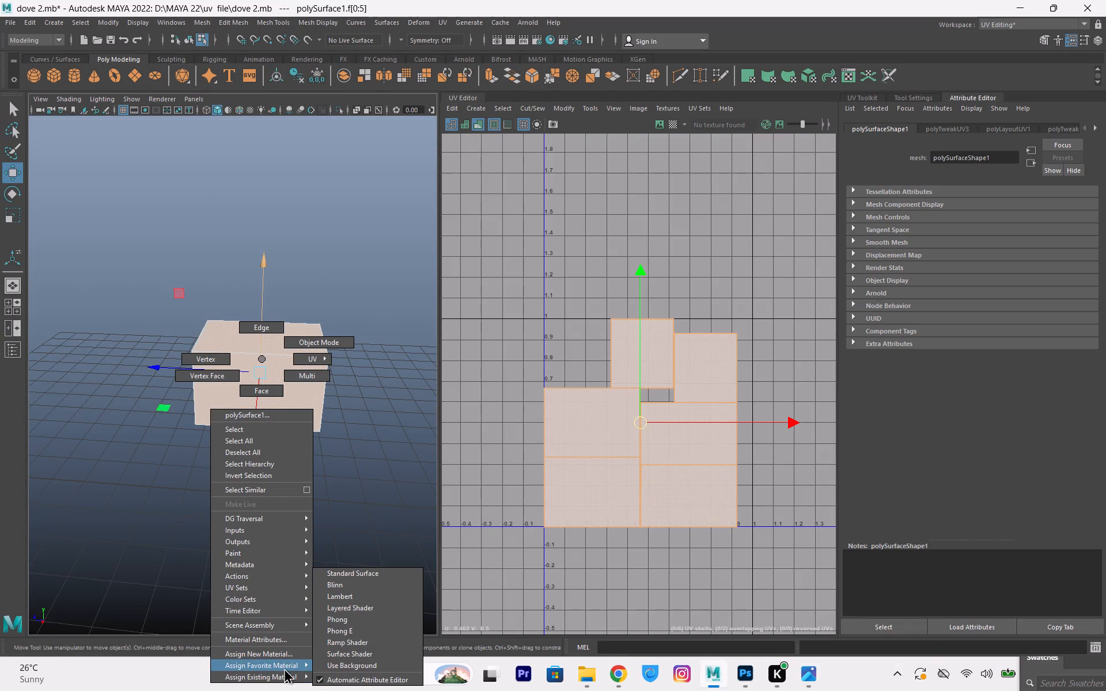
right_drag(284, 668, 353, 603)
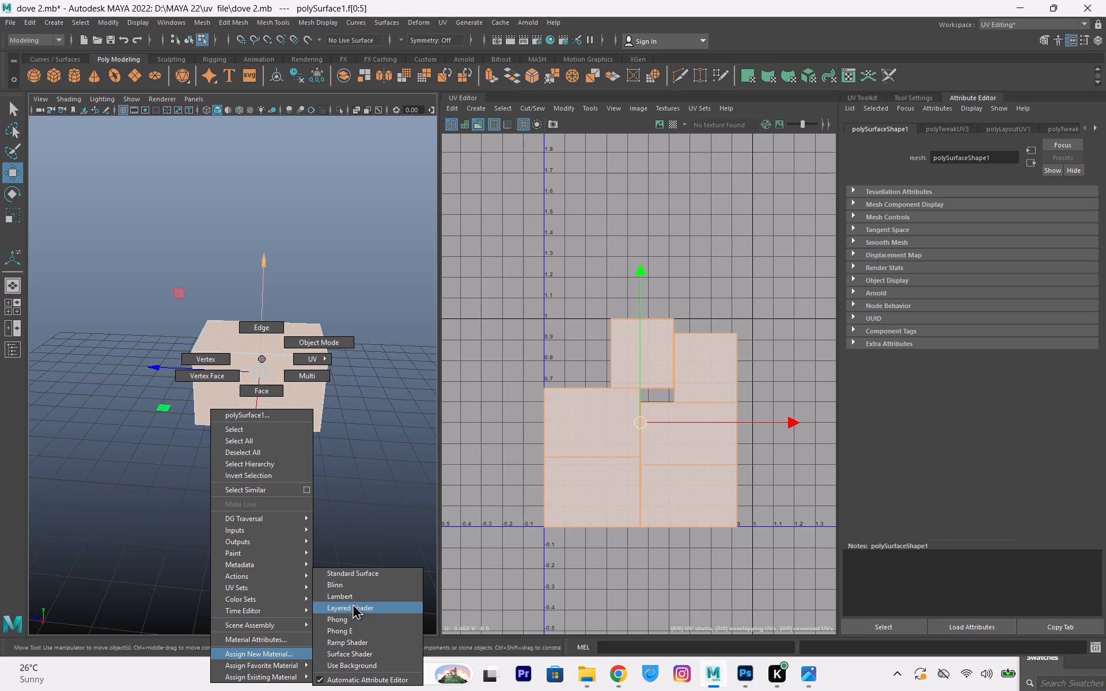
right_drag(353, 603, 347, 601)
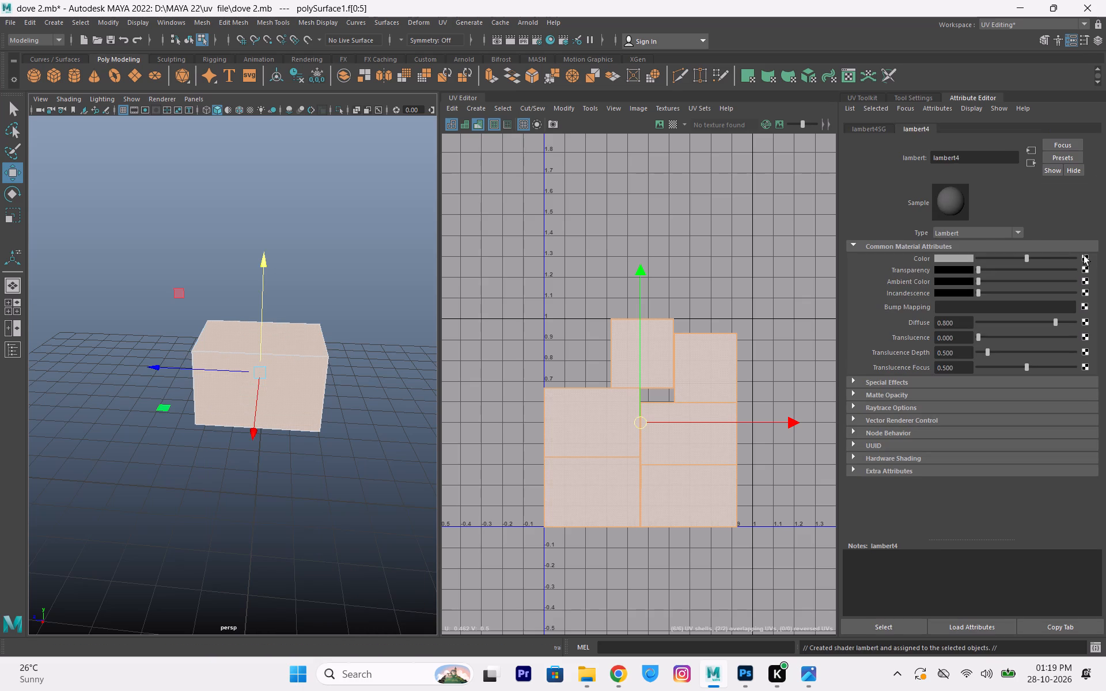
Connect a File texture to the Lambert material's Color and load dave123.jpg from the Desktop.
click(1085, 261)
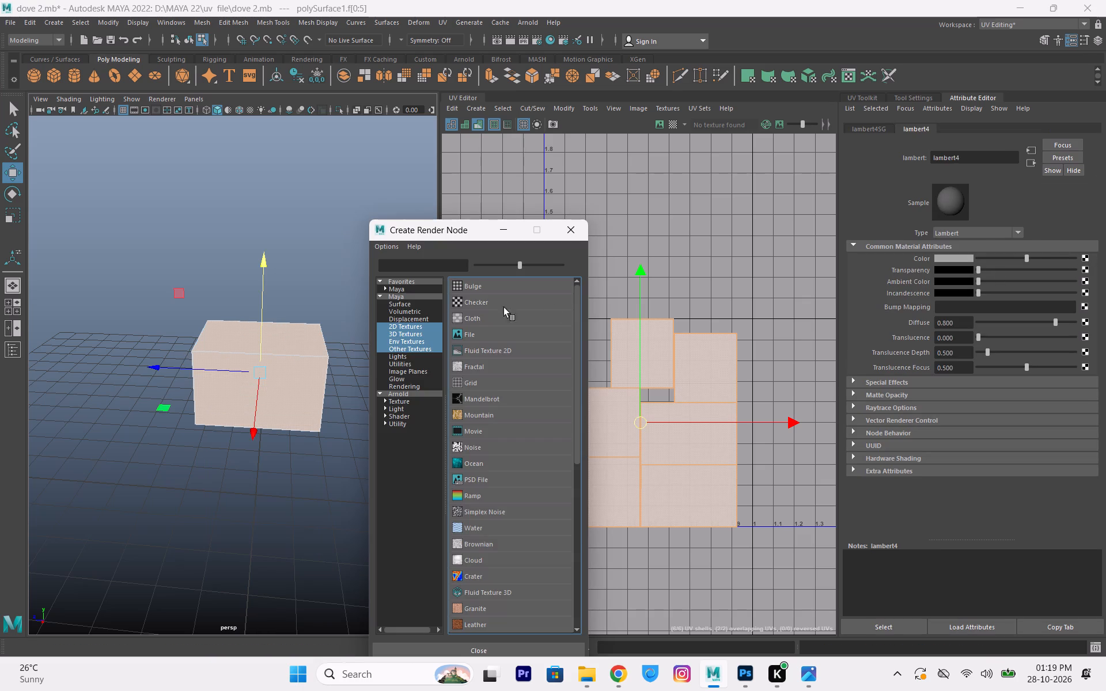
click(485, 331)
click(1083, 294)
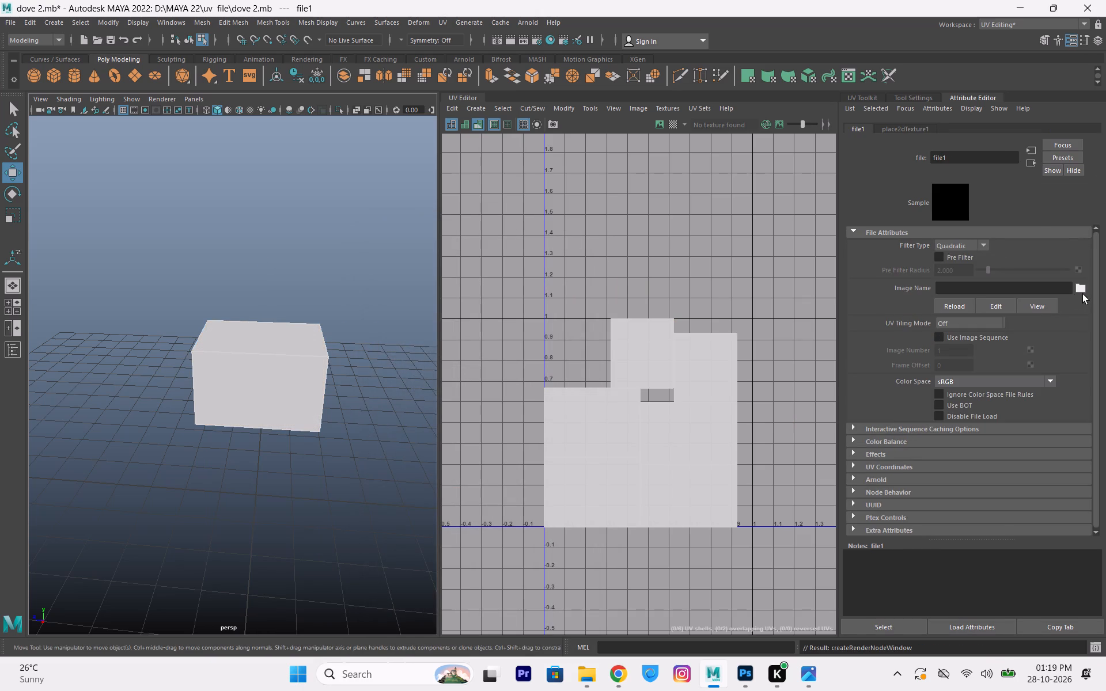
click(160, 177)
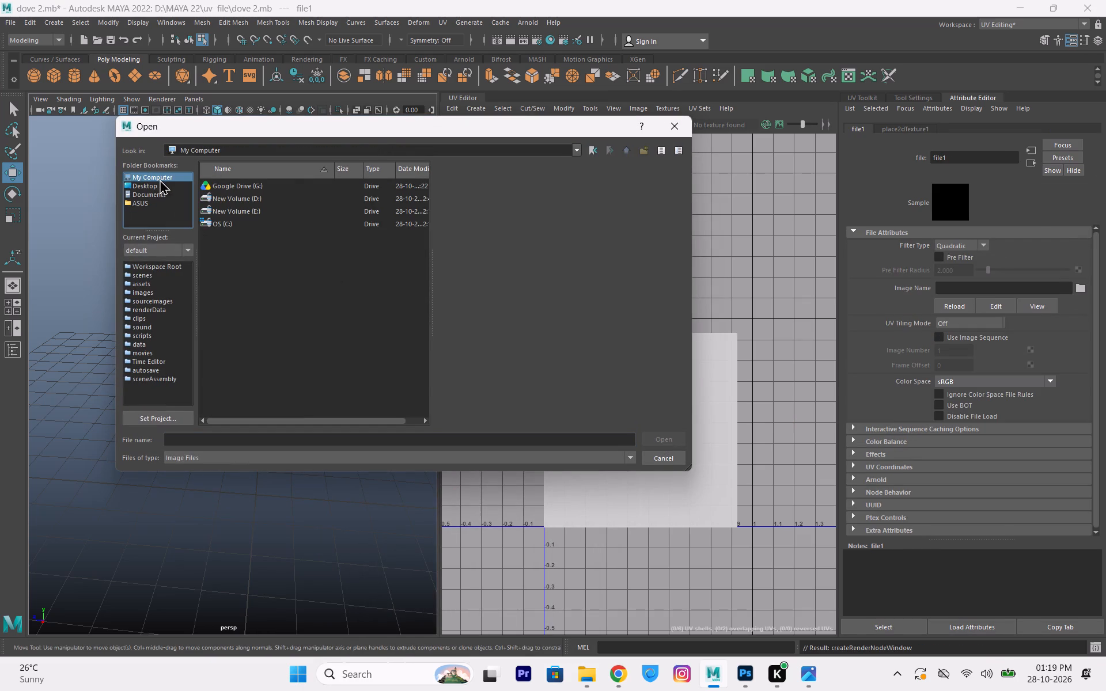
click(158, 182)
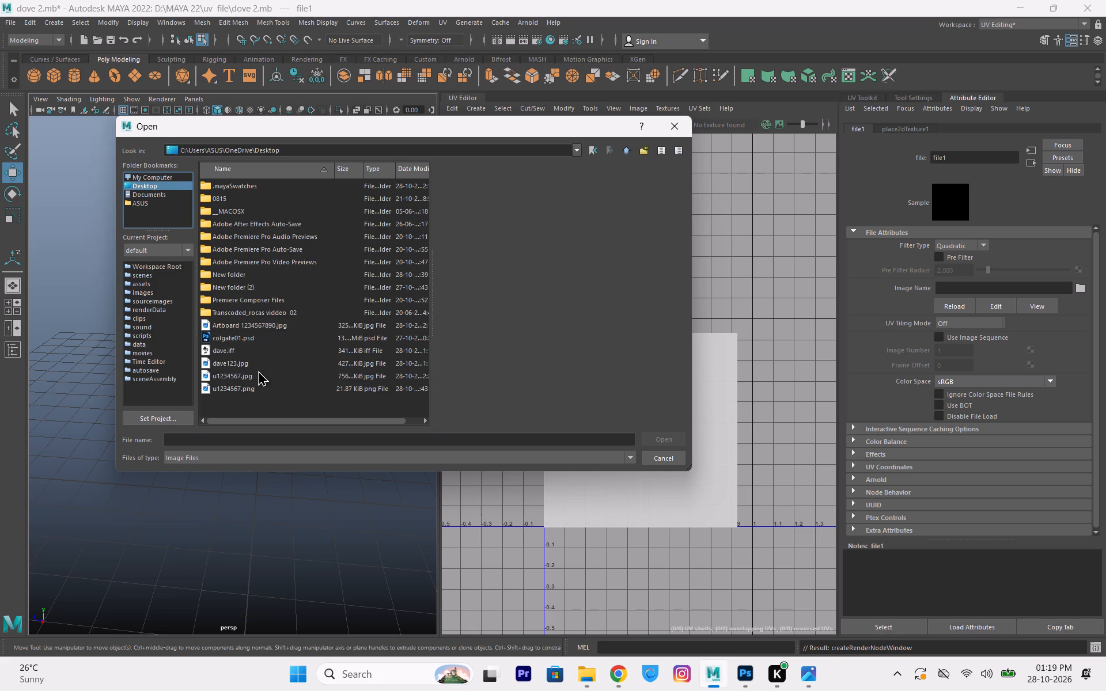
click(257, 363)
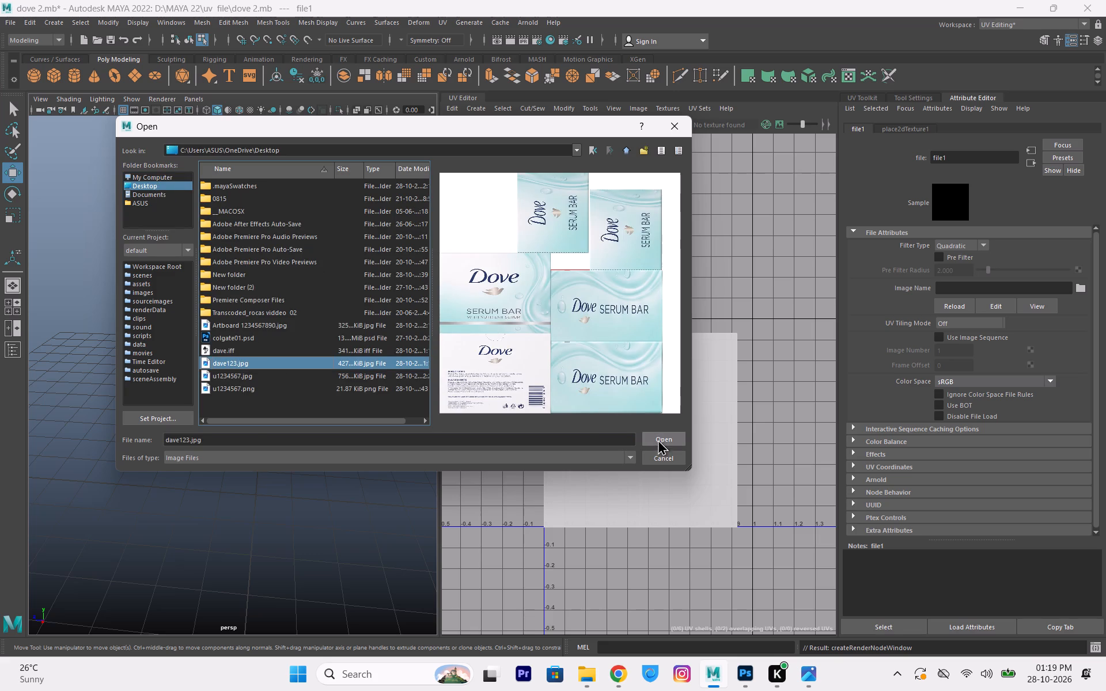
double_click(329, 360)
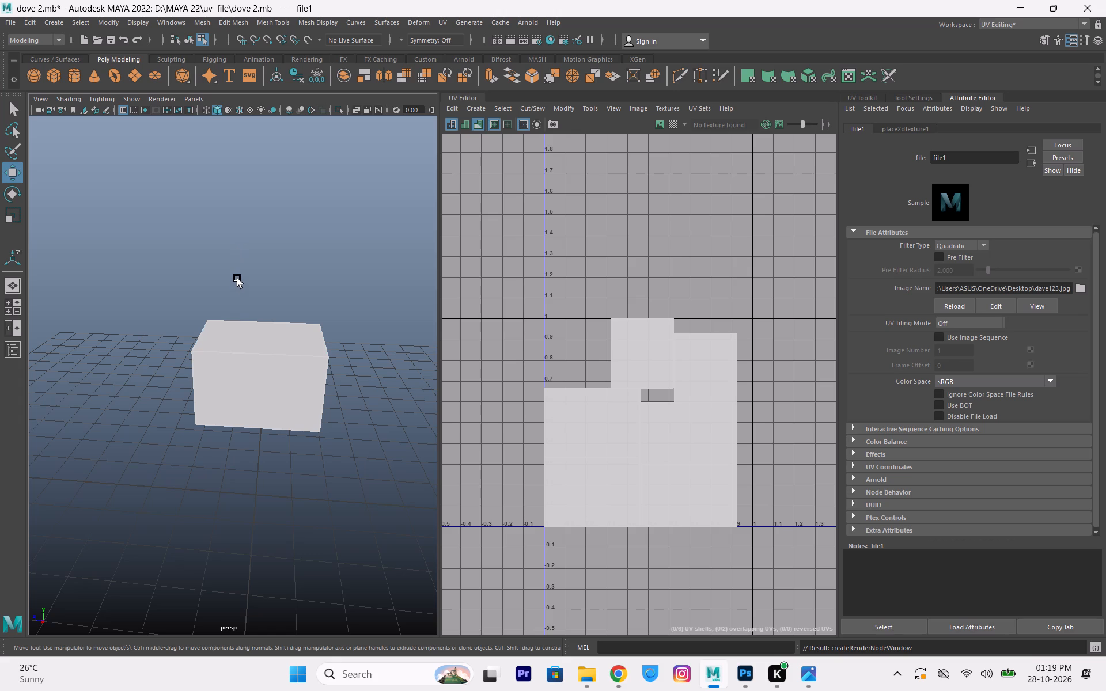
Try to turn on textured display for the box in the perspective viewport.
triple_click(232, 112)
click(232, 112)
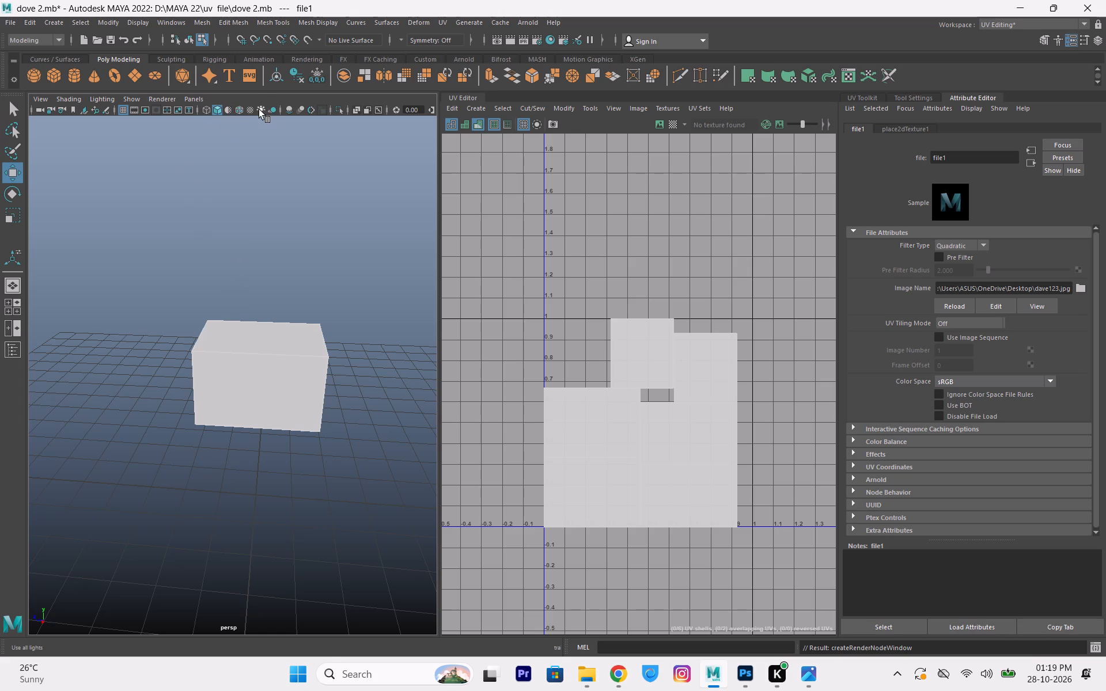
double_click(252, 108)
Examine the box's faces from several sides in the perspective view to check the applied texture.
alt+scroll(222, 357, up, 4)
alt+drag(221, 358, 269, 369)
alt+scroll(287, 358, down, 2)
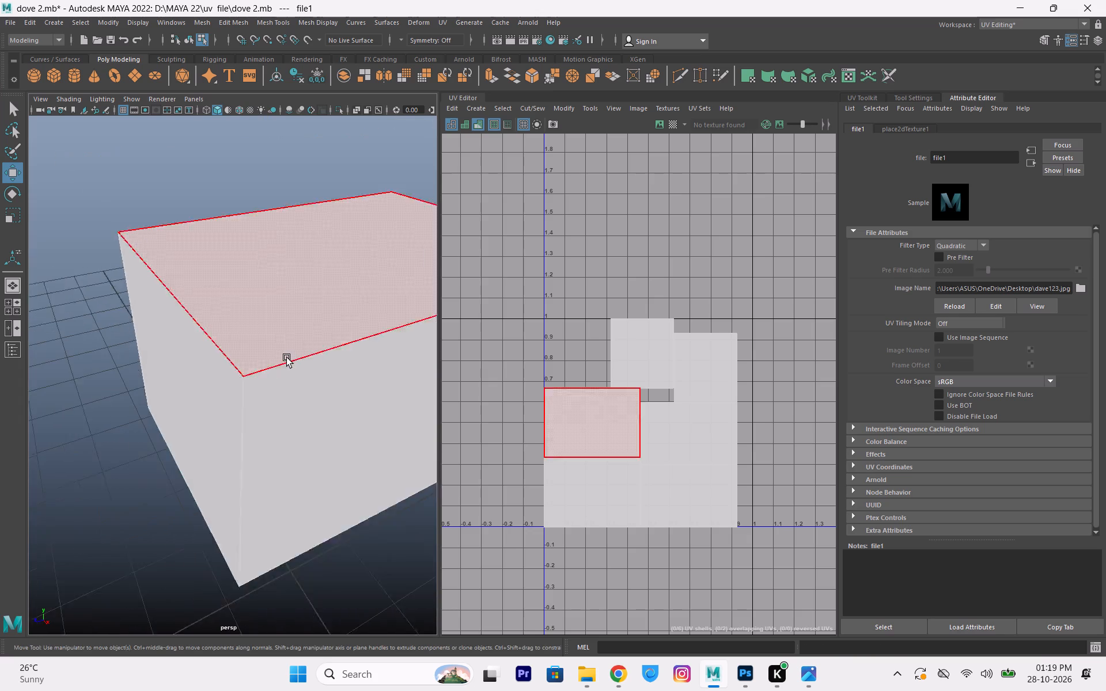
alt+scroll(287, 358, down, 3)
alt+drag(324, 363, 267, 370)
alt+scroll(239, 359, up, 4)
alt+drag(260, 397, 355, 364)
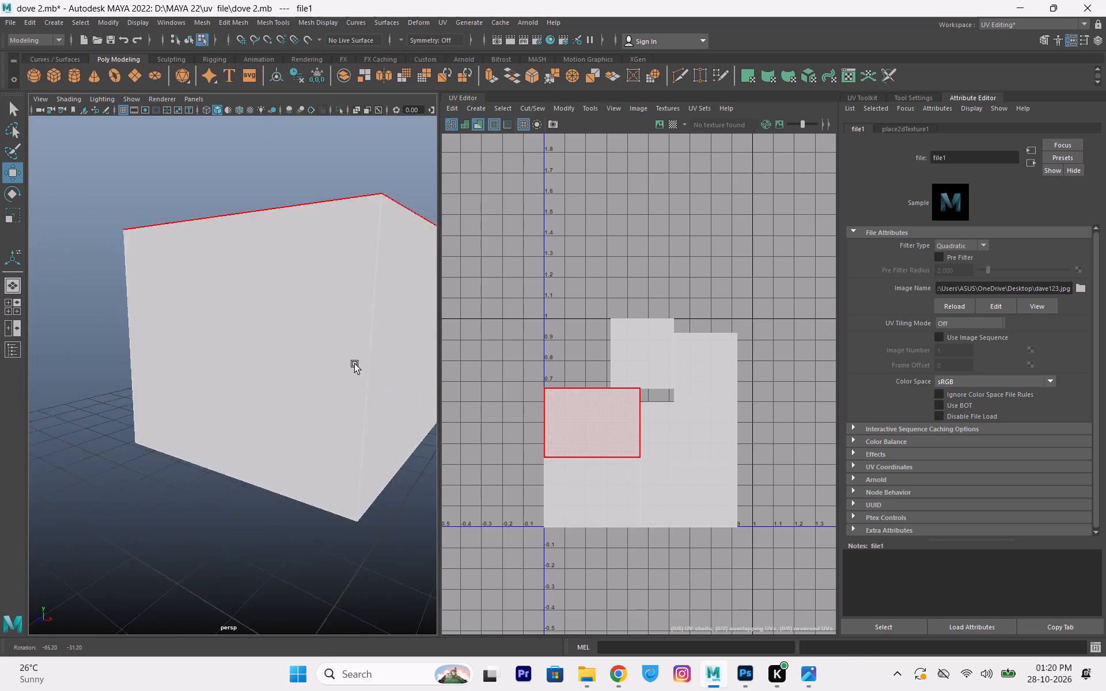
alt+drag(355, 364, 355, 352)
click(330, 352)
alt+drag(364, 366, 249, 384)
alt+scroll(234, 379, down, 3)
alt+drag(308, 412, 278, 420)
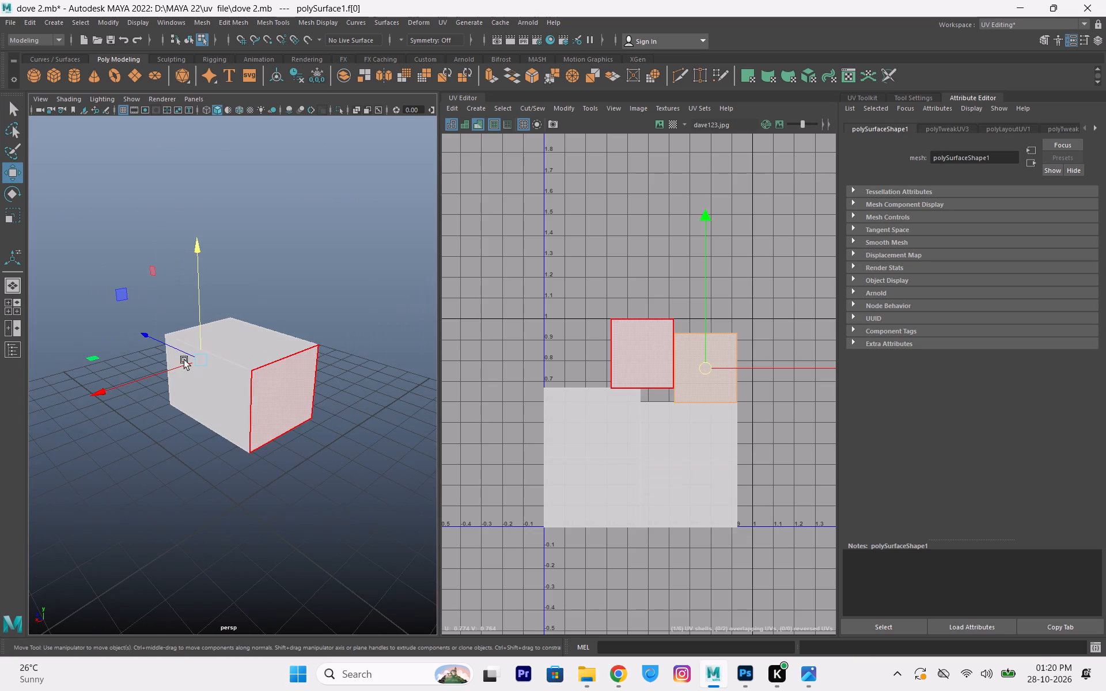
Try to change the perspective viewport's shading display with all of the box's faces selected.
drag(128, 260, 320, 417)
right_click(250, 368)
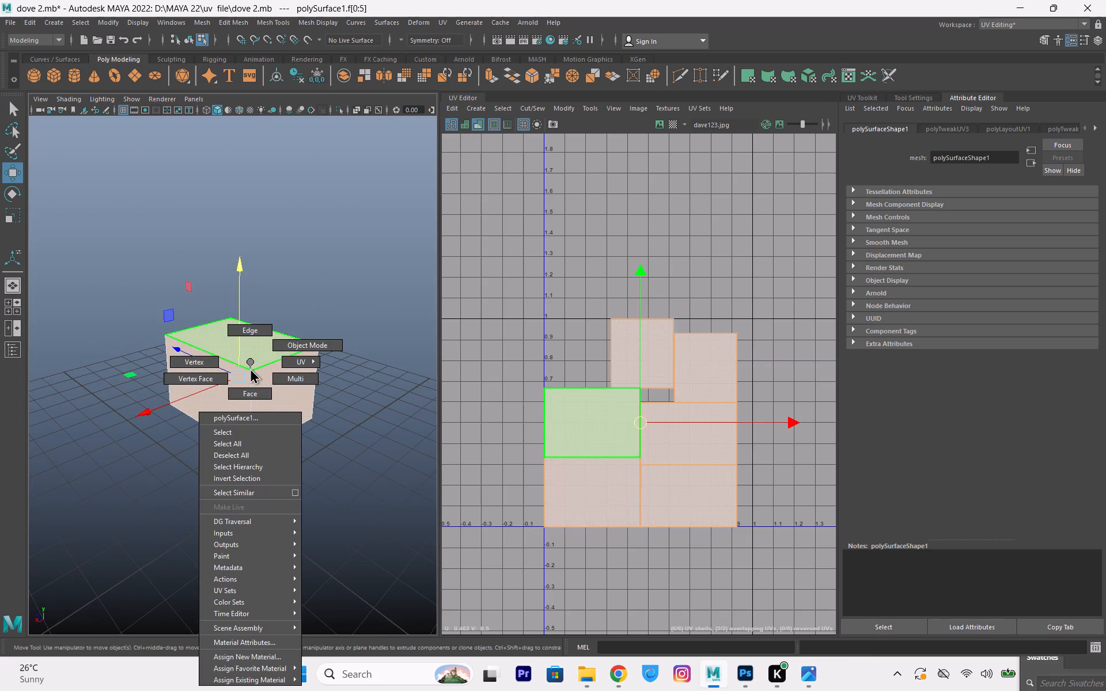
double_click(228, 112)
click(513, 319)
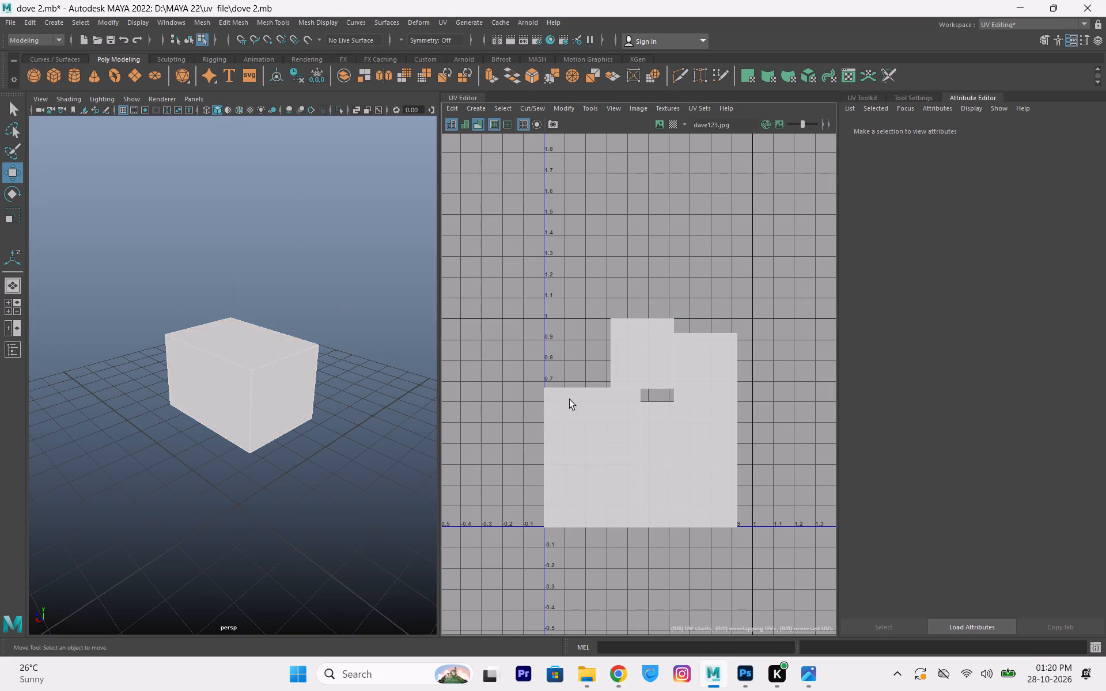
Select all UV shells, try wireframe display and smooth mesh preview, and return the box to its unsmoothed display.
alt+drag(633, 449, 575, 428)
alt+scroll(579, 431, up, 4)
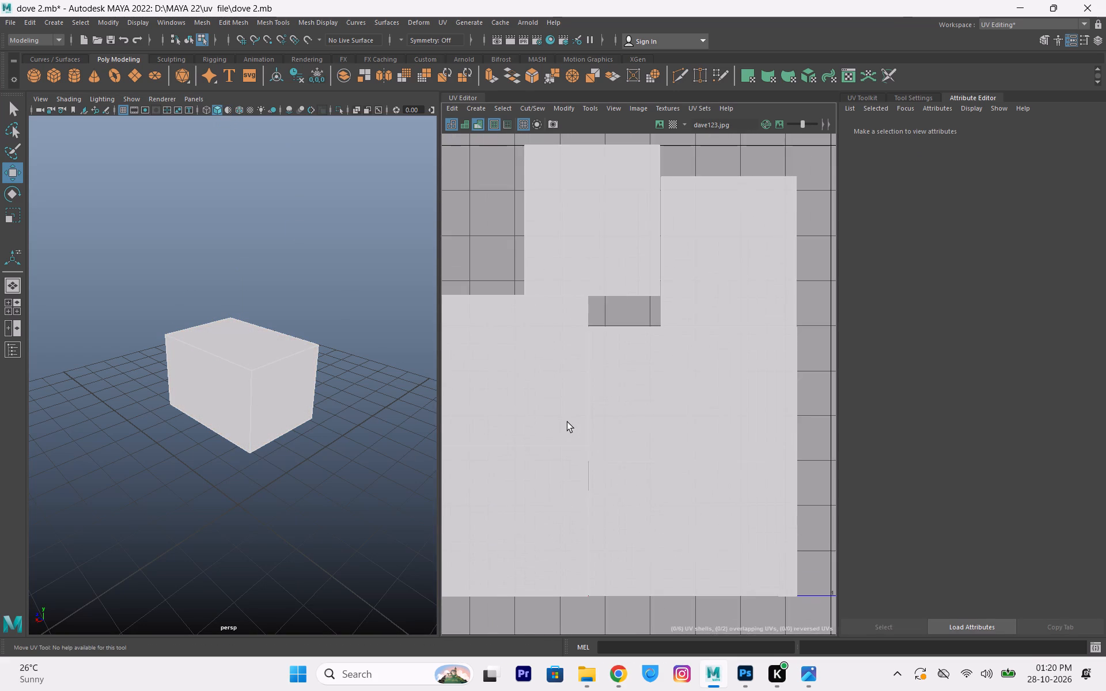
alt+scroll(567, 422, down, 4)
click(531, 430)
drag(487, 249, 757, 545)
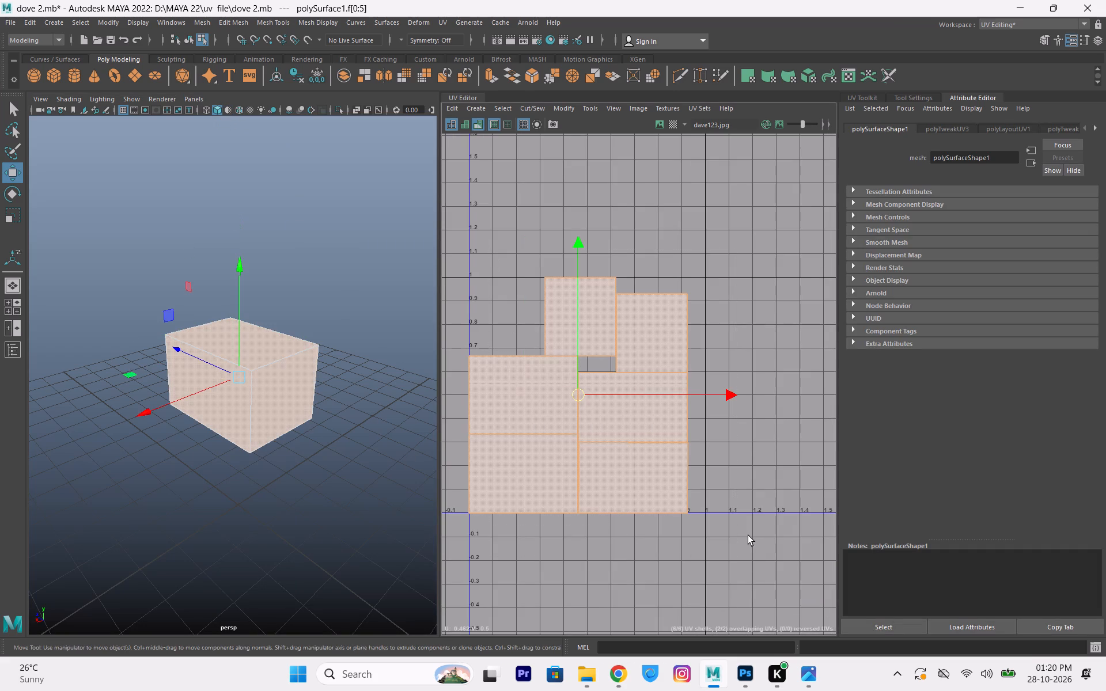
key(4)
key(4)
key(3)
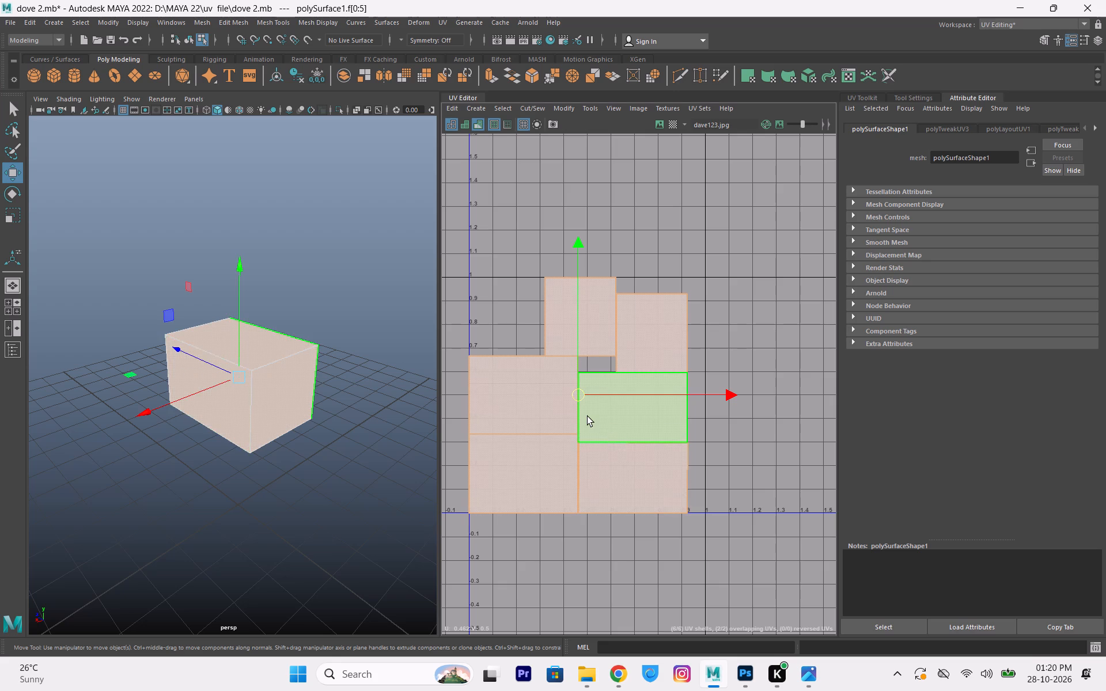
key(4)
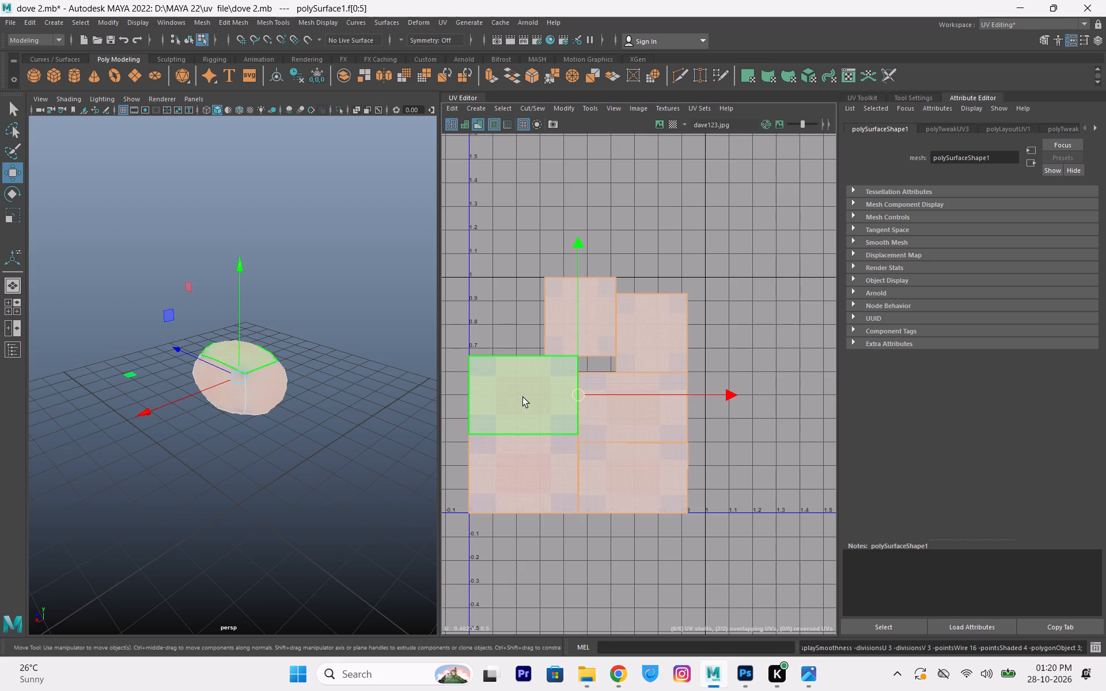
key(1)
Examine the box's front face and its matching UV shell from several angles.
click(291, 241)
click(245, 401)
alt+scroll(195, 332, up, 2)
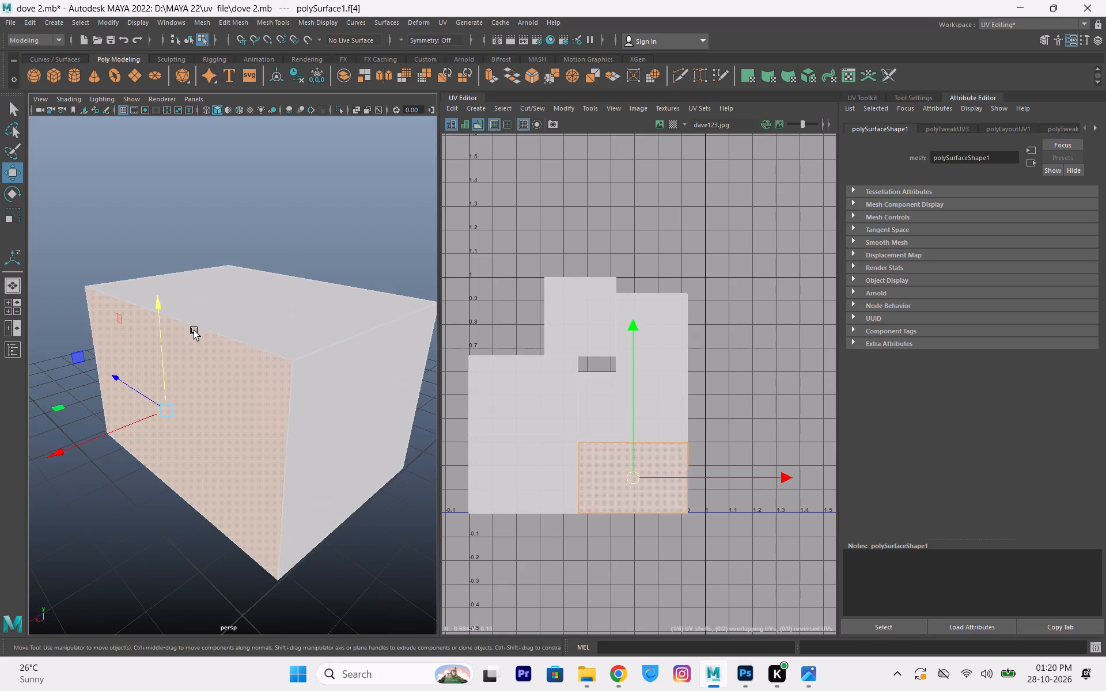
alt+drag(205, 345, 268, 325)
alt+scroll(346, 313, down, 1)
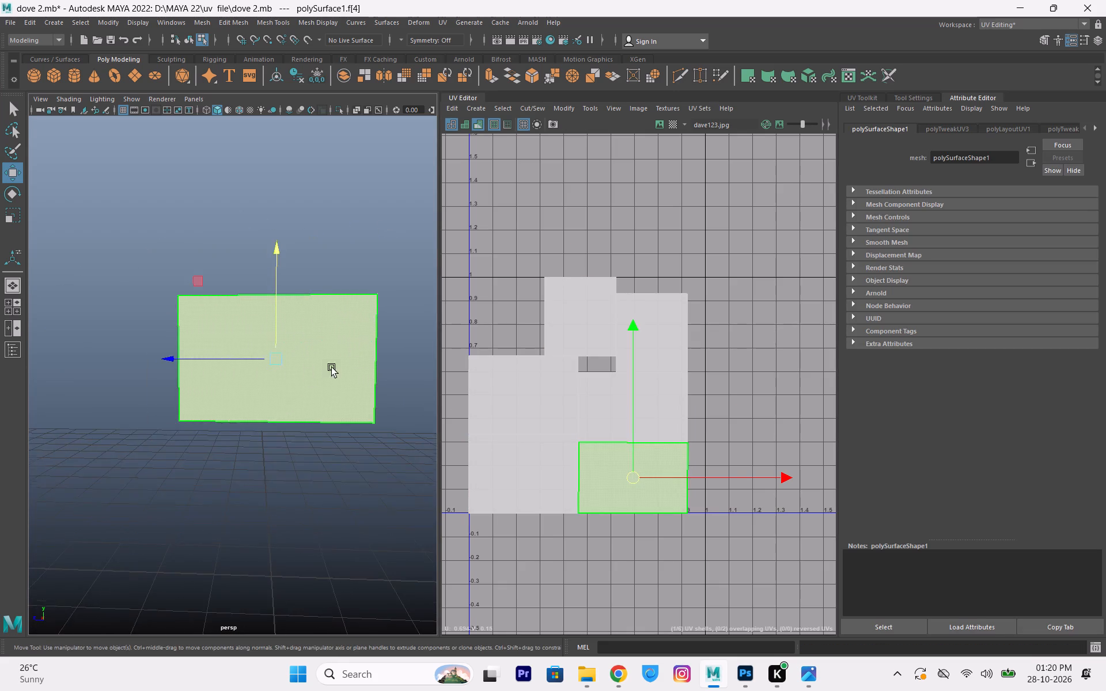
alt+drag(324, 369, 287, 381)
click(258, 355)
drag(509, 268, 735, 670)
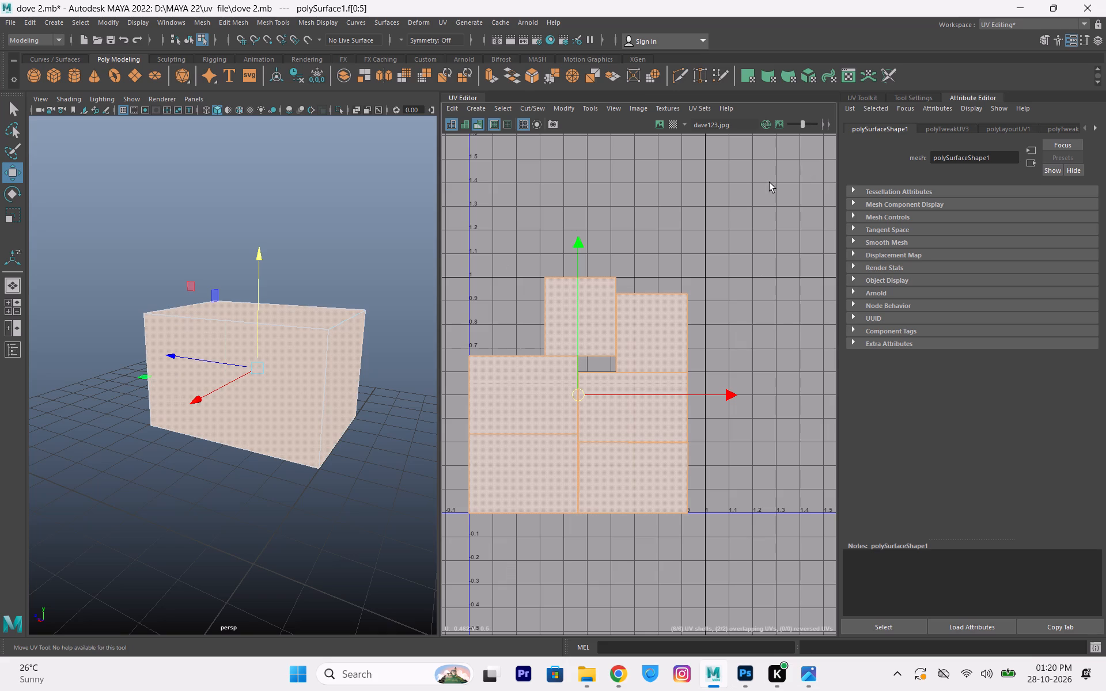
click(320, 345)
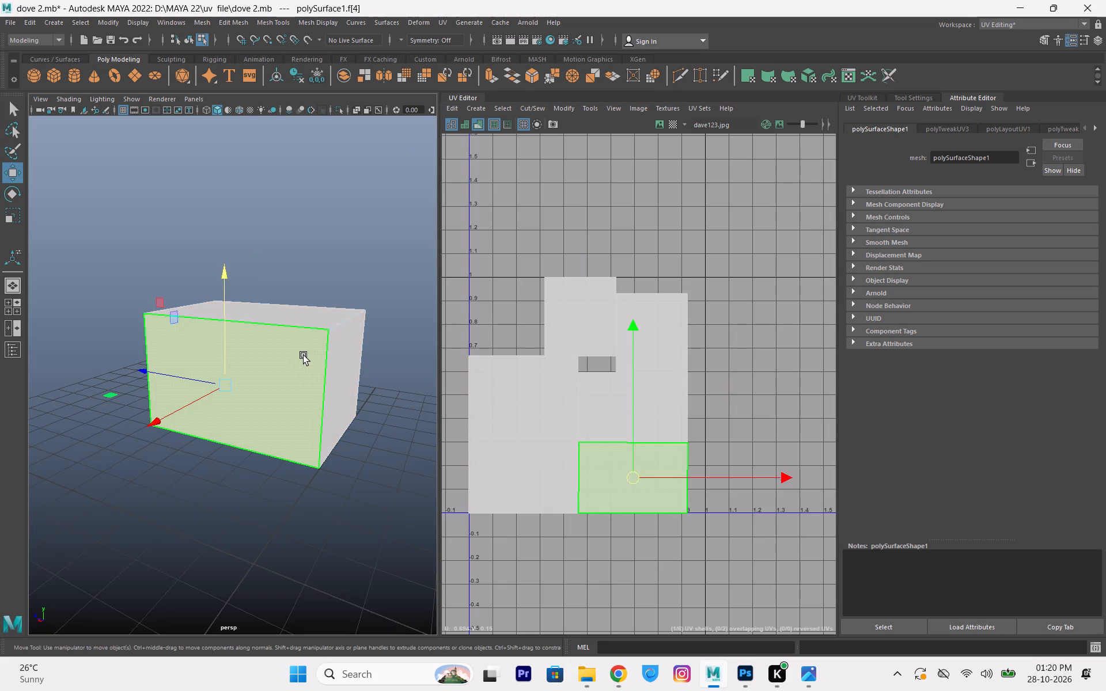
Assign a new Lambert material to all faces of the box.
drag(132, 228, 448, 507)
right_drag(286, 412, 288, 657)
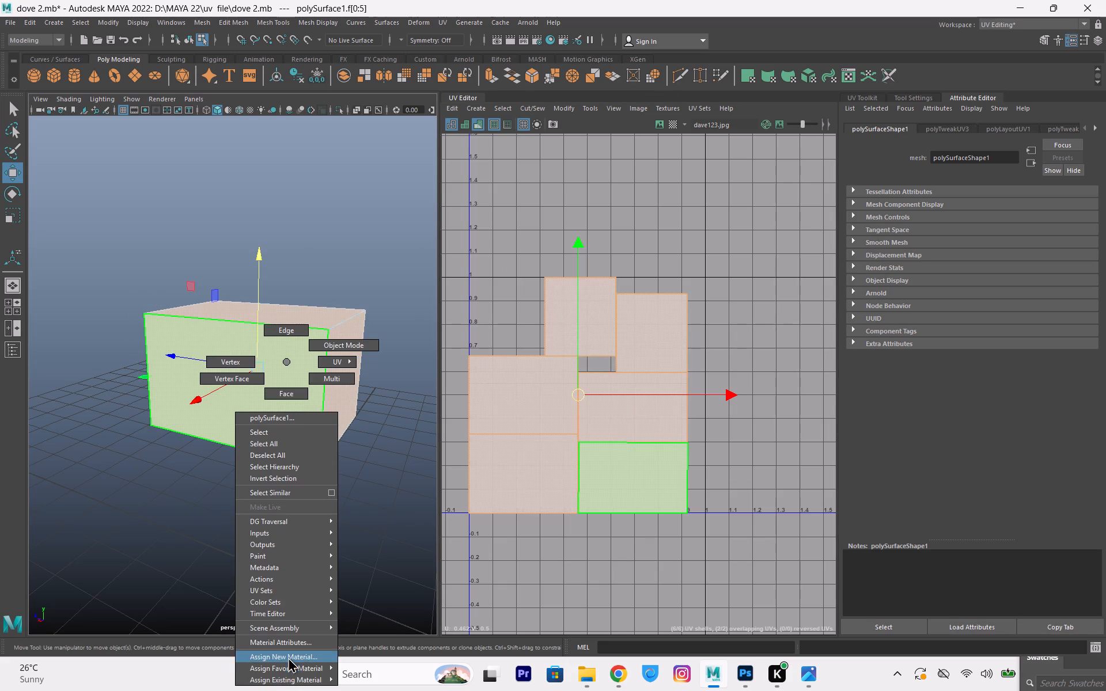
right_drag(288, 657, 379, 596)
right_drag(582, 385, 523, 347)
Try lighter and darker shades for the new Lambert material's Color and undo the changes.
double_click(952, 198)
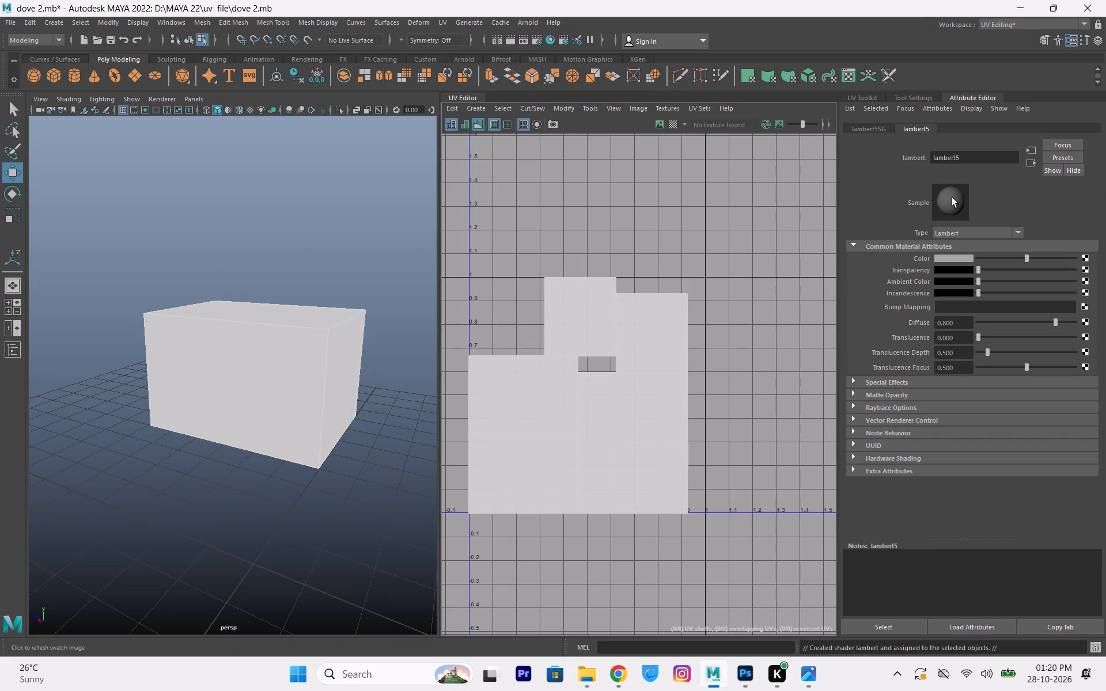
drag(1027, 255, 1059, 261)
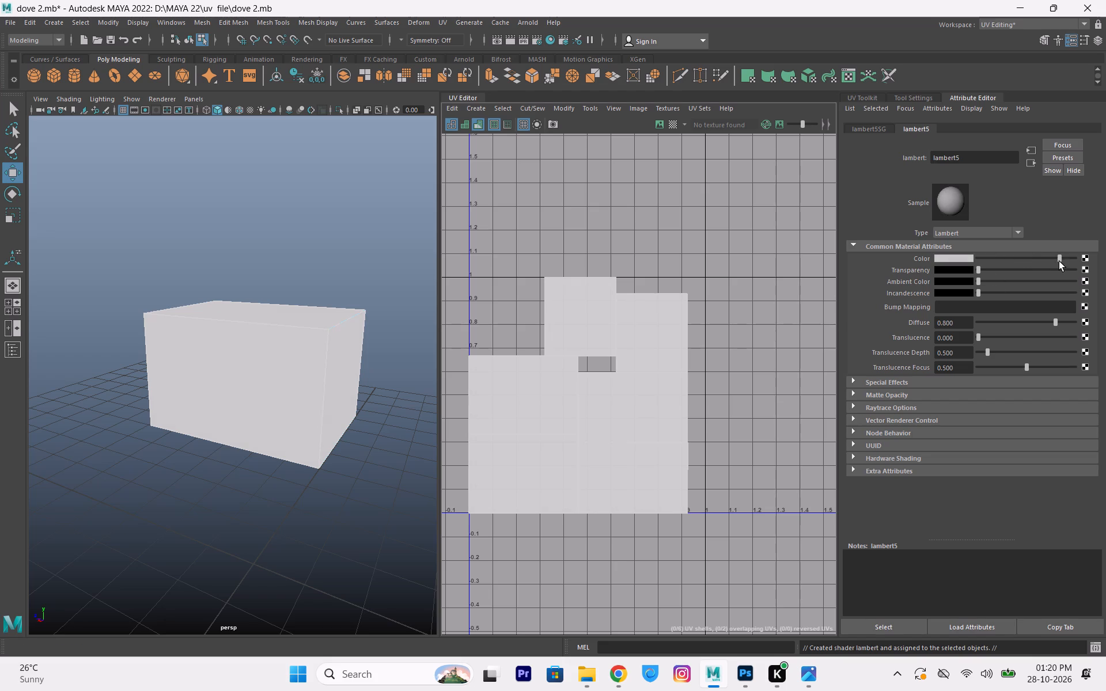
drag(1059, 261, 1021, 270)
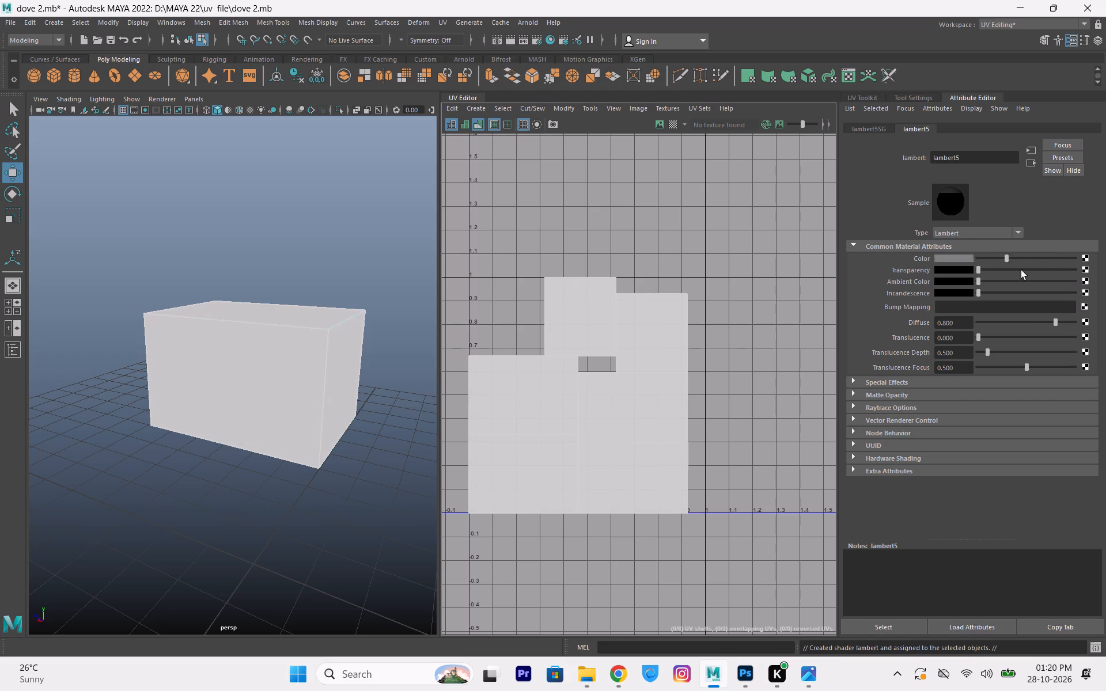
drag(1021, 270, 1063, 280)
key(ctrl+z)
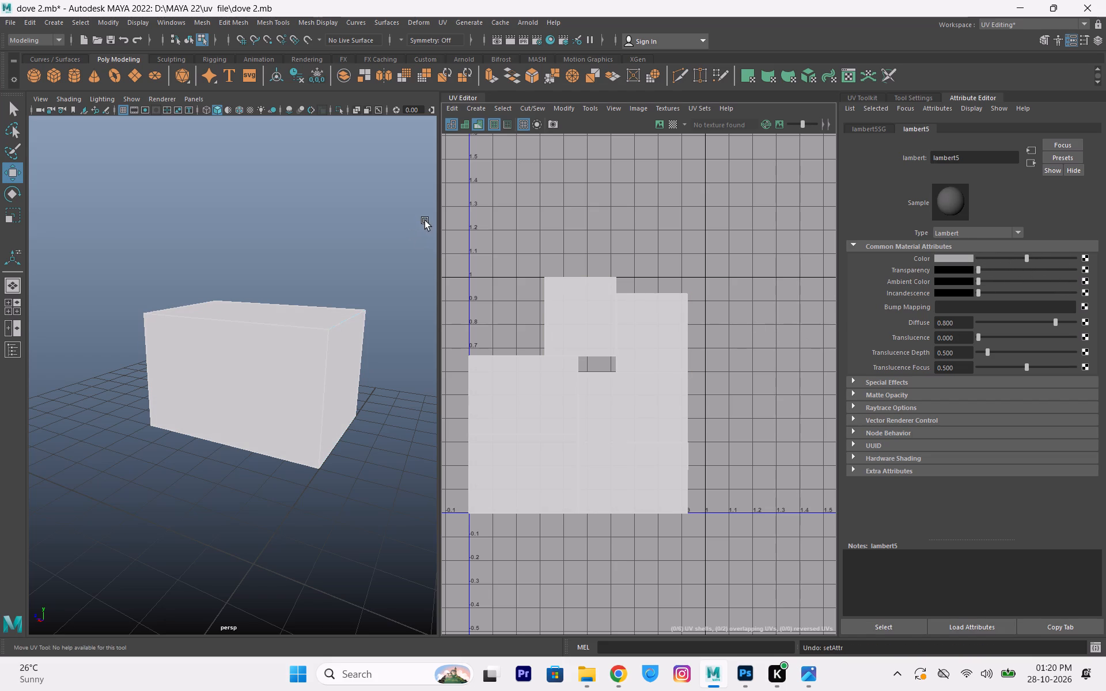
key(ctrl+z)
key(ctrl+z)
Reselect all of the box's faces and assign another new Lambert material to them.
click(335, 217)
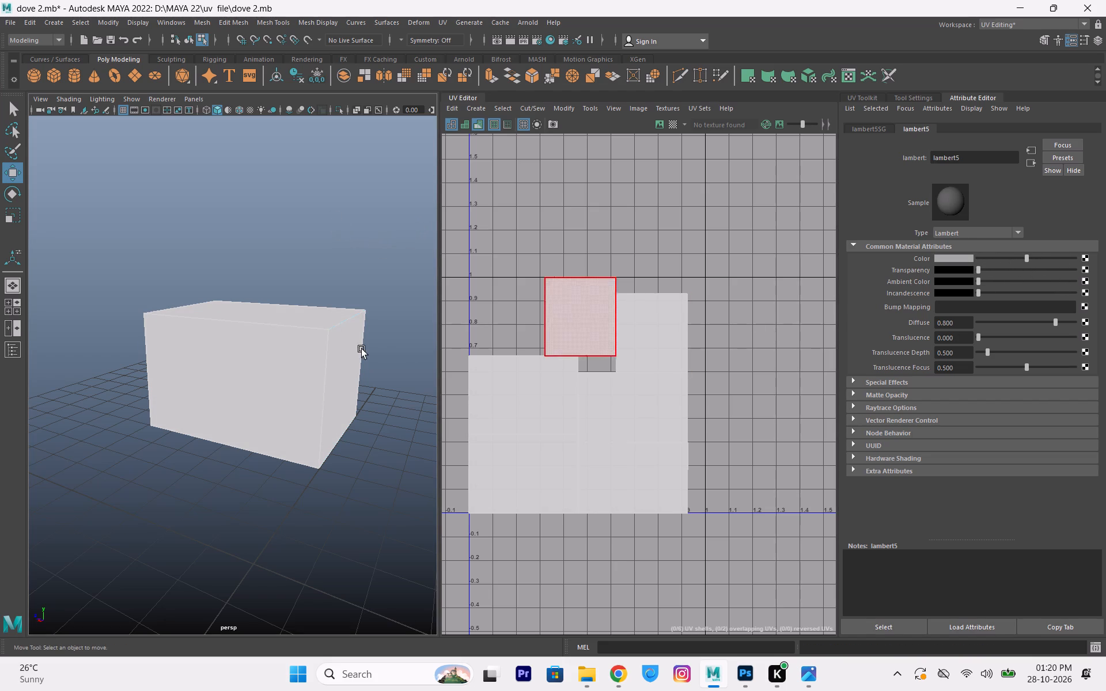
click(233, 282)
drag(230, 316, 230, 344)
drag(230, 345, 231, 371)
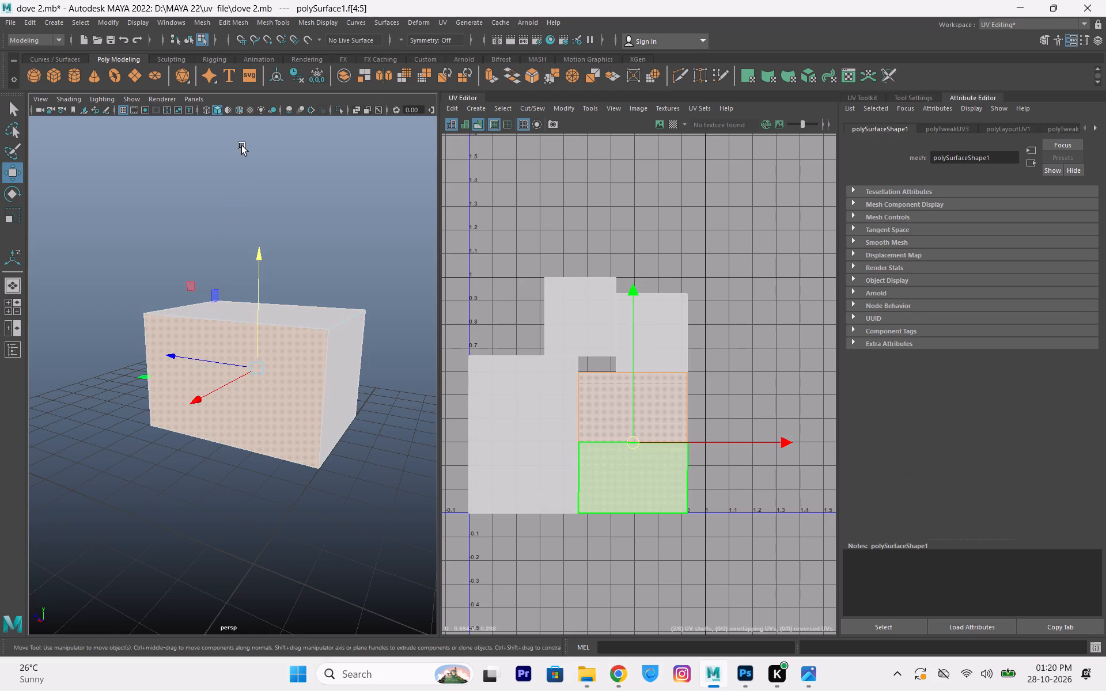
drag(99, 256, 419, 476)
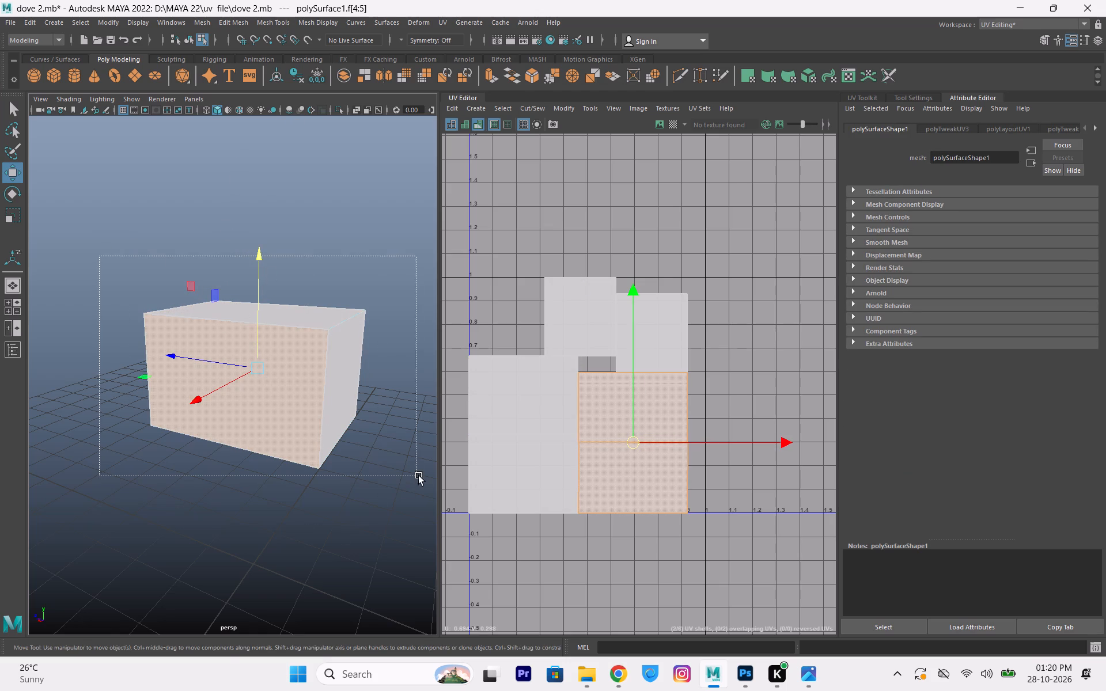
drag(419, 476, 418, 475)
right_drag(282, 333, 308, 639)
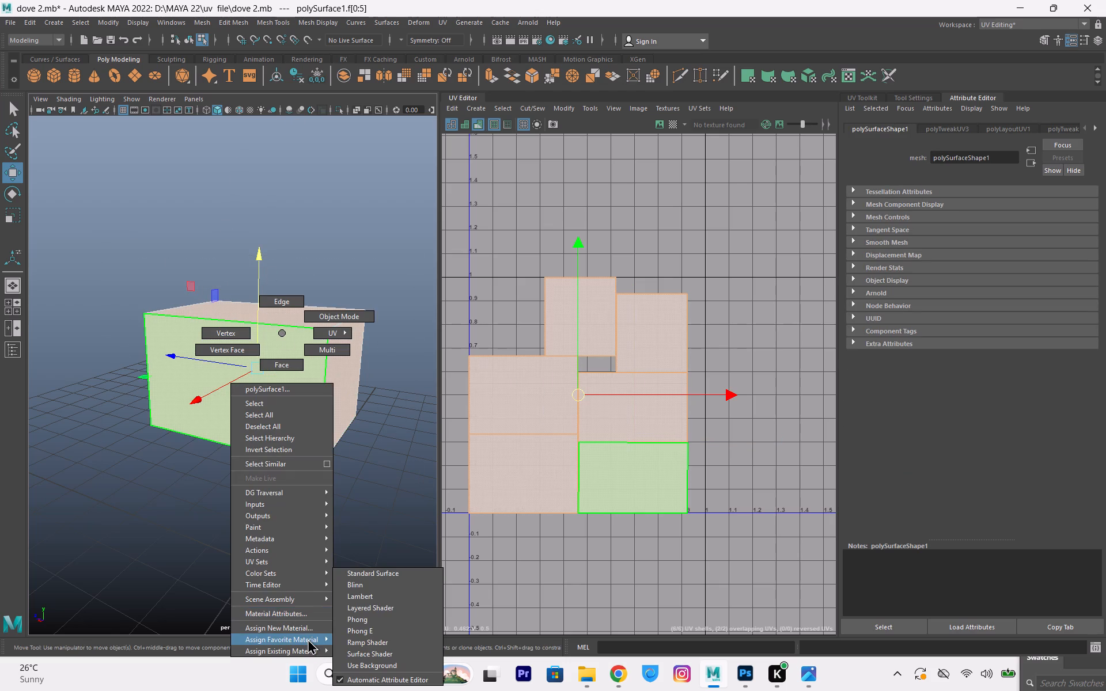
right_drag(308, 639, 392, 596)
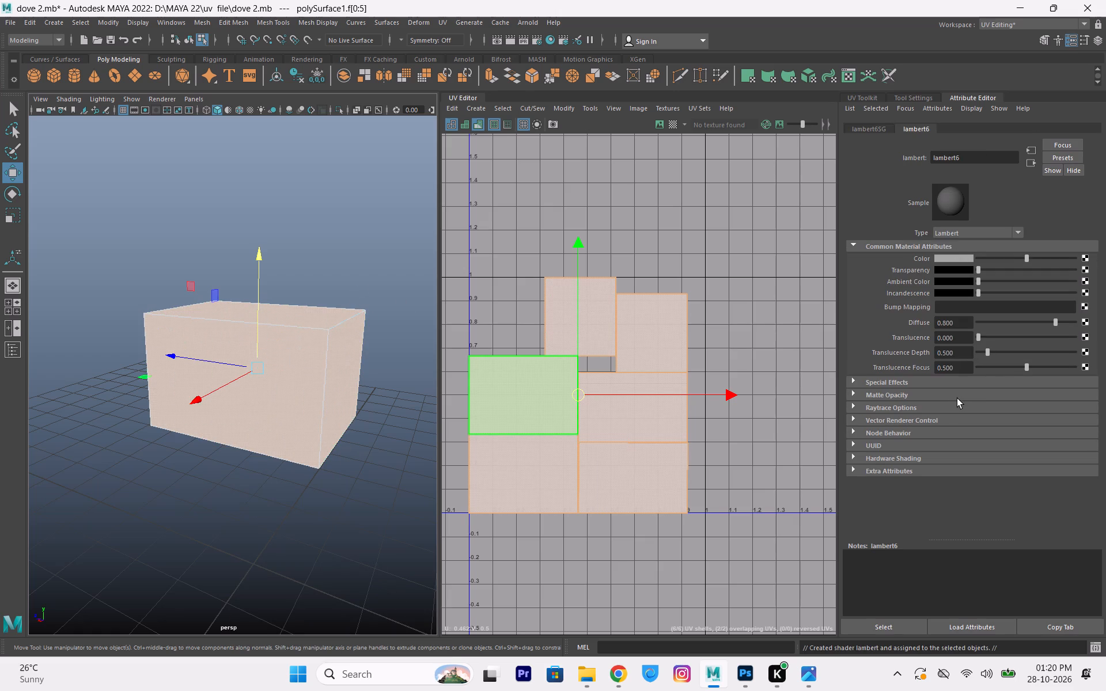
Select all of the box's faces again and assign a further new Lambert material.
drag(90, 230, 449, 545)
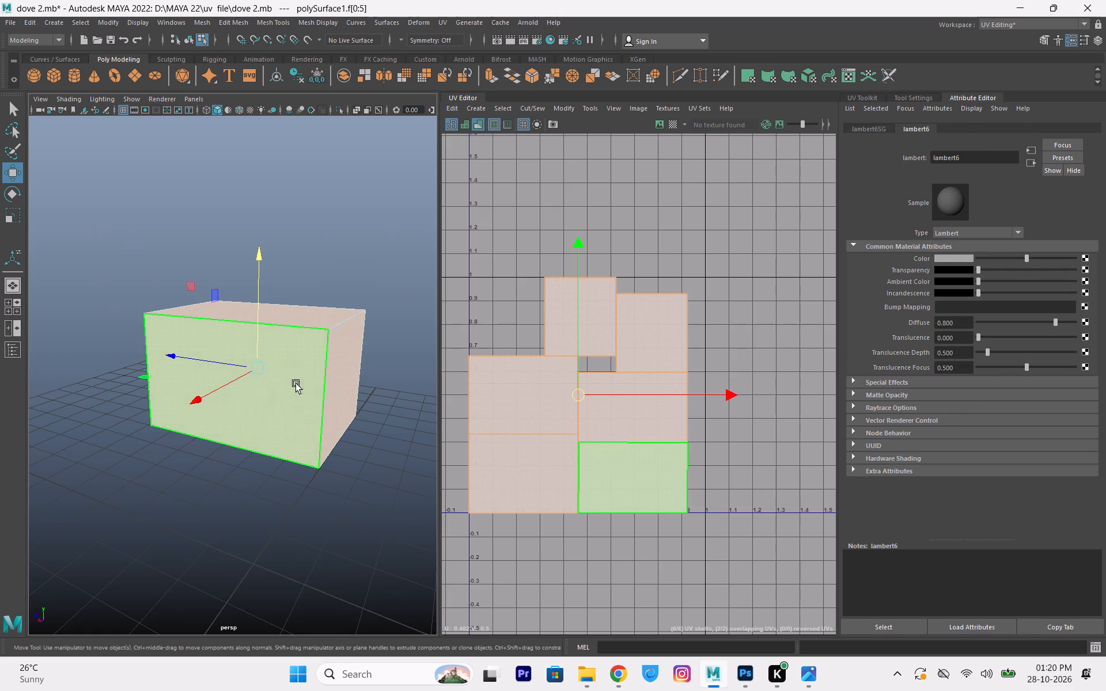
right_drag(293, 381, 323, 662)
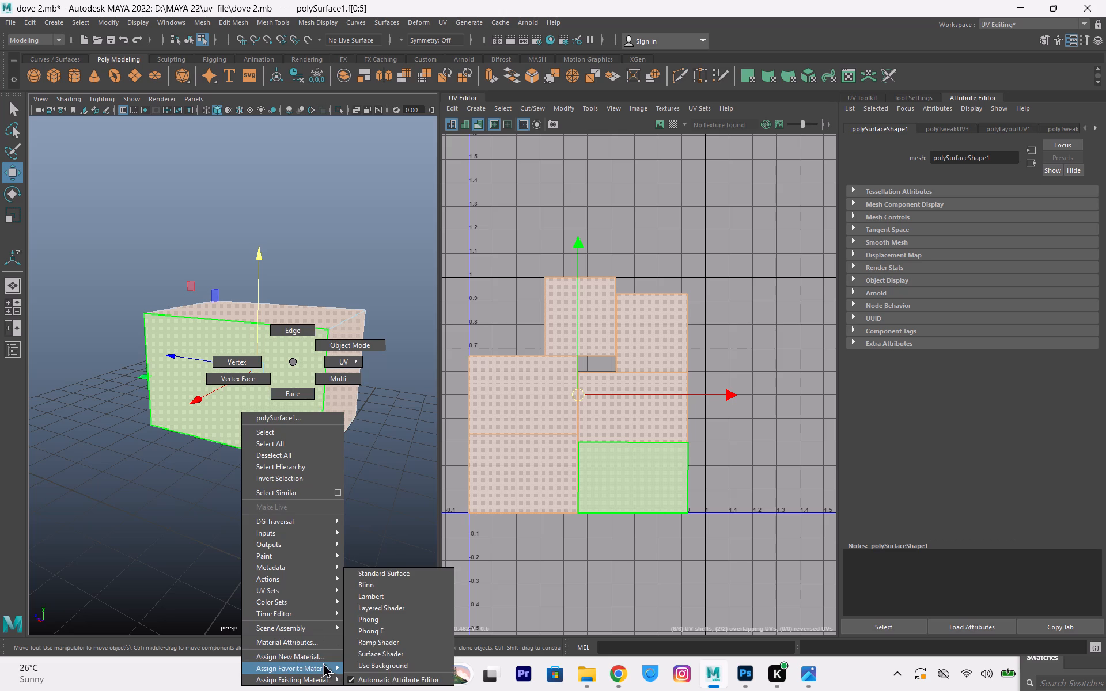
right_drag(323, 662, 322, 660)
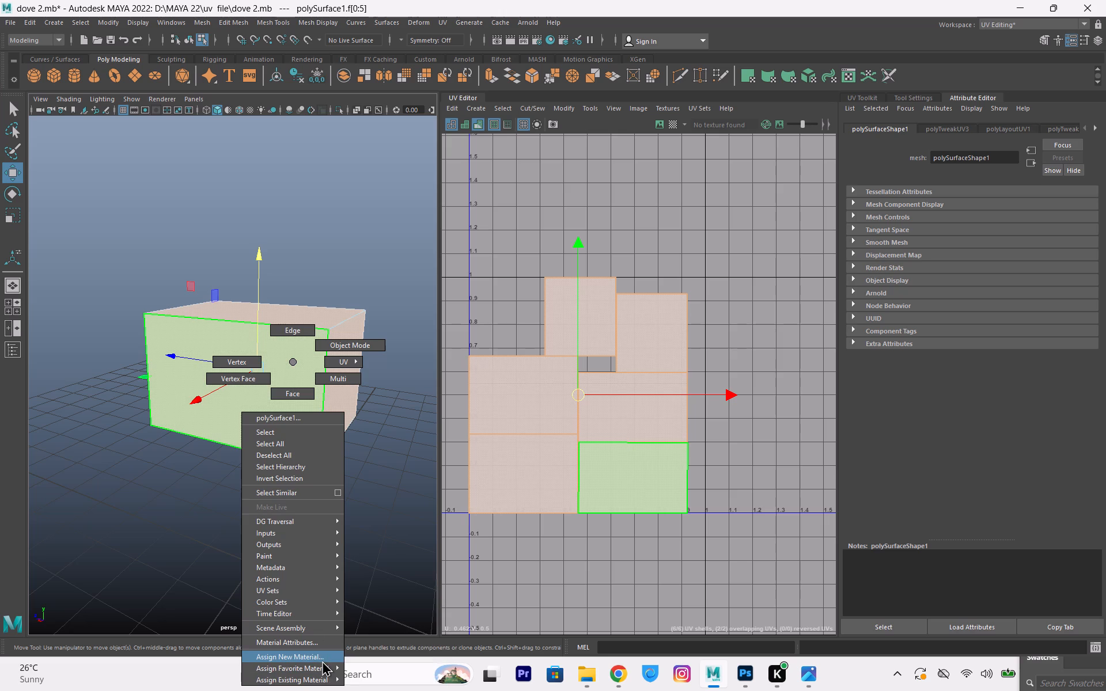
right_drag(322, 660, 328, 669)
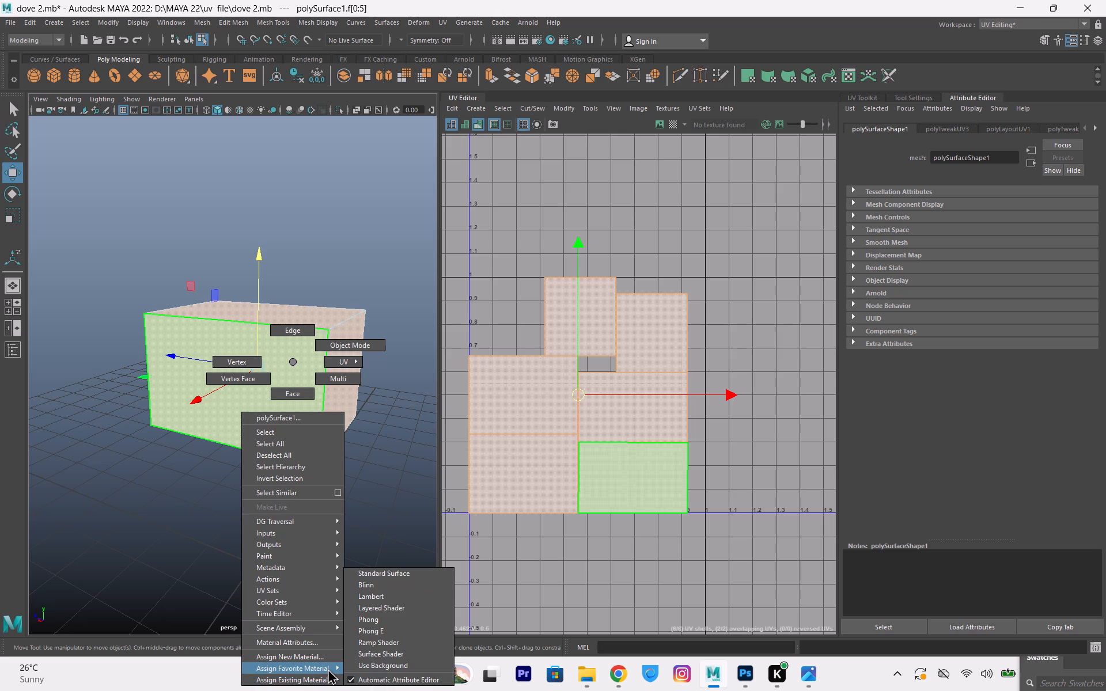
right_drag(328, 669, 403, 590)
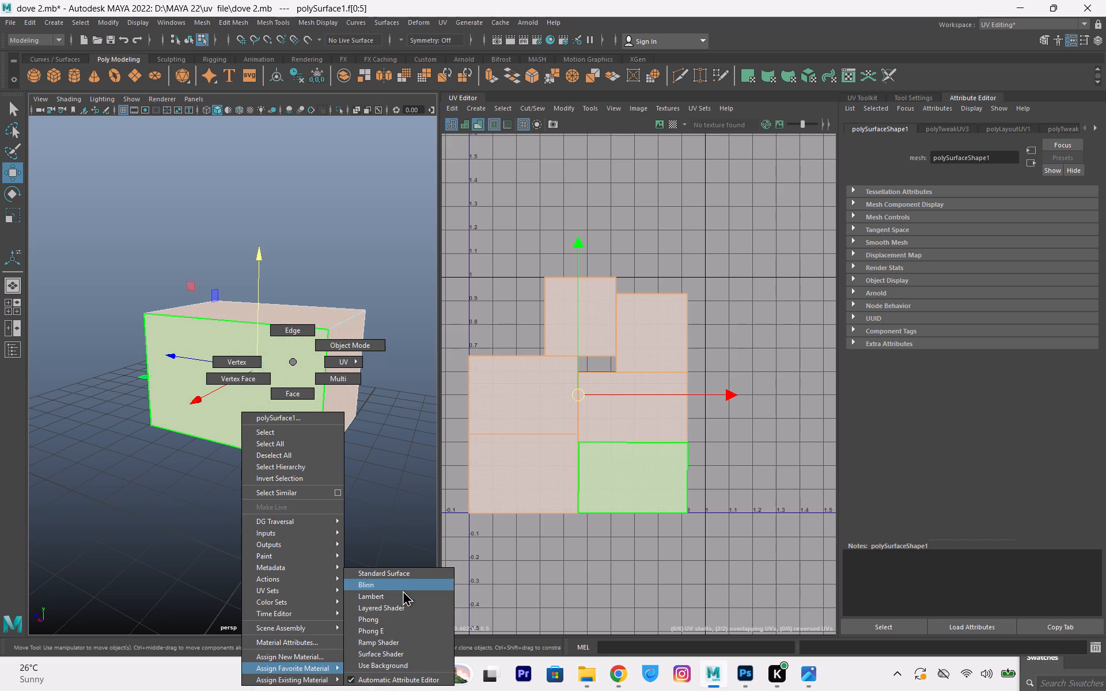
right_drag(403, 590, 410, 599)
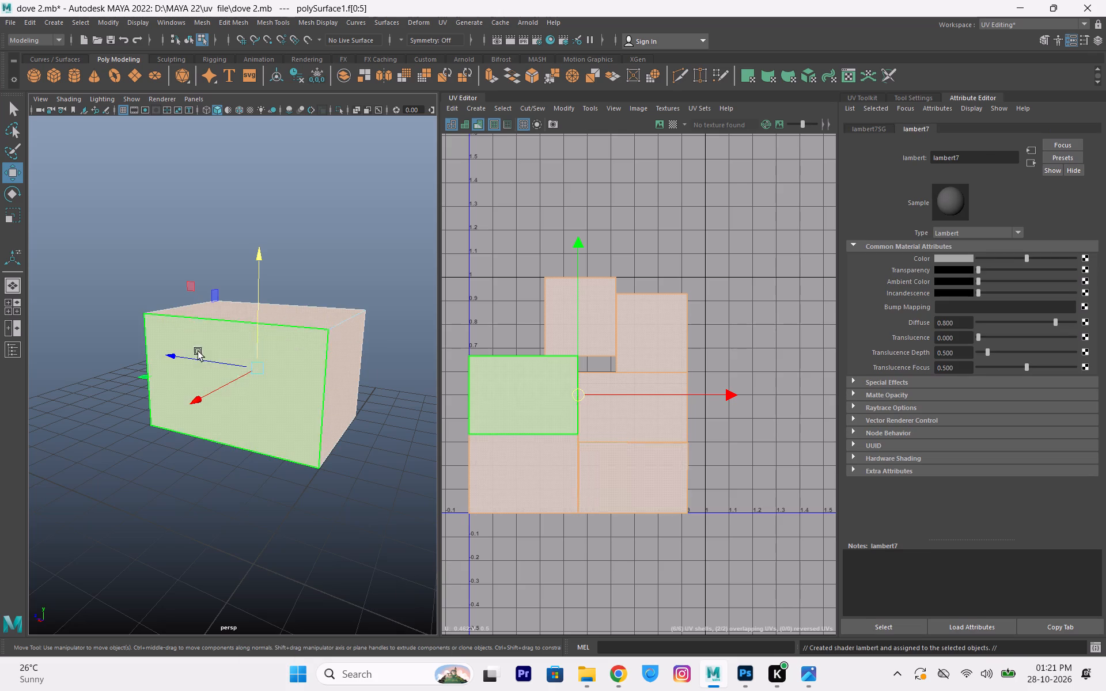
Switch the box to Object Mode and assign a new Lambert material to the whole object.
right_drag(255, 362, 381, 260)
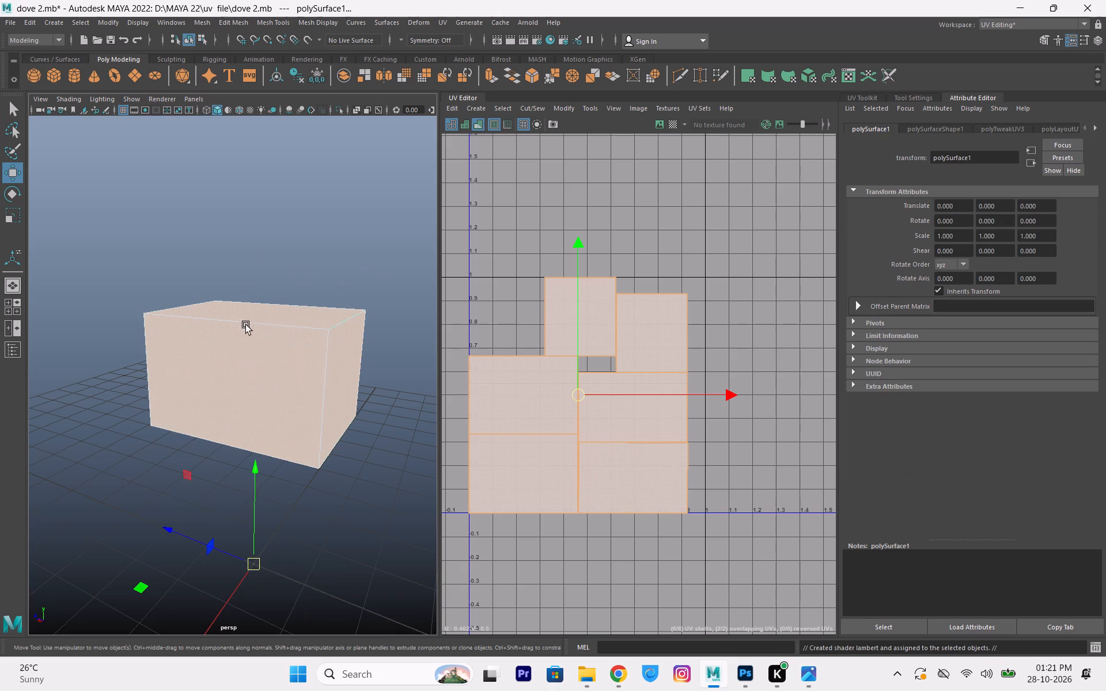
drag(67, 257, 438, 509)
right_drag(278, 393, 297, 659)
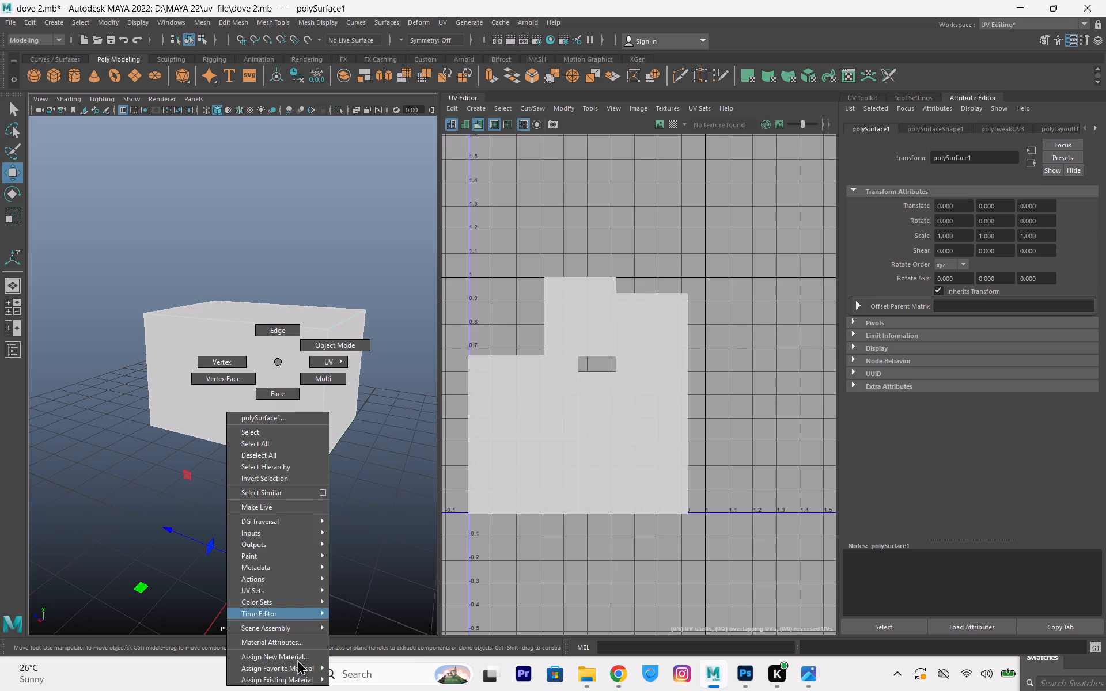
right_drag(297, 659, 396, 602)
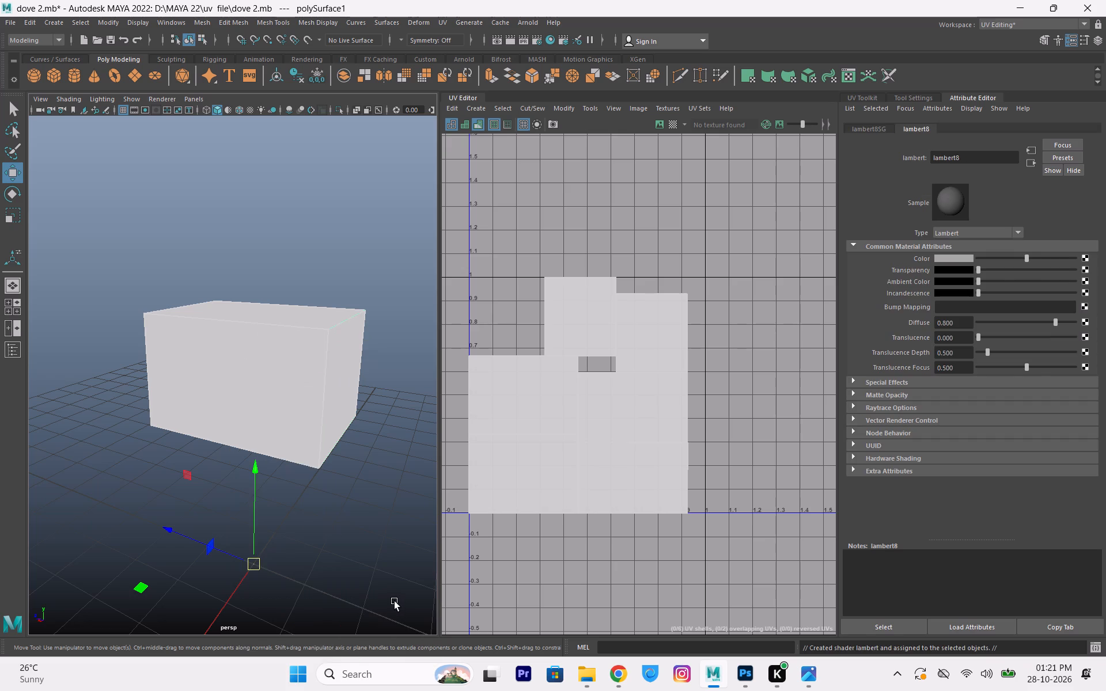
Compare how the box is displayed when selected and deselected in the perspective view.
click(274, 291)
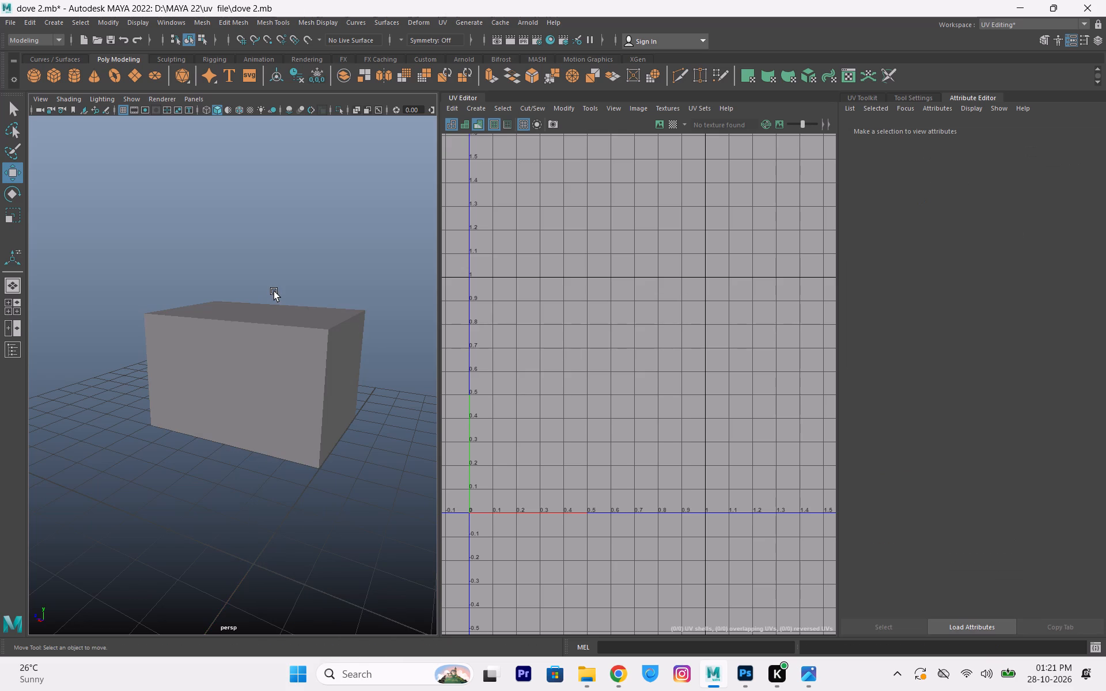
click(243, 376)
click(291, 183)
click(281, 356)
click(285, 249)
click(281, 352)
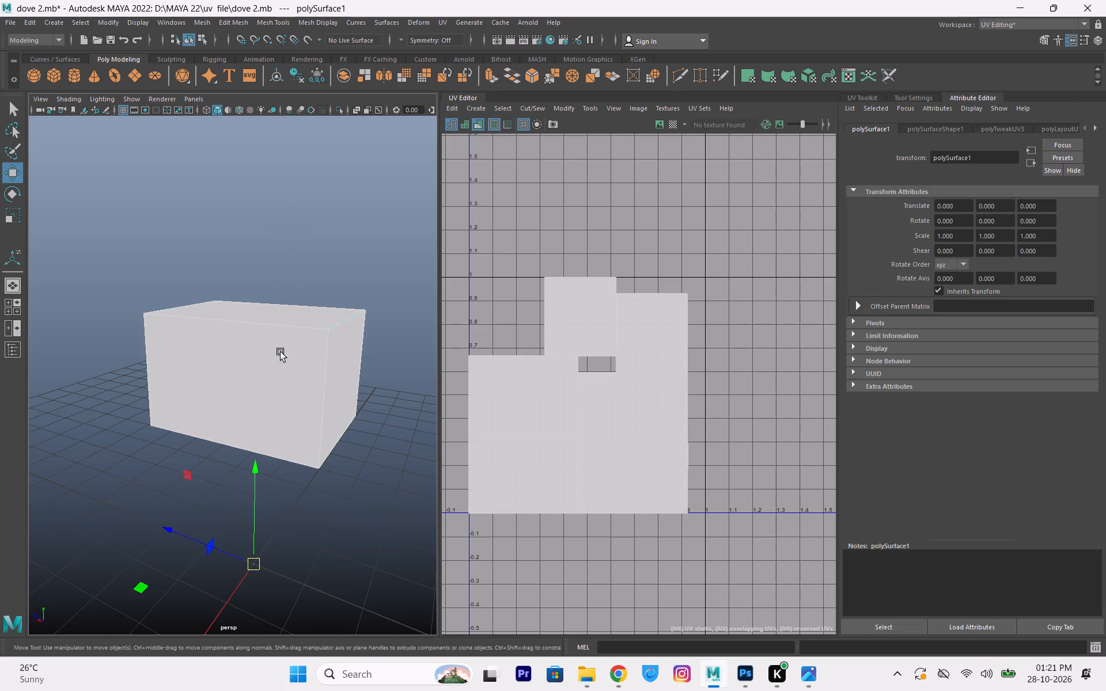
drag(324, 222, 319, 236)
click(303, 374)
click(317, 190)
click(294, 359)
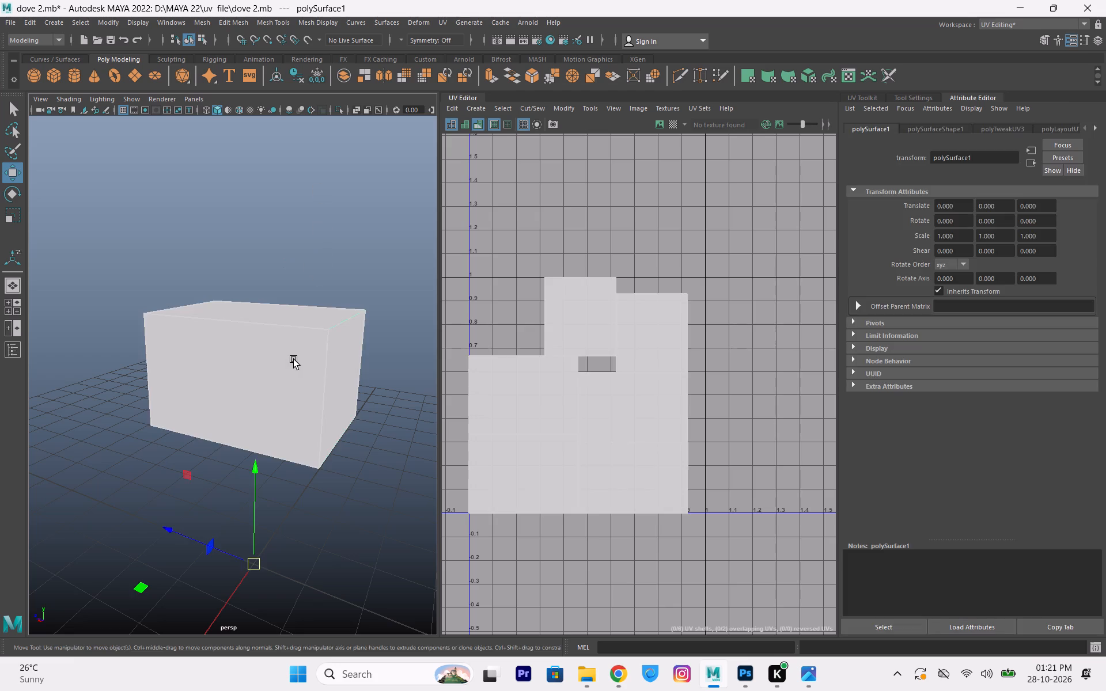
click(301, 233)
click(293, 347)
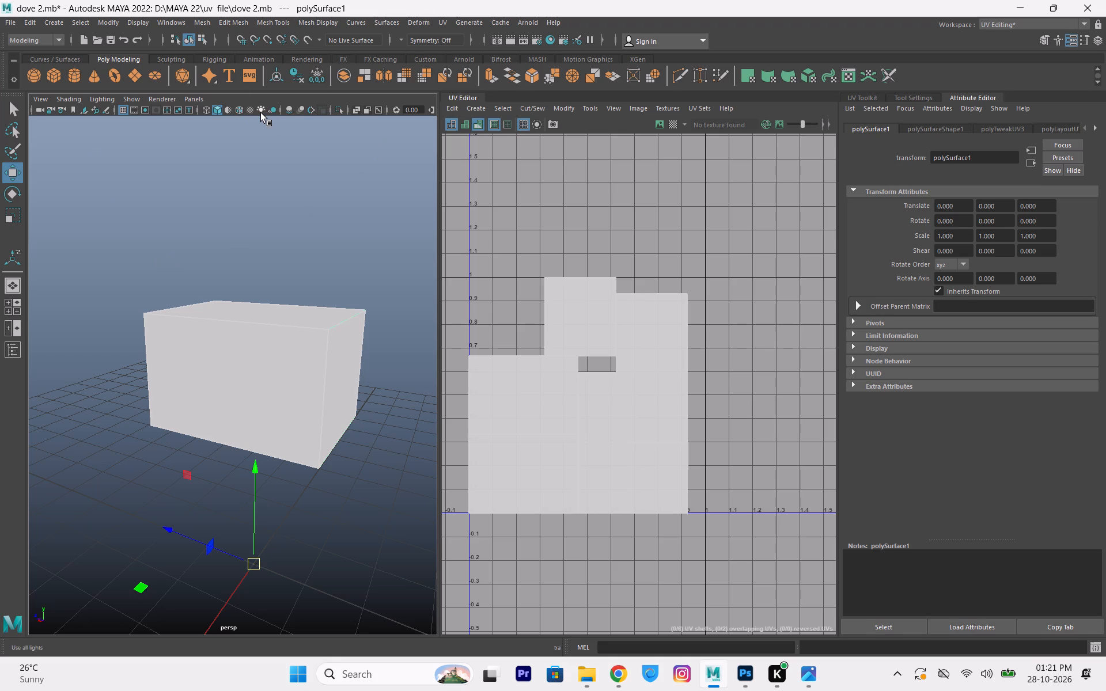
Turn off the shaded display of UV shells in the UV Editor.
click(479, 127)
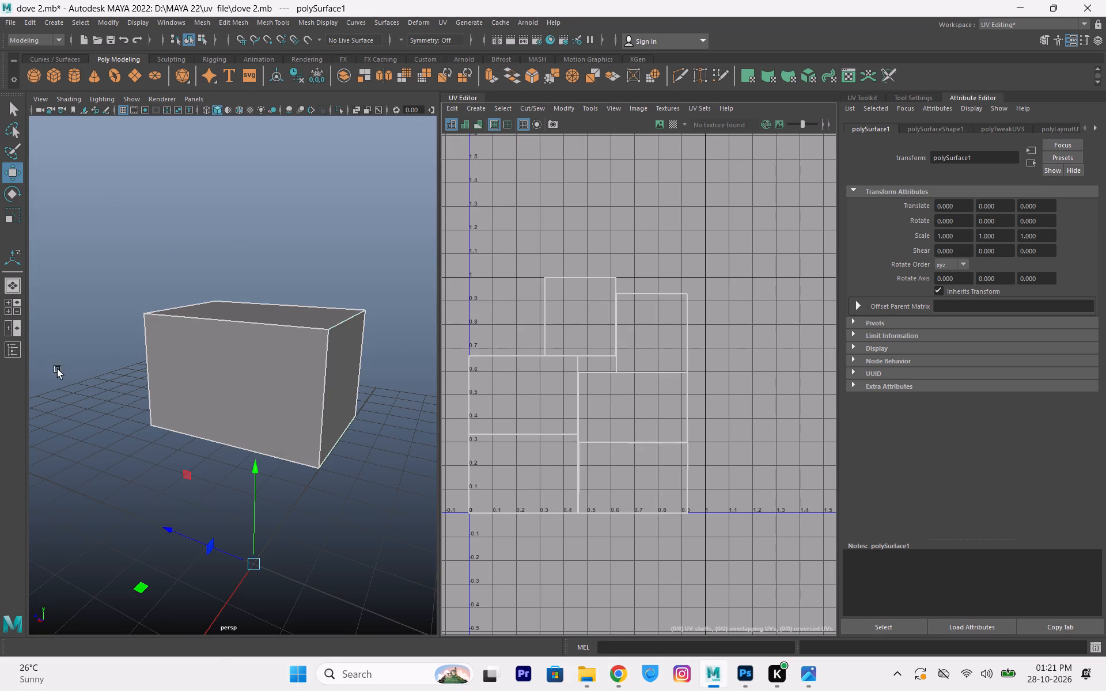
Assign a new Lambert material to the whole box and create a File texture node on its Color attribute.
click(319, 219)
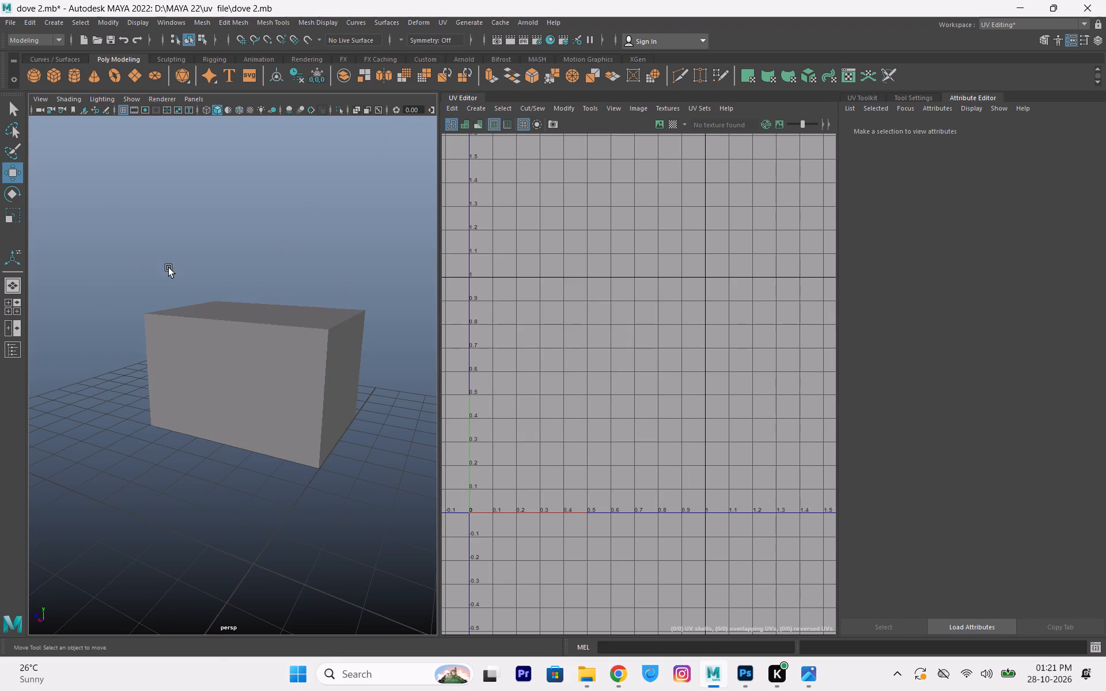
drag(113, 259, 463, 513)
right_drag(252, 390, 276, 605)
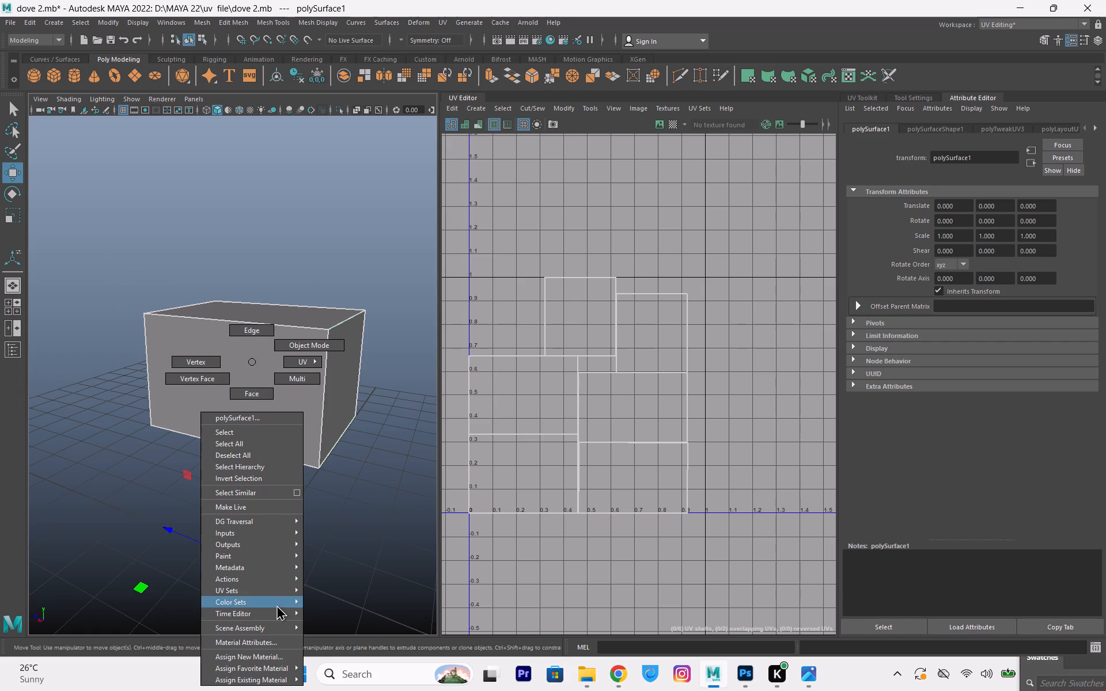
right_drag(276, 605, 351, 599)
click(1088, 257)
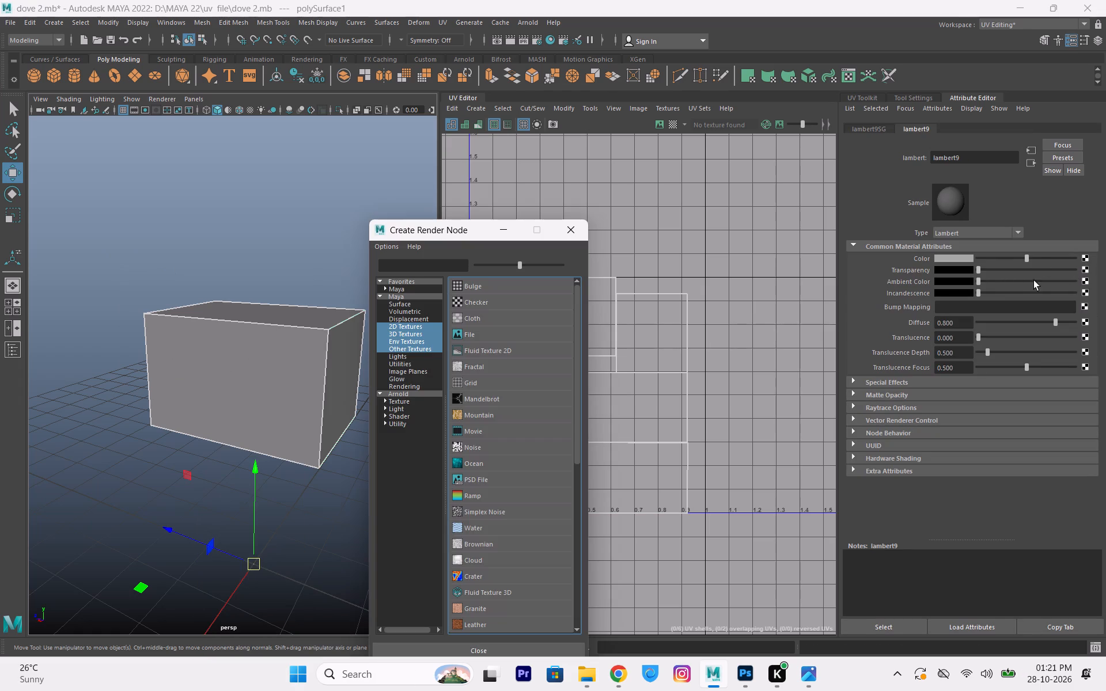
click(489, 332)
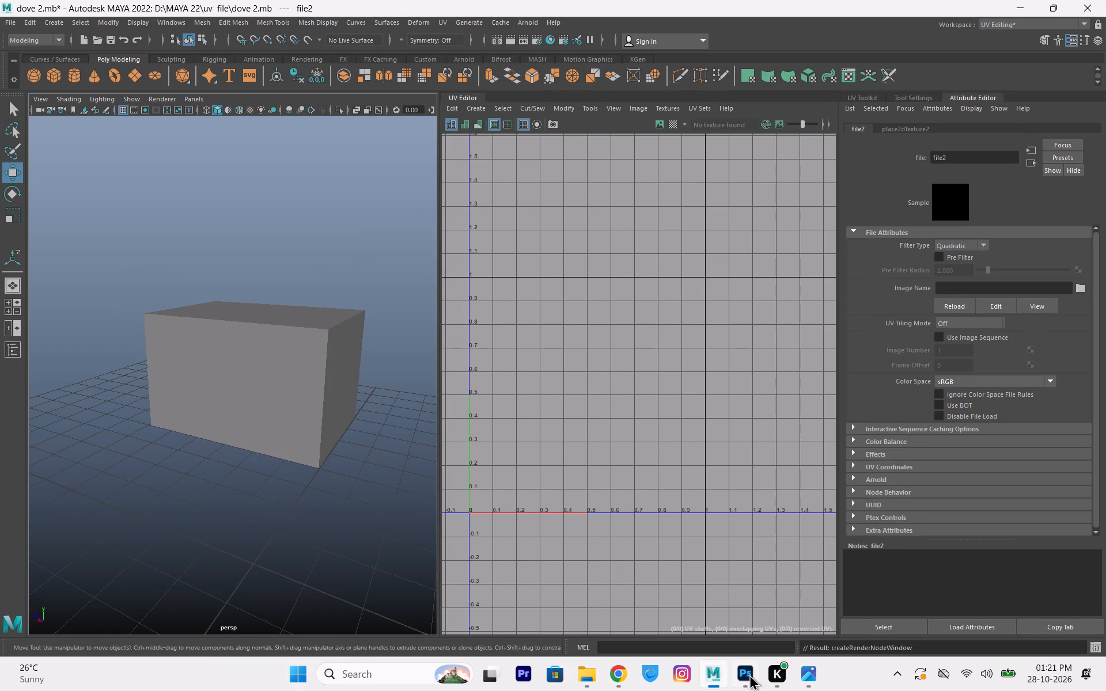
Switch to Chrome, pause the YouTube song, collapse the mix playlist and look through the recommended videos.
click(618, 668)
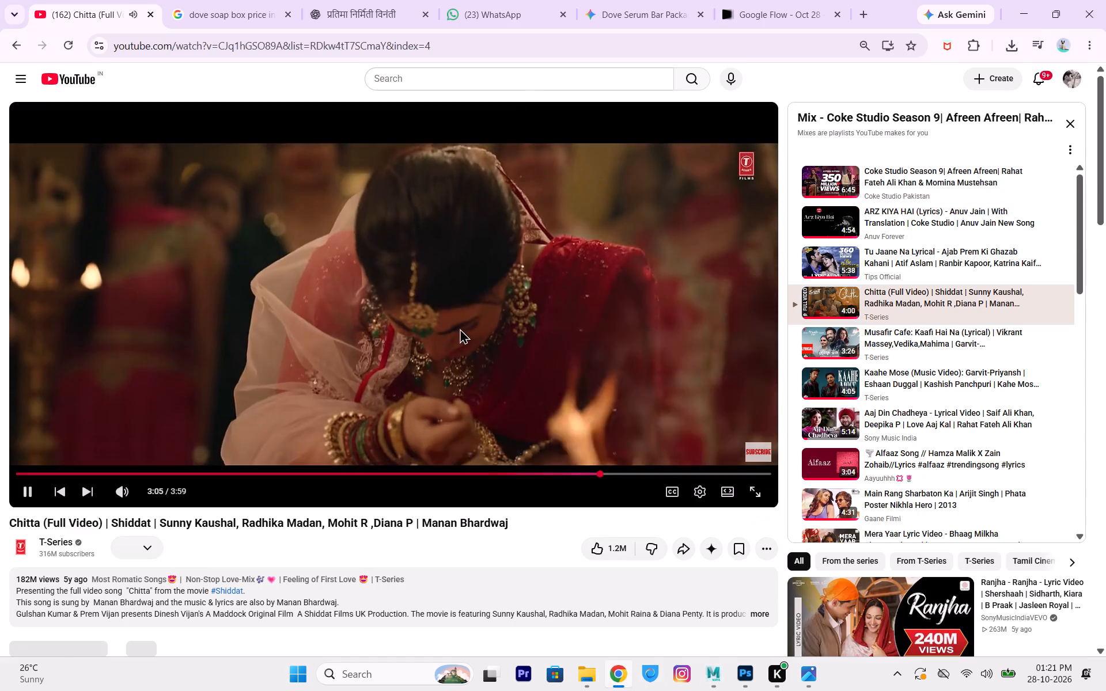
click(459, 328)
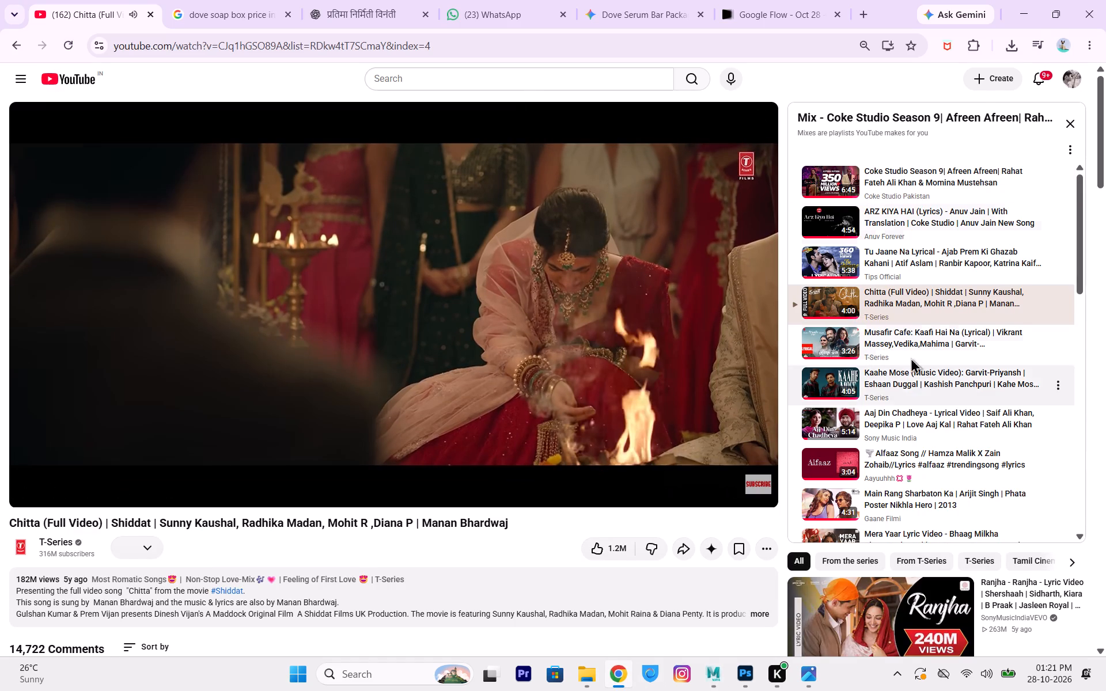
click(1071, 122)
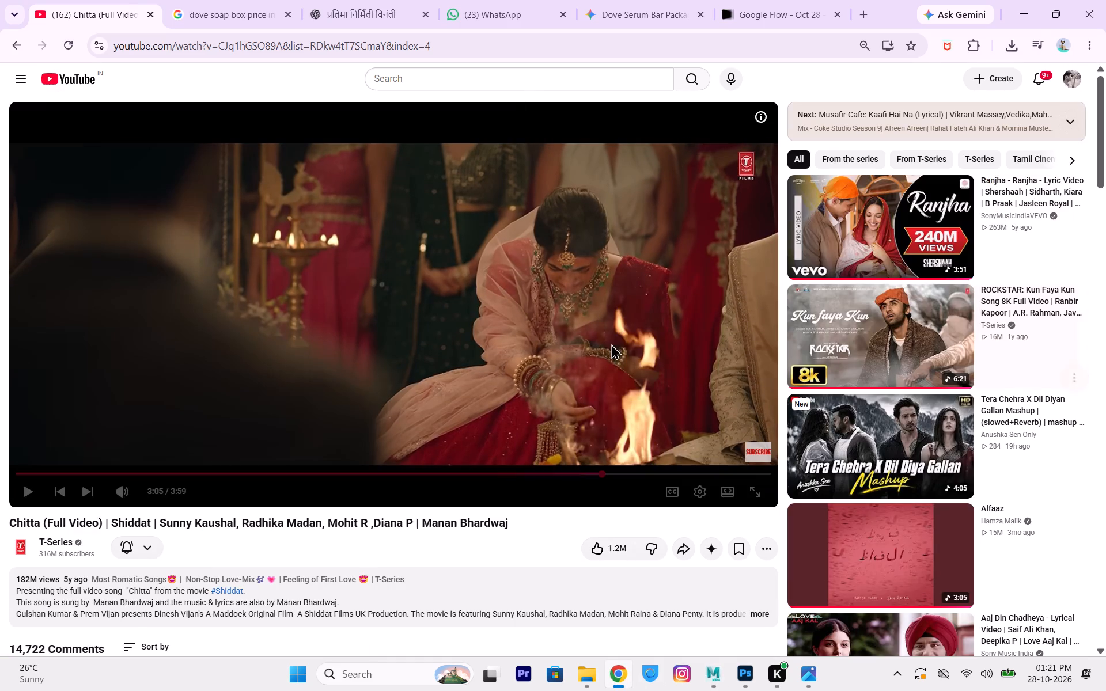
scroll(611, 343, down, 4)
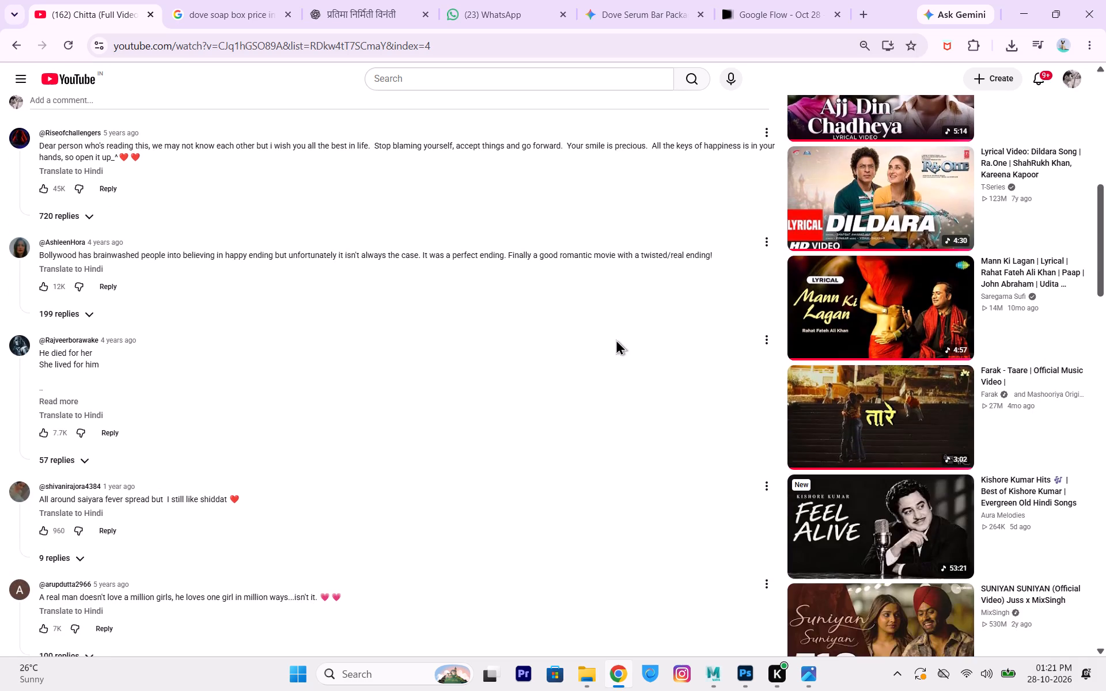
scroll(616, 339, down, 2)
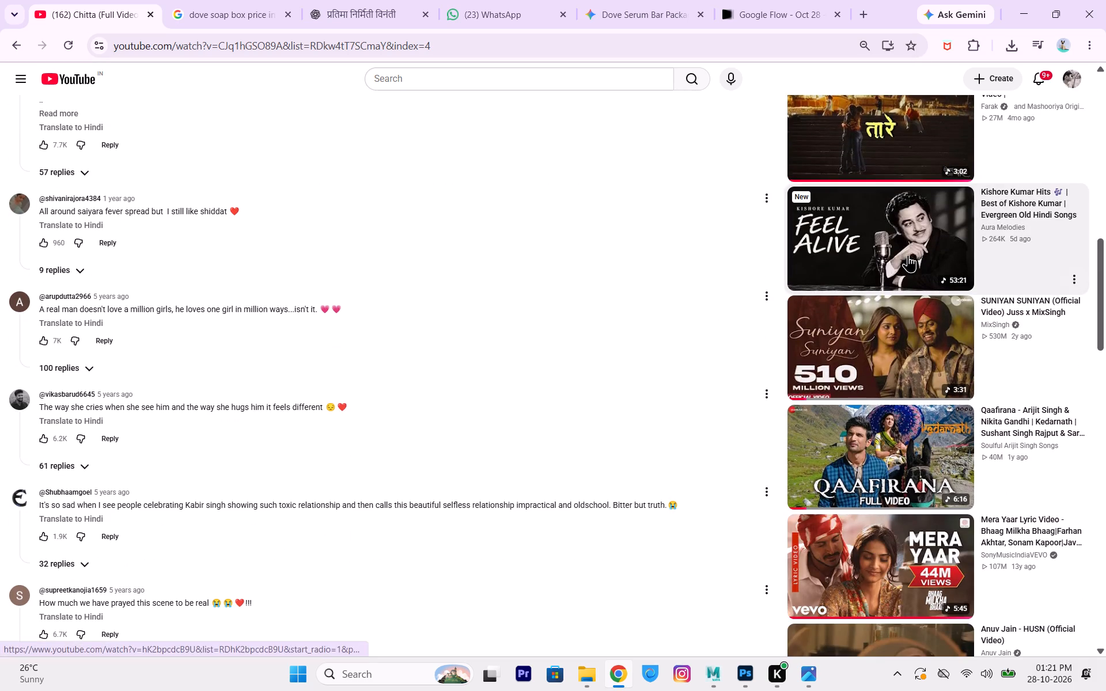
scroll(743, 371, down, 1)
scroll(637, 307, down, 1)
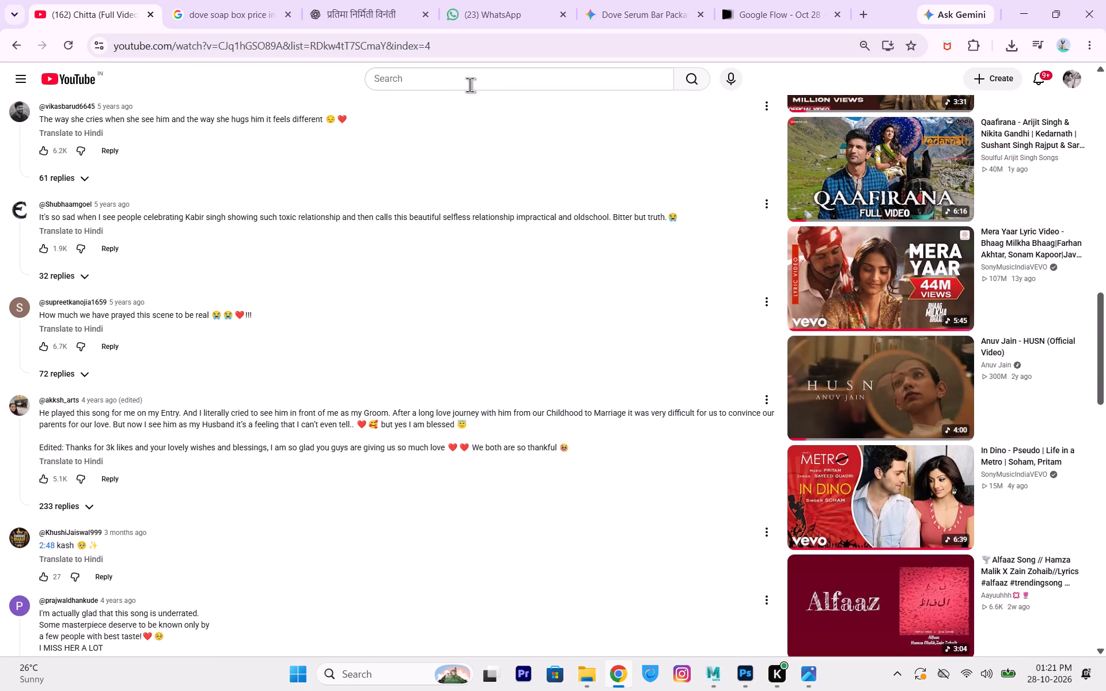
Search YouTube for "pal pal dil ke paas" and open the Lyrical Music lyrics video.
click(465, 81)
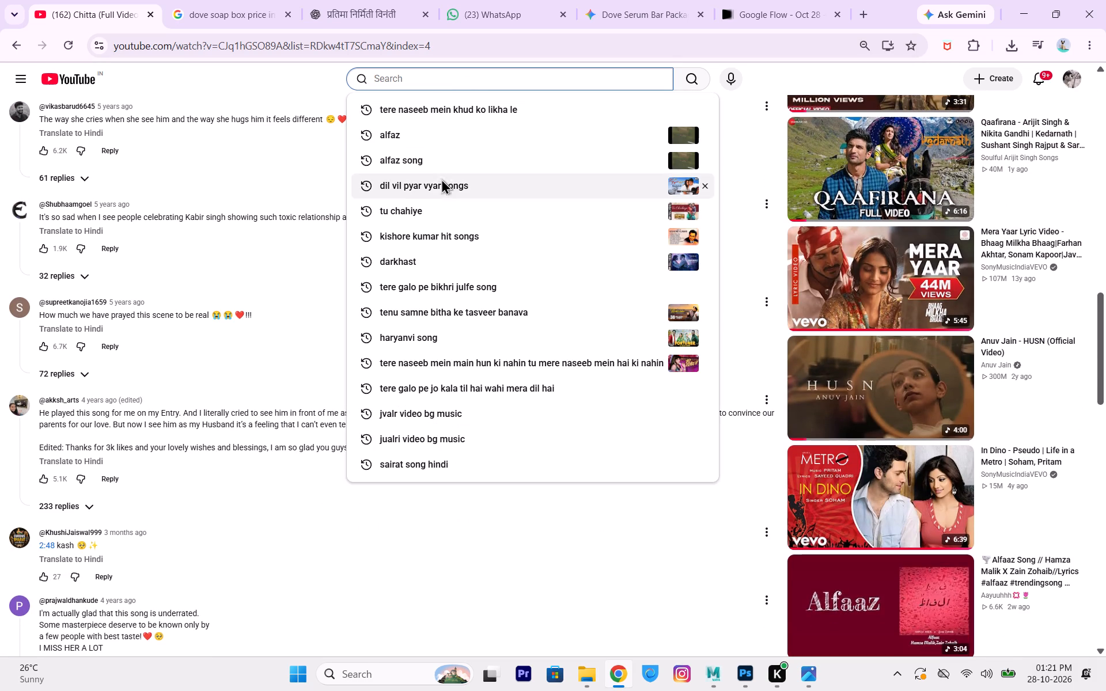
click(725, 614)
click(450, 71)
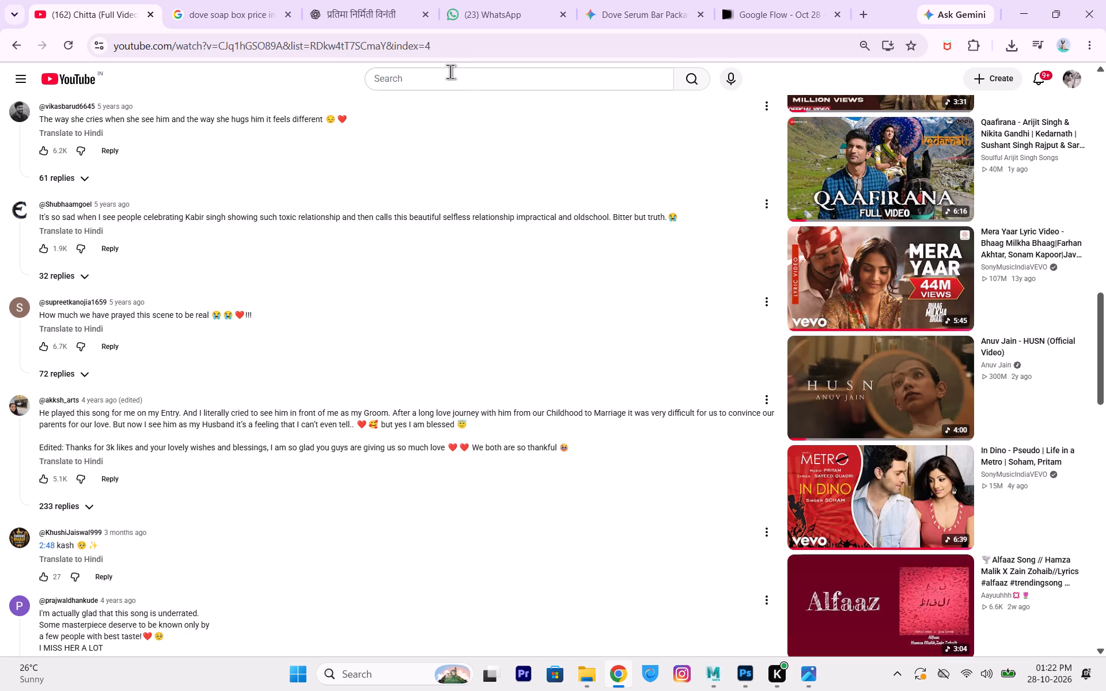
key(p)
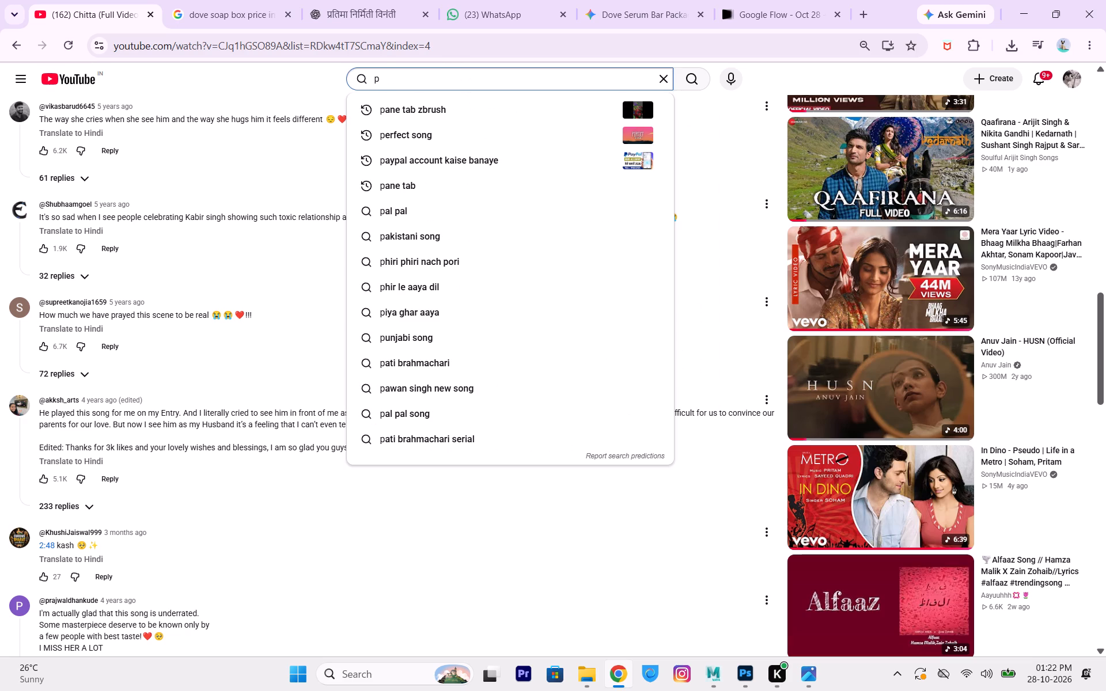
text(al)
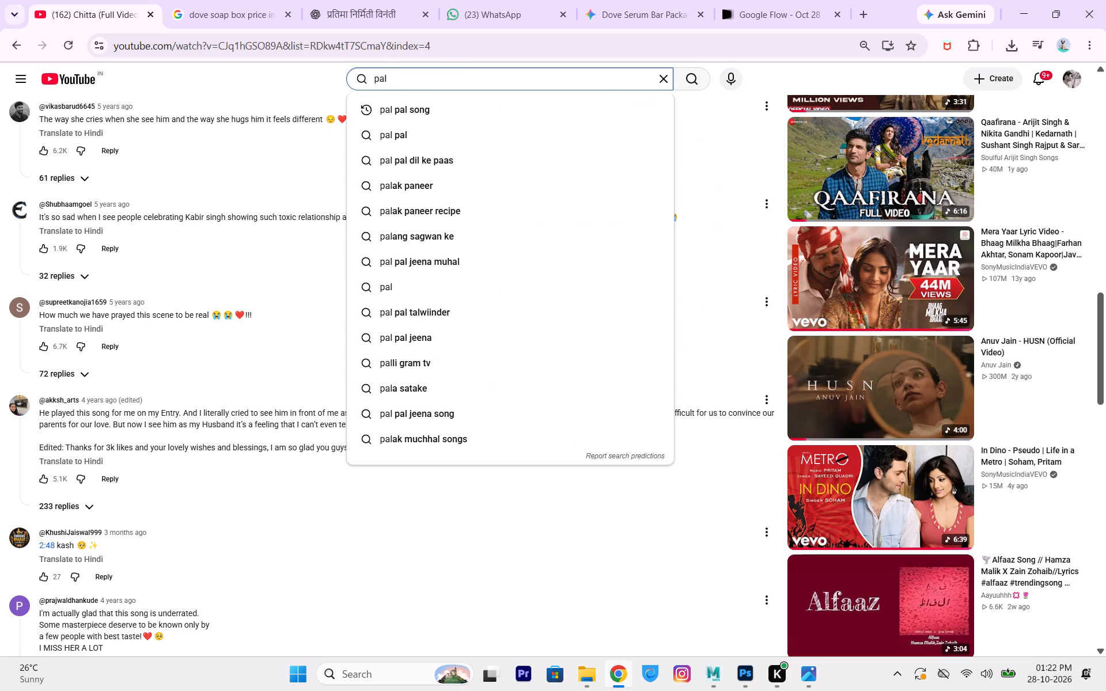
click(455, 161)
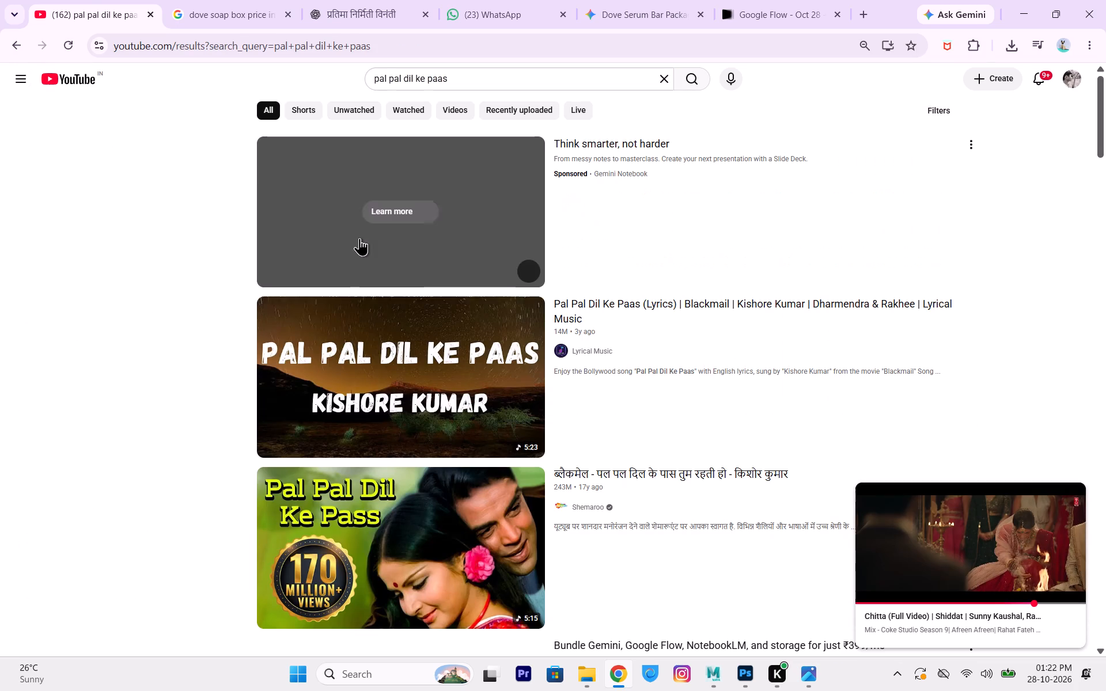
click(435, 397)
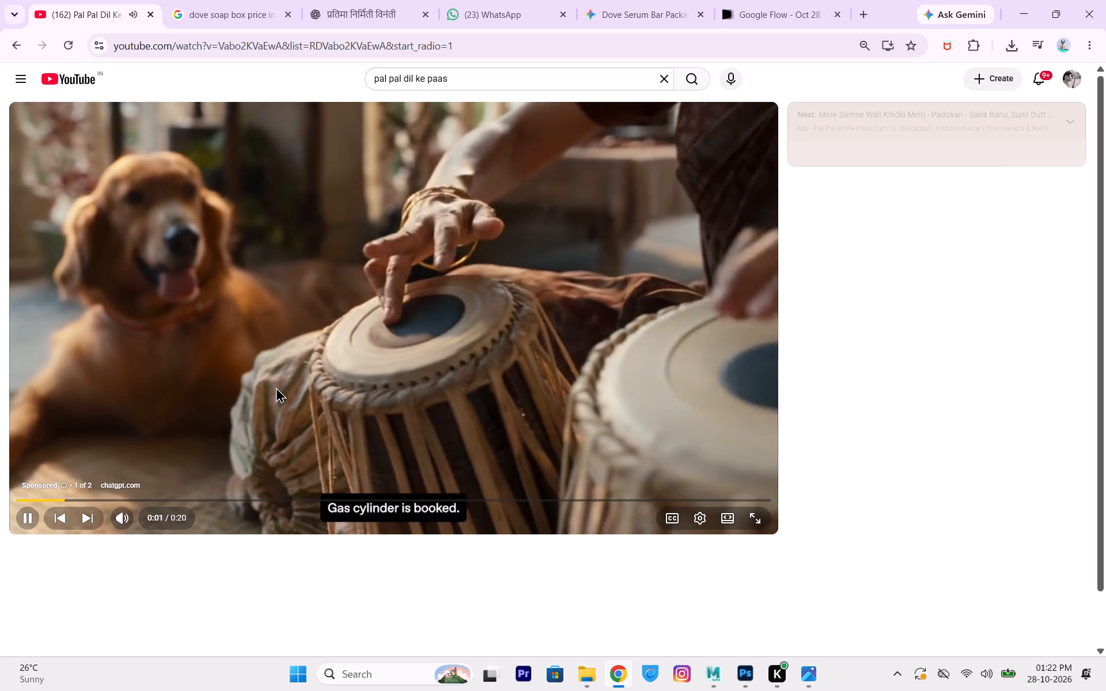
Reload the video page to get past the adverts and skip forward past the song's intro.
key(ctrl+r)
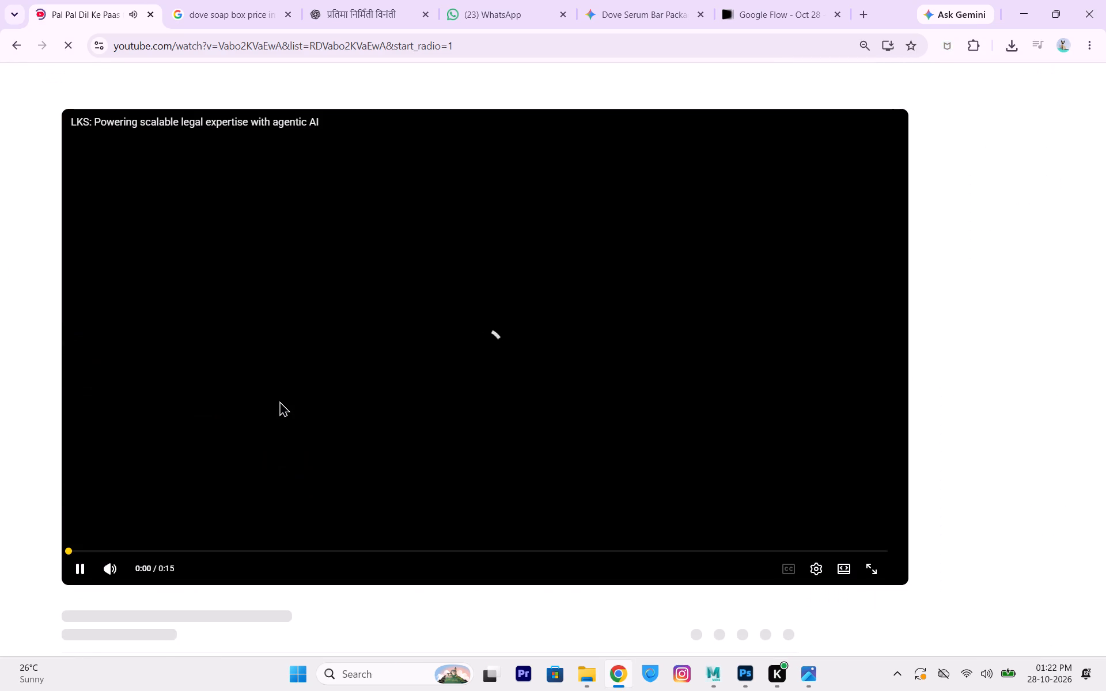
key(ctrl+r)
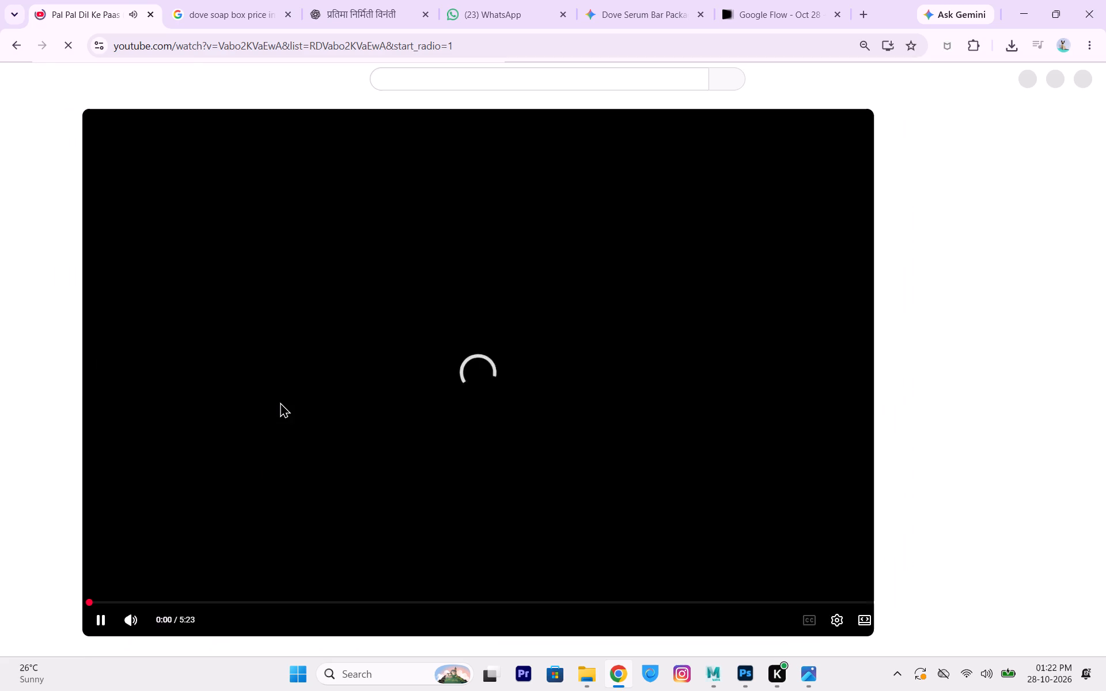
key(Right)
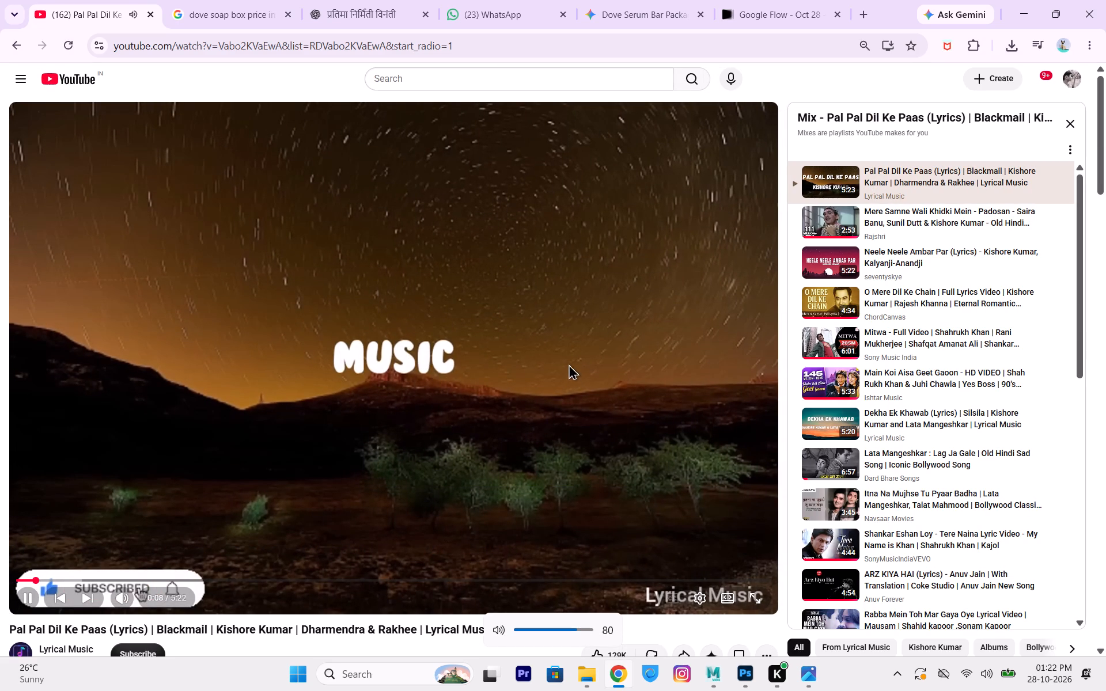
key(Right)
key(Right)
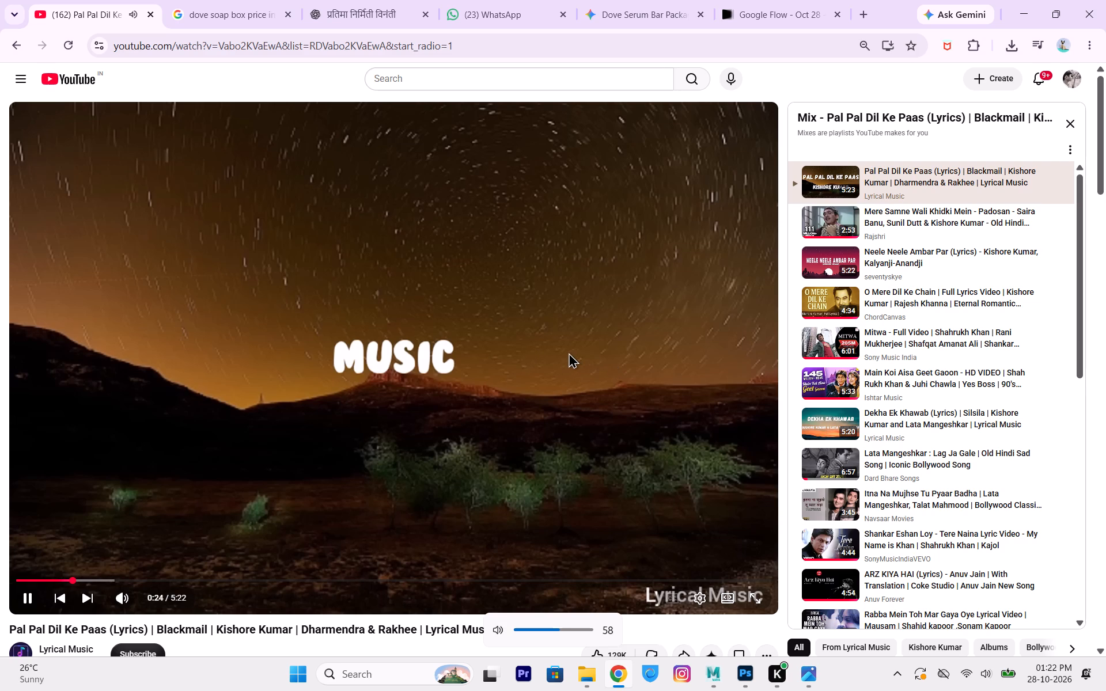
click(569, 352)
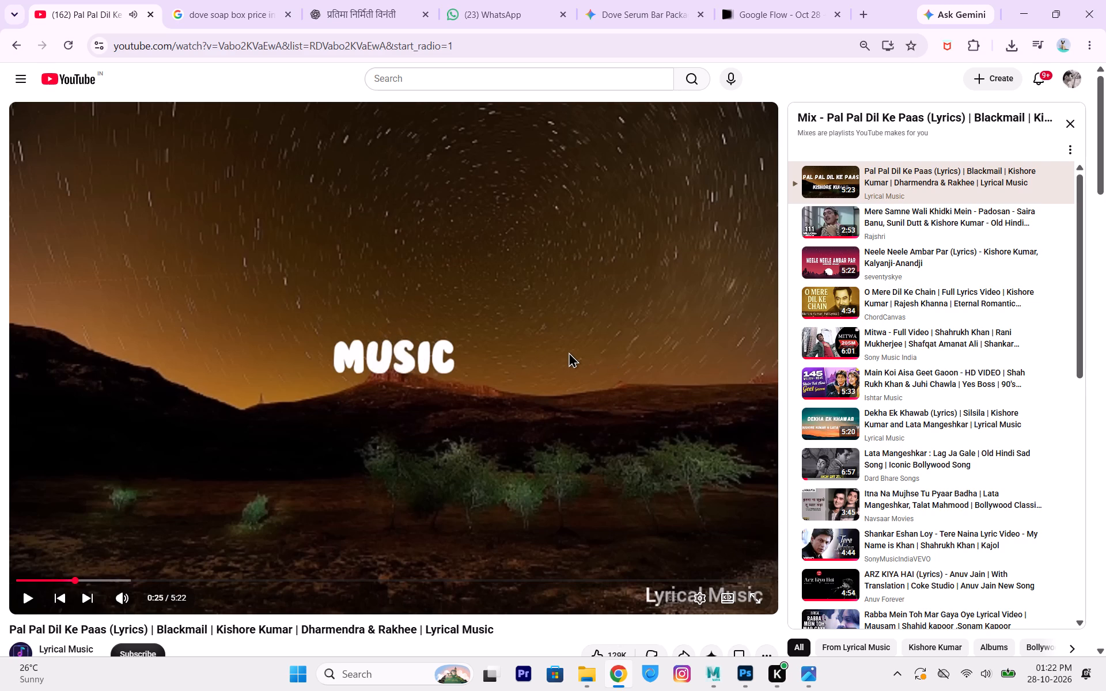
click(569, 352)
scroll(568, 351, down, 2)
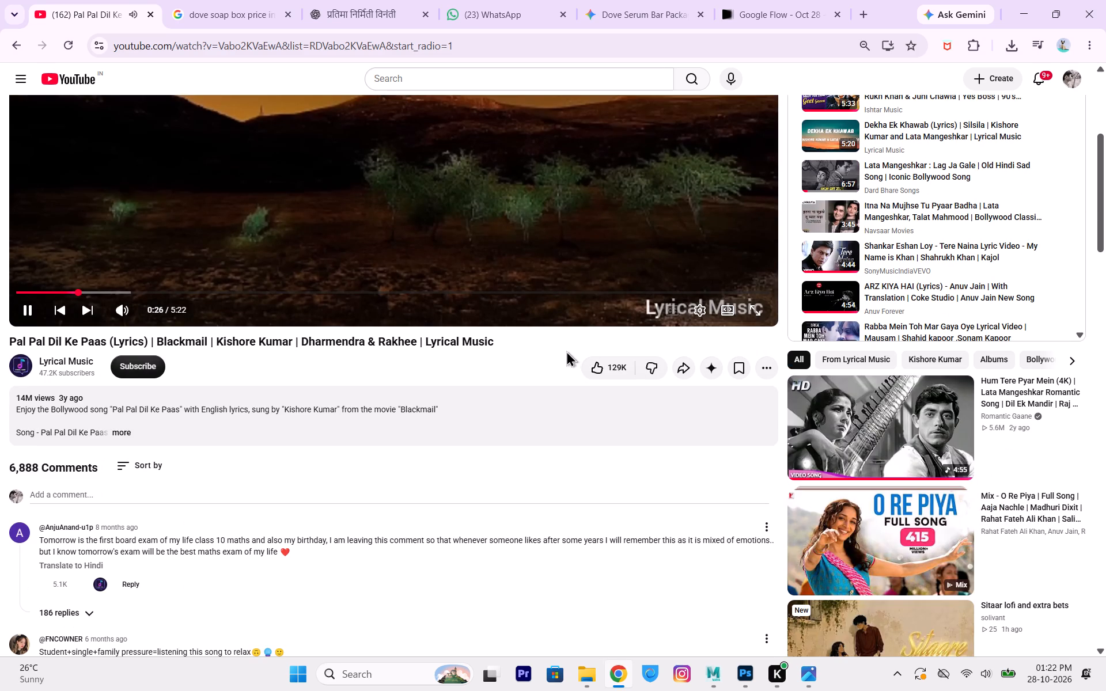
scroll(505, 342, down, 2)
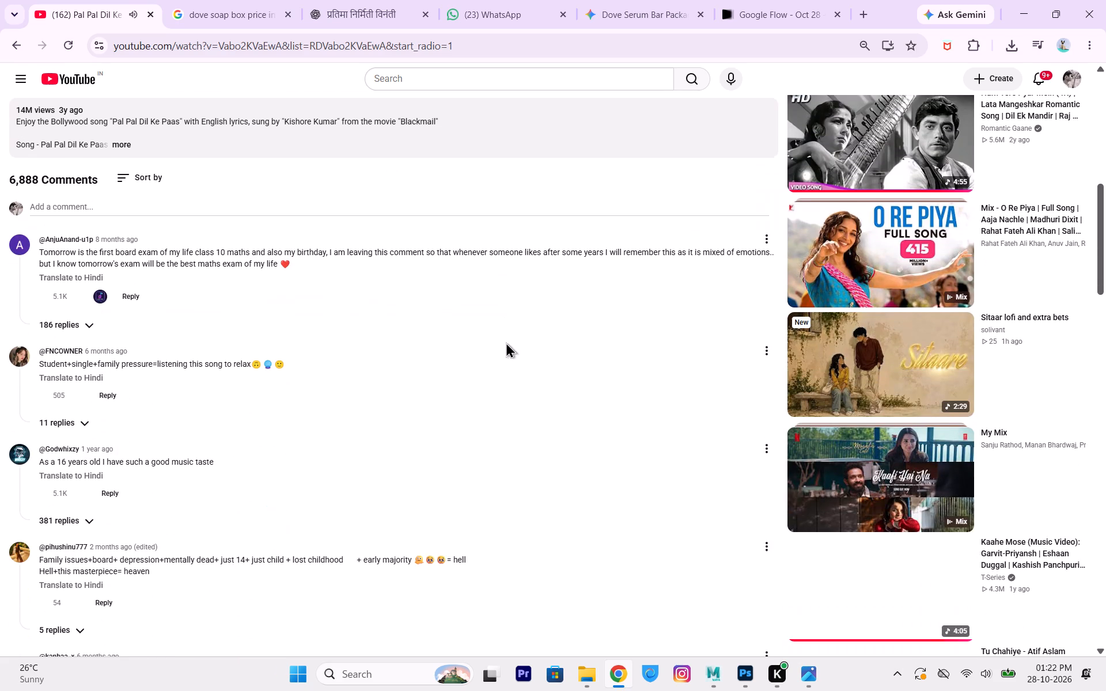
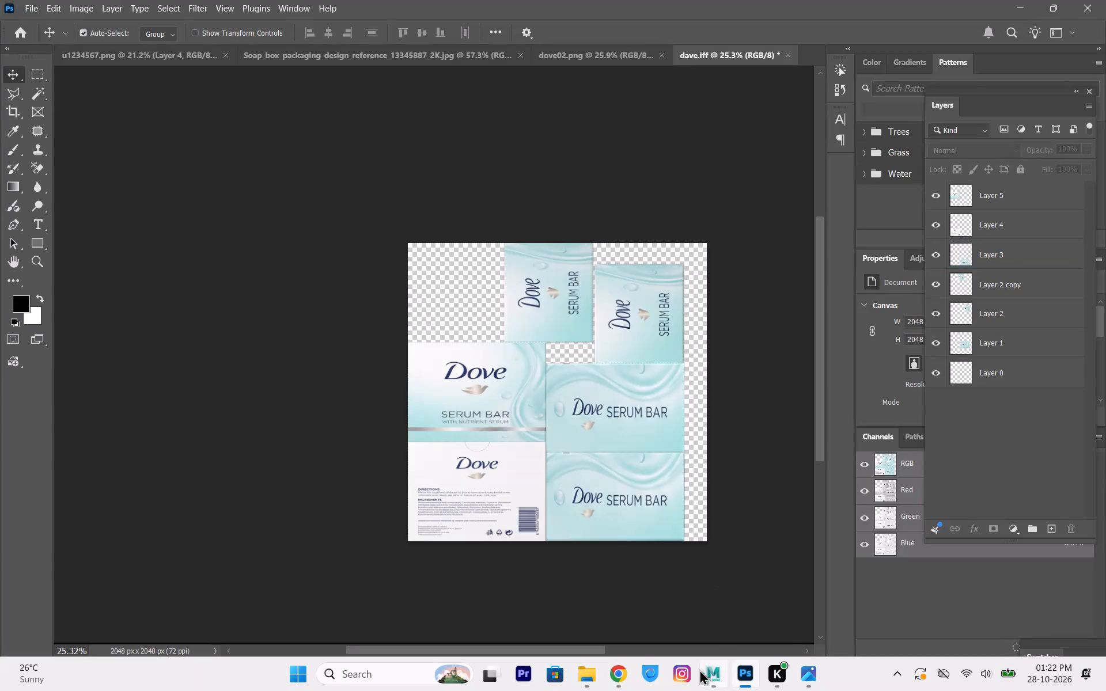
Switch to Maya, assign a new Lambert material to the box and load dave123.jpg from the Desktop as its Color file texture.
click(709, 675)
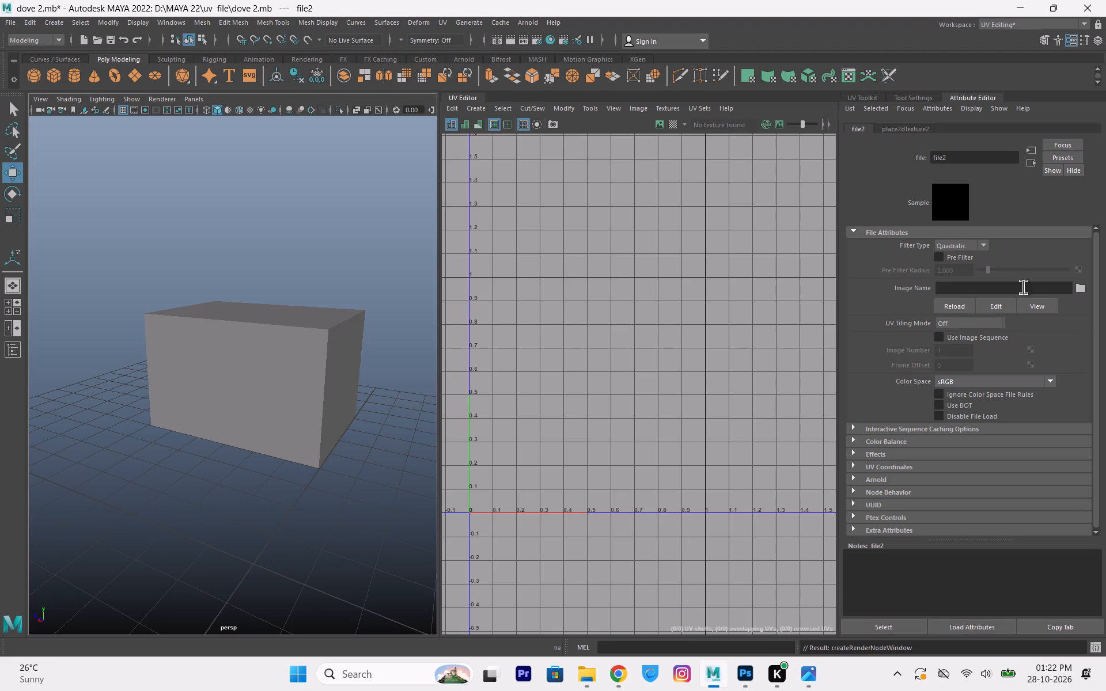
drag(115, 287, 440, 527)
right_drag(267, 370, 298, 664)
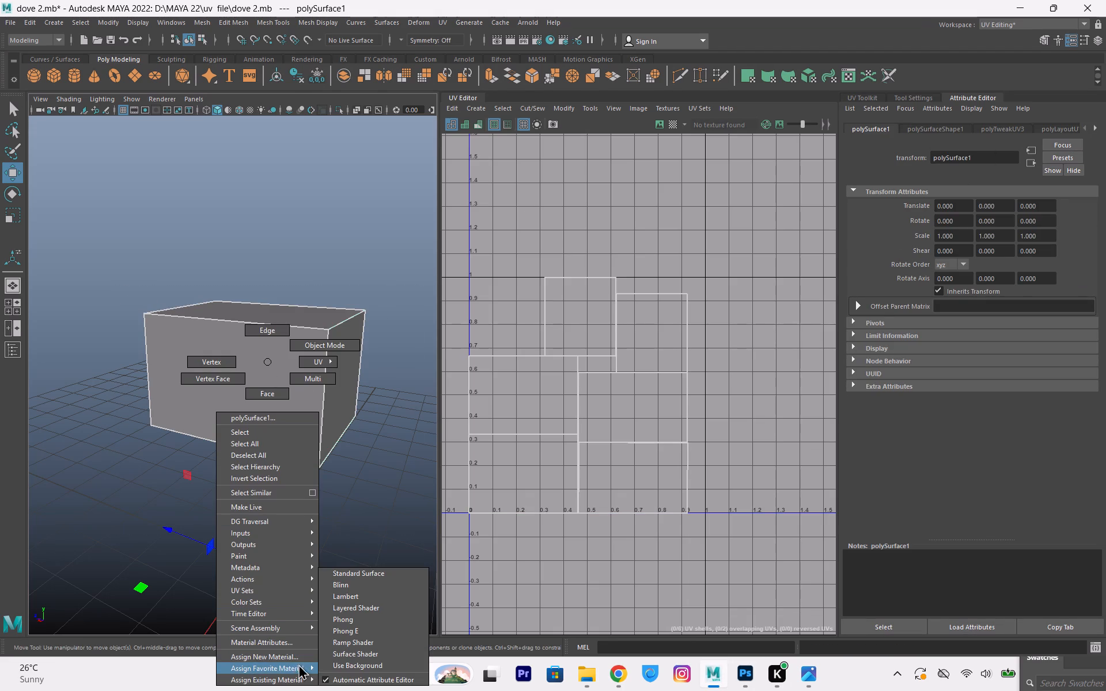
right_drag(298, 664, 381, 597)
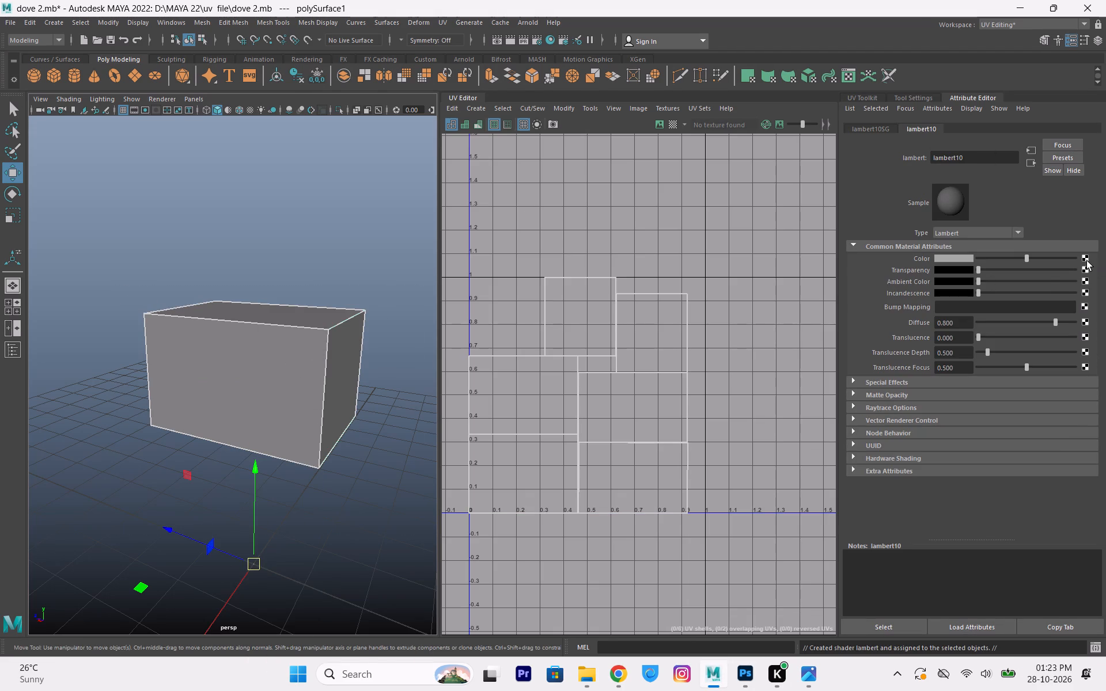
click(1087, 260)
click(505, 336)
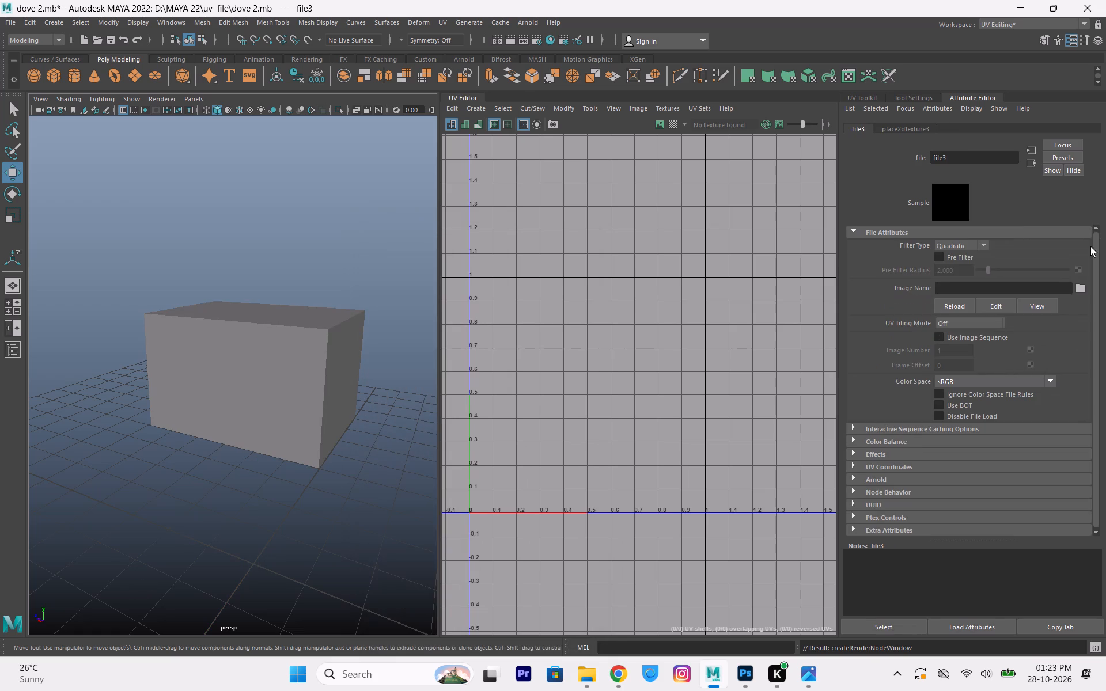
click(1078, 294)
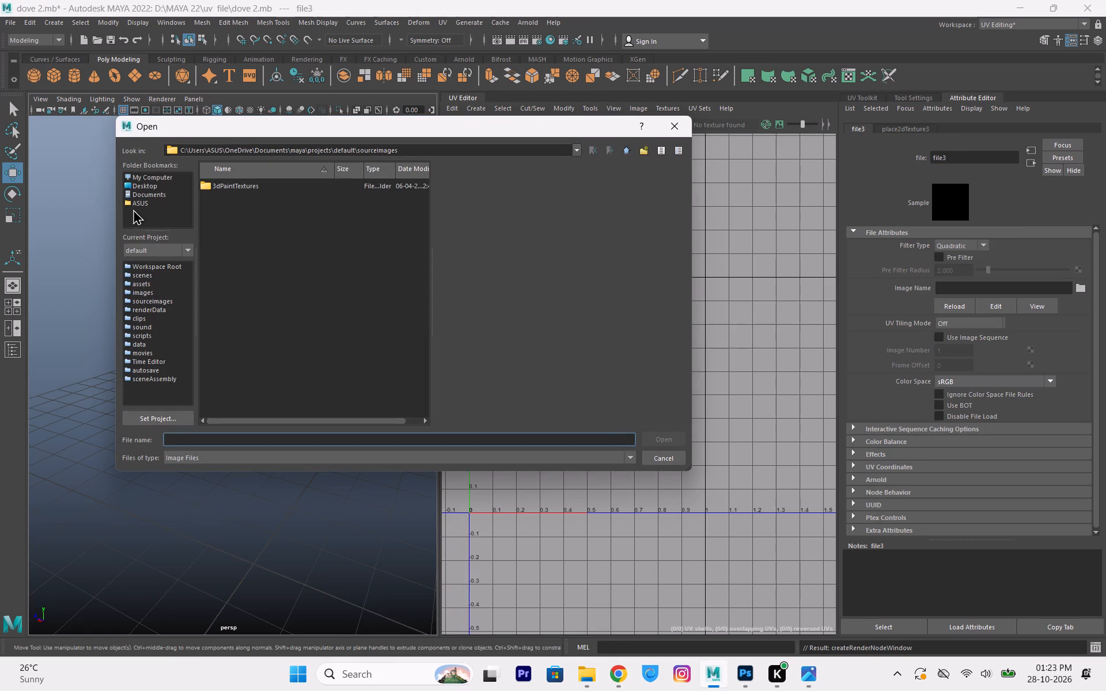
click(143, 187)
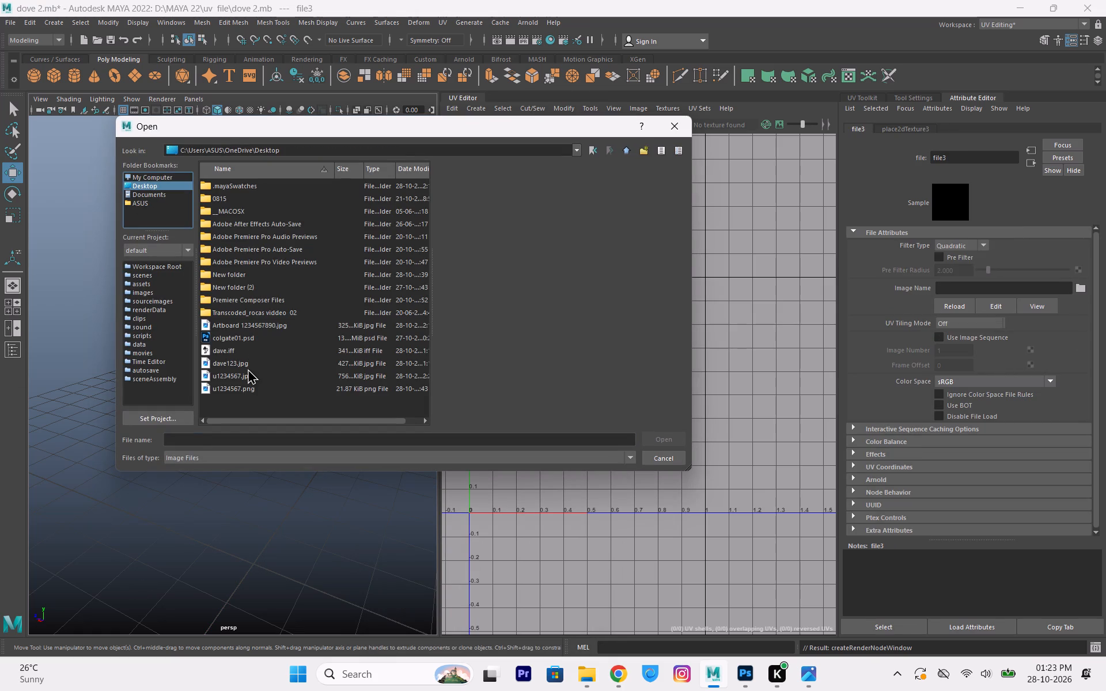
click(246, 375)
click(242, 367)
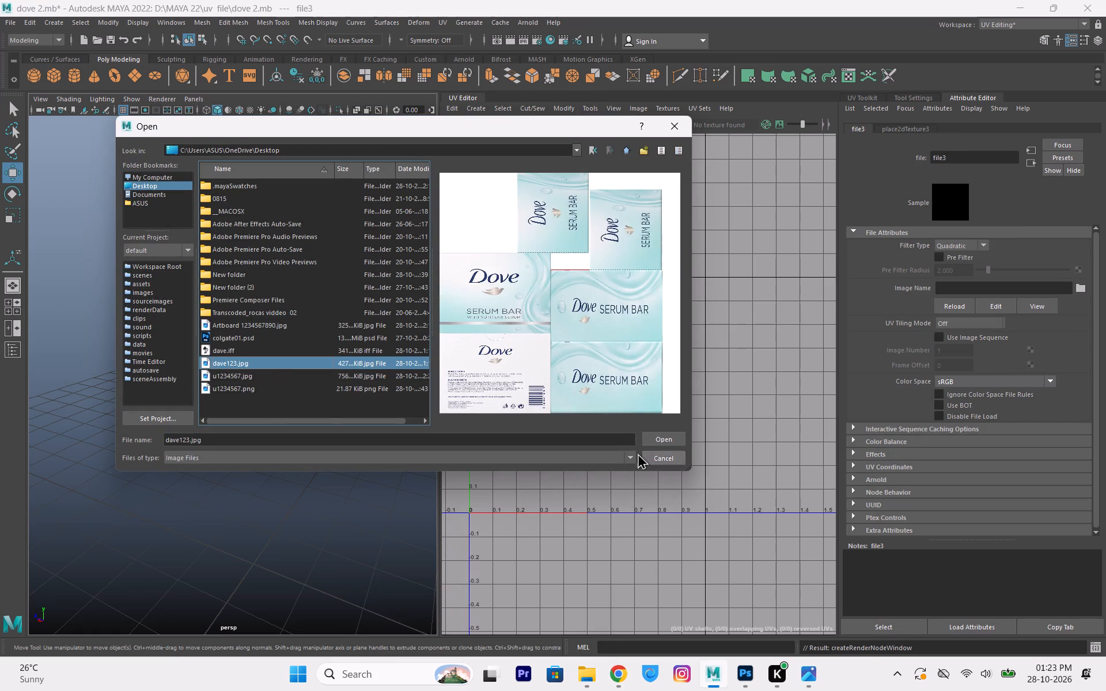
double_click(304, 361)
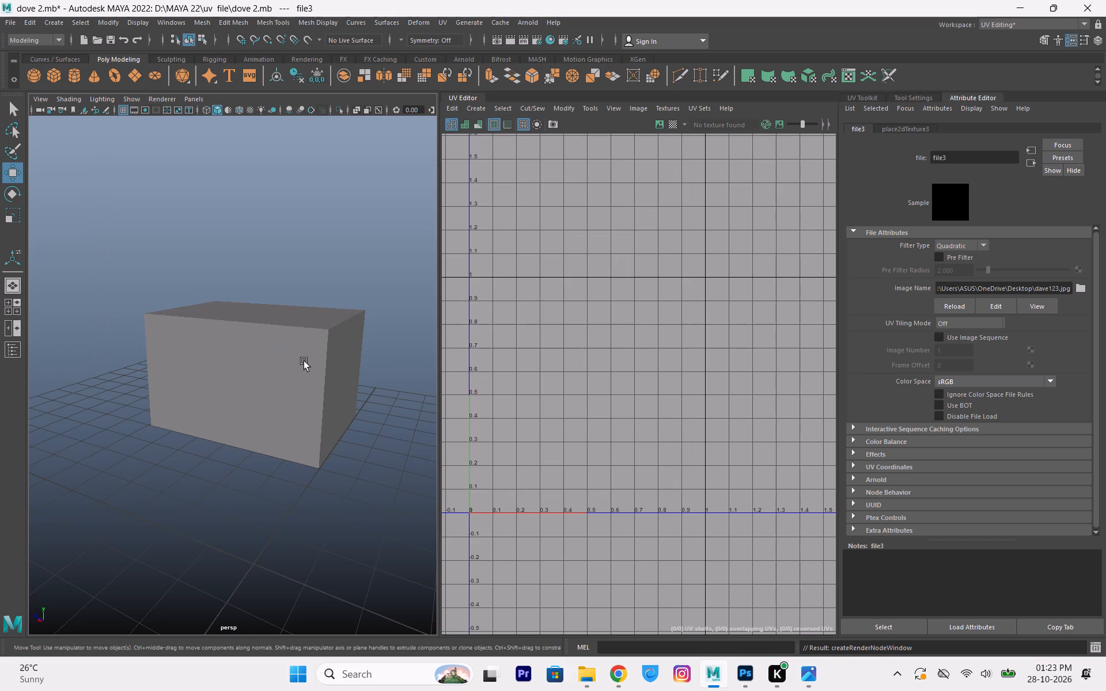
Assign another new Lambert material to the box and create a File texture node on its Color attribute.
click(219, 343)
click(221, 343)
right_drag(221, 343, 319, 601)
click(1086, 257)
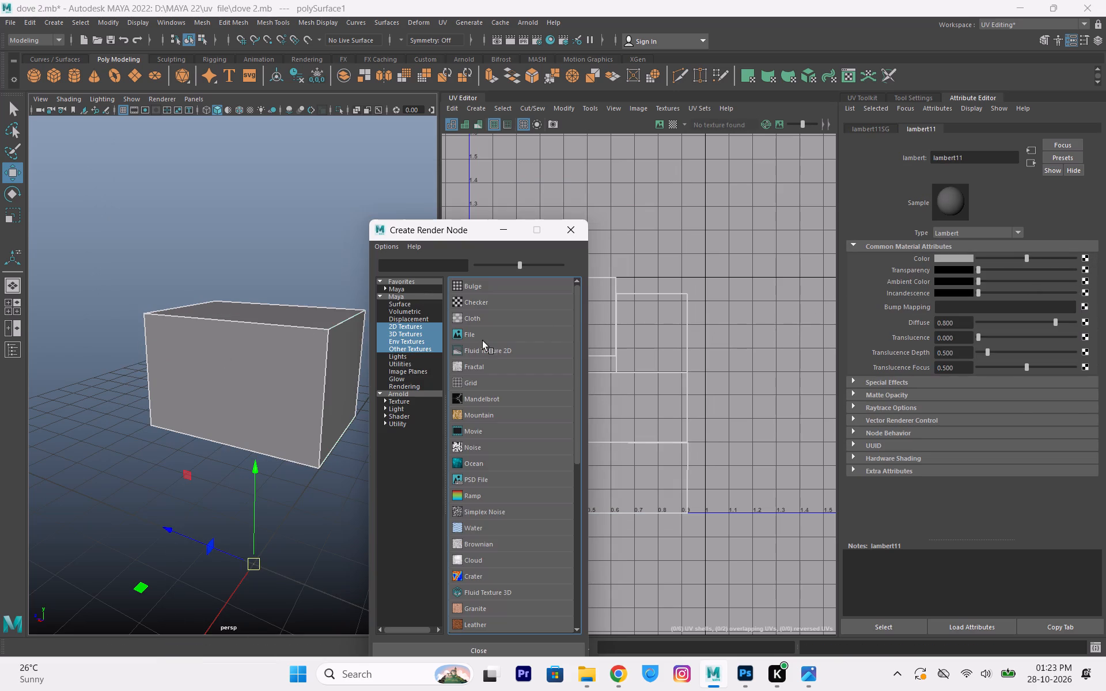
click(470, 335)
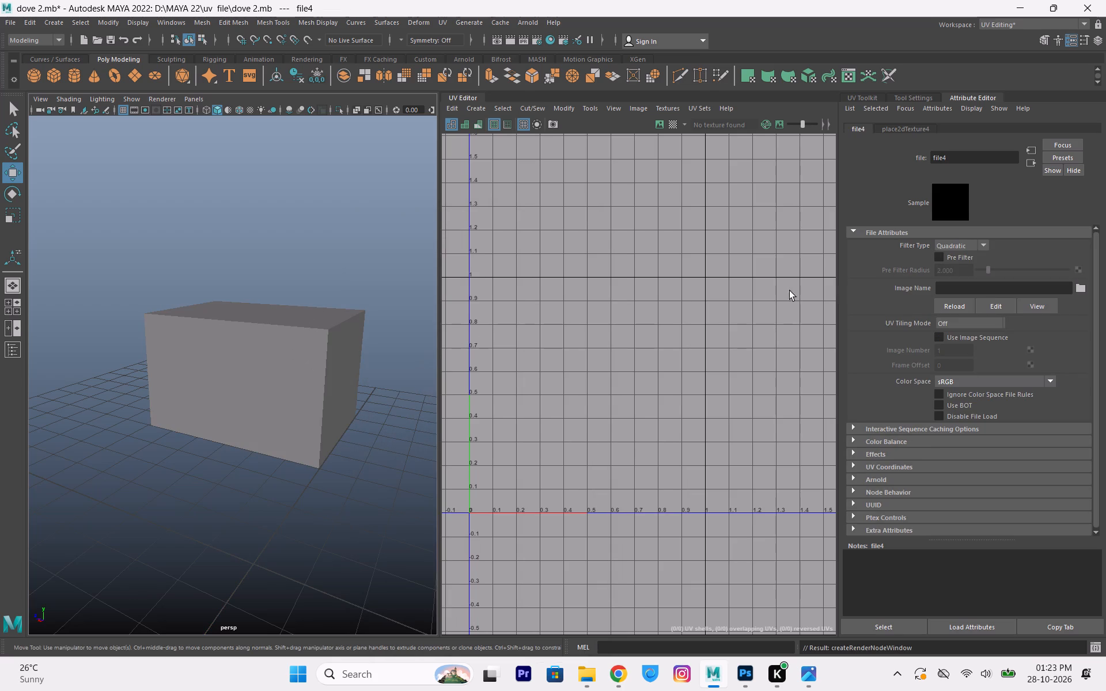
Select all the box's UV faces in the UV Editor and assign them a new Lambert material.
click(564, 397)
right_drag(642, 368, 551, 340)
drag(479, 218, 791, 455)
click(209, 322)
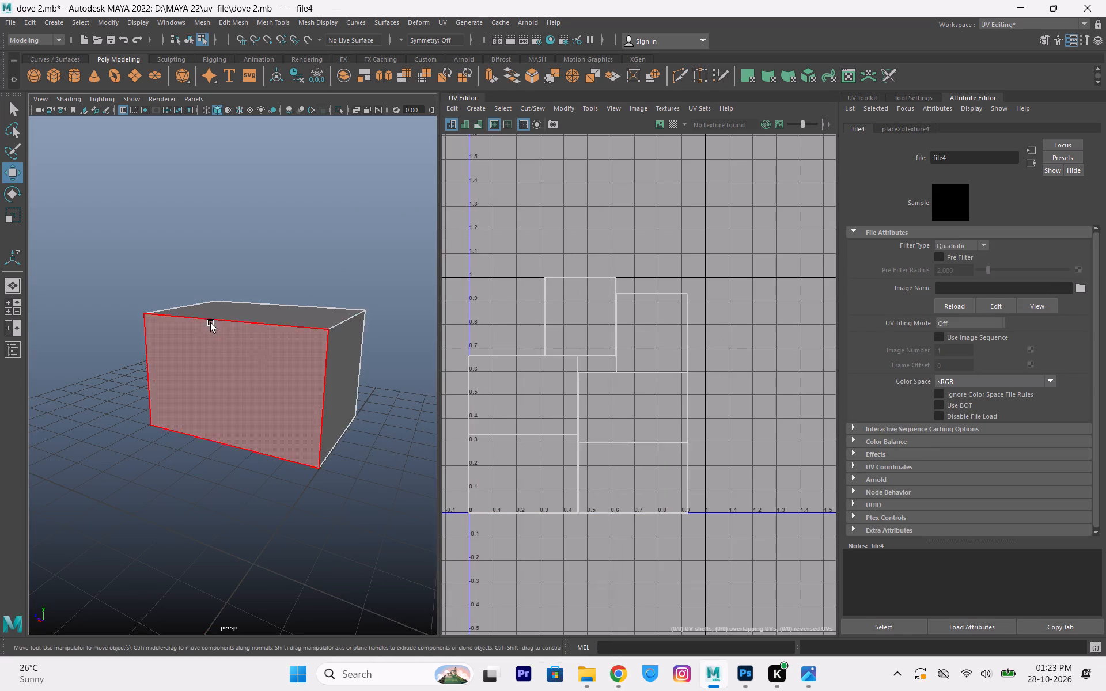
drag(466, 242, 823, 590)
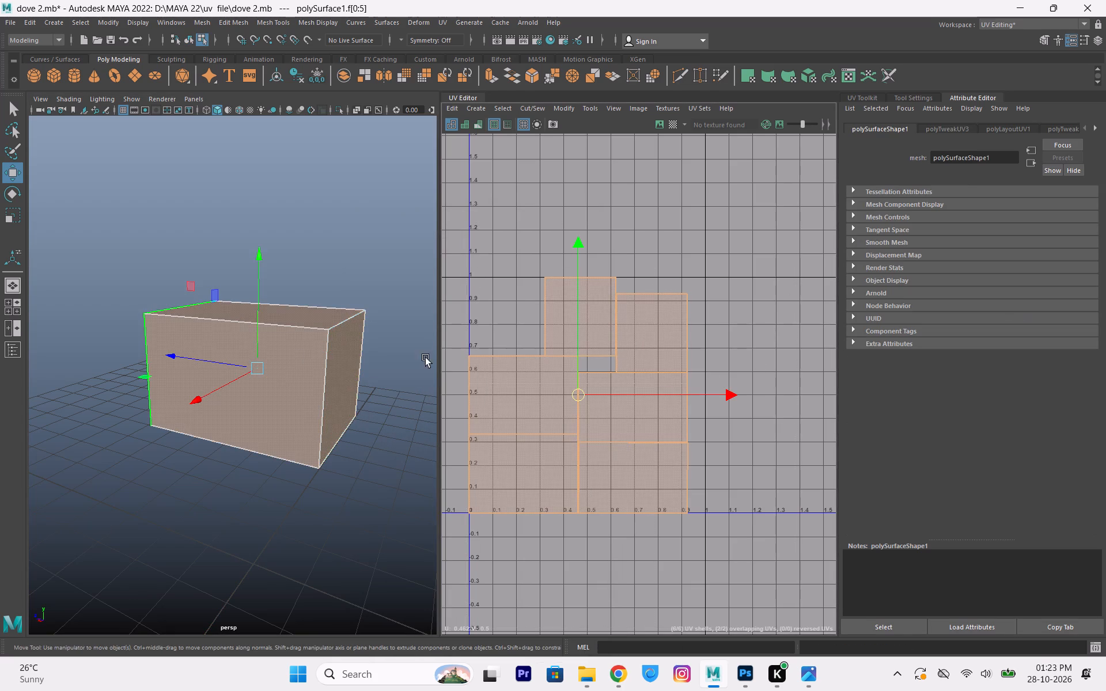
right_drag(283, 377, 400, 614)
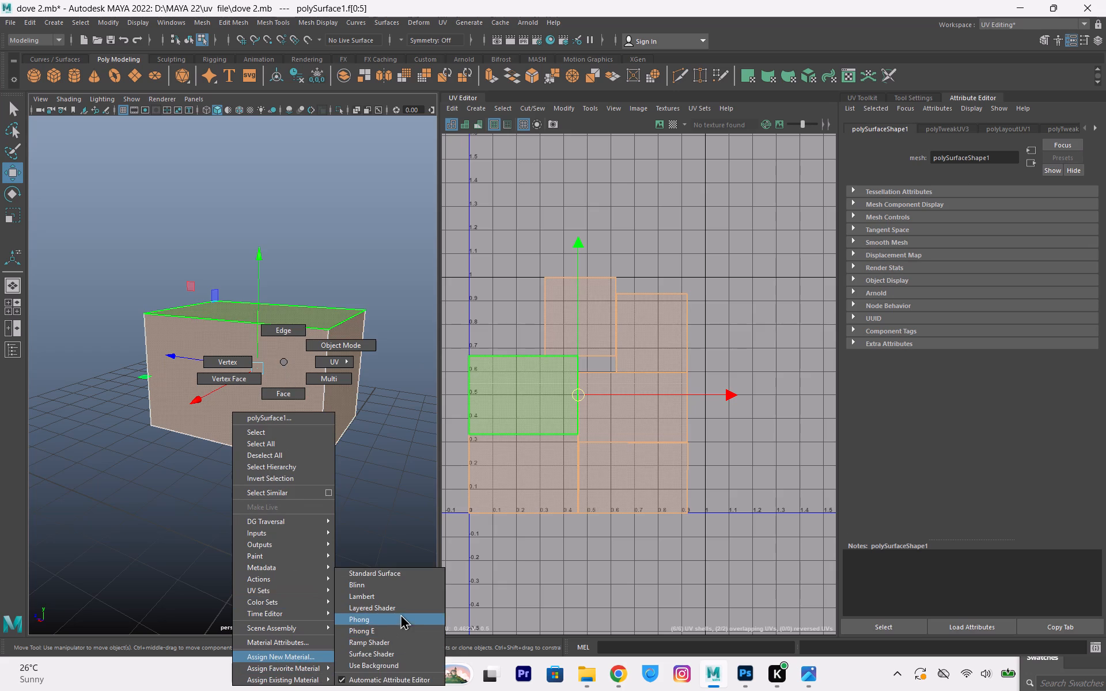
right_drag(400, 614, 392, 599)
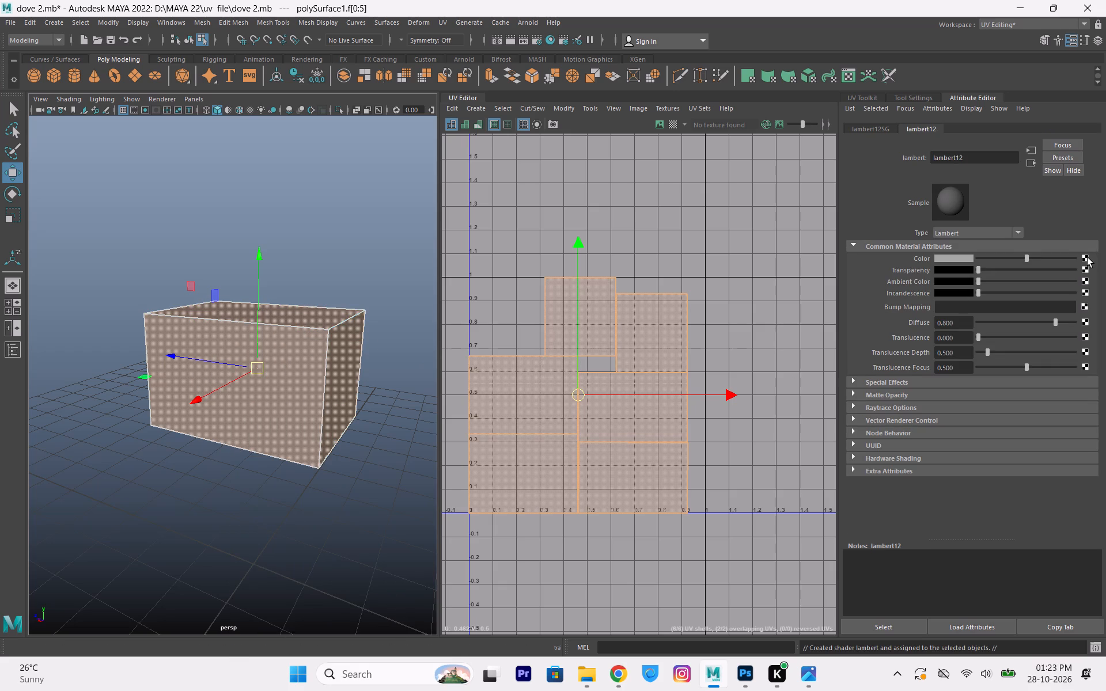
Create a File texture on the new Lambert's Color attribute and load dave123.jpg from the Desktop.
click(1088, 257)
click(502, 338)
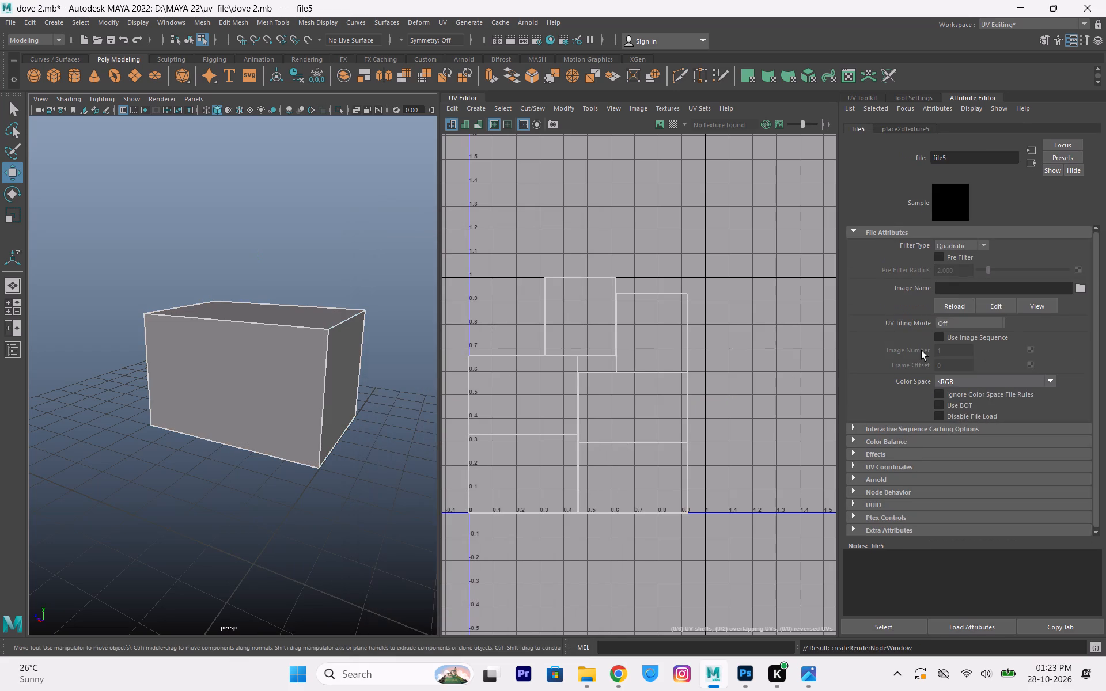
click(1086, 286)
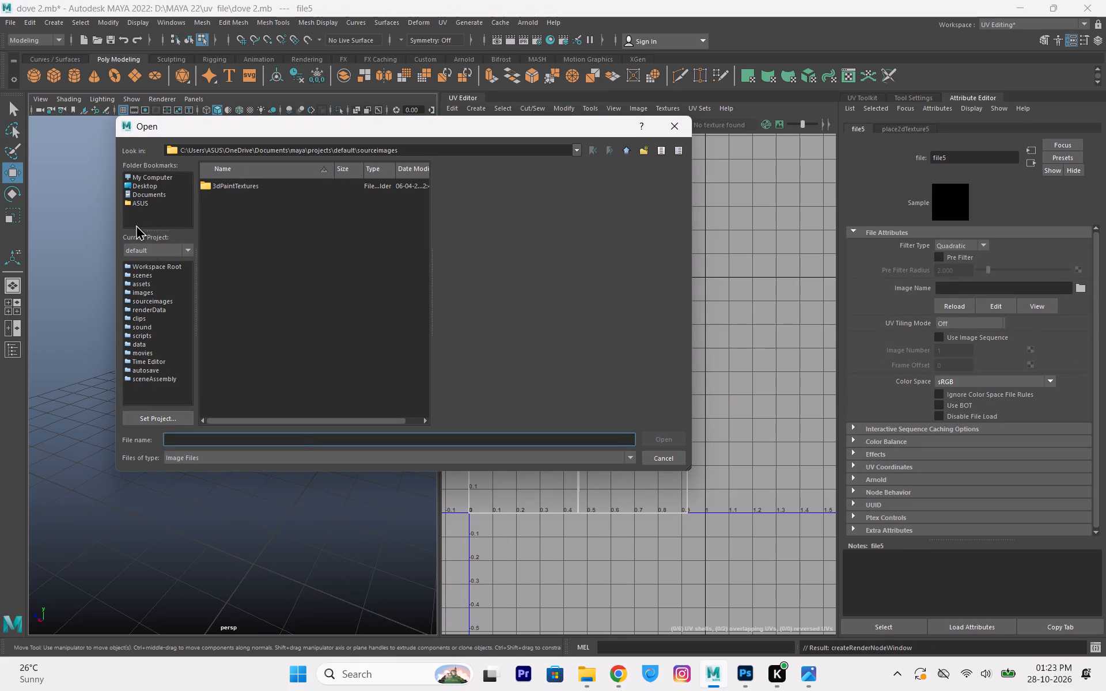
click(133, 187)
click(251, 383)
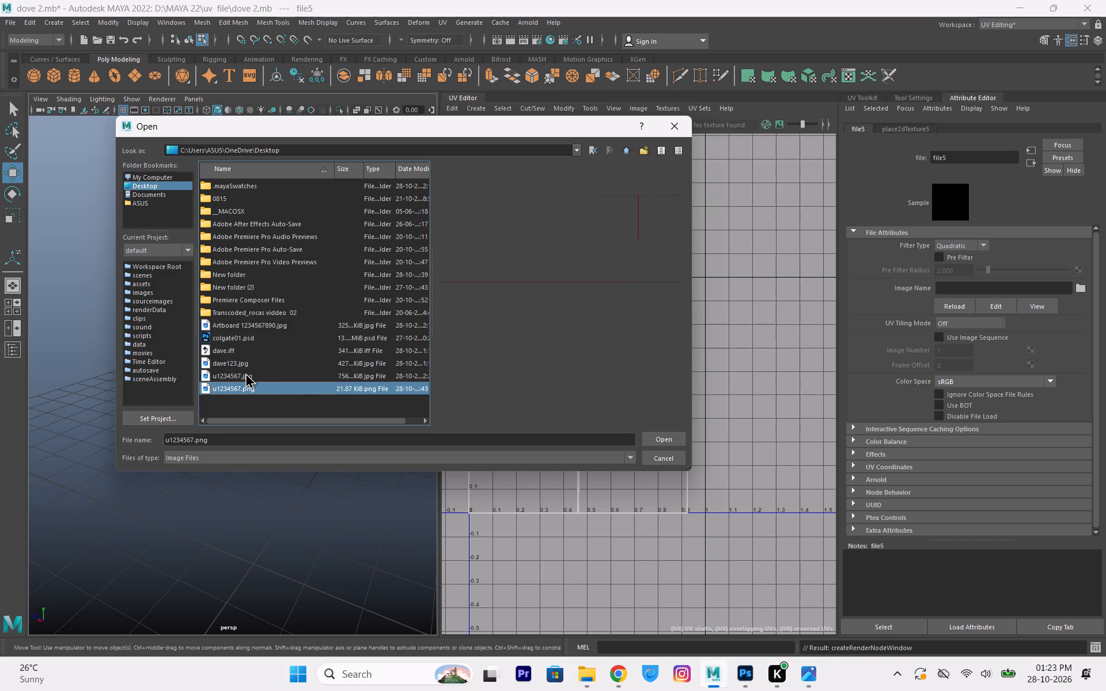
click(245, 372)
click(244, 363)
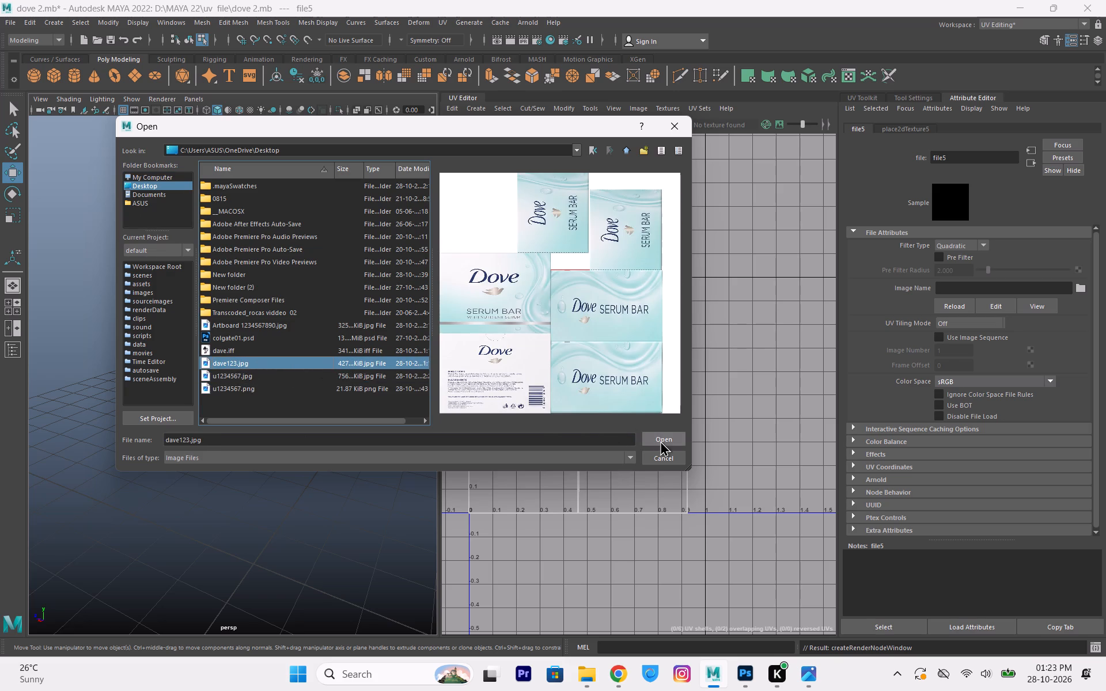
double_click(268, 360)
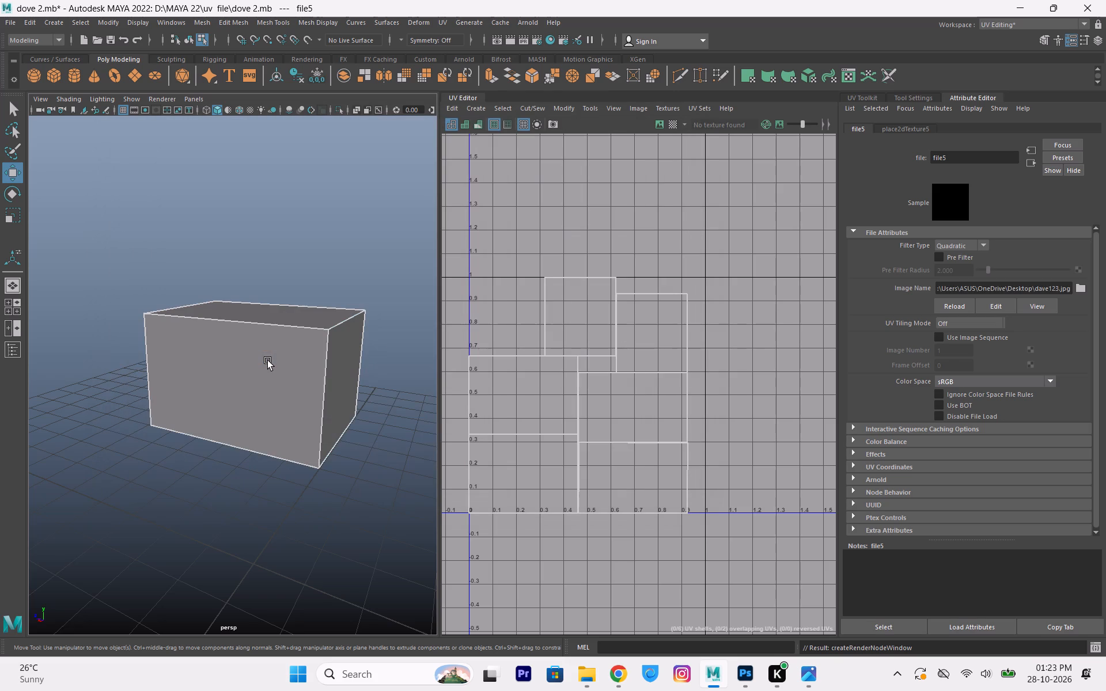
Turn on textured display in the perspective viewport.
triple_click(228, 109)
triple_click(228, 109)
double_click(228, 109)
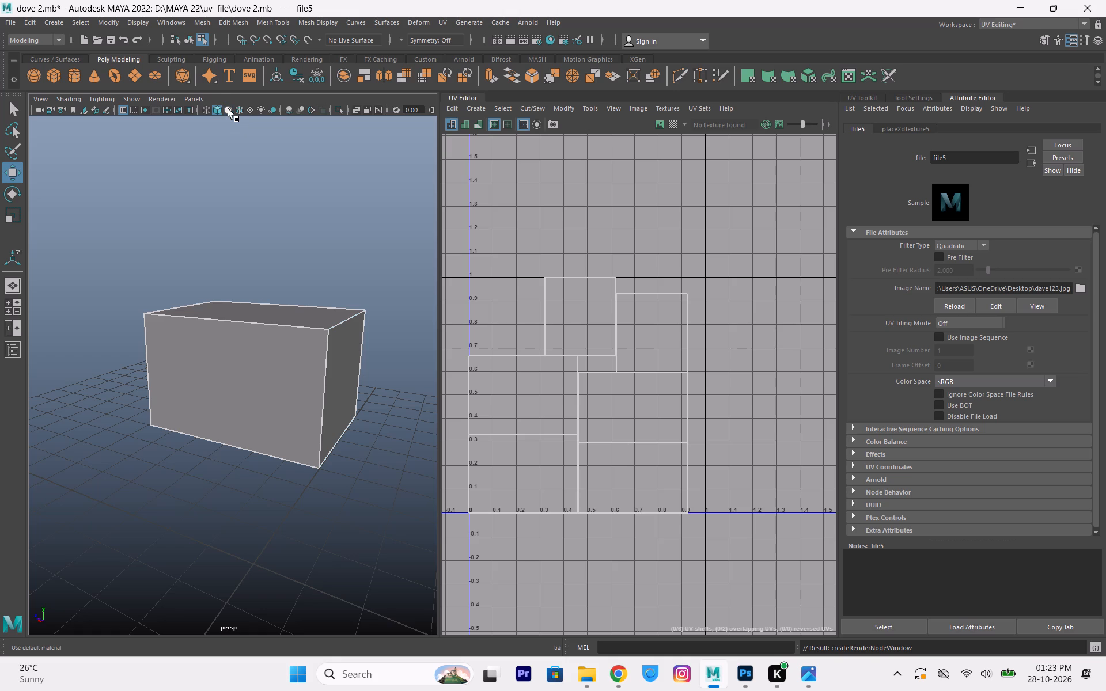
double_click(249, 110)
click(249, 110)
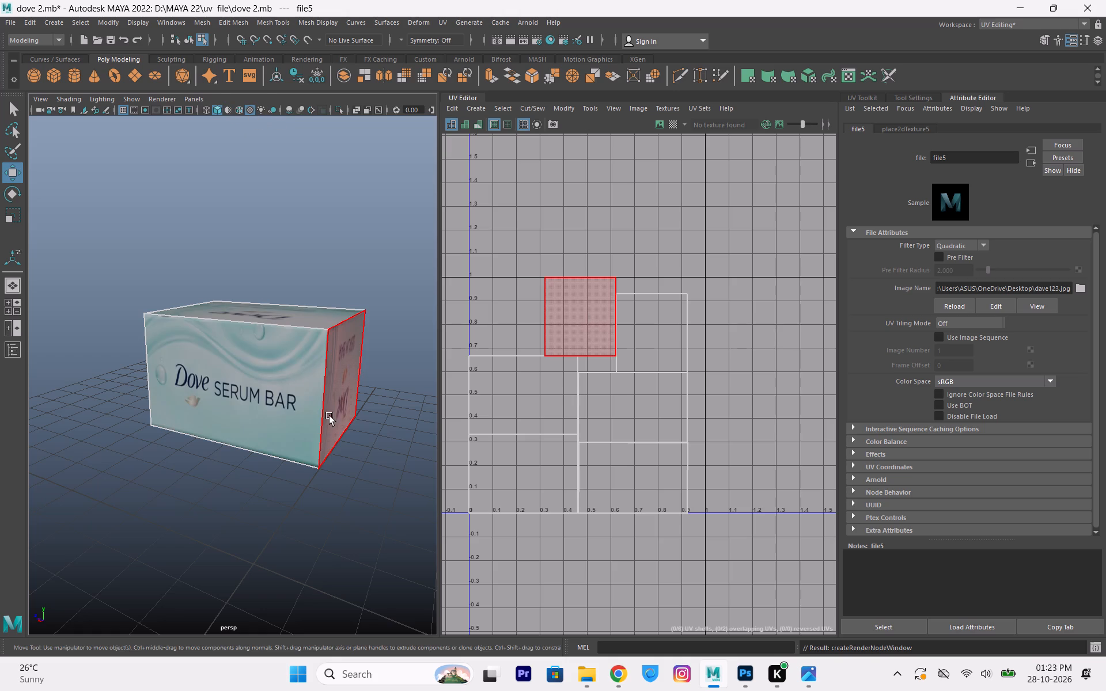
Examine how the Dove artwork sits and is oriented on the box's top, long sides and ends.
alt+scroll(303, 336, down, 1)
alt+drag(274, 365, 401, 405)
click(306, 233)
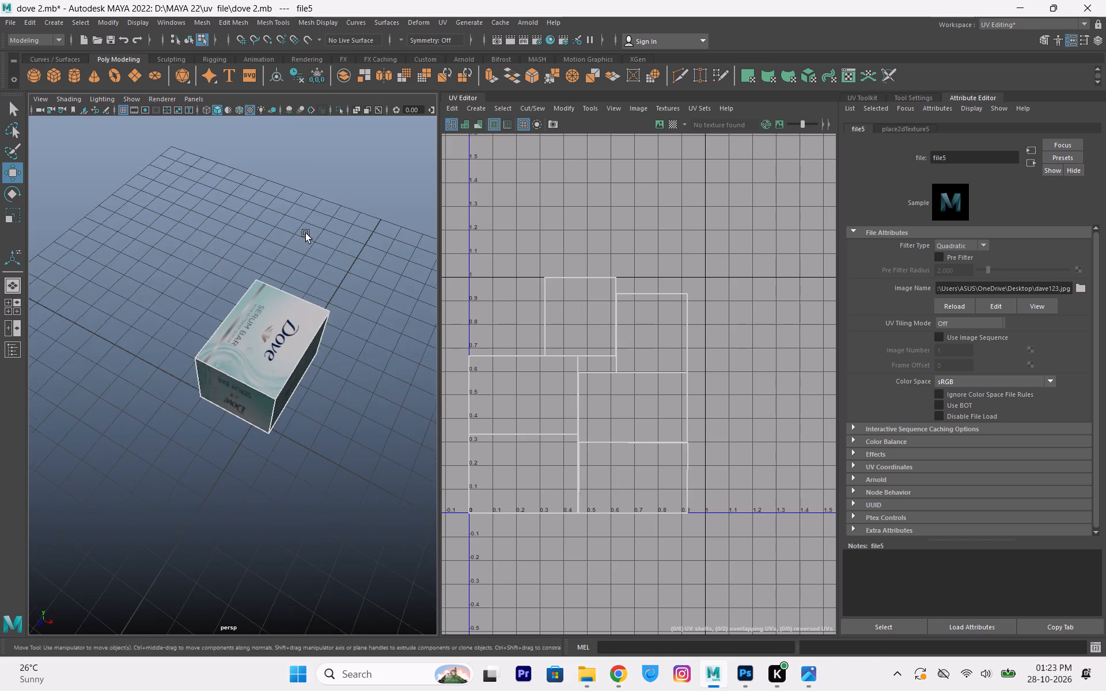
alt+drag(253, 355, 321, 364)
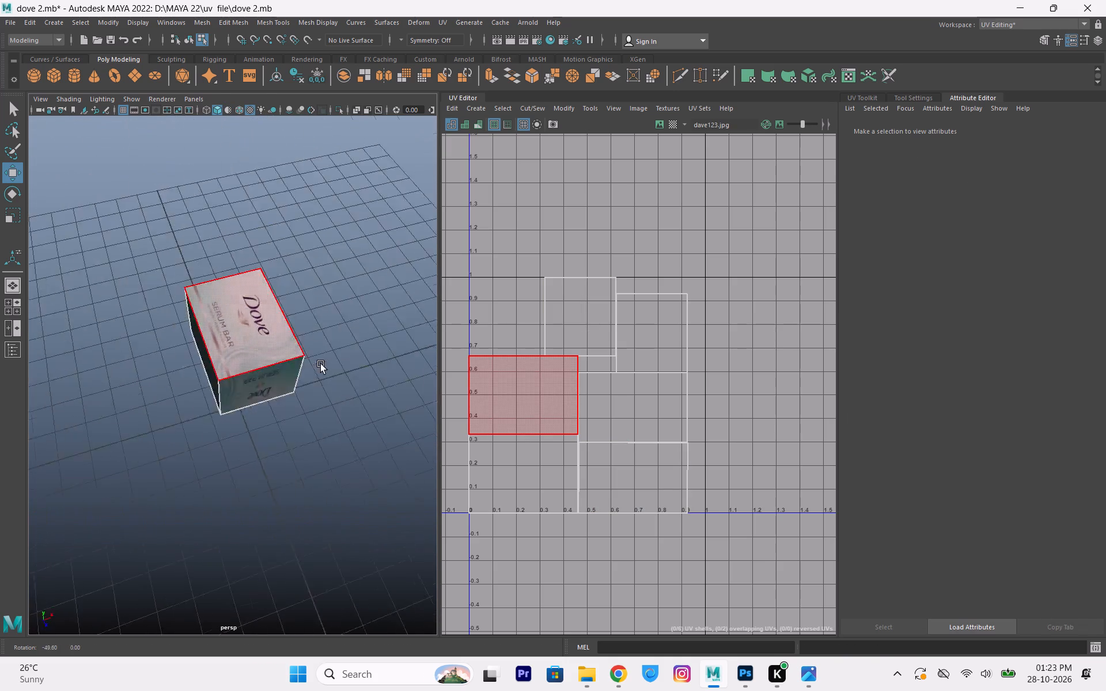
alt+drag(321, 364, 101, 282)
alt+drag(243, 356, 113, 391)
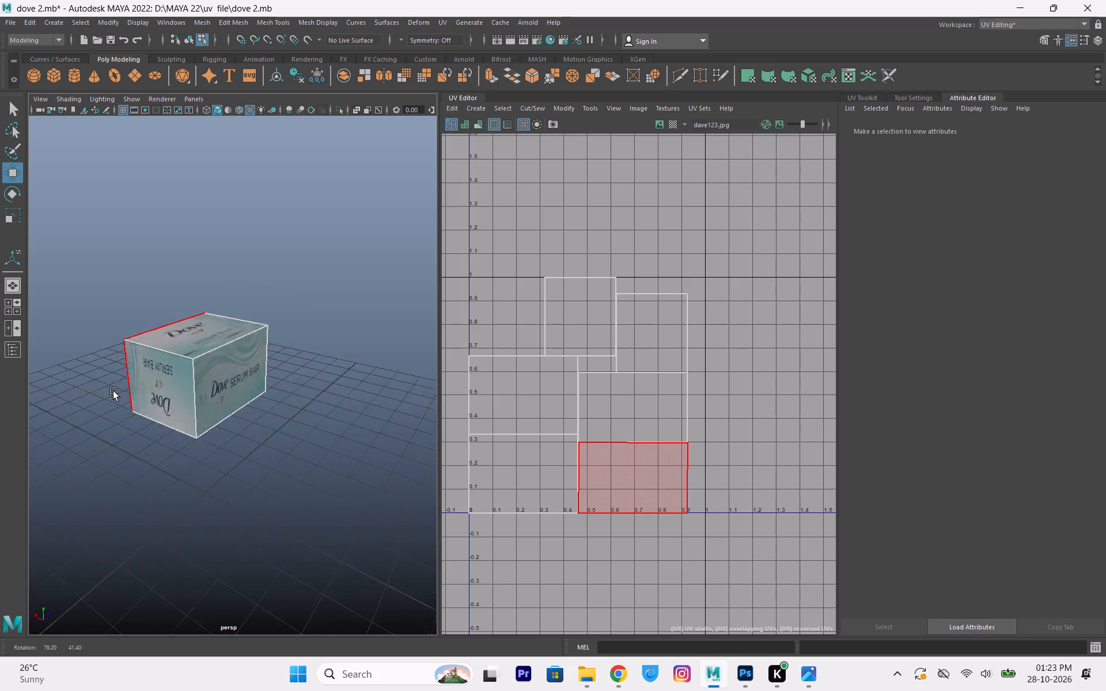
alt+drag(113, 391, 70, 384)
alt+drag(268, 362, 213, 369)
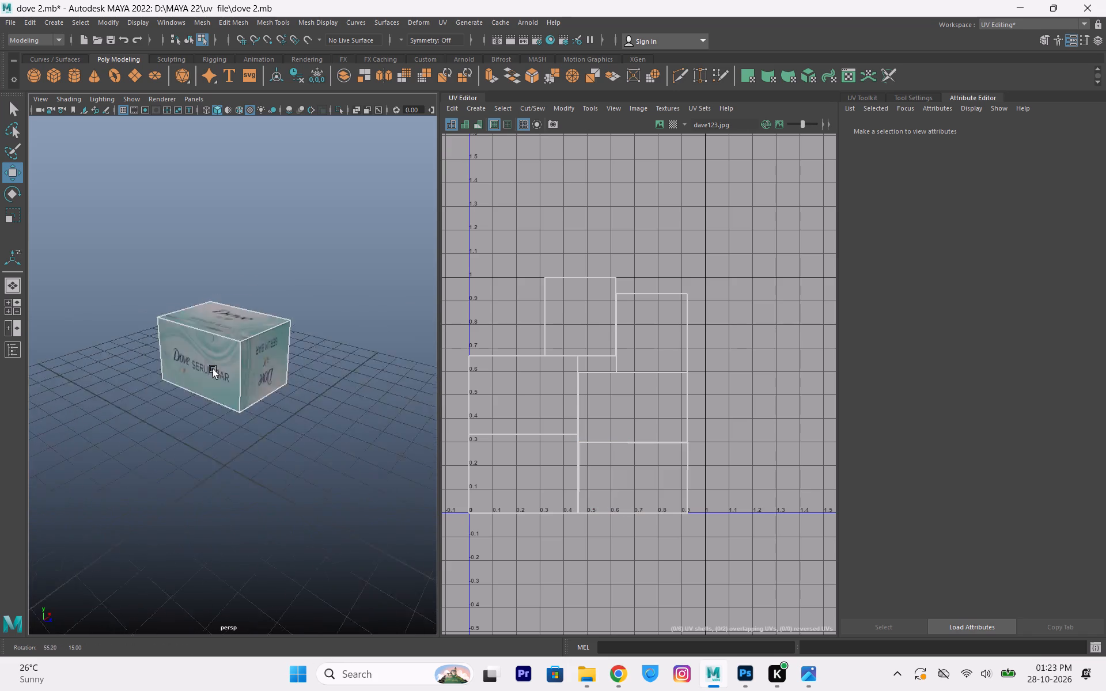
alt+drag(213, 369, 335, 356)
alt+drag(191, 350, 236, 354)
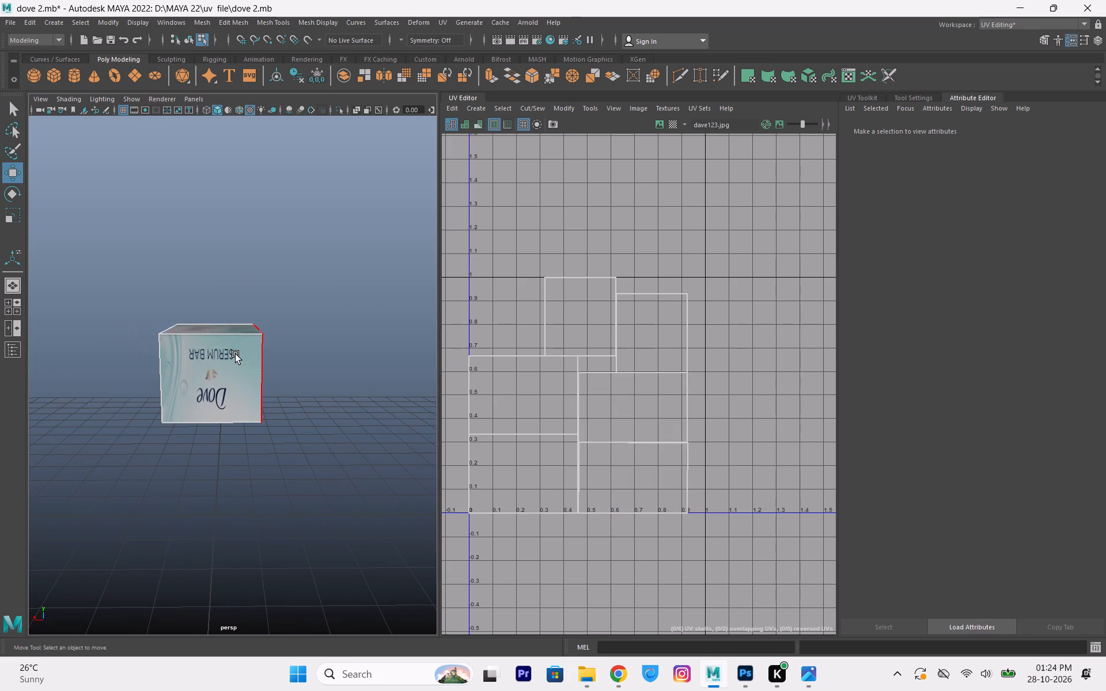
alt+scroll(236, 354, down, 1)
alt+drag(289, 386, 242, 410)
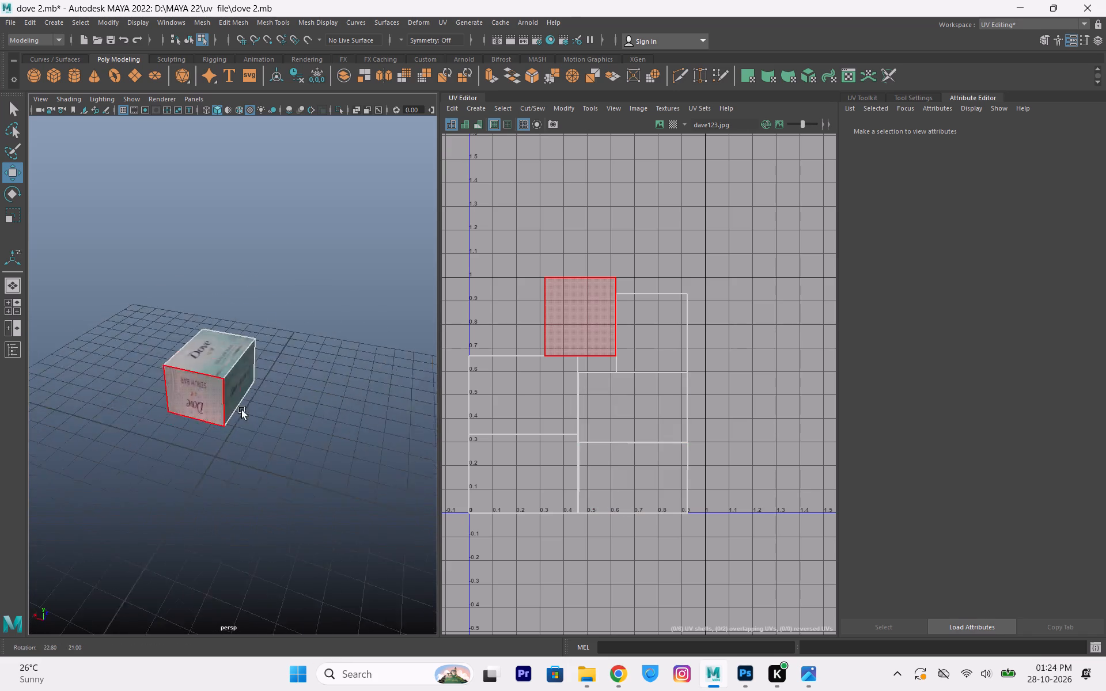
alt+drag(242, 410, 194, 409)
alt+drag(268, 382, 176, 379)
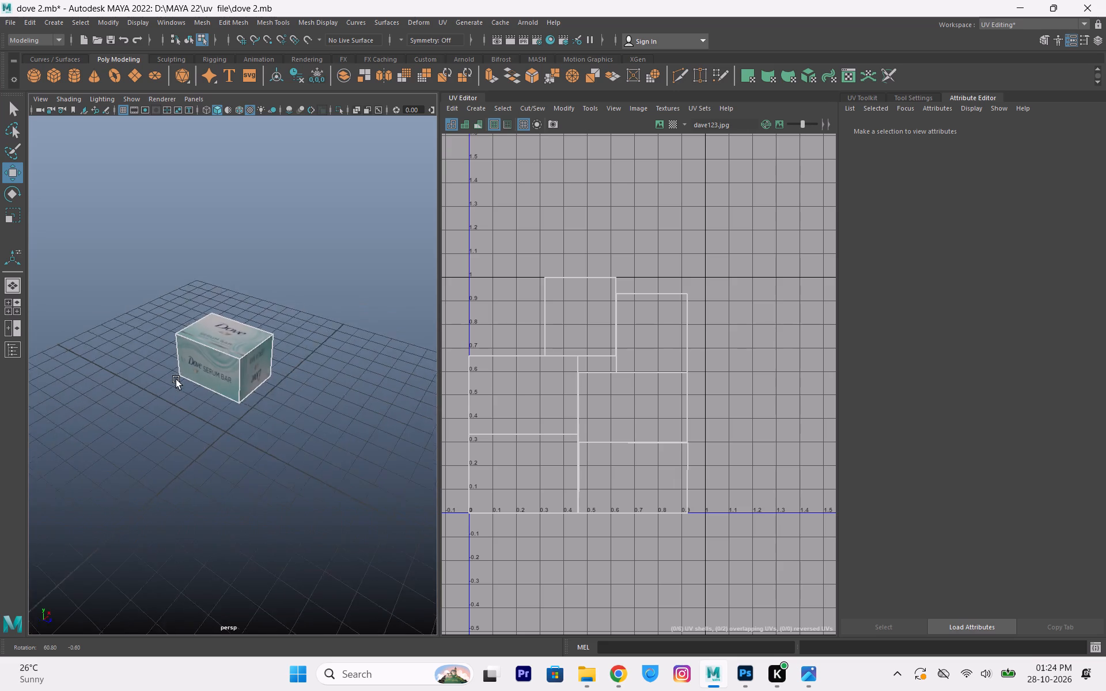
alt+drag(176, 379, 165, 373)
alt+drag(281, 389, 234, 382)
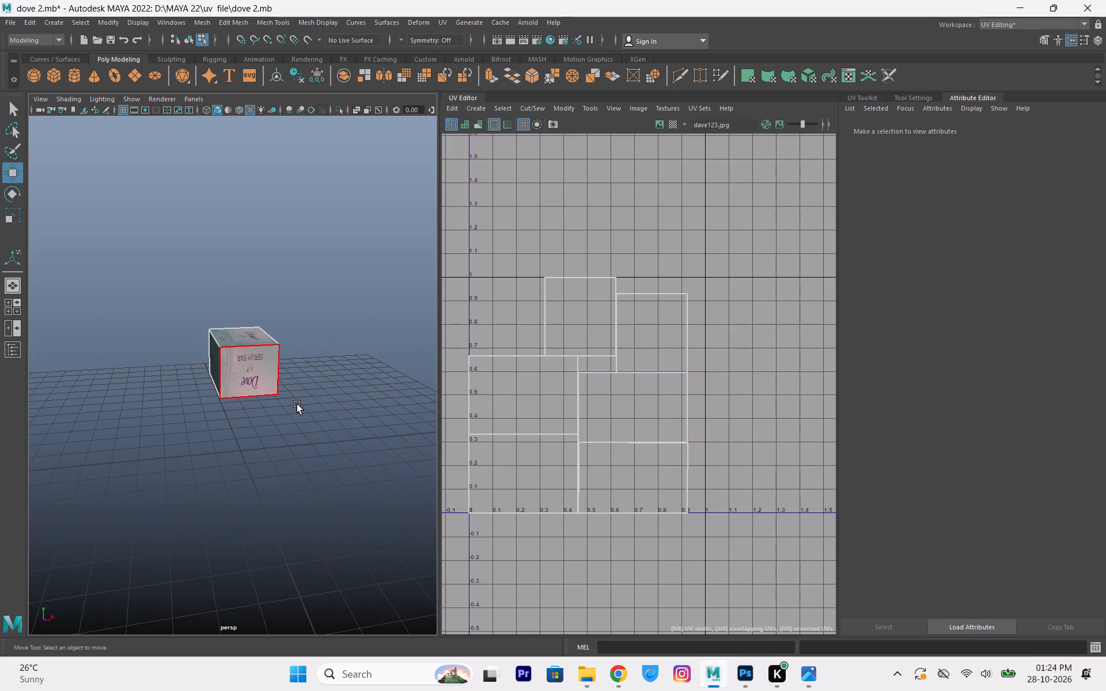
alt+drag(287, 404, 170, 379)
alt+drag(286, 380, 156, 361)
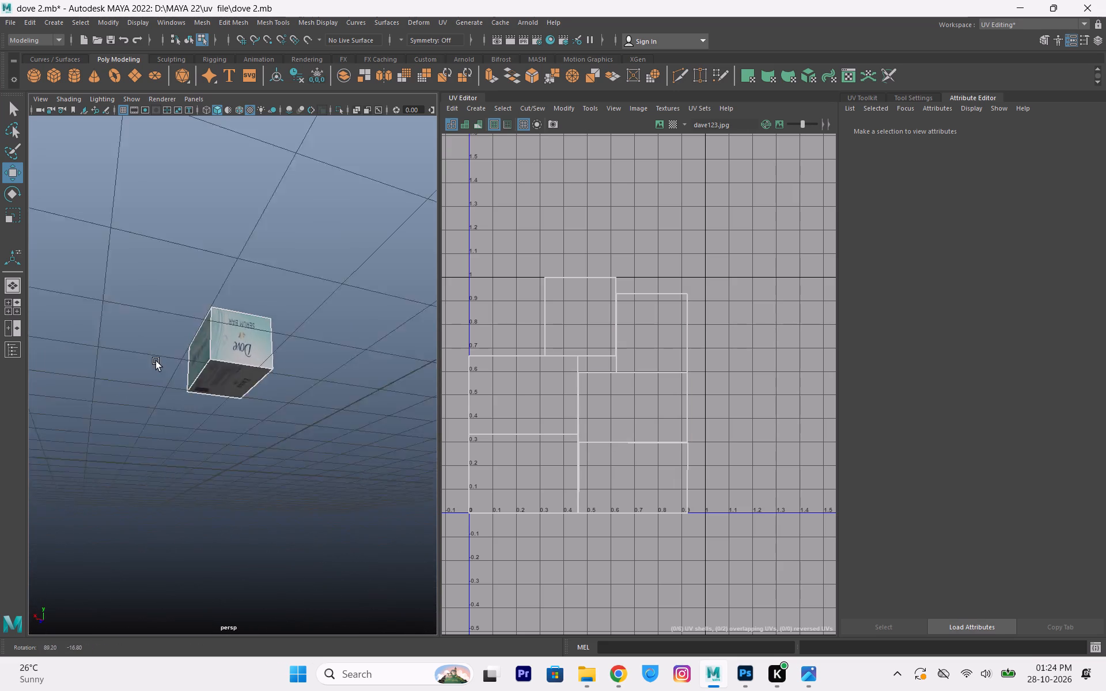
alt+drag(156, 361, 261, 434)
alt+drag(188, 359, 350, 329)
alt+drag(211, 337, 305, 351)
Examine the artwork on the box's long sides and underside up close.
alt+scroll(142, 362, up, 2)
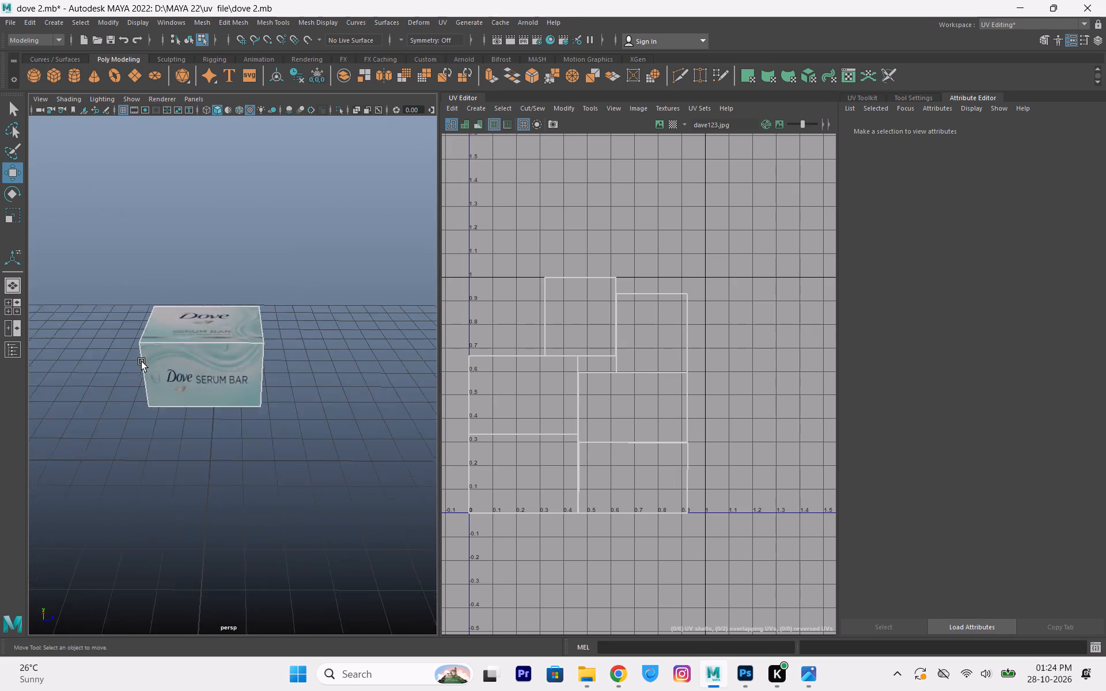
alt+scroll(142, 362, up, 1)
alt+middle_drag(205, 347, 275, 454)
alt+drag(290, 467, 39, 432)
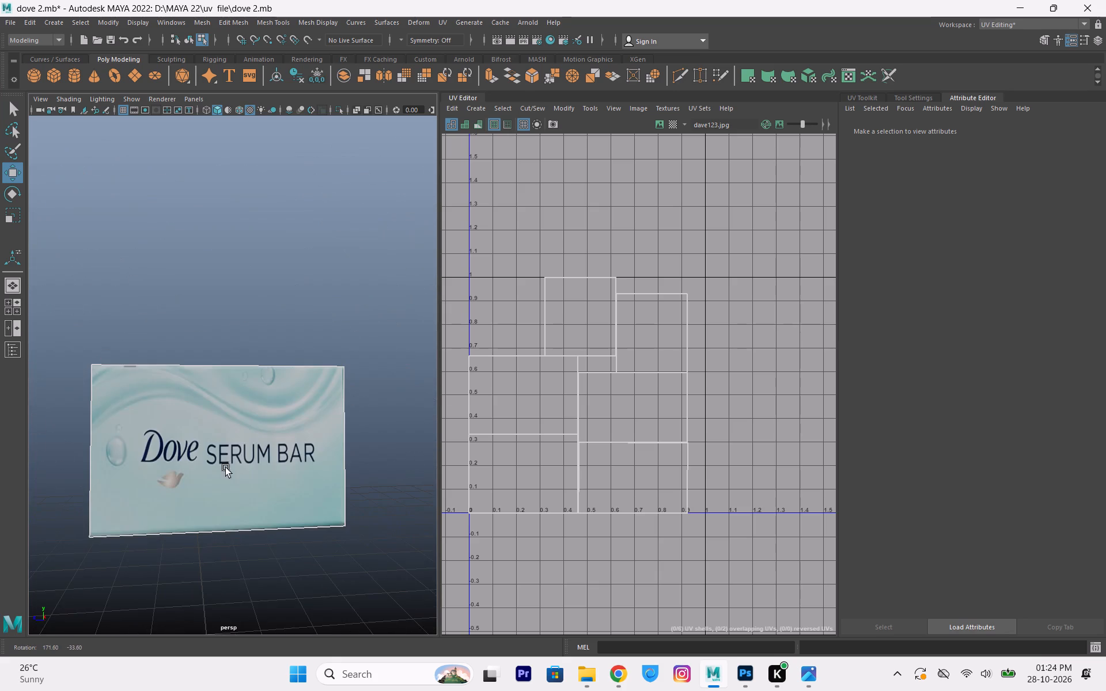
alt+scroll(183, 436, up, 4)
alt+scroll(185, 459, down, 4)
alt+drag(247, 478, 251, 430)
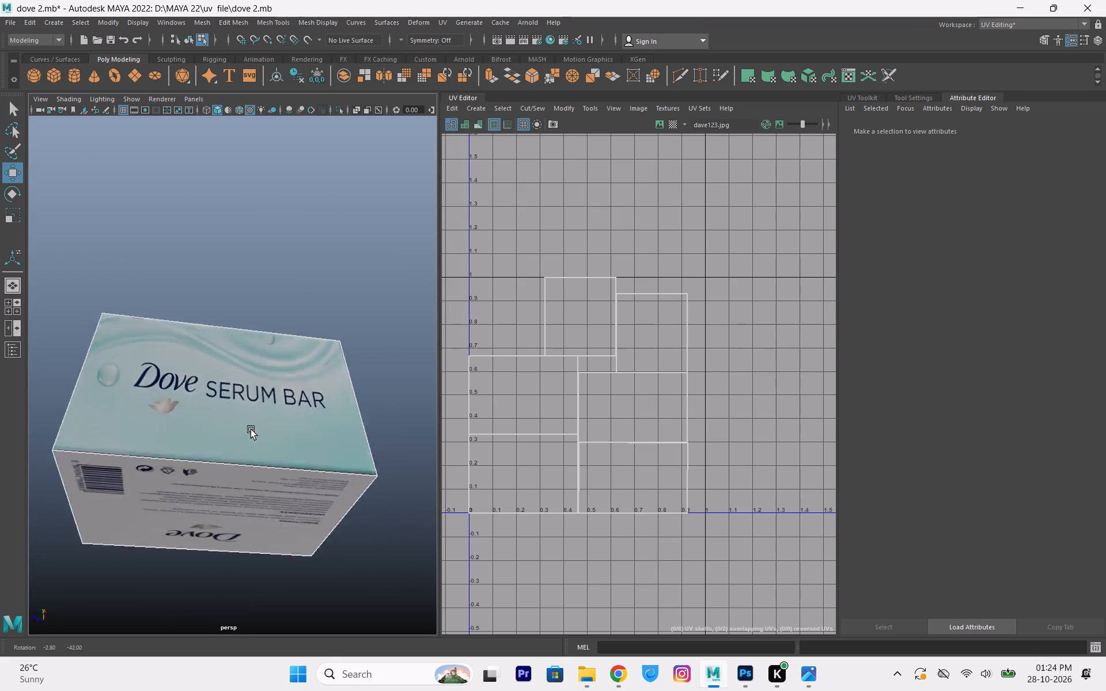
alt+drag(251, 430, 250, 403)
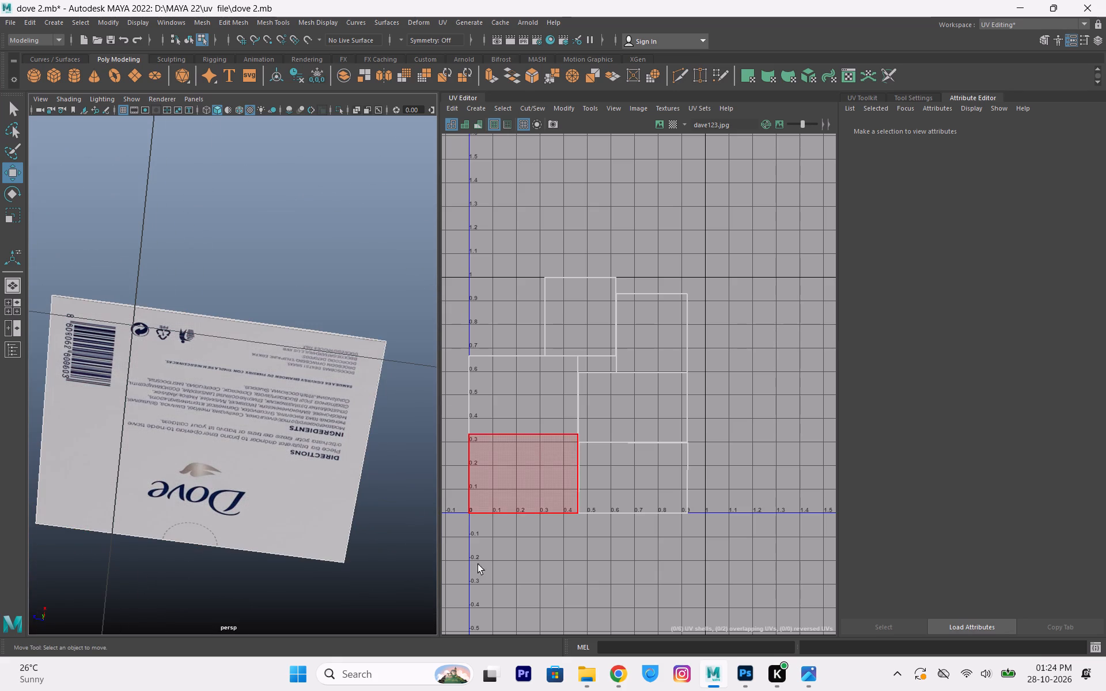
Switch to Photoshop and rotate the rightmost end panel artwork on Layer 2 of dave.iff by 180 degrees.
click(745, 673)
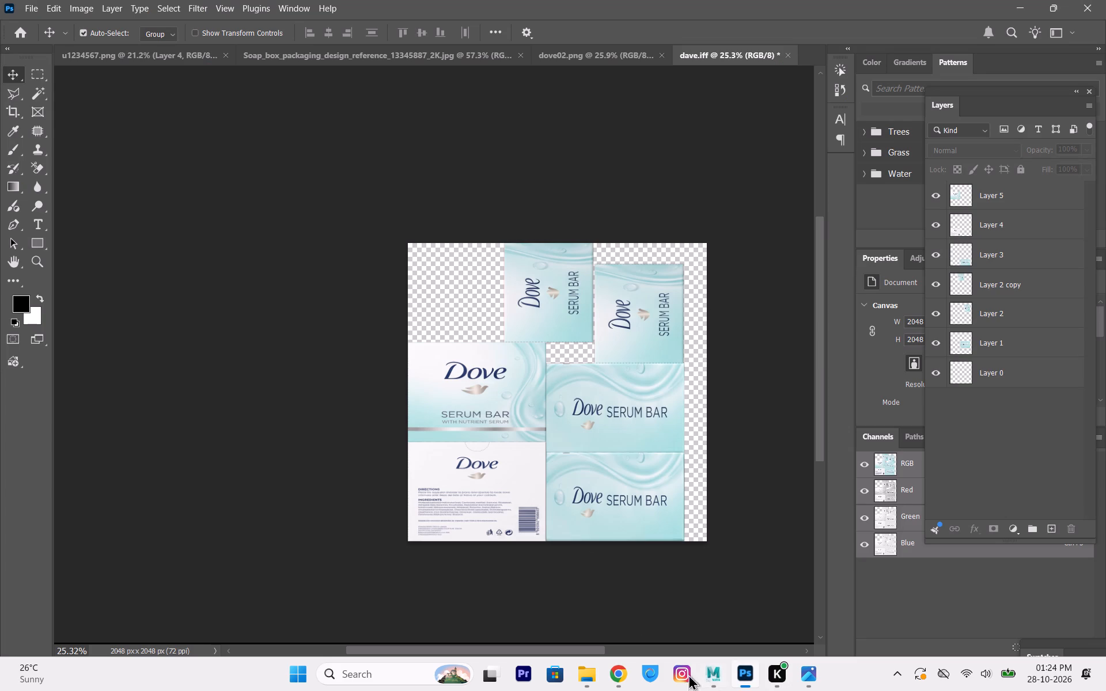
click(505, 496)
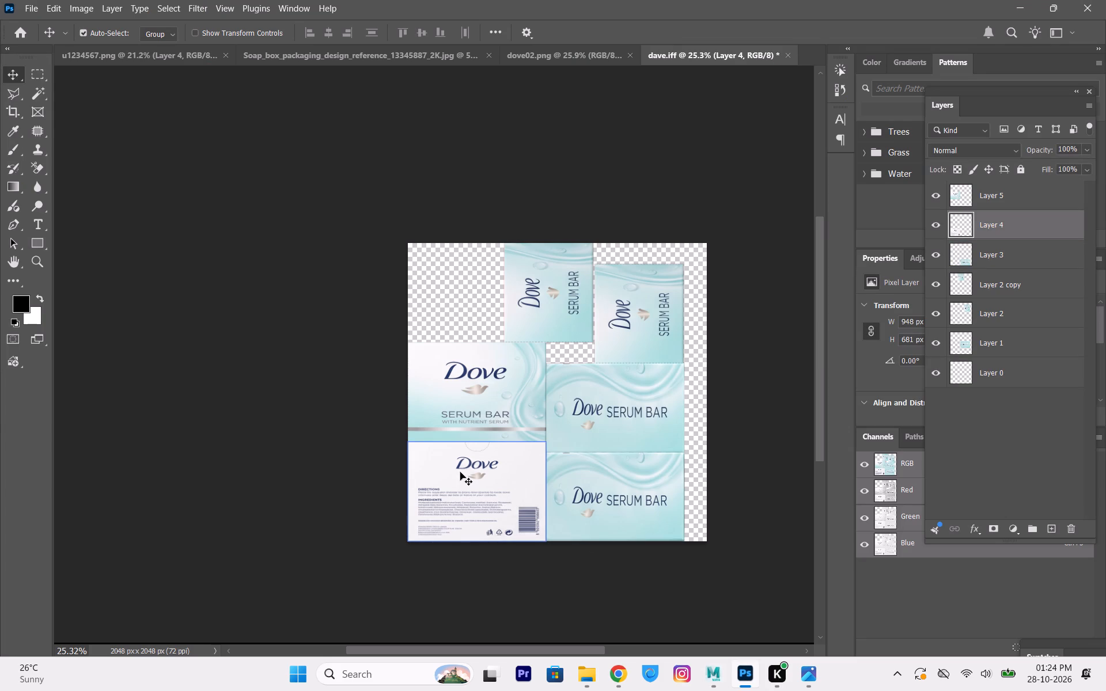
click(620, 314)
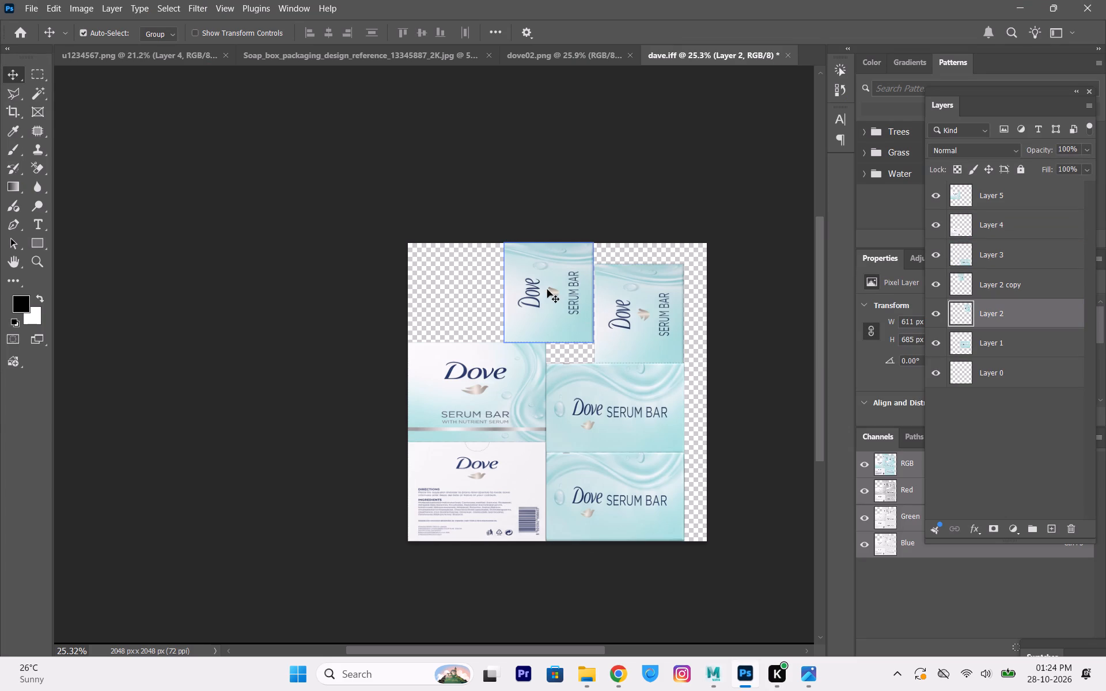
click(649, 310)
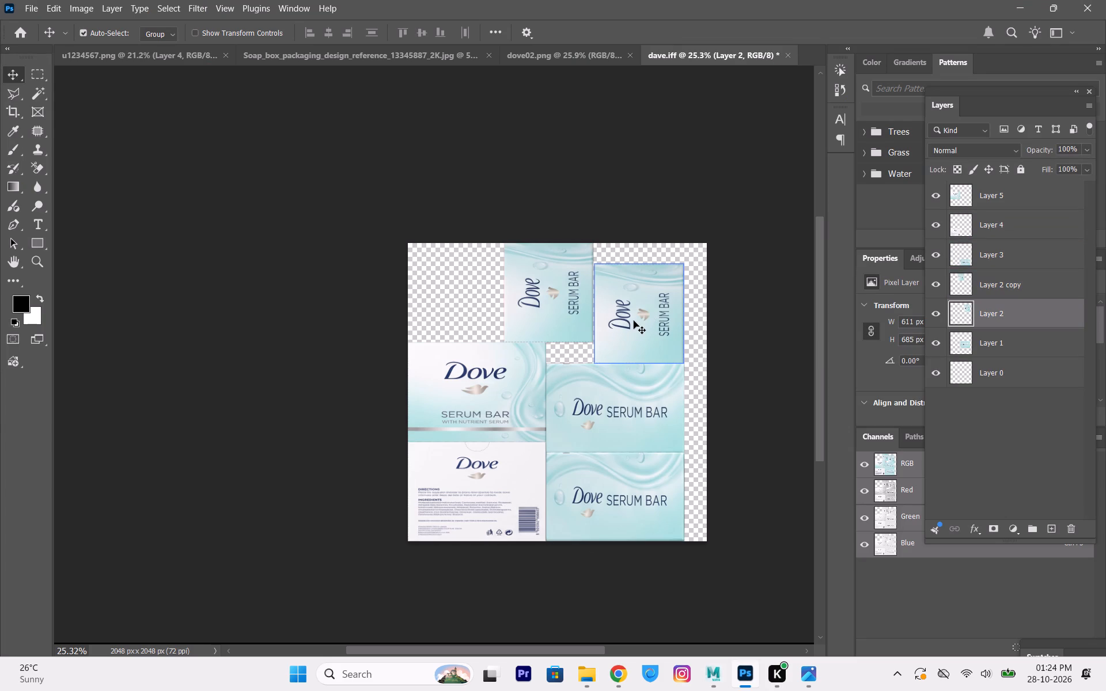
key(ctrl+t)
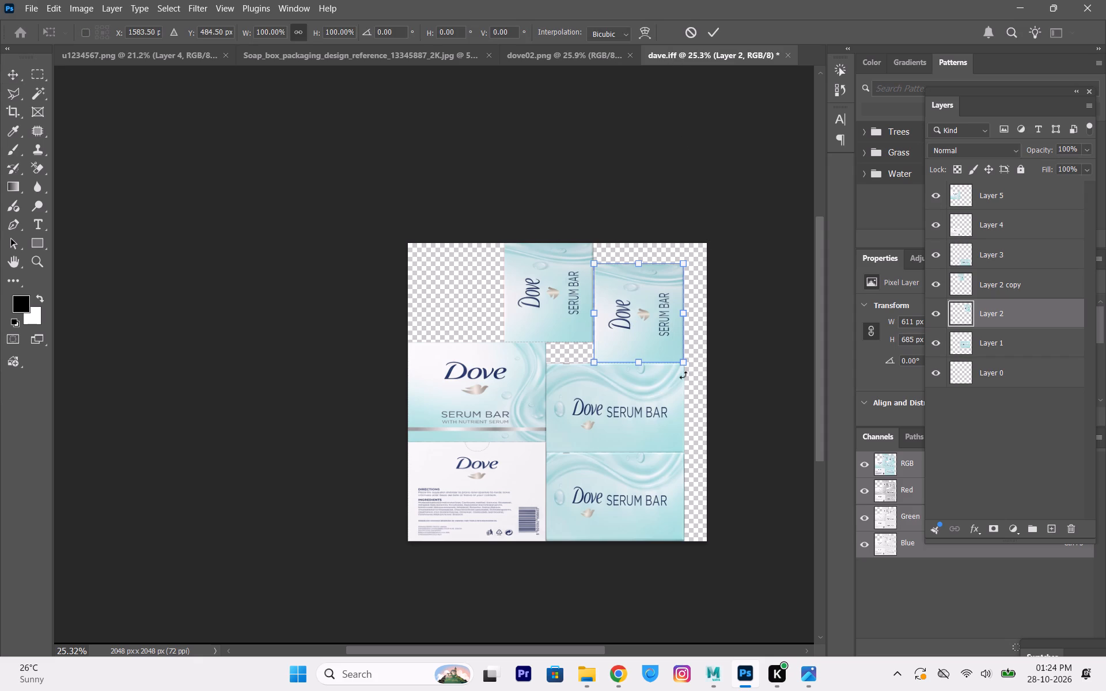
shift+drag(692, 375, 740, 226)
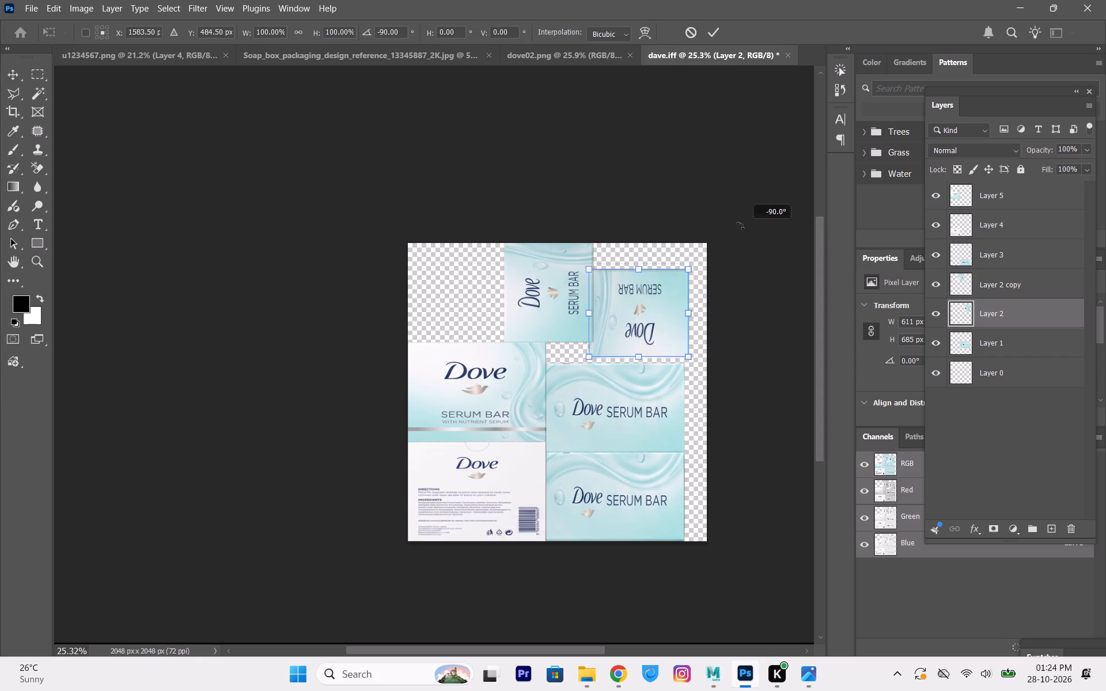
shift+drag(740, 226, 544, 215)
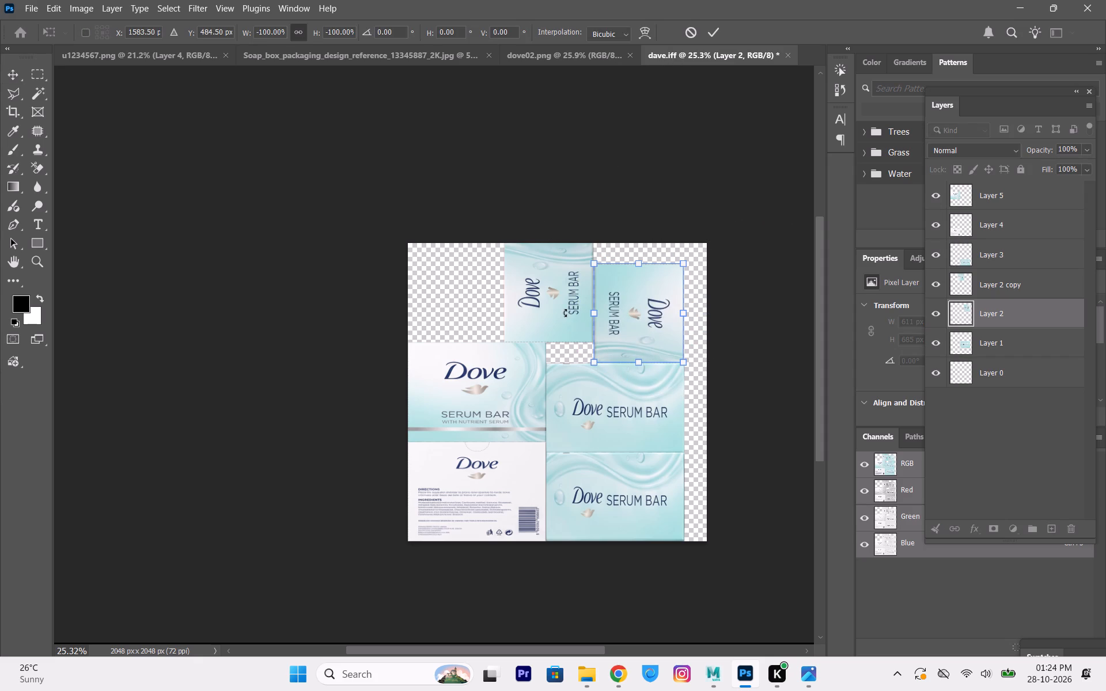
click(556, 278)
click(714, 30)
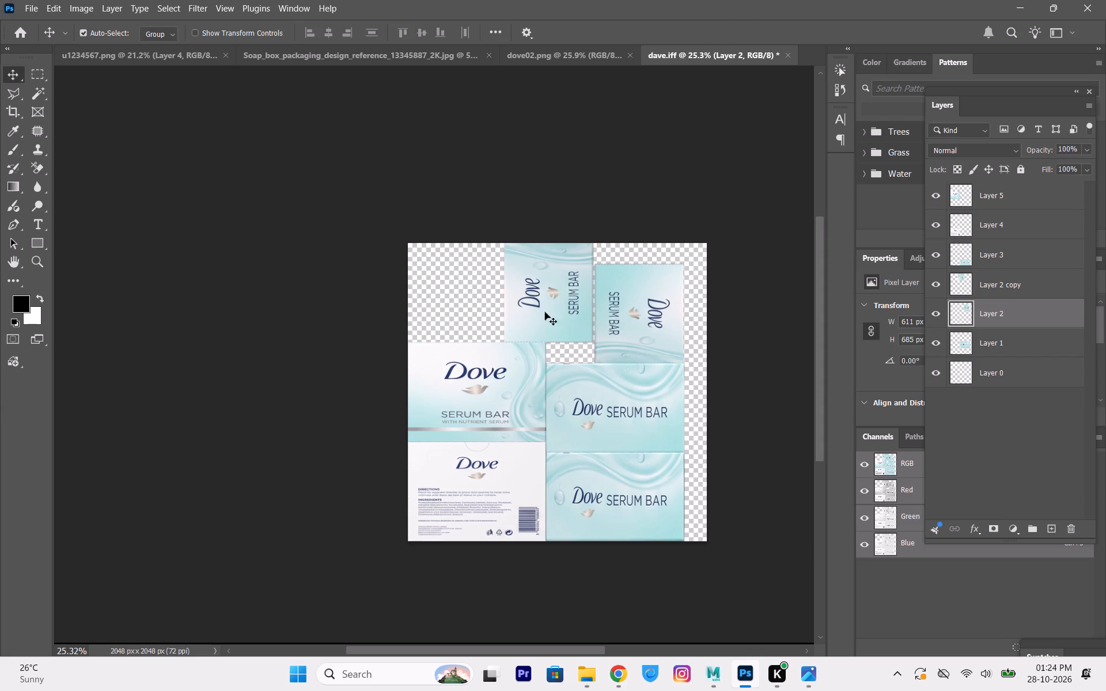
Rotate the other end panel artwork, on Layer 2 copy, by 180 degrees.
click(561, 283)
key(ctrl+t)
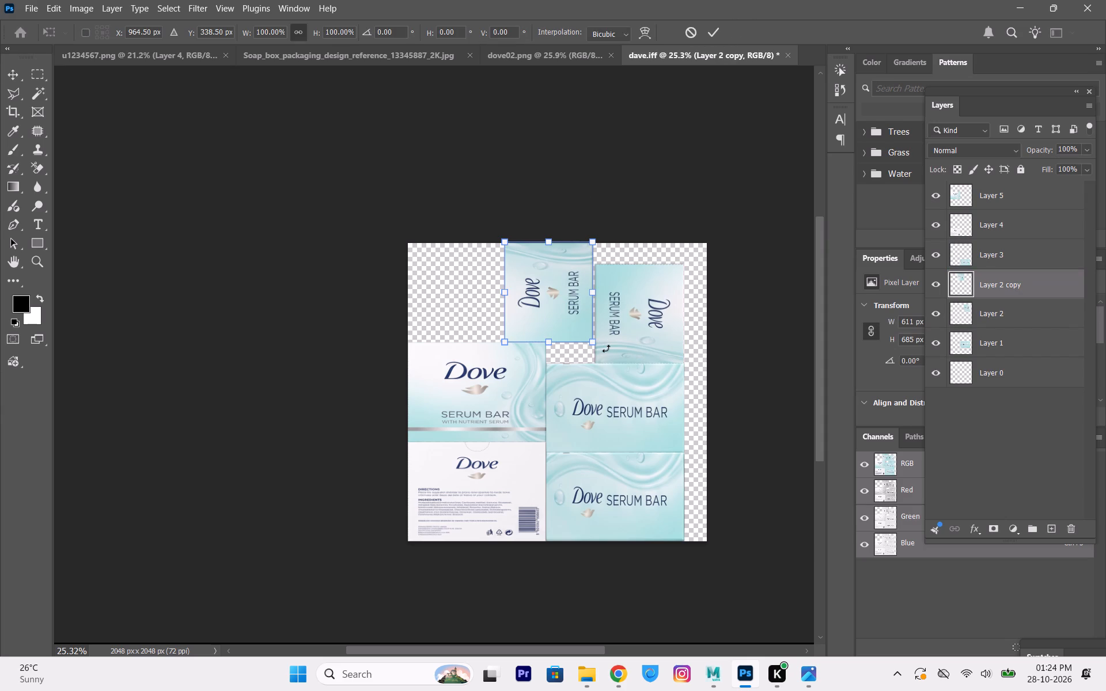
shift+drag(606, 348, 425, 189)
click(707, 34)
click(429, 185)
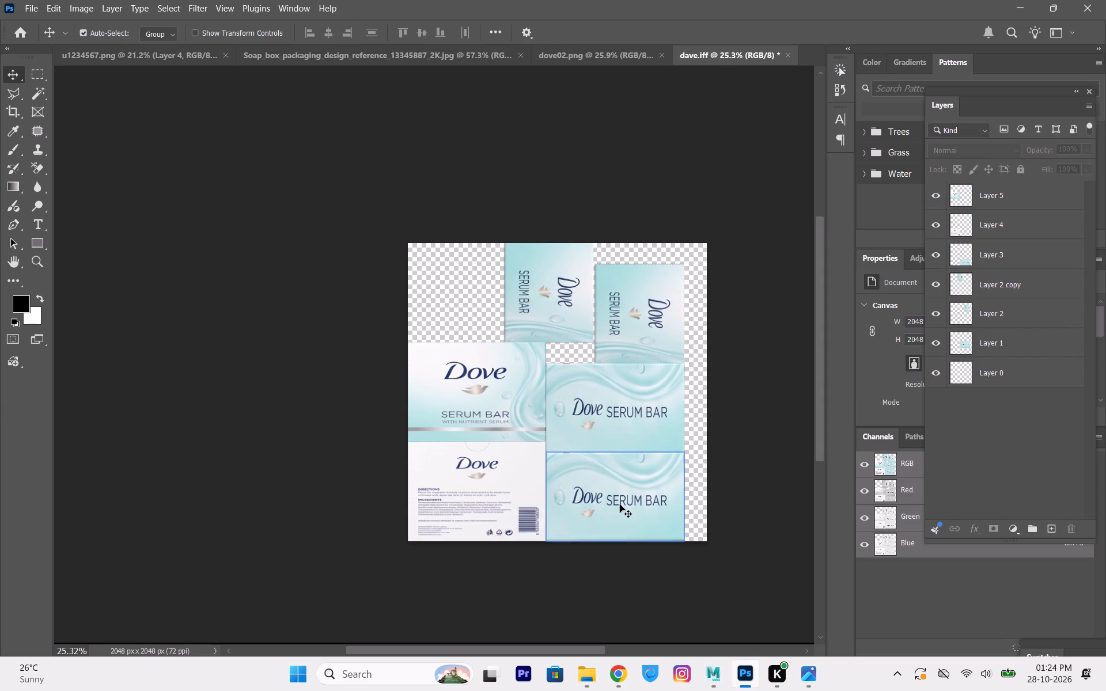
Switch to Maya, examine the artwork's orientation around the box, and select a long-side face to identify its UV shell.
click(712, 671)
alt+scroll(384, 411, down, 4)
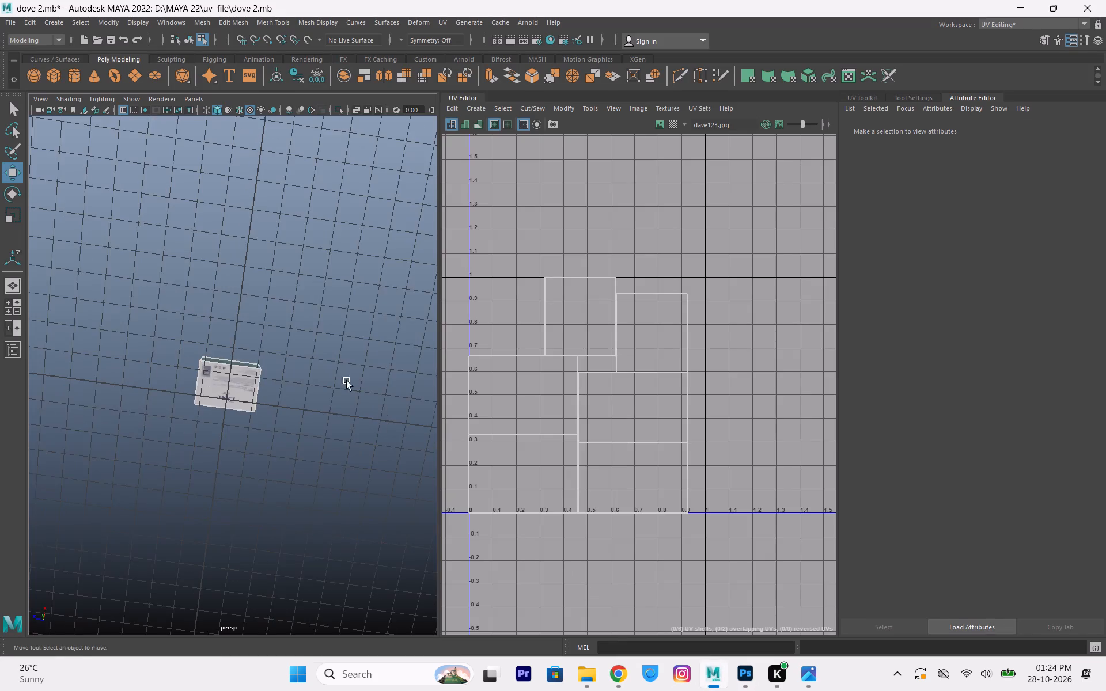
alt+drag(322, 354, 329, 434)
alt+scroll(210, 366, up, 4)
alt+drag(209, 434, 362, 450)
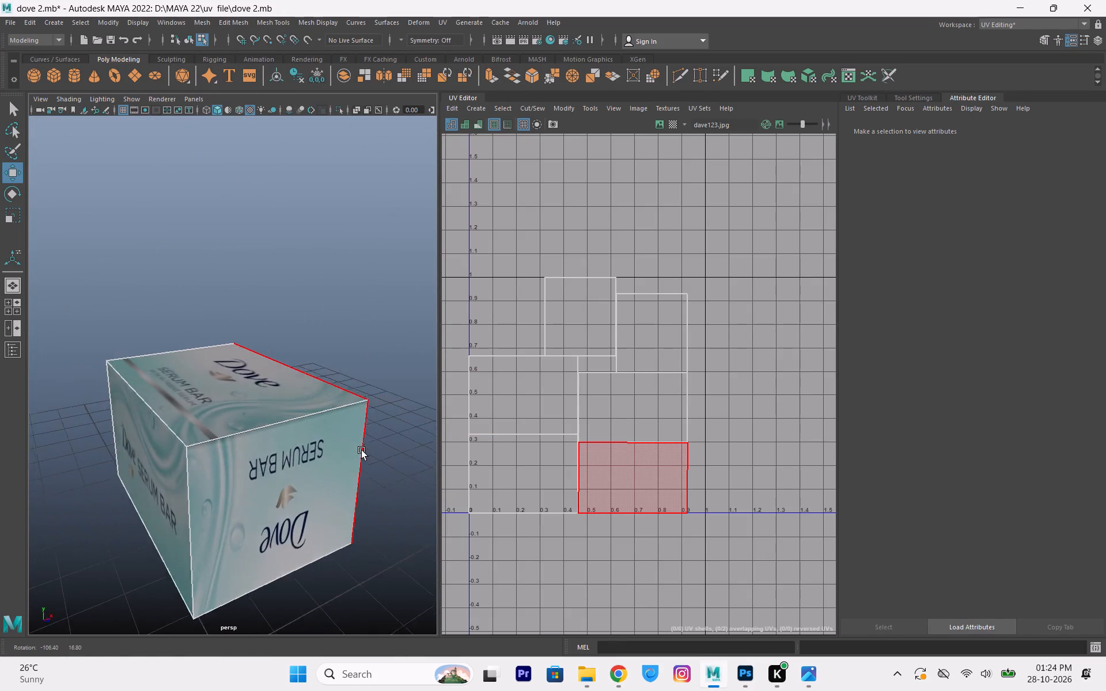
alt+drag(362, 450, 422, 457)
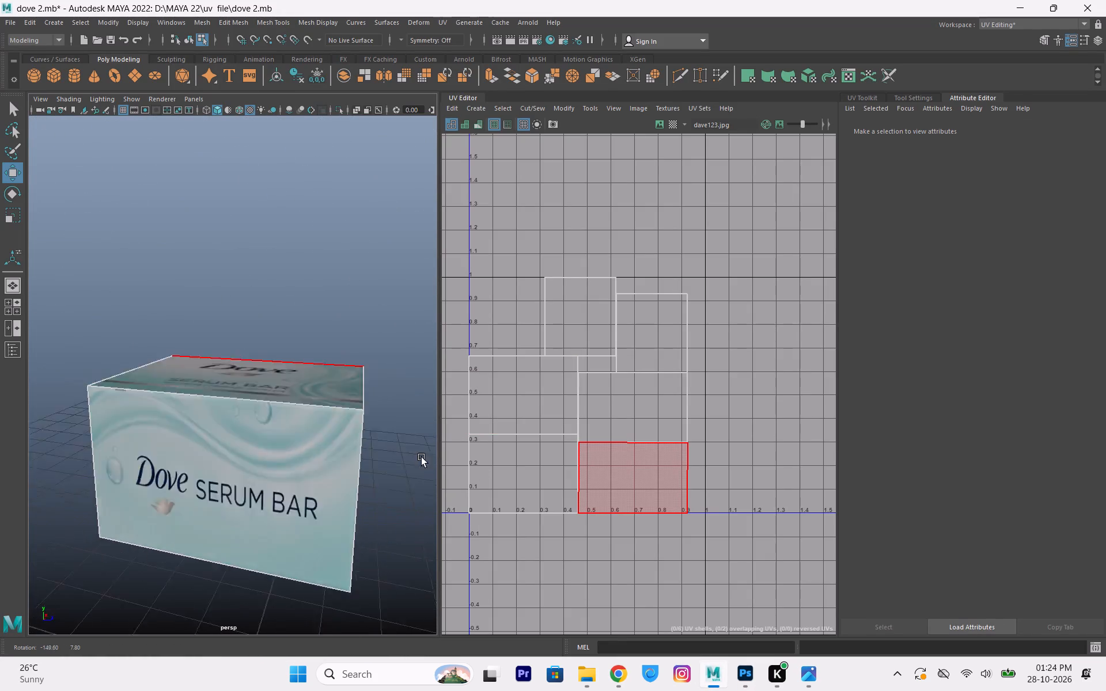
alt+drag(422, 457, 175, 428)
click(228, 462)
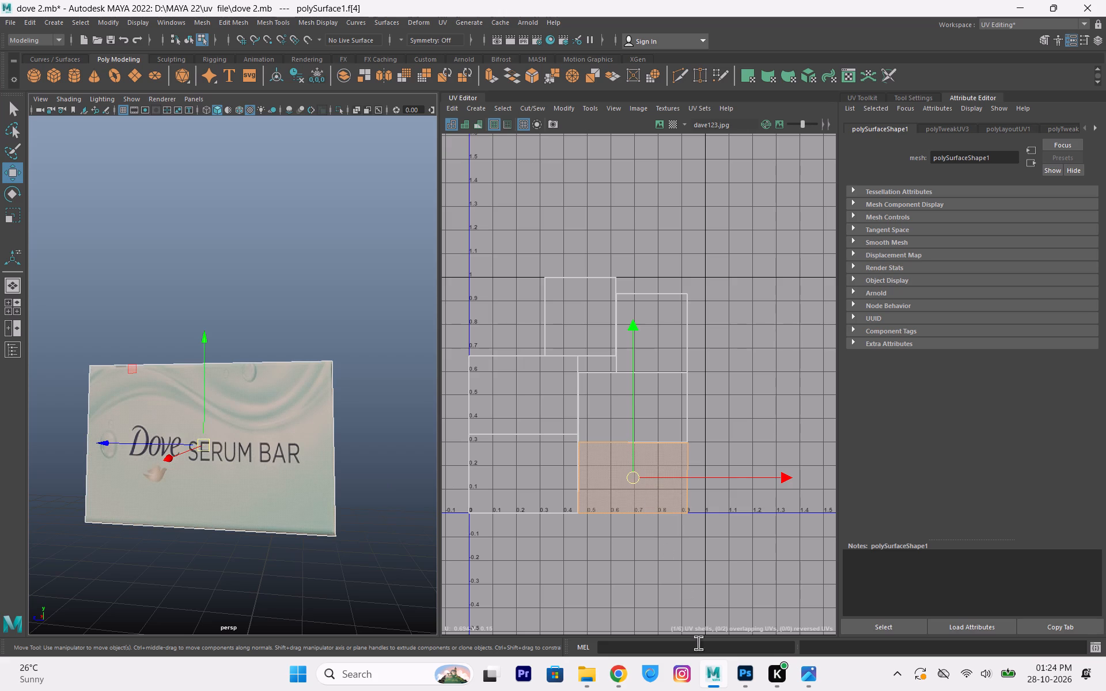
Switch to Photoshop and rotate the lower long-side panel artwork on Layer 3 by 180 degrees.
click(745, 669)
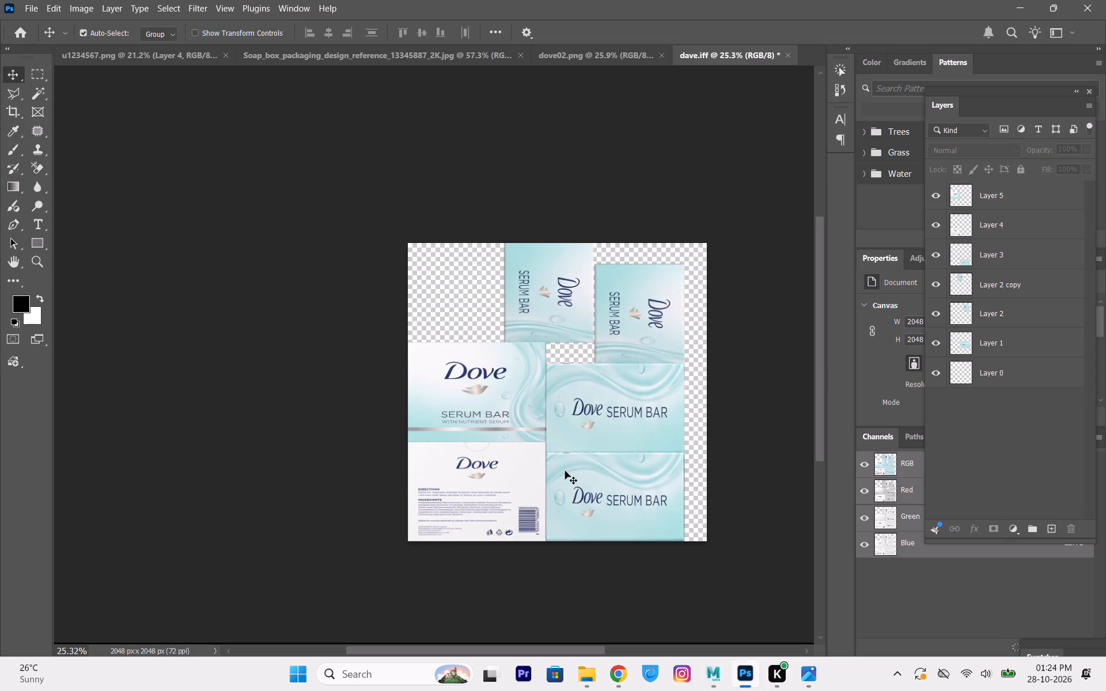
click(627, 498)
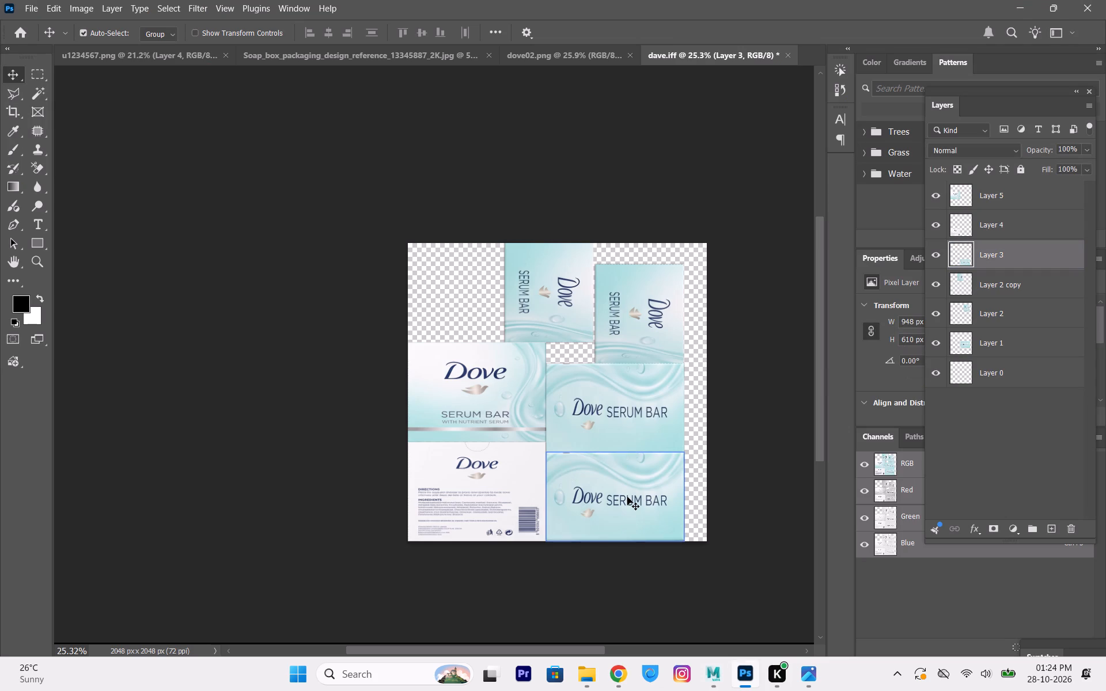
key(ctrl+t)
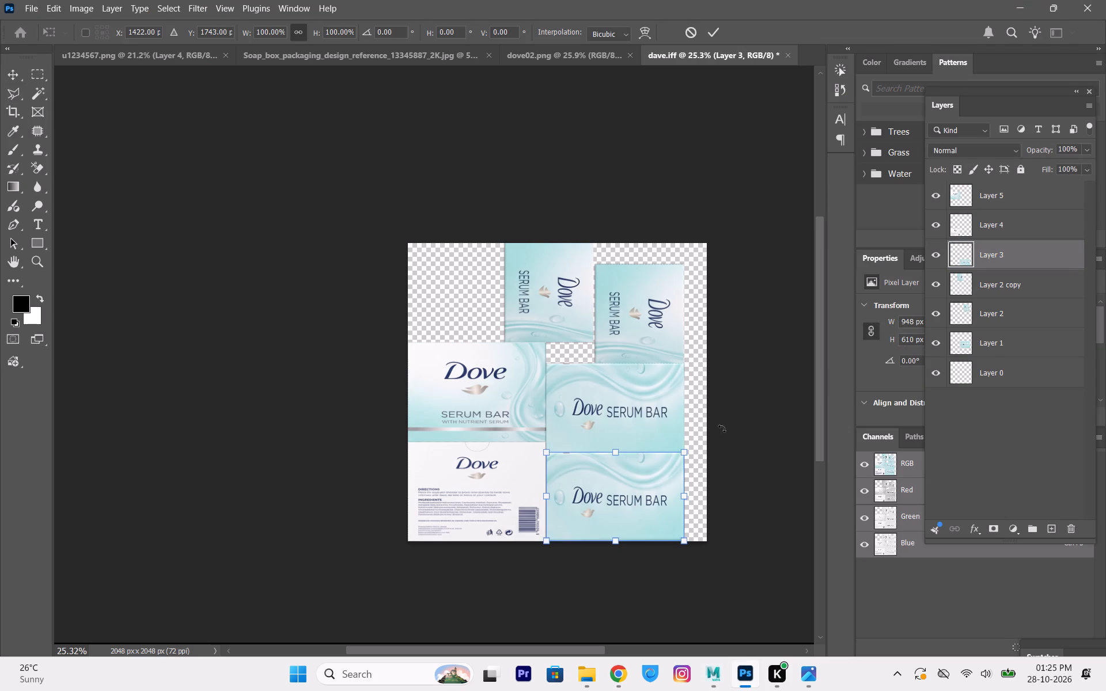
shift+drag(696, 450, 449, 569)
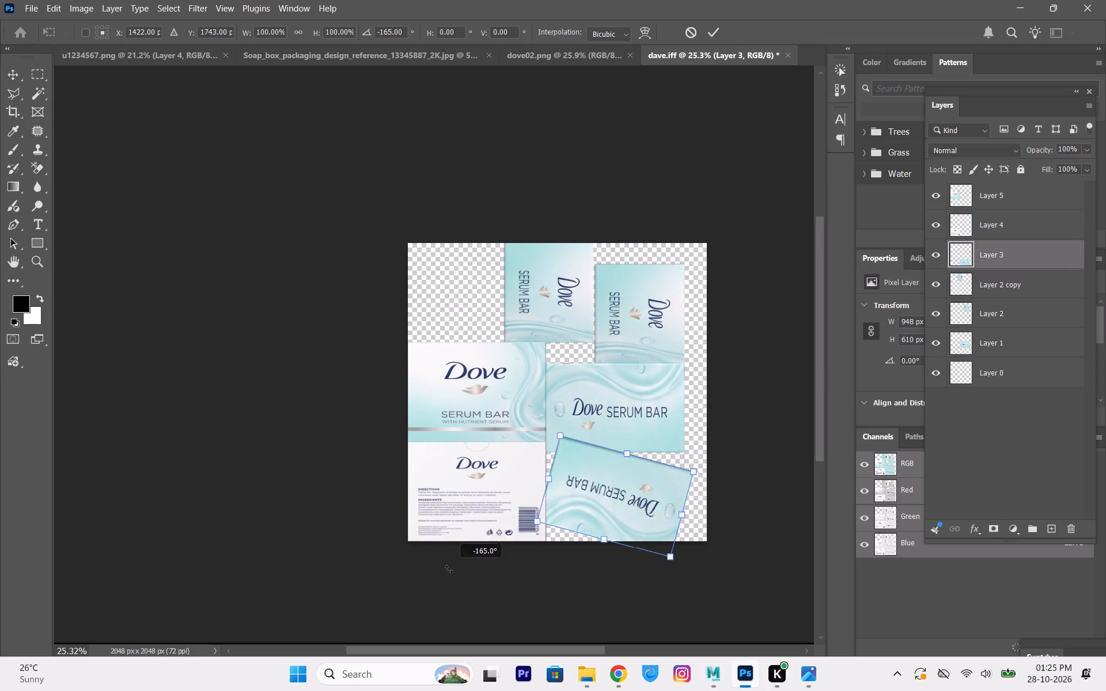
shift+drag(449, 569, 457, 598)
click(710, 32)
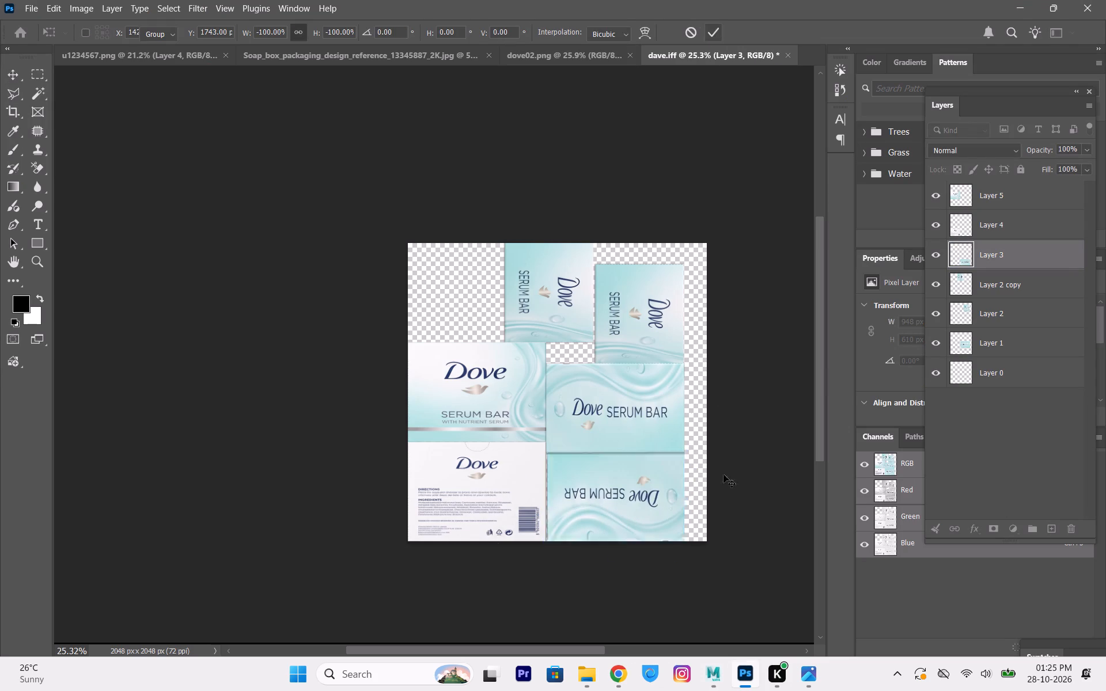
click(751, 439)
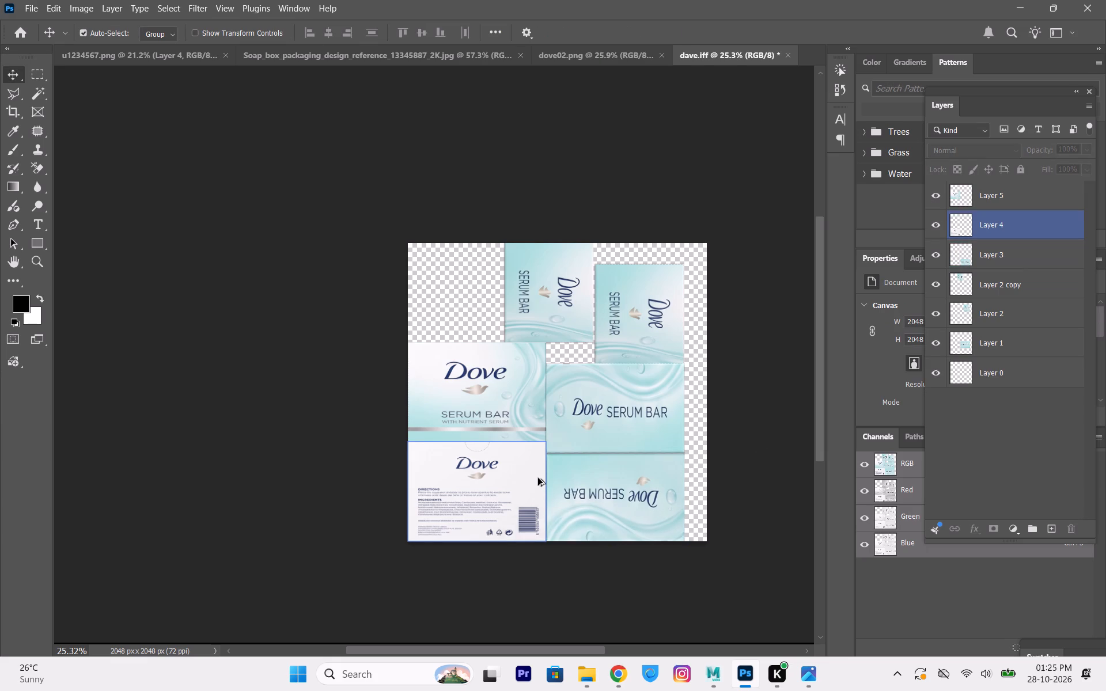
Rotate the back panel with the ingredients and barcode, on Layer 4, by 180 degrees.
click(518, 476)
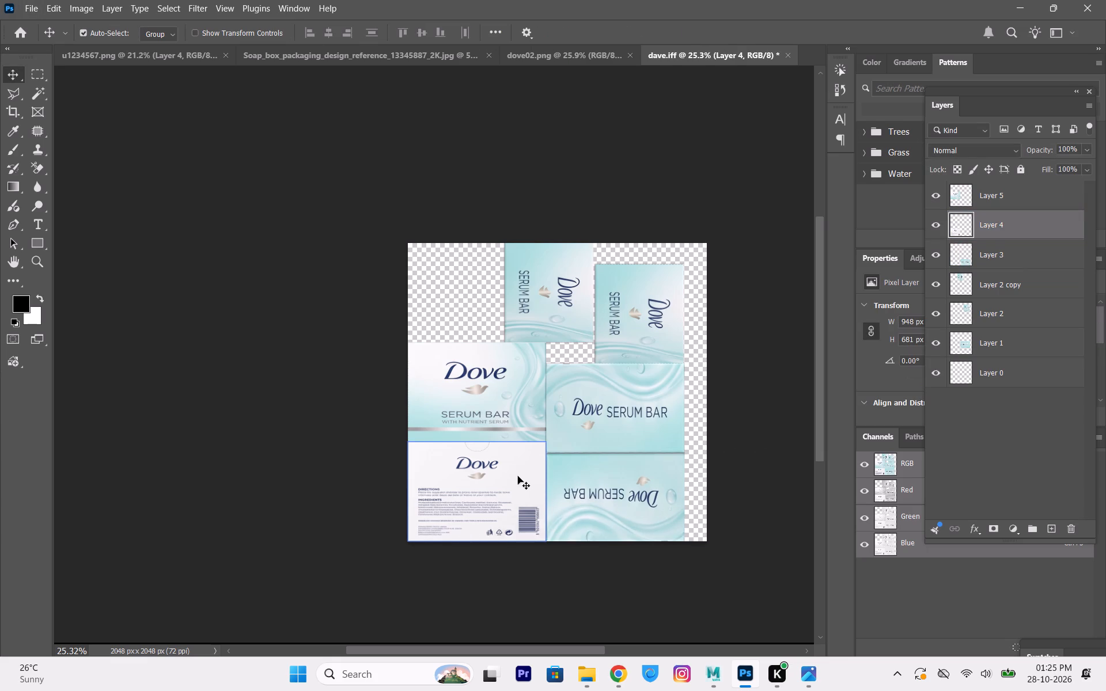
key(ctrl+t)
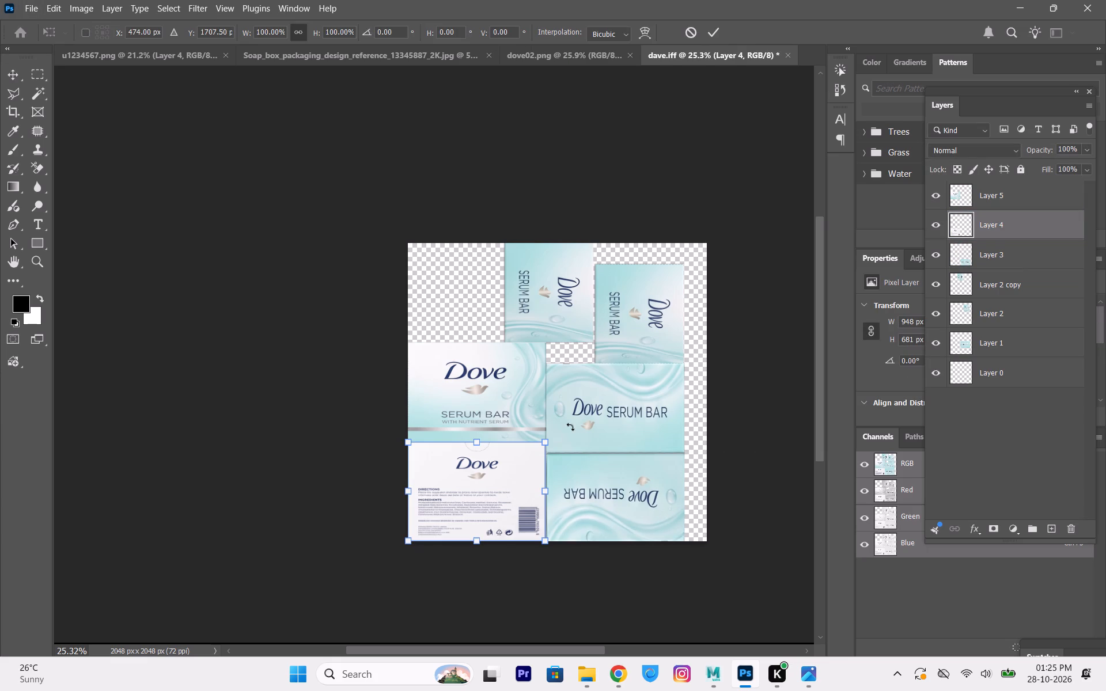
shift+drag(563, 438, 277, 634)
click(714, 37)
click(427, 171)
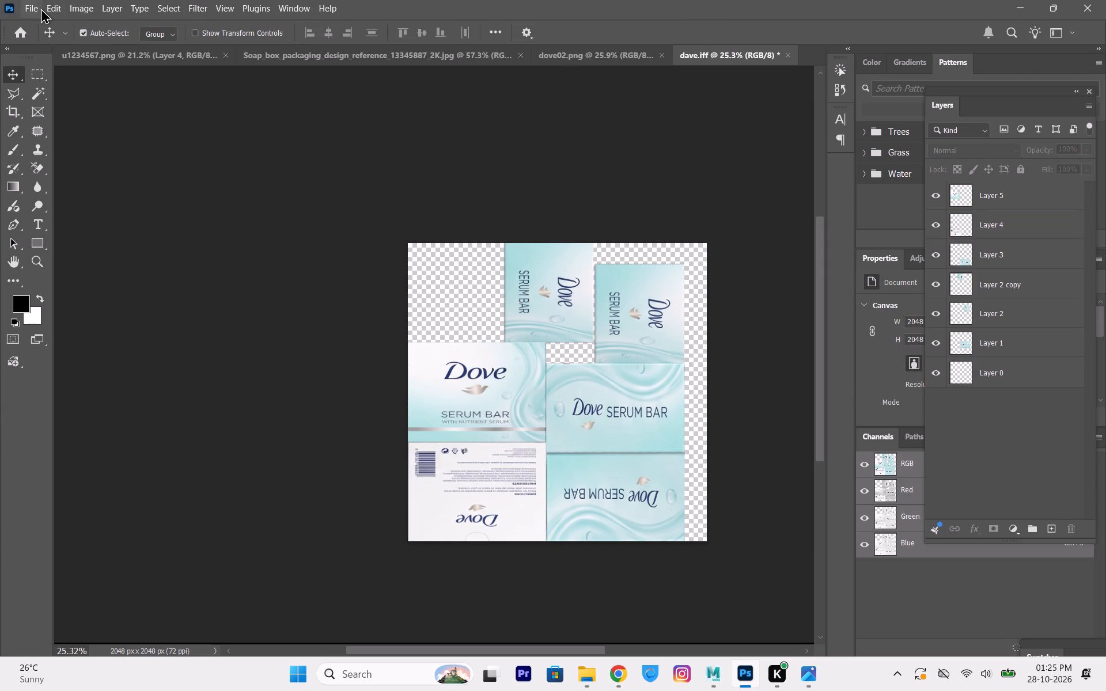
Export the rearranged texture as a JPG named "dave 0333" to the Desktop.
key(ctrl+alt+shift+w)
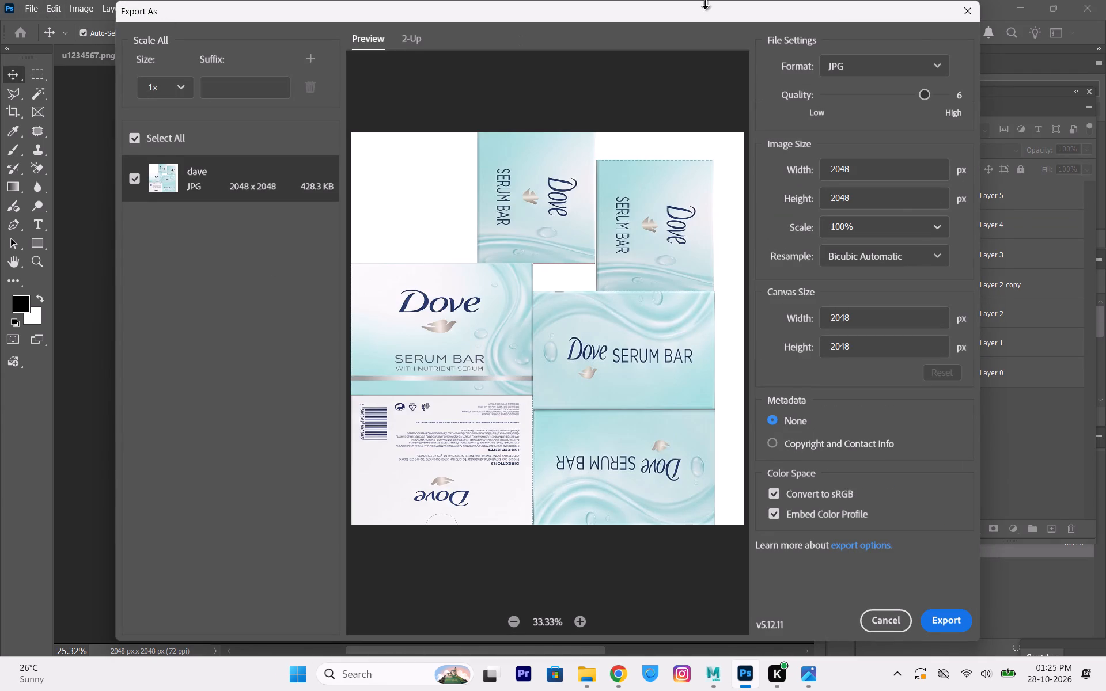
click(911, 63)
click(911, 63)
click(927, 623)
click(177, 158)
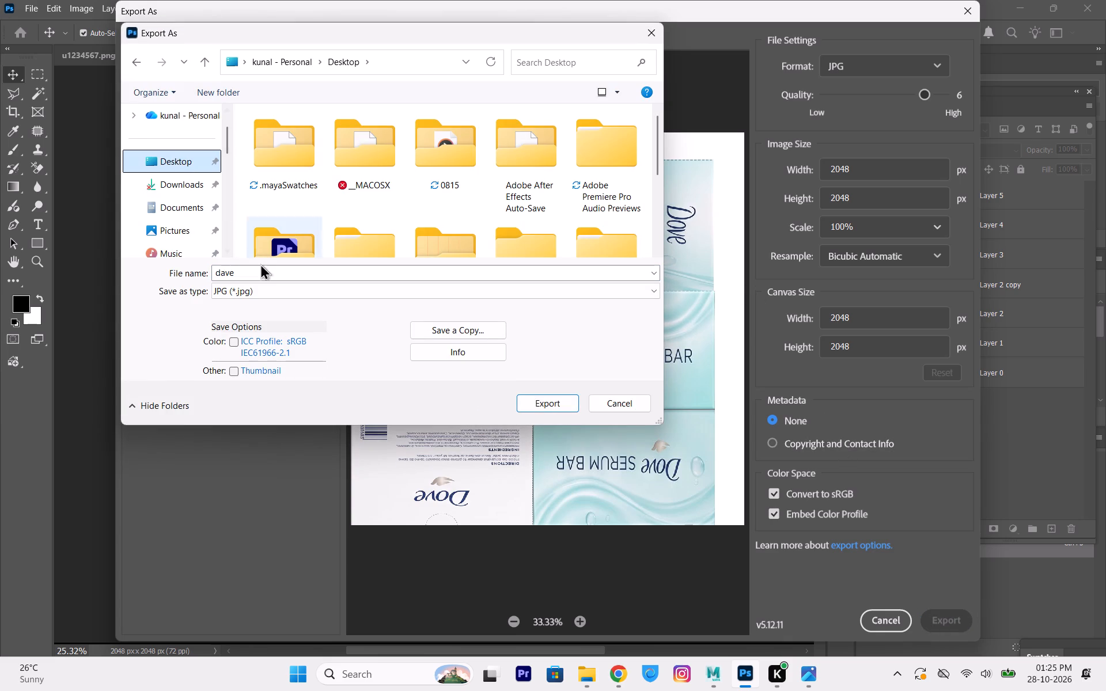
click(262, 277)
click(262, 277)
click(262, 277)
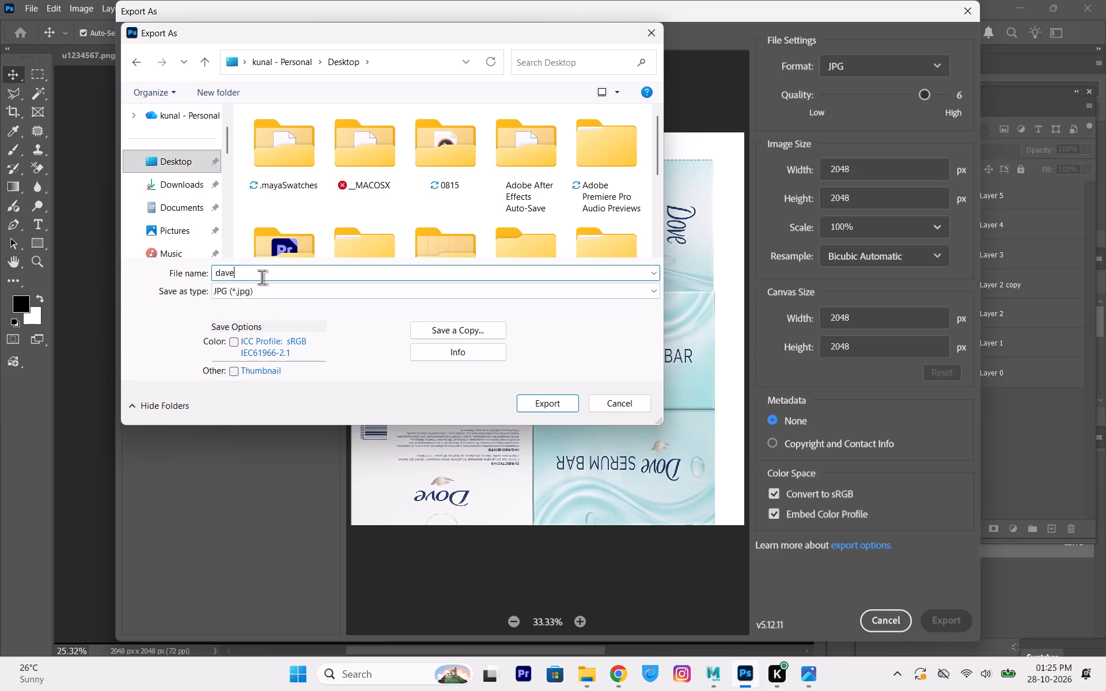
key(space)
text(0333)
click(552, 407)
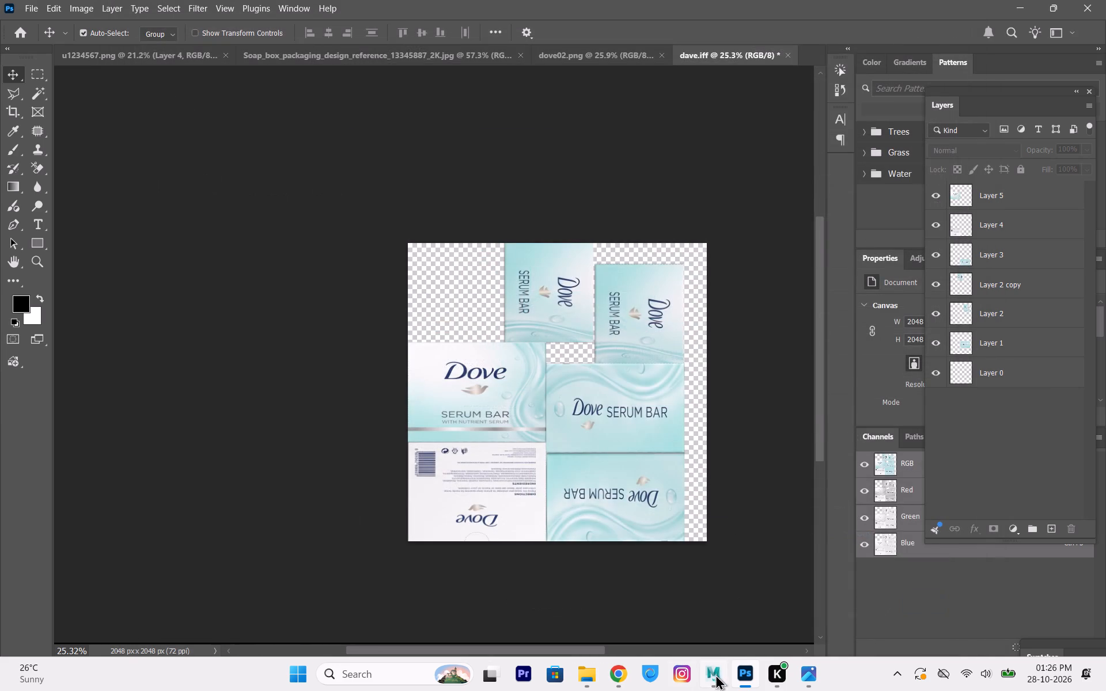
Switch to Maya and assign a new Lambert material to the selected long-side face of the box.
click(715, 674)
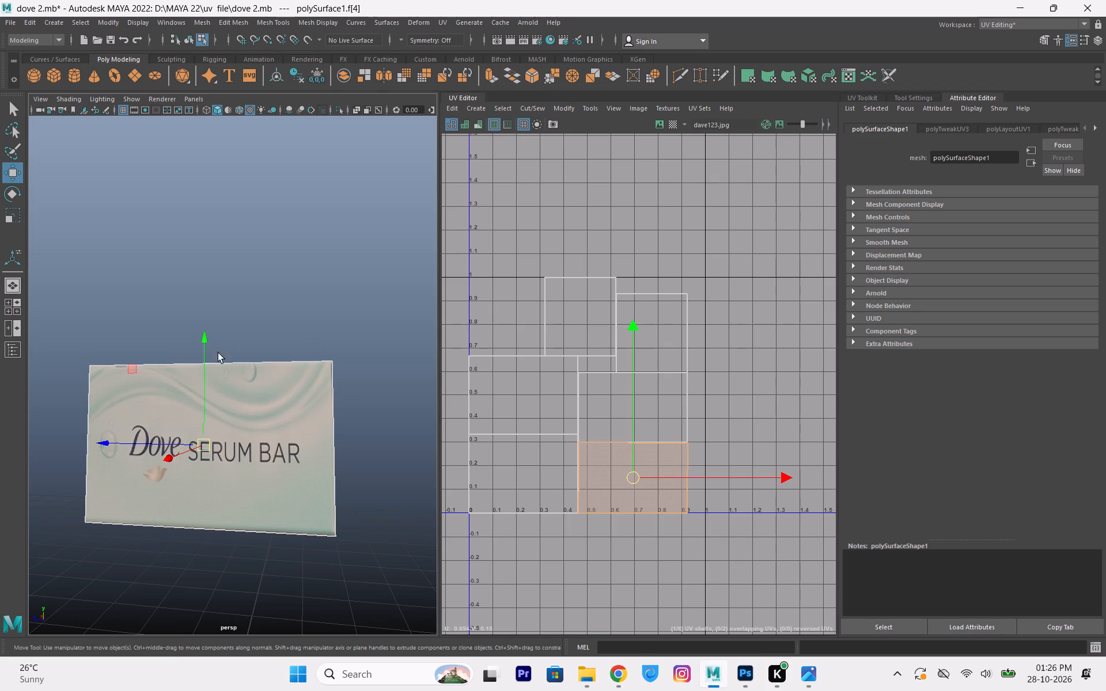
alt+scroll(192, 375, down, 1)
alt+drag(224, 376, 233, 415)
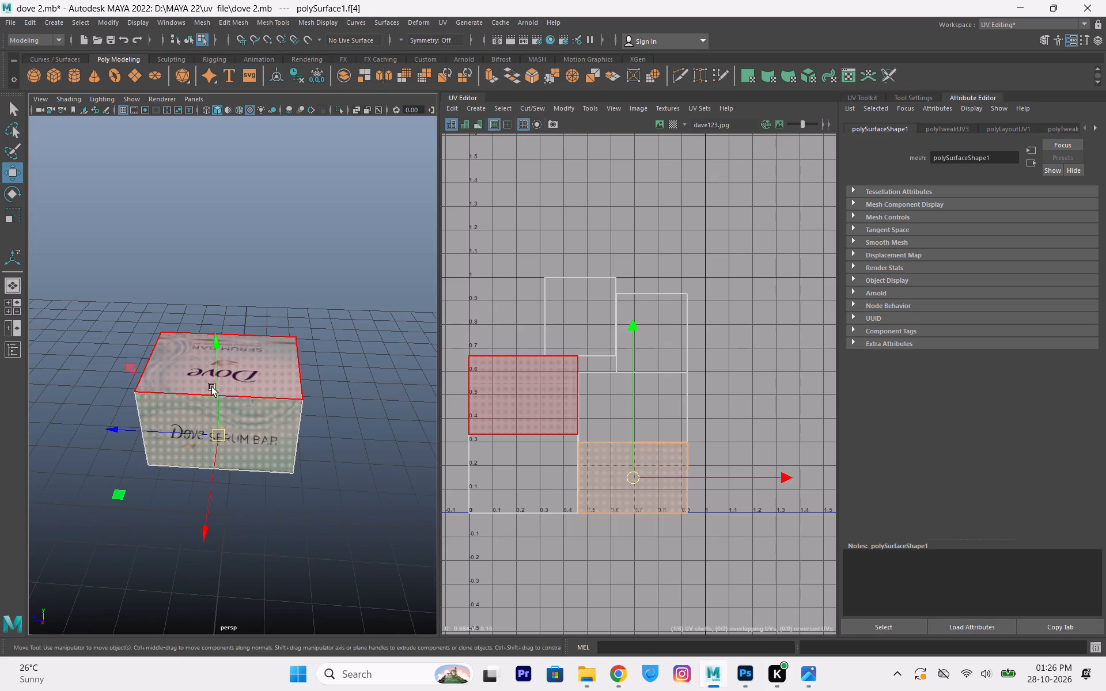
right_drag(212, 387, 207, 668)
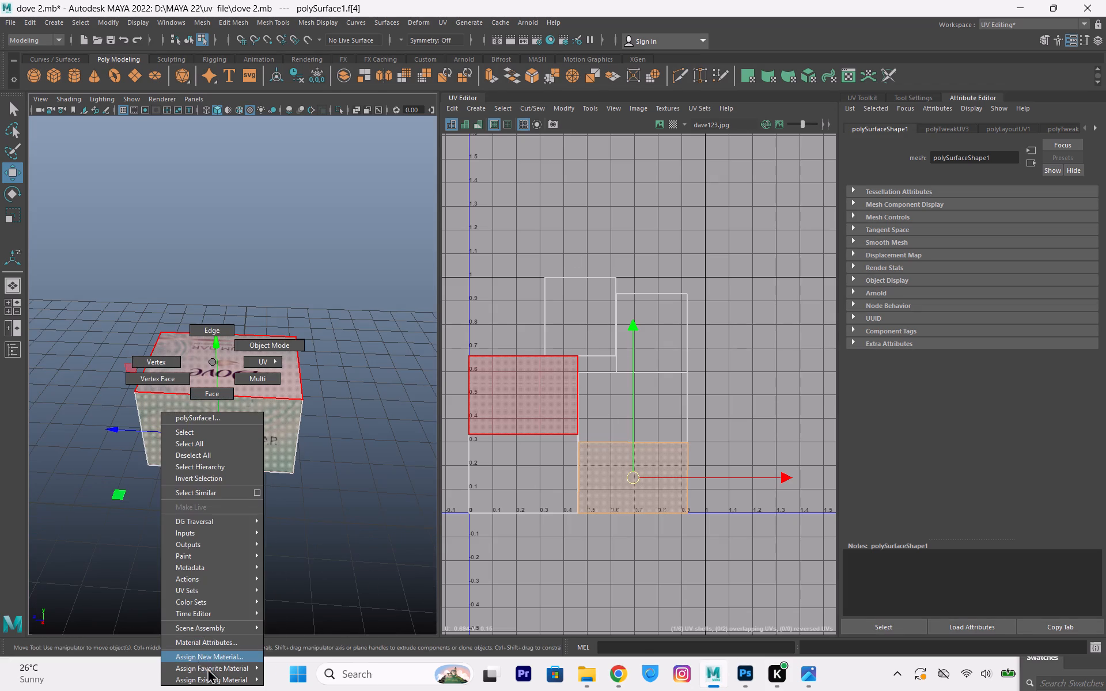
right_drag(207, 668, 299, 601)
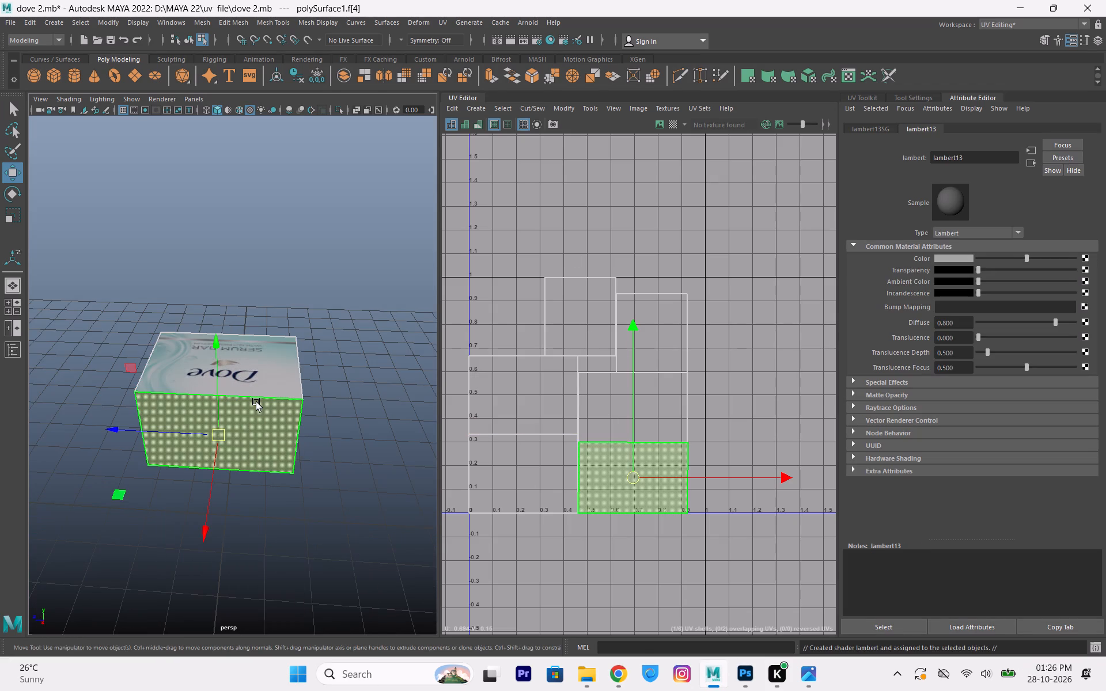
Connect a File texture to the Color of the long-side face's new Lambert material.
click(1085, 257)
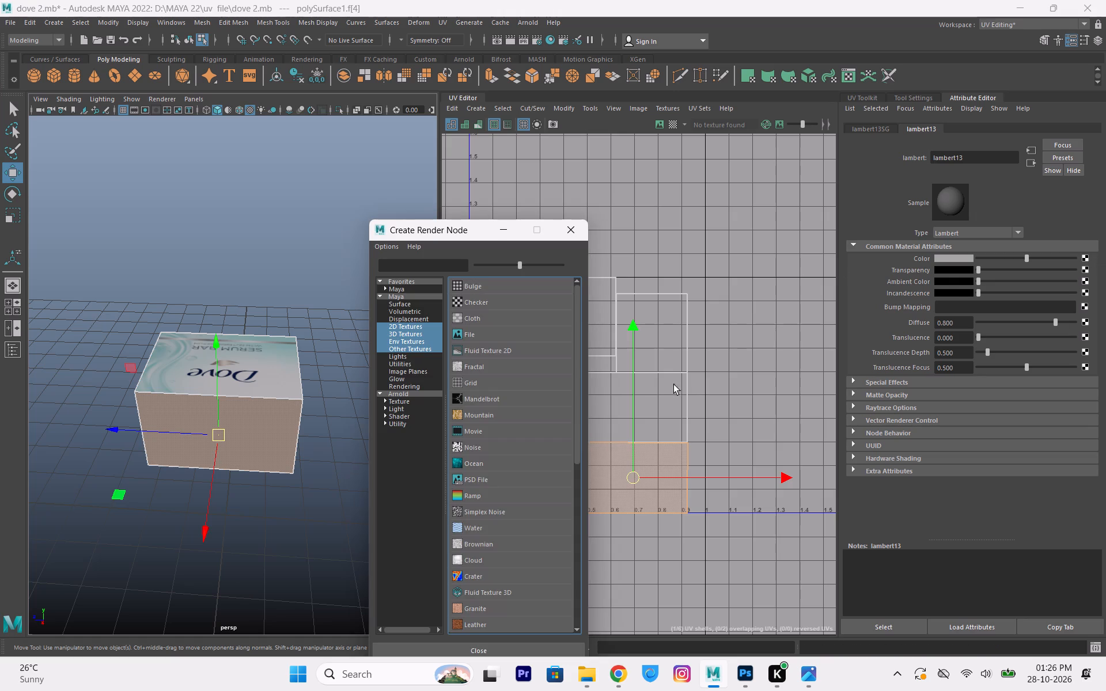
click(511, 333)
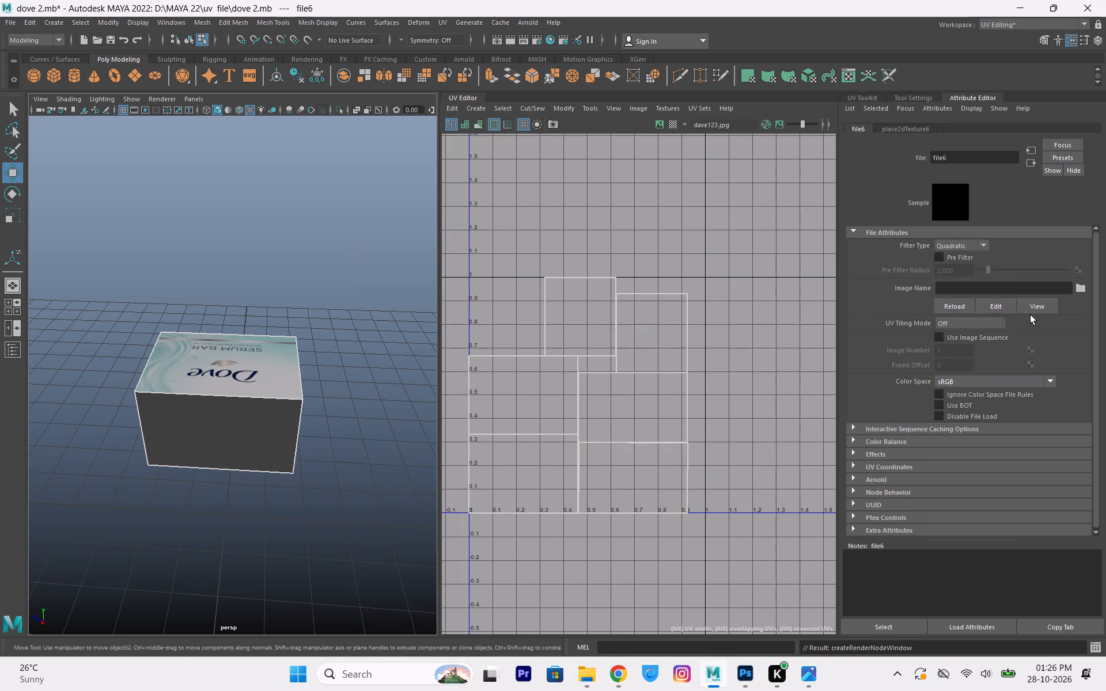
Select all the box's faces in the UV layout and assign them one new Lambert material.
right_drag(603, 385, 522, 348)
drag(482, 250, 689, 591)
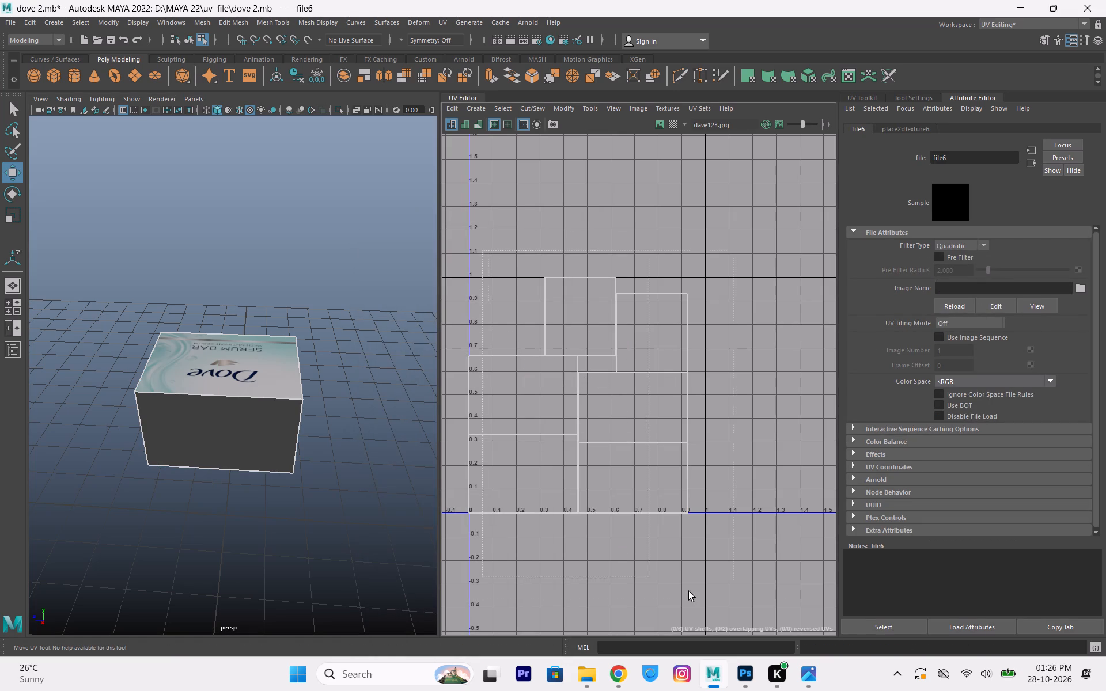
drag(689, 591, 808, 572)
right_drag(231, 382, 231, 381)
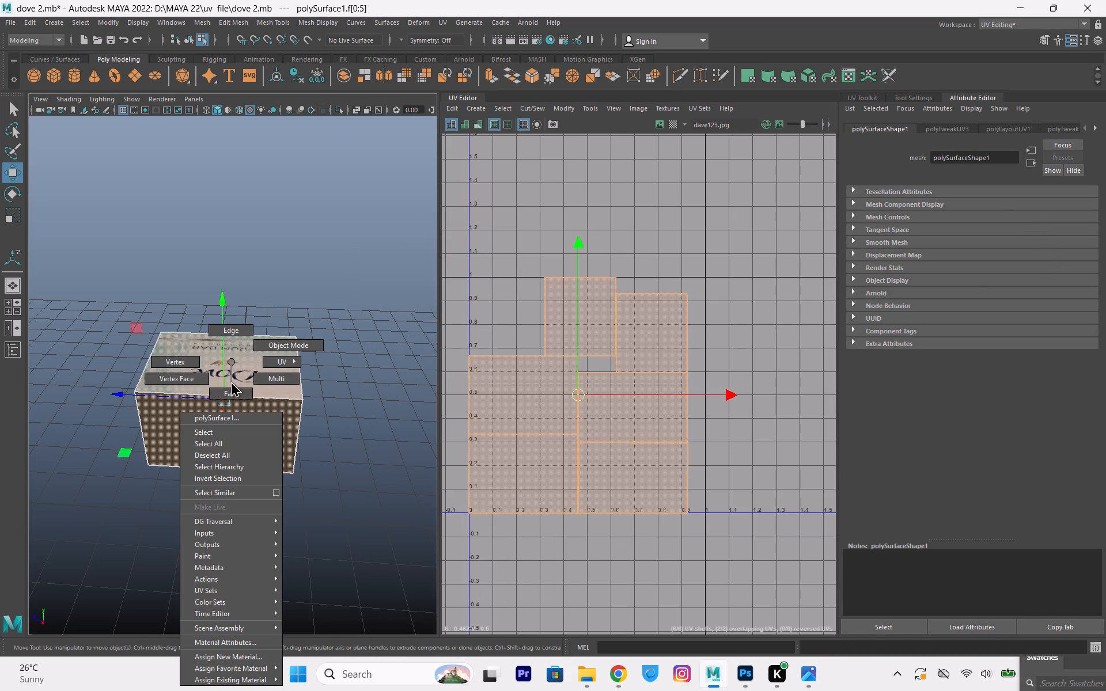
right_drag(231, 381, 334, 612)
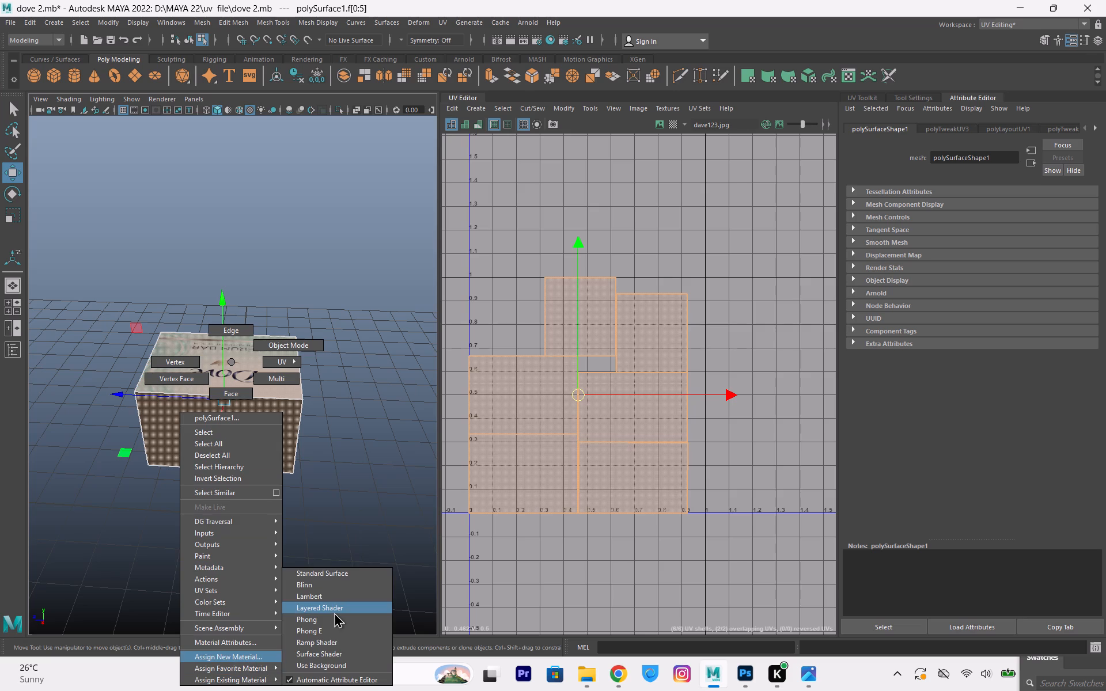
right_drag(334, 612, 316, 599)
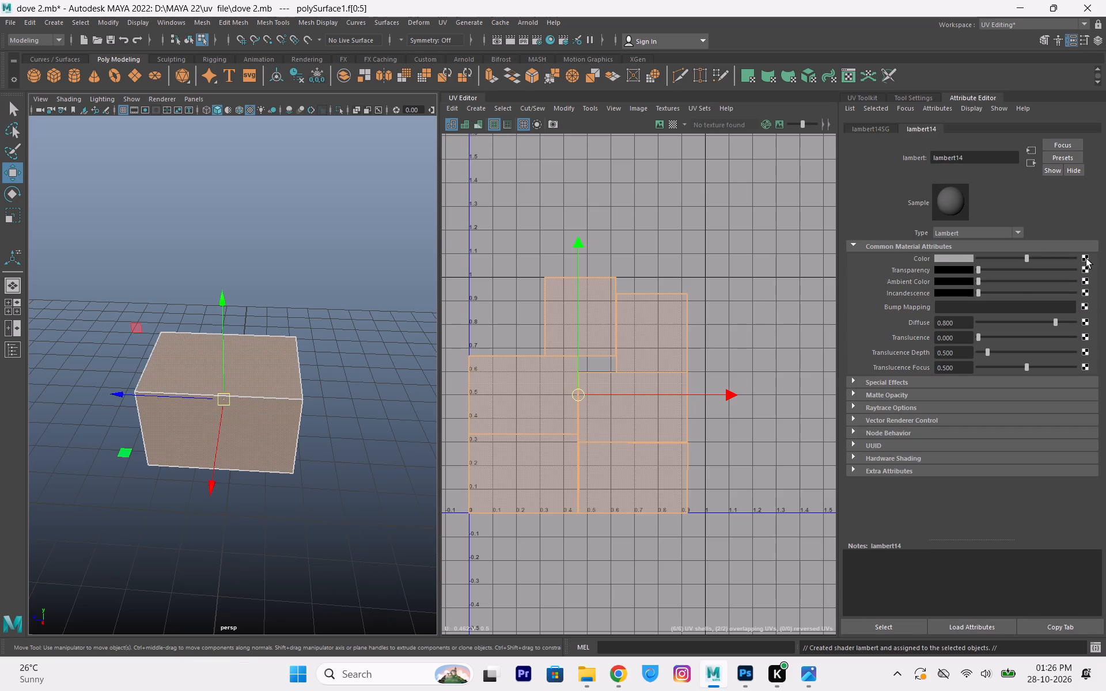
Connect a File texture to the new Lambert's Color and load dave 0333.jpg from the Desktop as its image.
click(1086, 259)
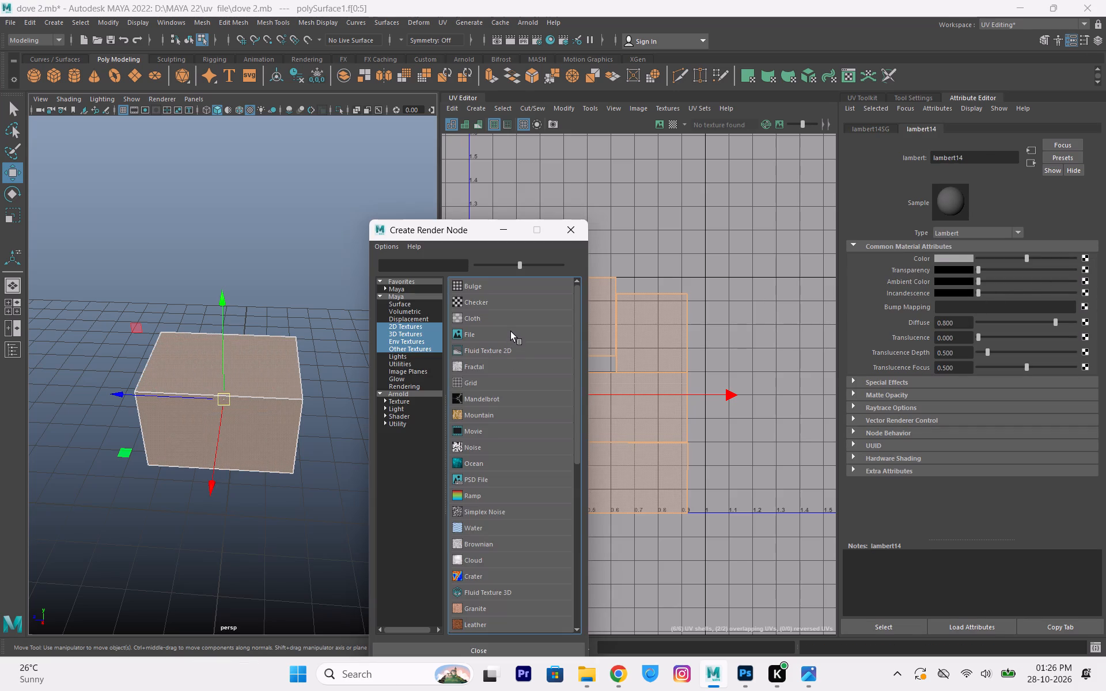
click(511, 331)
click(1084, 286)
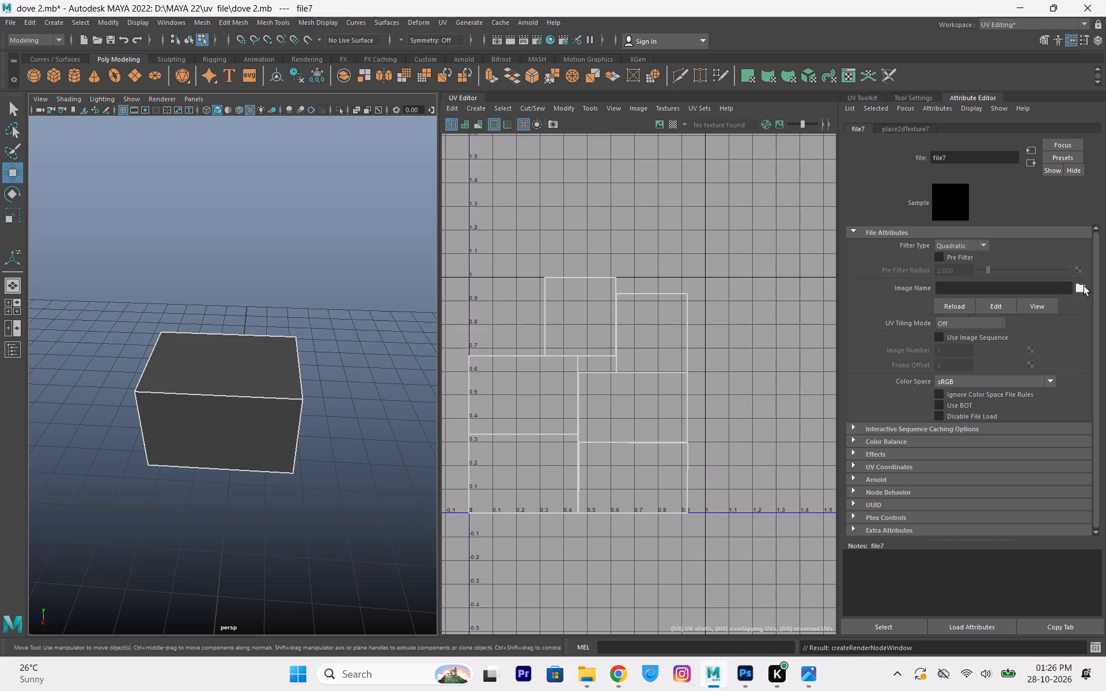
click(148, 188)
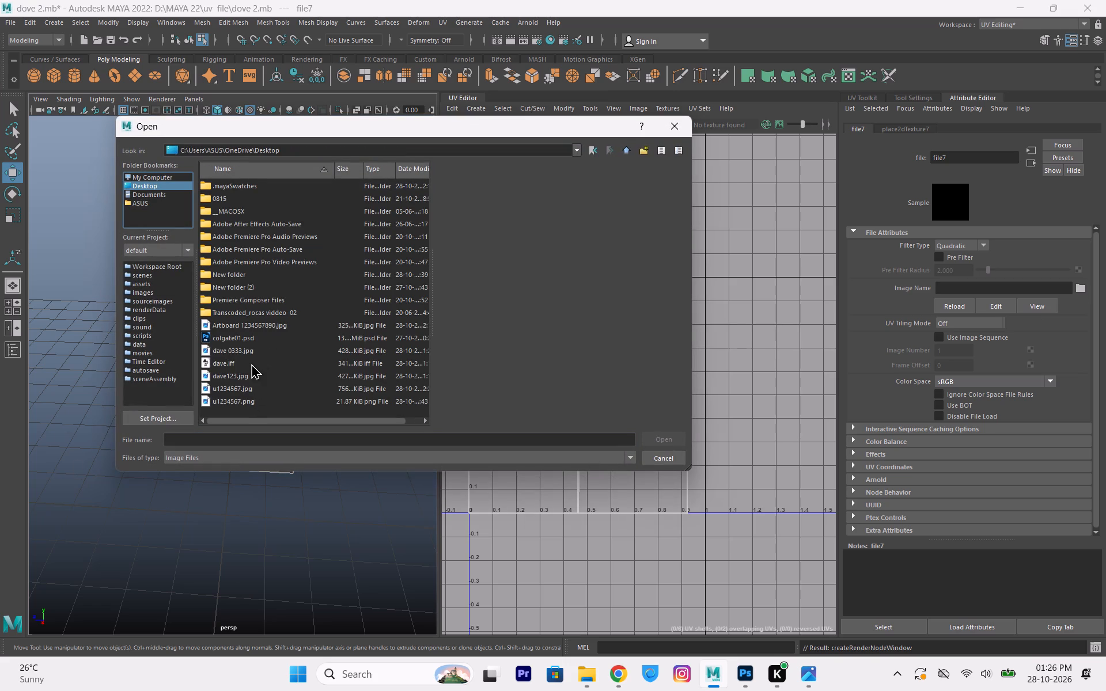
click(242, 352)
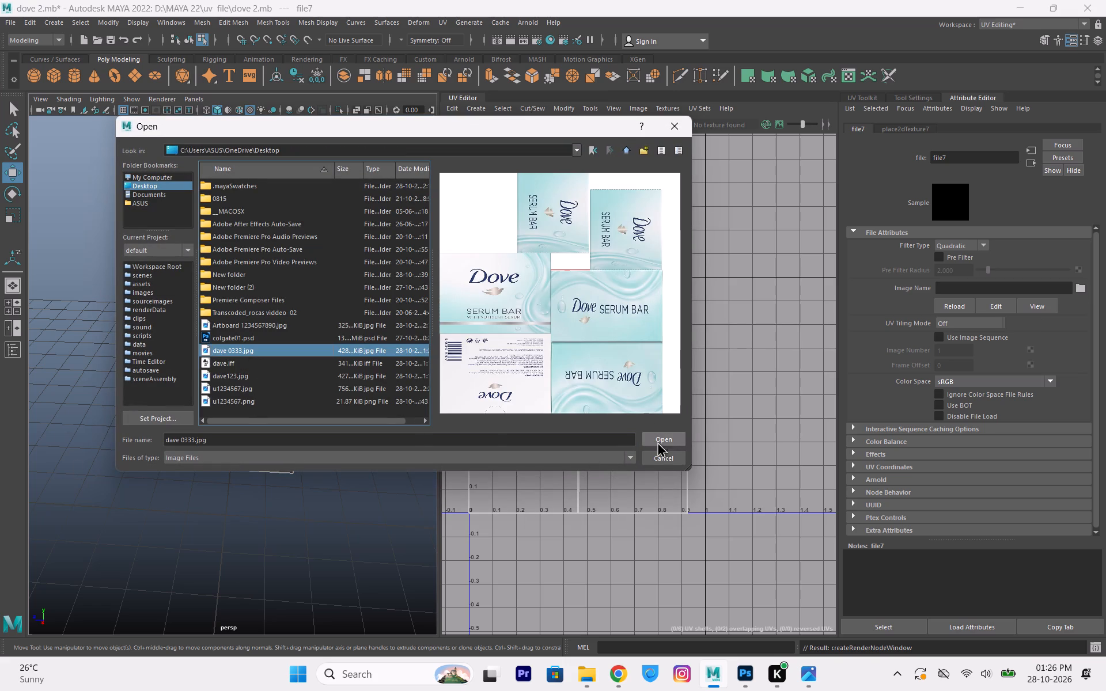
double_click(278, 352)
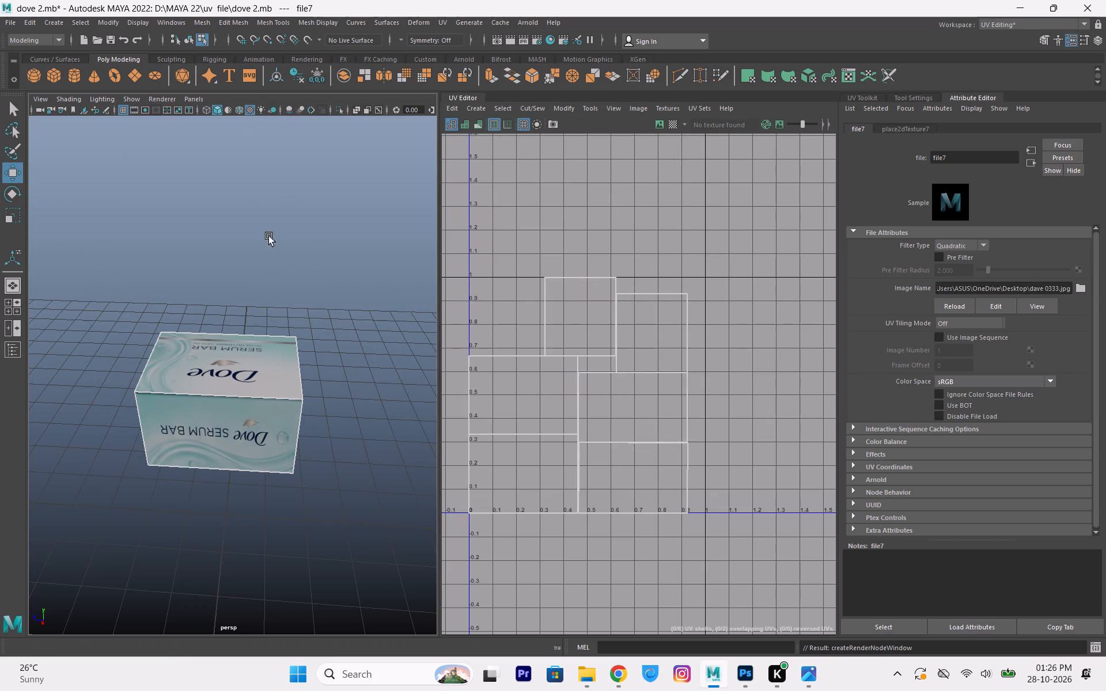
Examine the artwork's orientation on every face of the textured box, including the ingredients and barcode face.
click(320, 278)
alt+drag(235, 385, 329, 334)
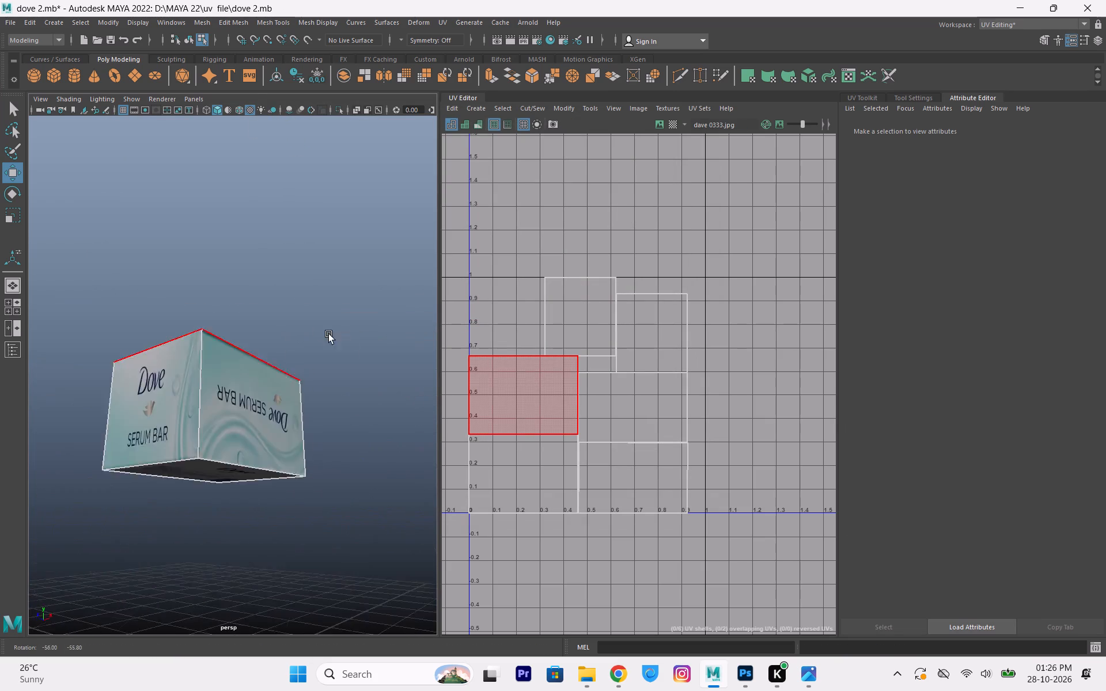
alt+drag(329, 334, 132, 386)
alt+drag(211, 415, 150, 401)
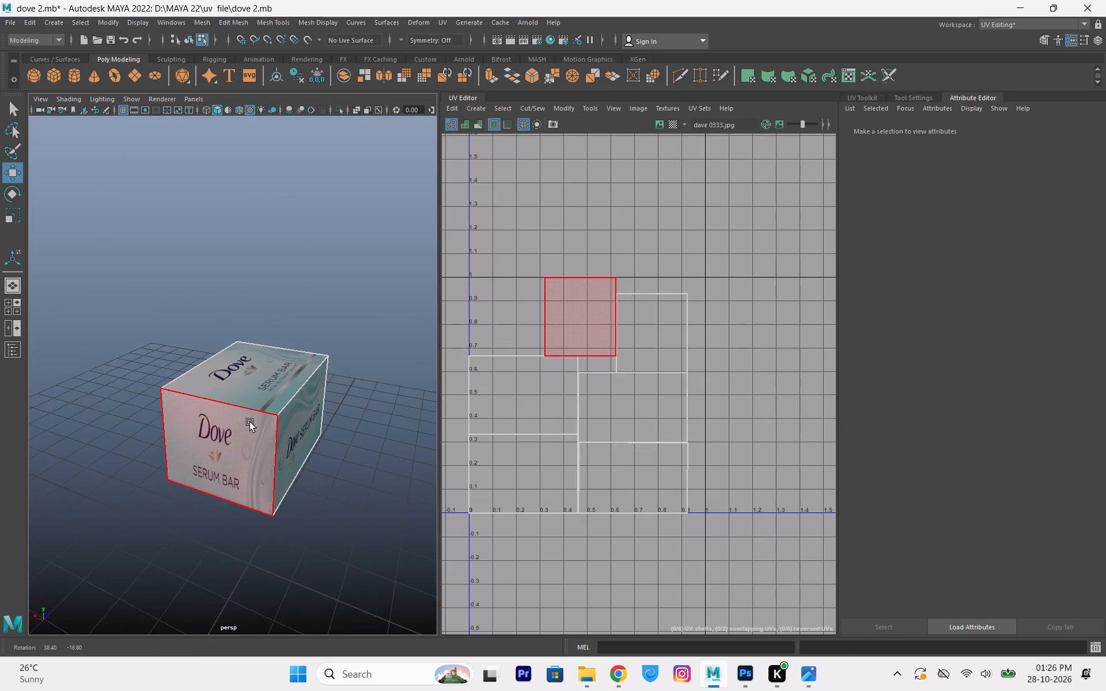
alt+drag(315, 423, 202, 413)
alt+drag(377, 487, 185, 476)
alt+drag(241, 439, 190, 473)
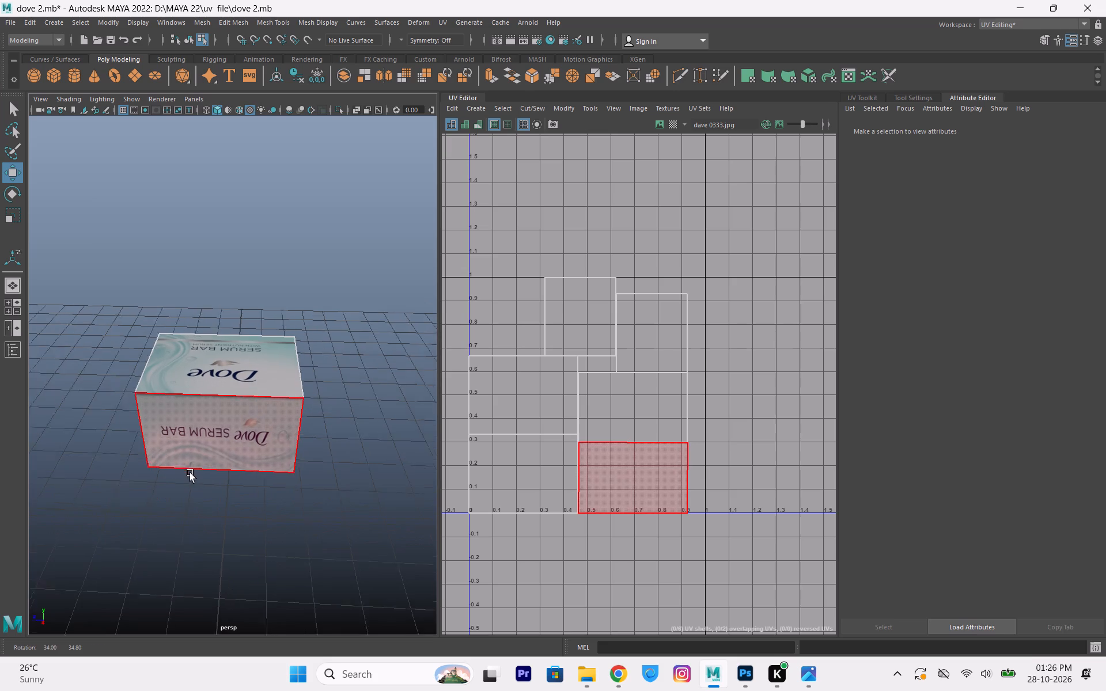
alt+drag(190, 473, 189, 473)
click(192, 446)
alt+drag(265, 434, 298, 335)
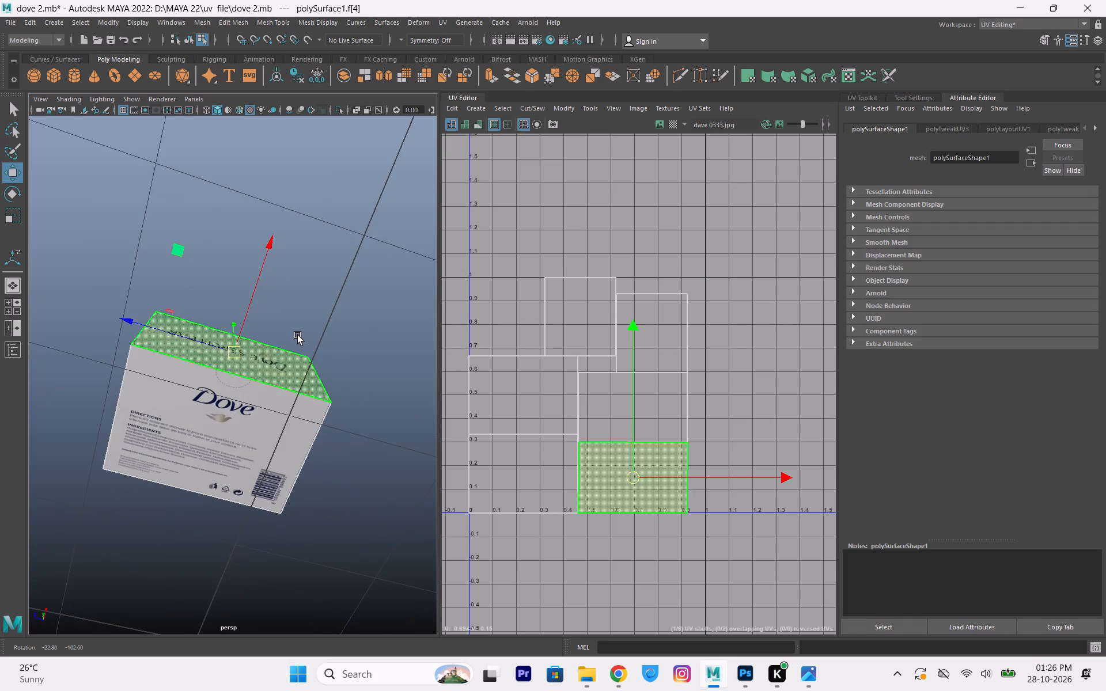
alt+drag(298, 335, 222, 435)
alt+drag(298, 429, 255, 427)
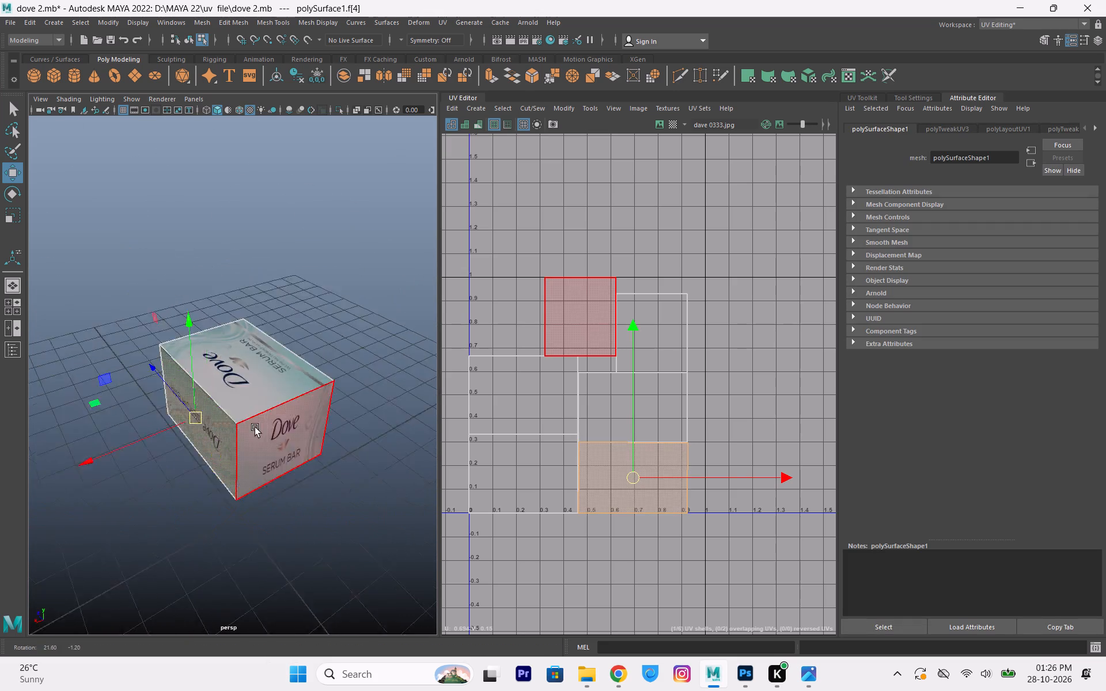
alt+drag(255, 427, 251, 425)
click(306, 253)
alt+drag(336, 397, 168, 420)
alt+scroll(272, 282, down, 3)
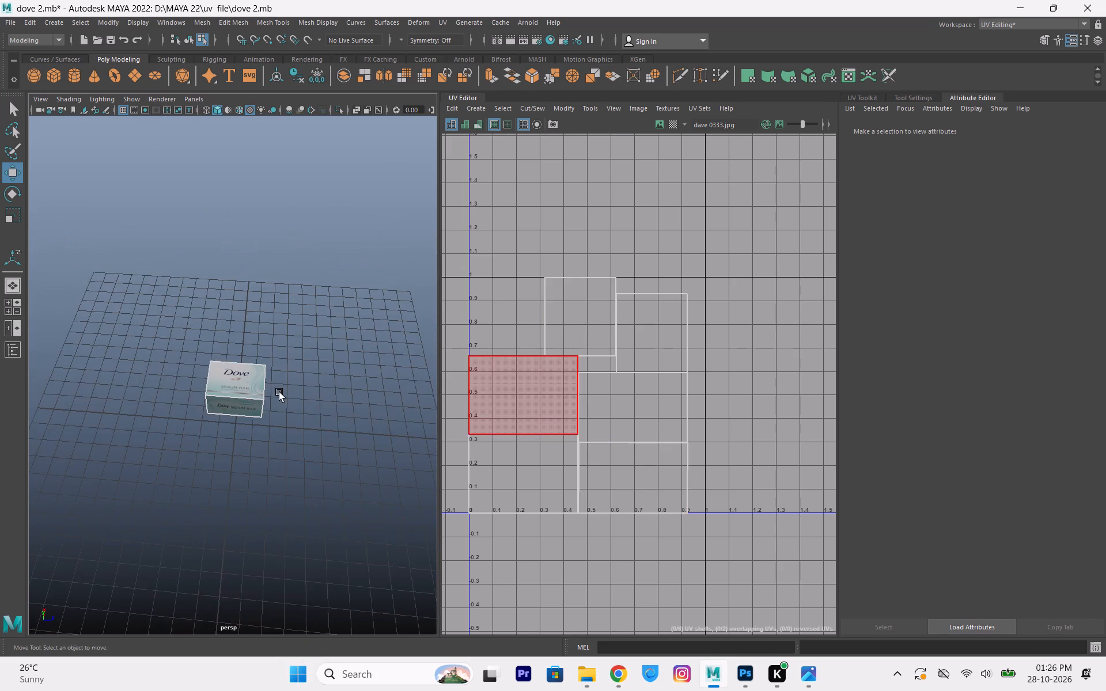
alt+drag(279, 393, 205, 355)
alt+scroll(214, 377, up, 4)
alt+click(226, 423)
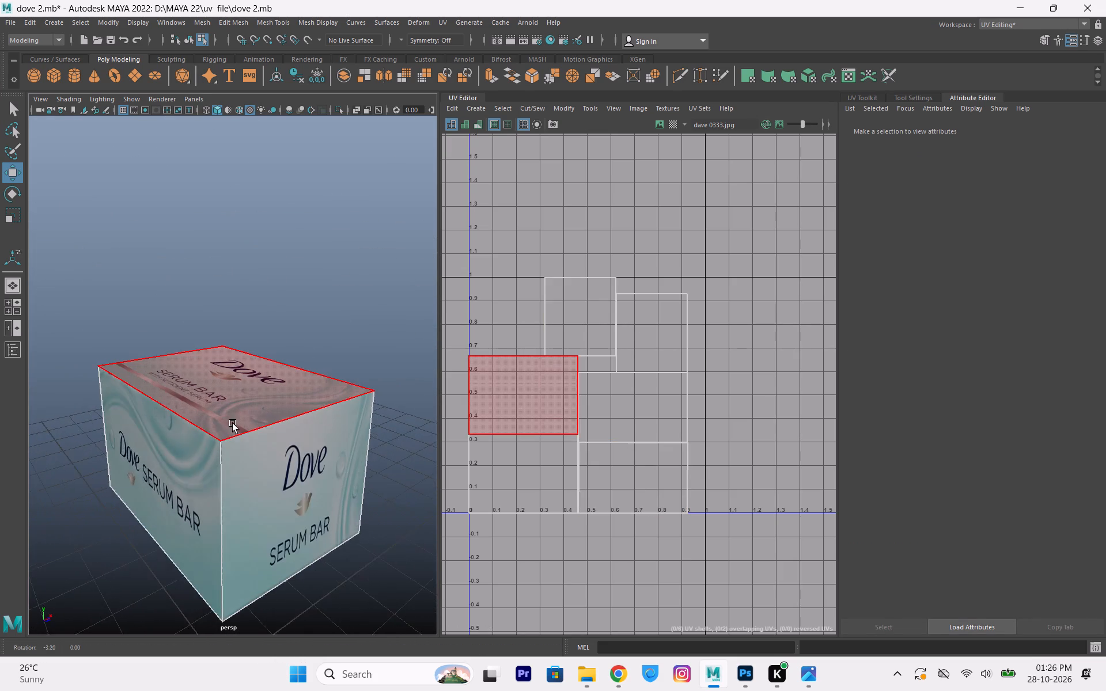
alt+scroll(236, 398, down, 1)
alt+drag(286, 455, 285, 453)
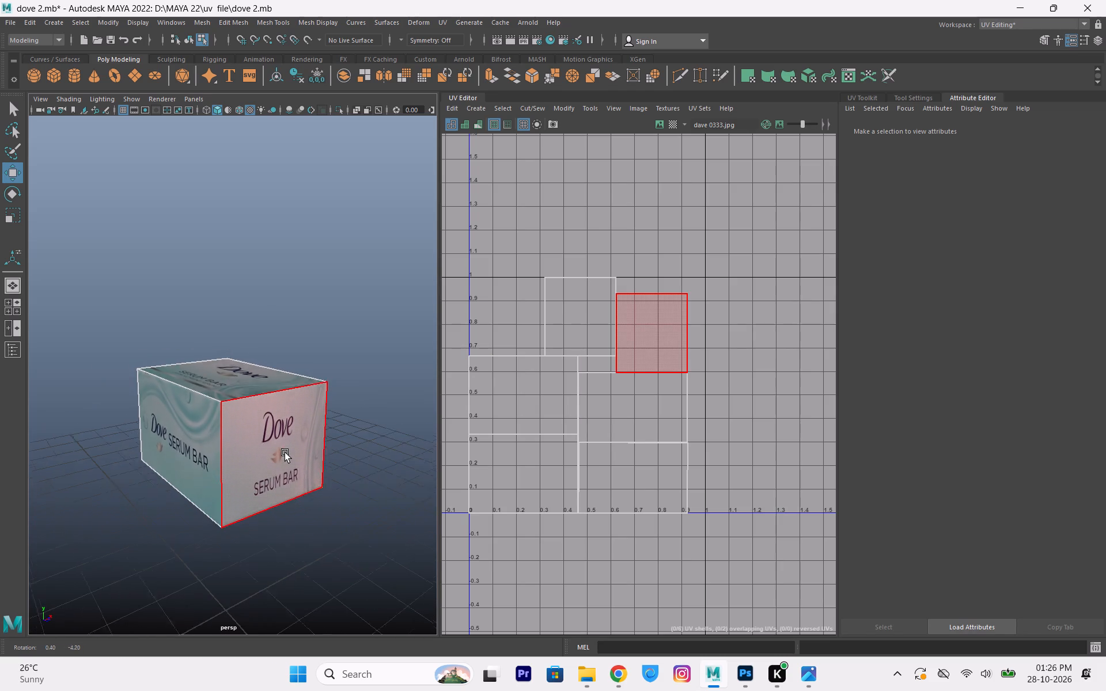
alt+drag(285, 453, 299, 469)
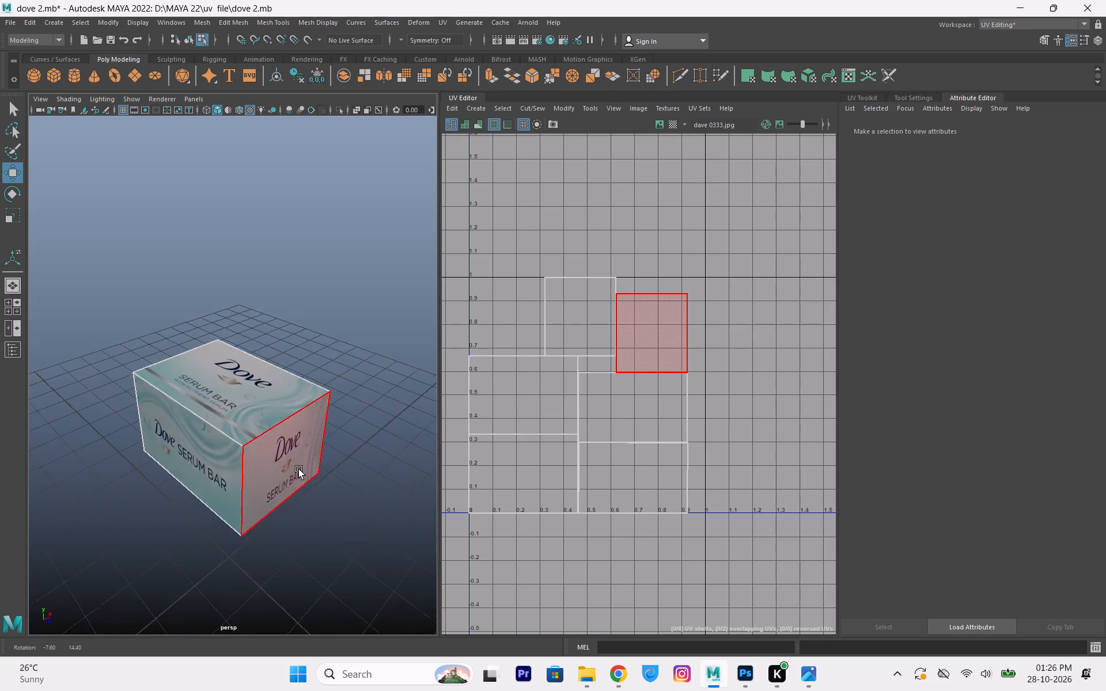
alt+drag(299, 469, 307, 468)
Select the whole box in Object Mode and center its pivot.
click(317, 310)
right_drag(224, 403, 304, 329)
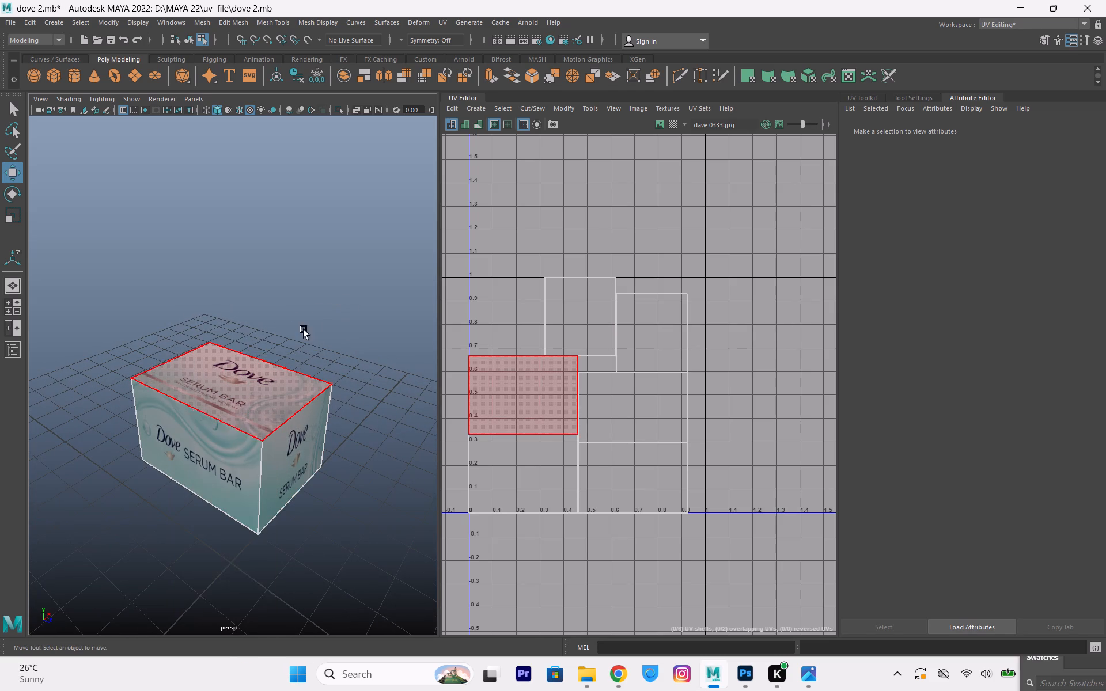
right_drag(304, 329, 344, 298)
drag(137, 308, 408, 571)
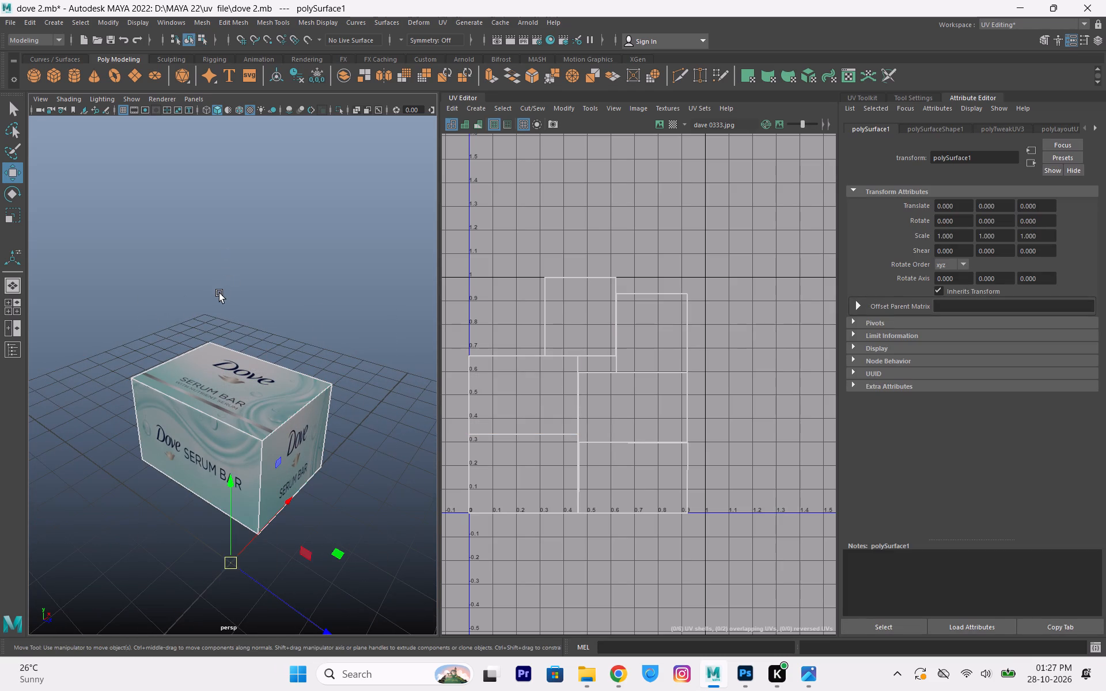
key(d)
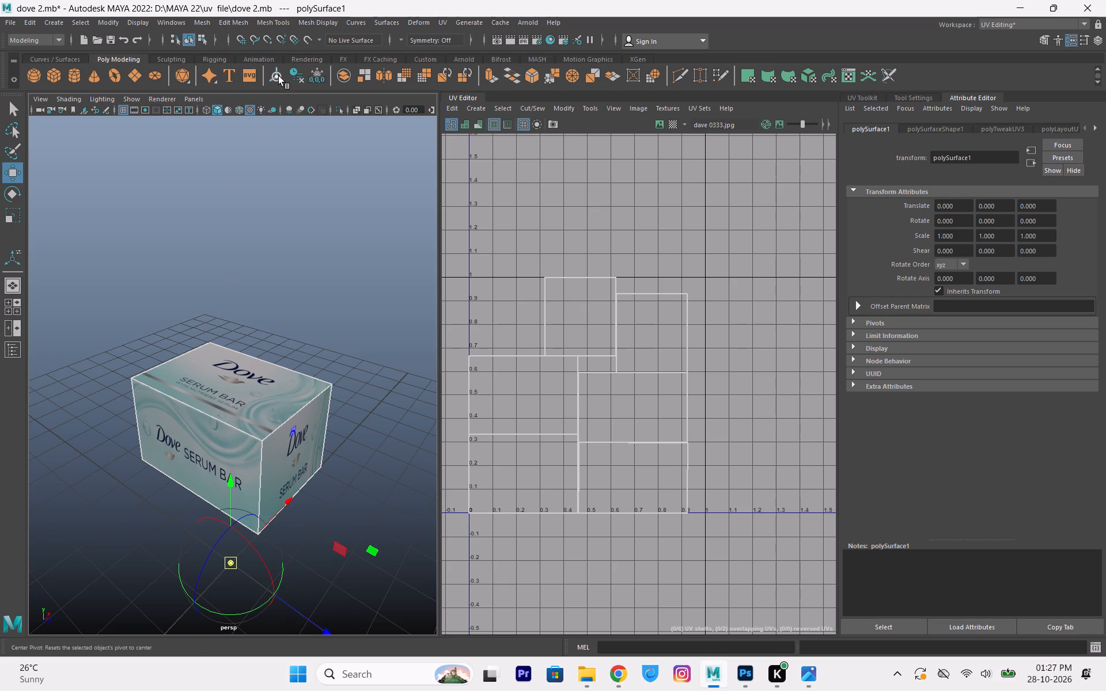
double_click(279, 76)
key(w)
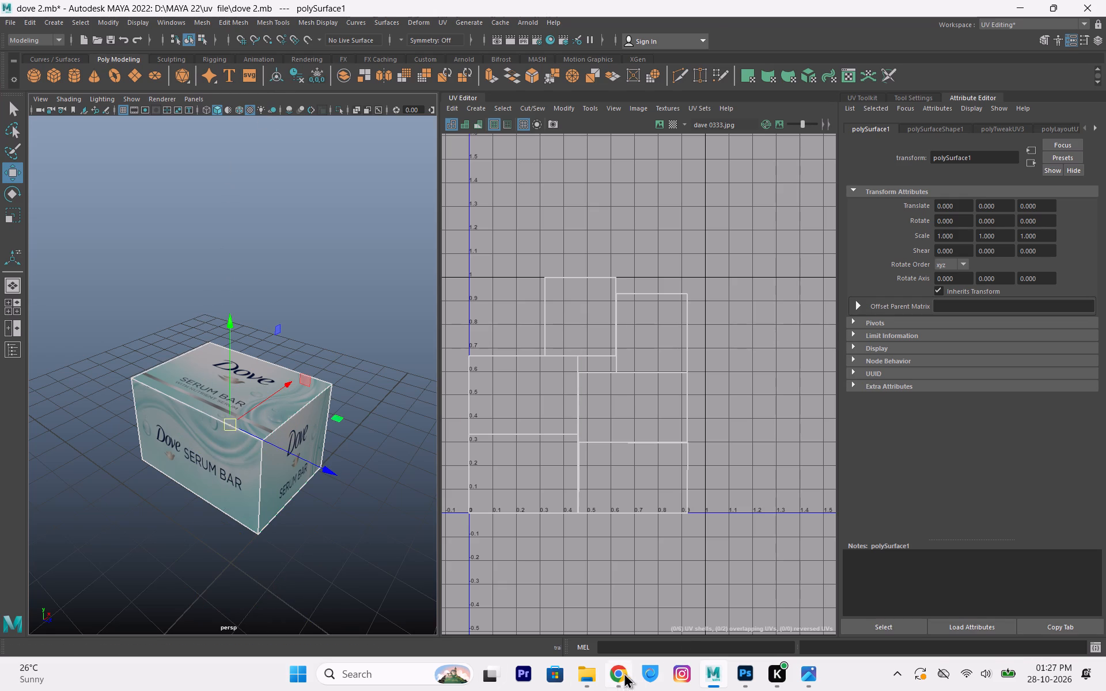
Switch to Chrome, search YouTube for "aaj kal tere mere pyar ke charche" and play the SANAM version.
click(621, 671)
click(449, 82)
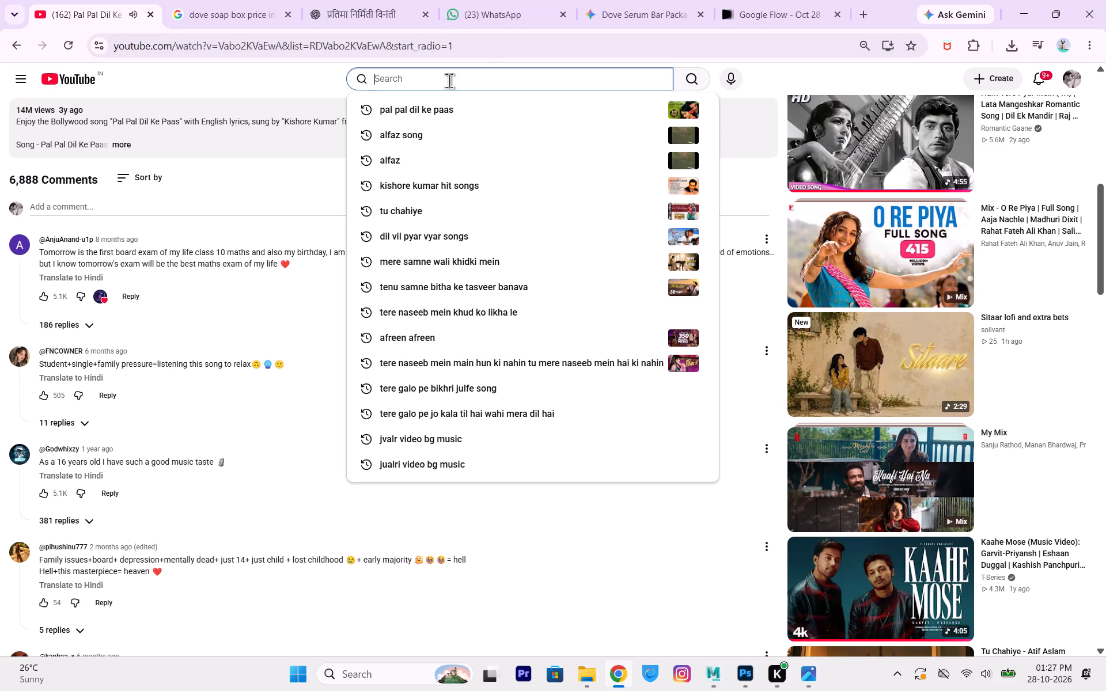
text(aj kal t)
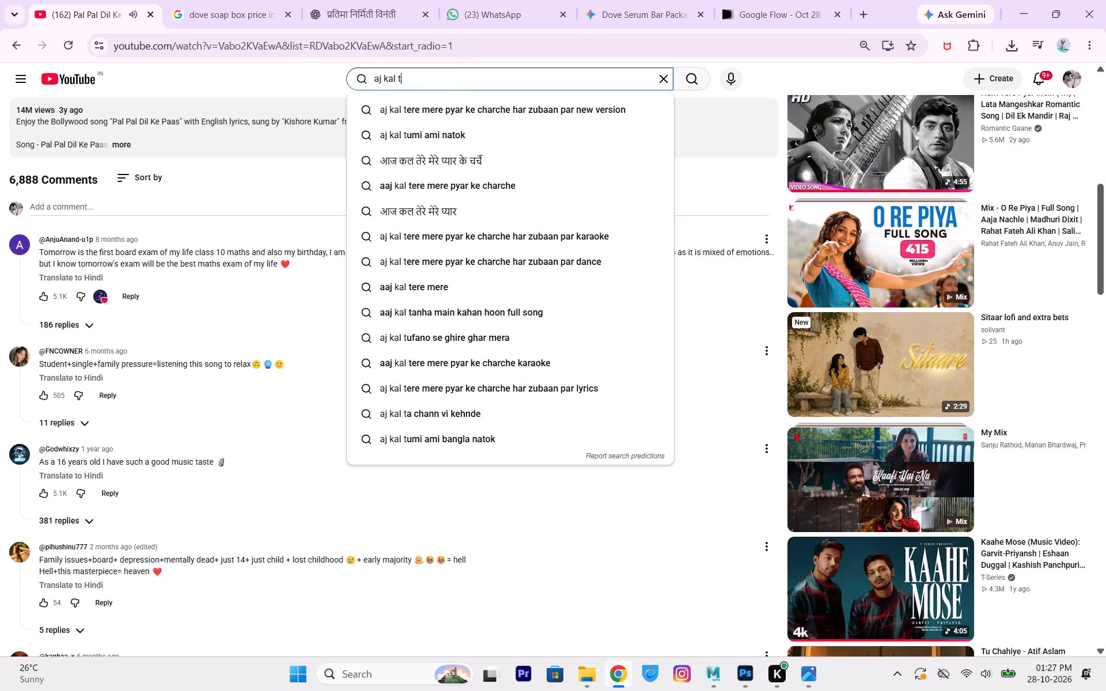
text(ereme)
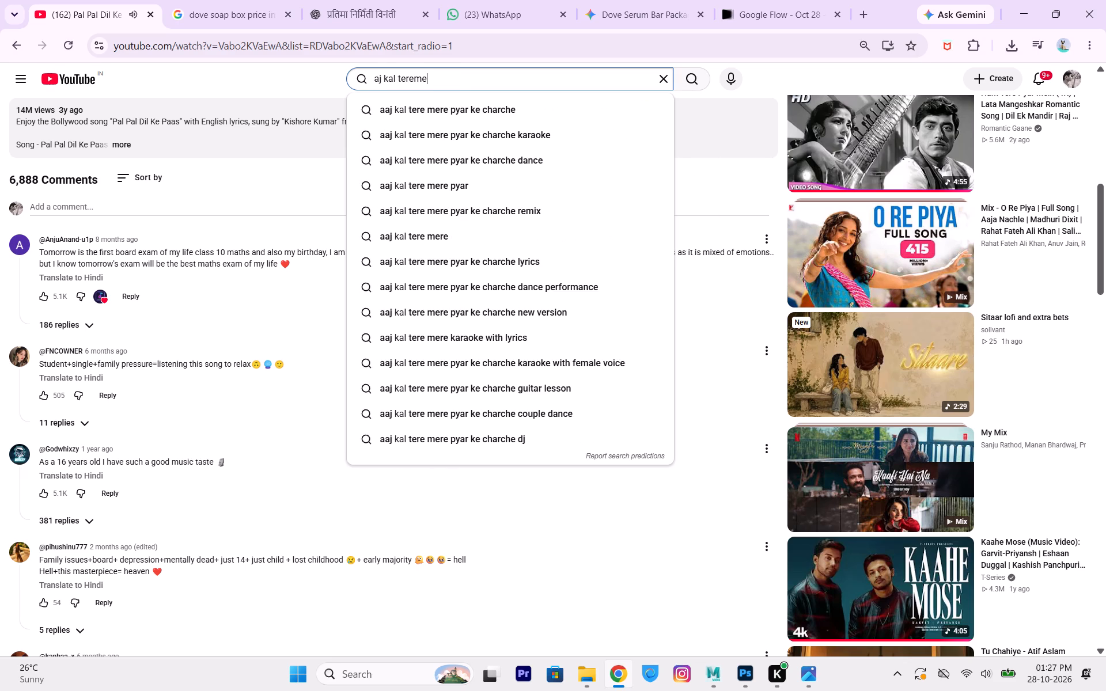
key(r)
click(494, 111)
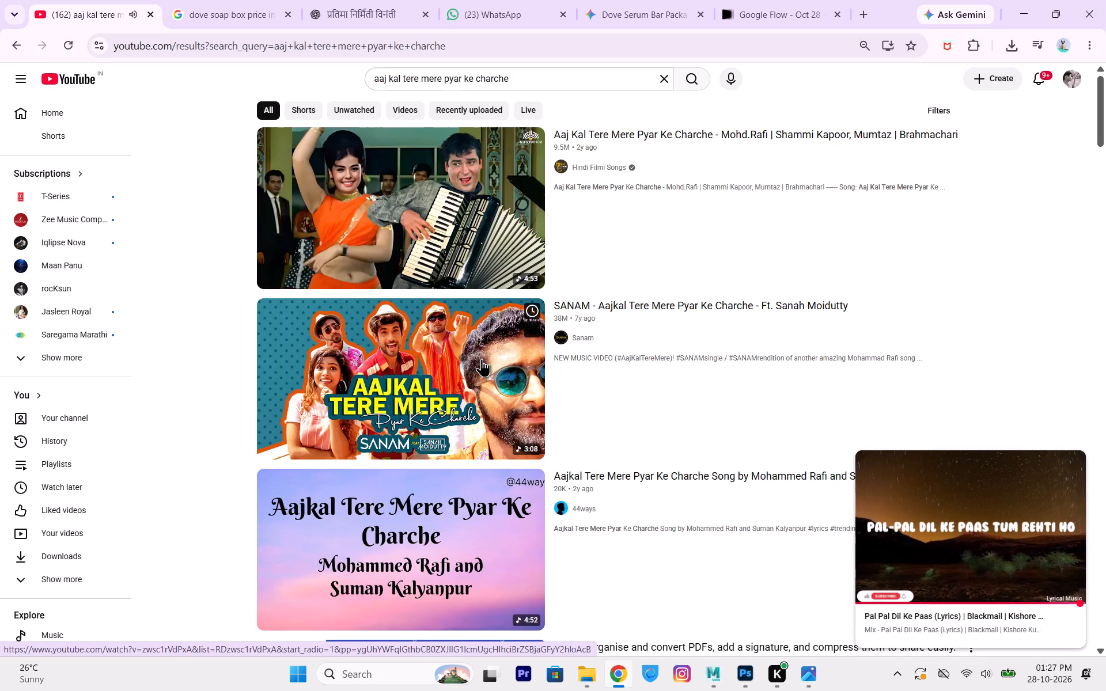
click(482, 359)
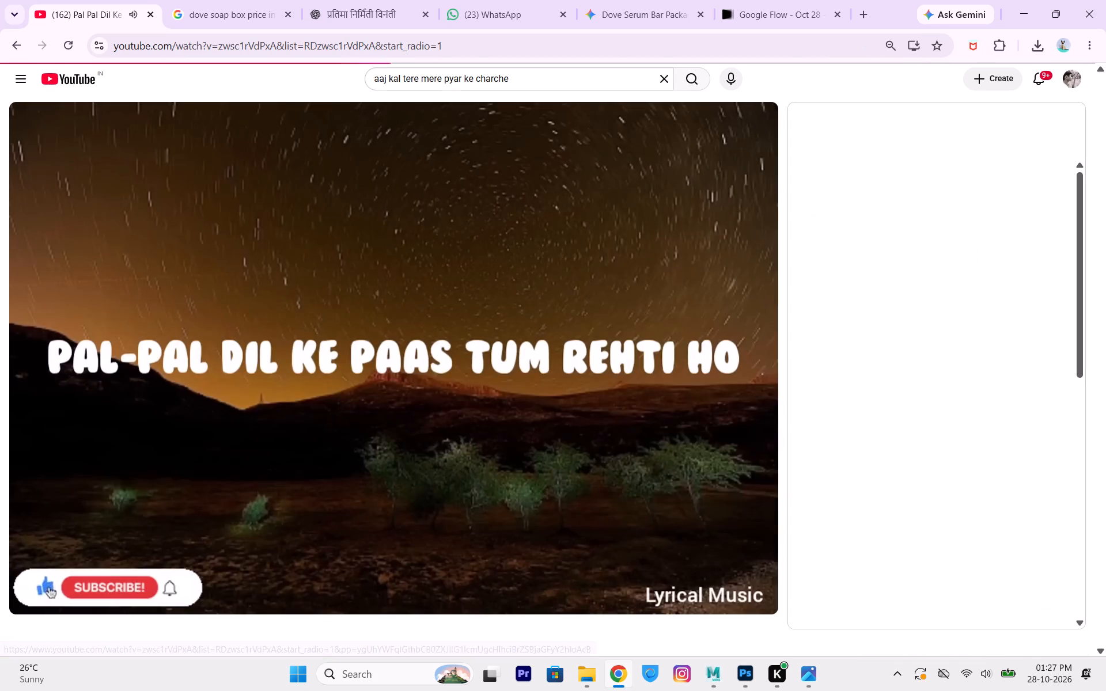
key(ctrl+r)
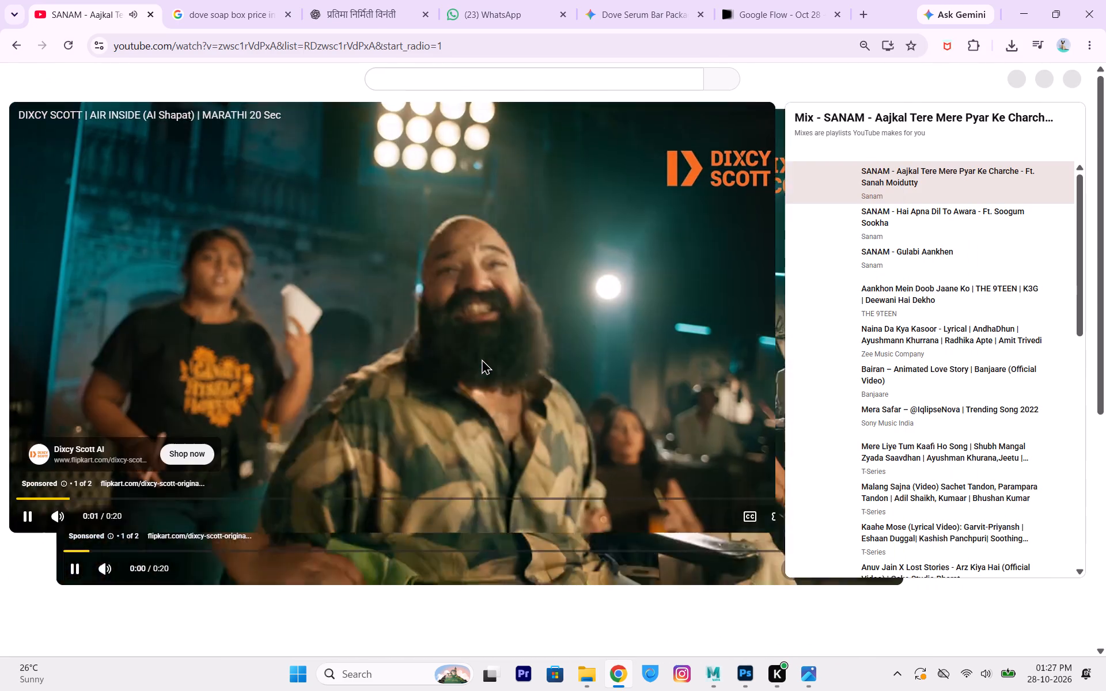
key(ctrl+r)
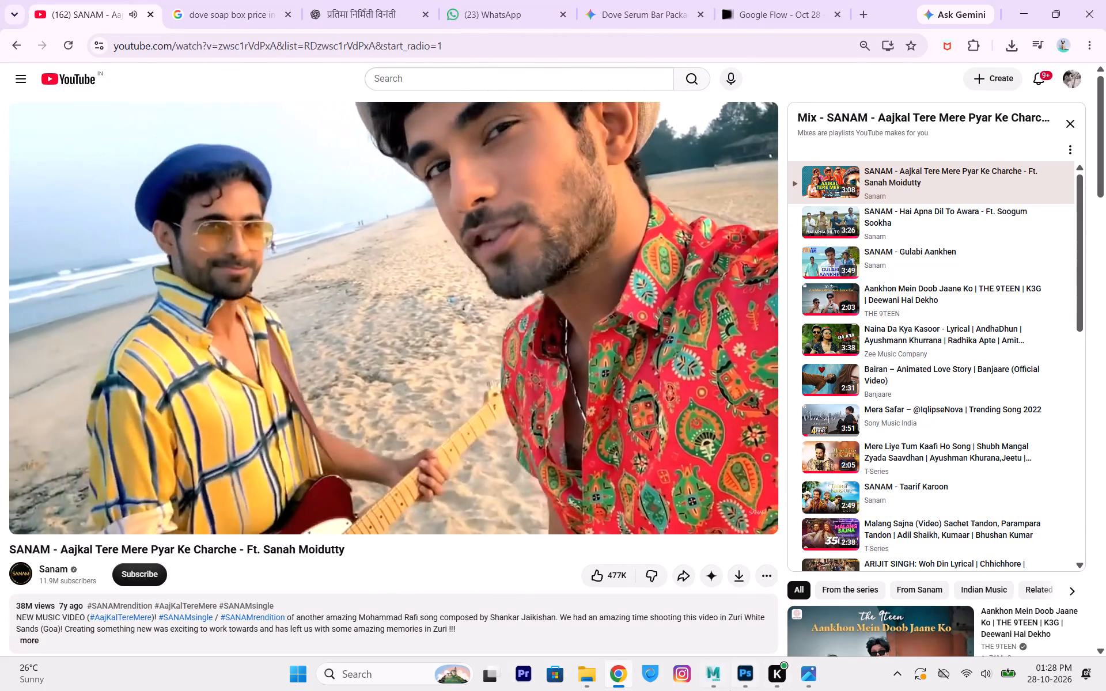
Switch to Maya and duplicate the textured Dove box straight upward so the copy is stacked on top of the original.
click(718, 684)
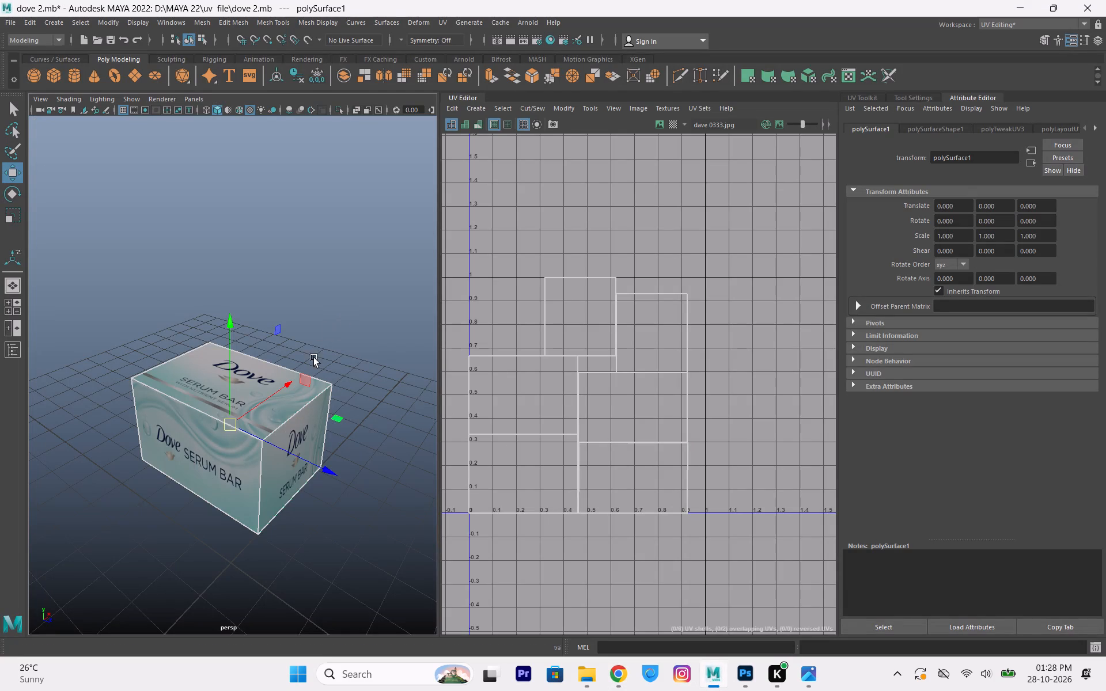
shift+drag(226, 324, 224, 249)
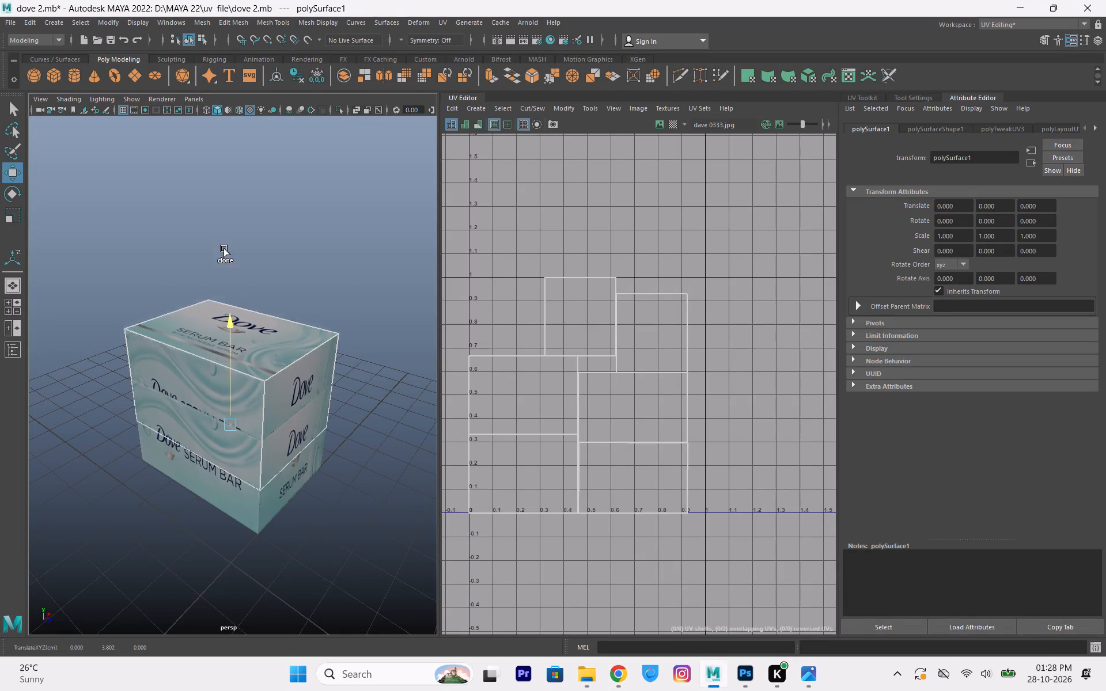
shift+drag(224, 249, 225, 200)
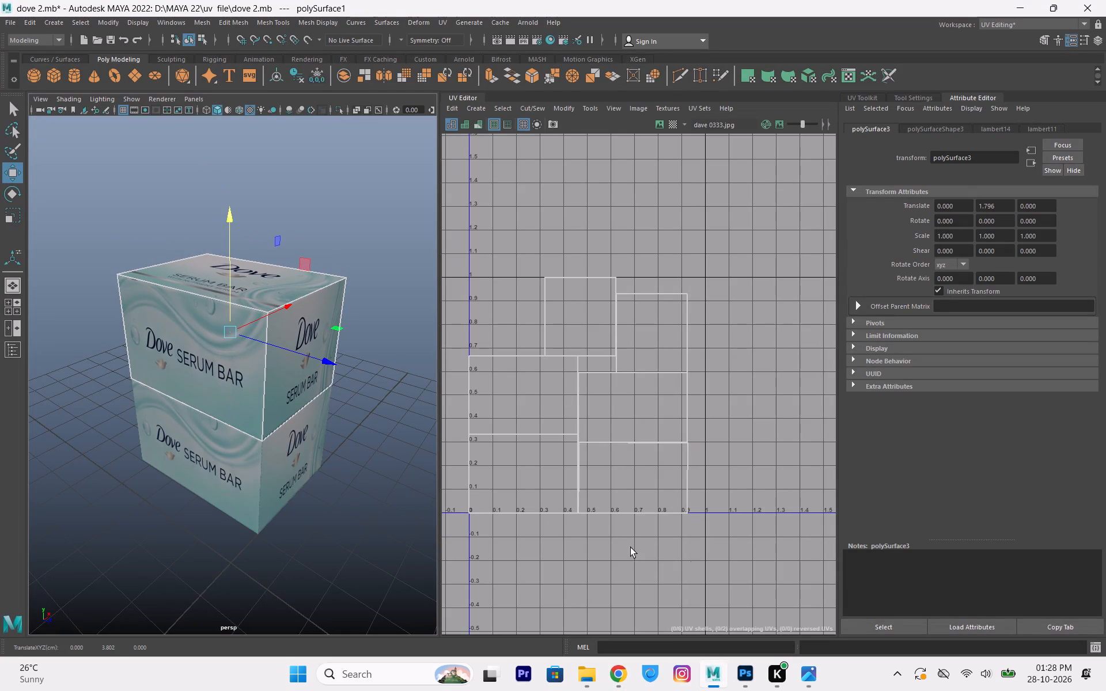
Switch to Chrome, pause the SANAM video, return to the search results, play the Mohd. Rafi Brahmachari version and skip ahead in it.
click(620, 671)
click(495, 329)
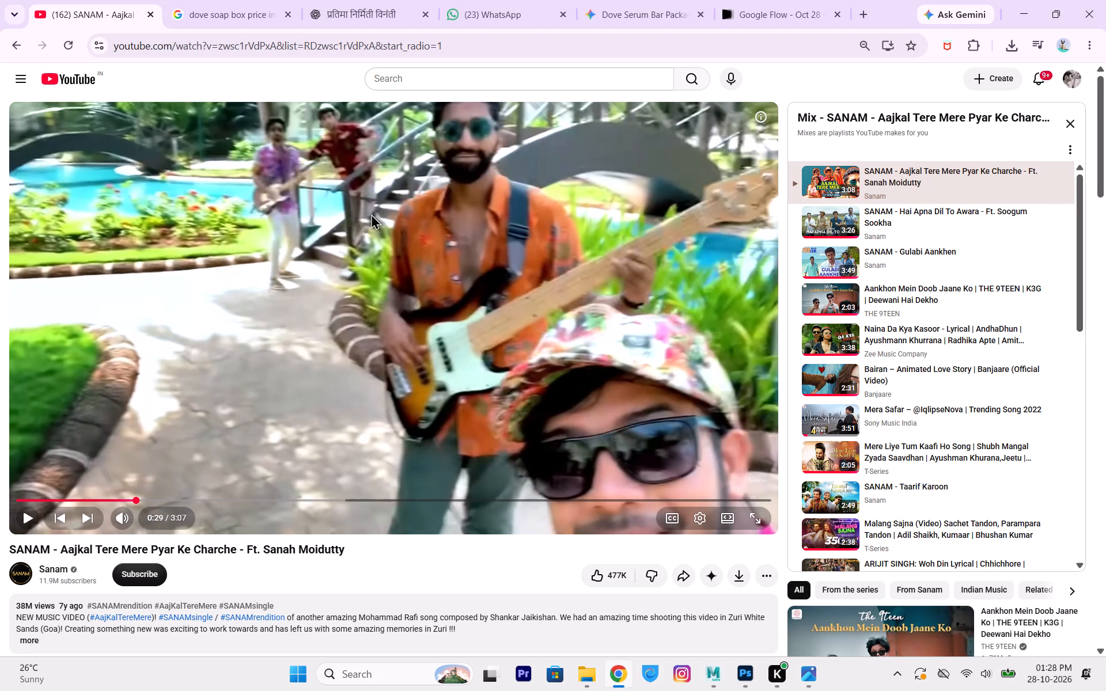
scroll(528, 351, down, 2)
scroll(407, 241, up, 5)
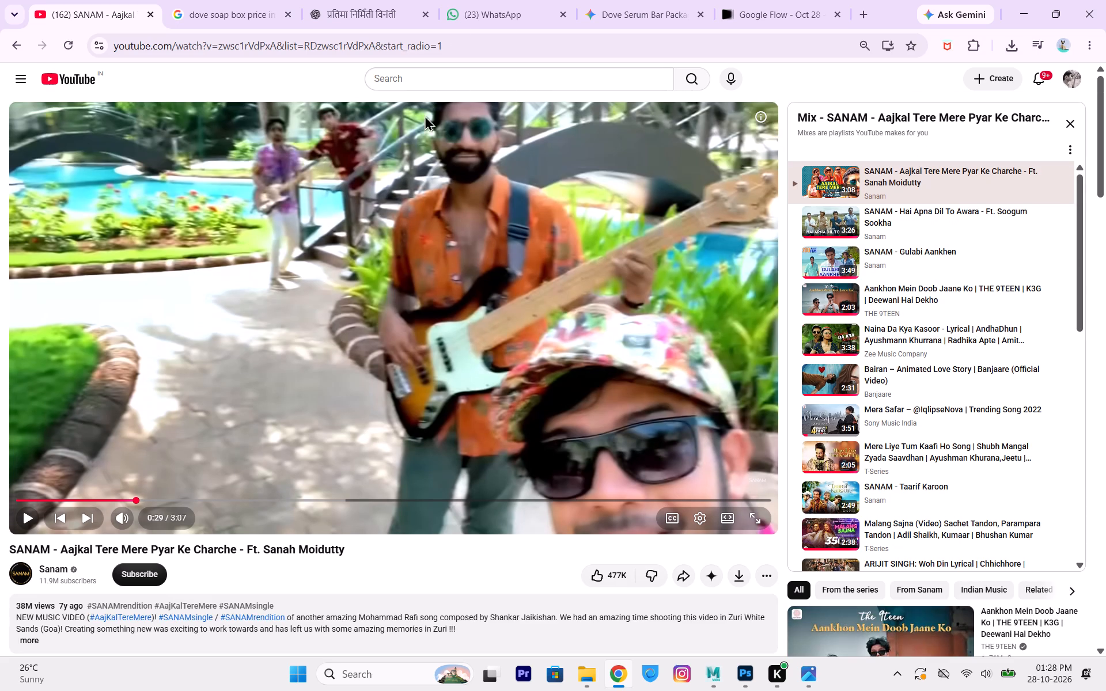
click(10, 40)
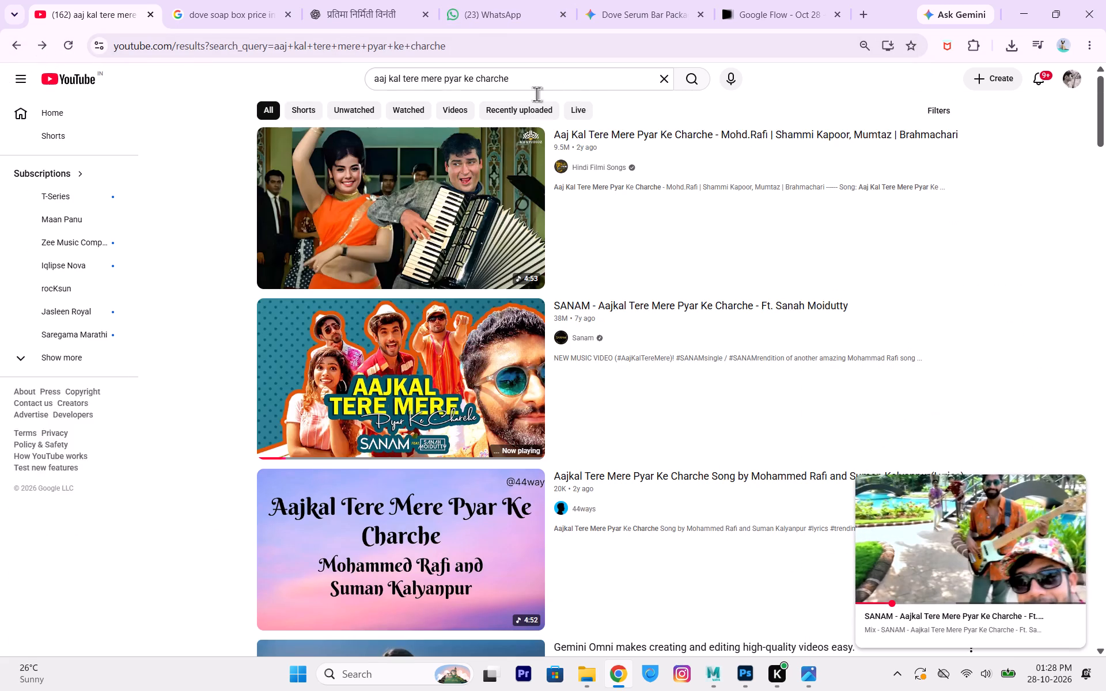
click(469, 207)
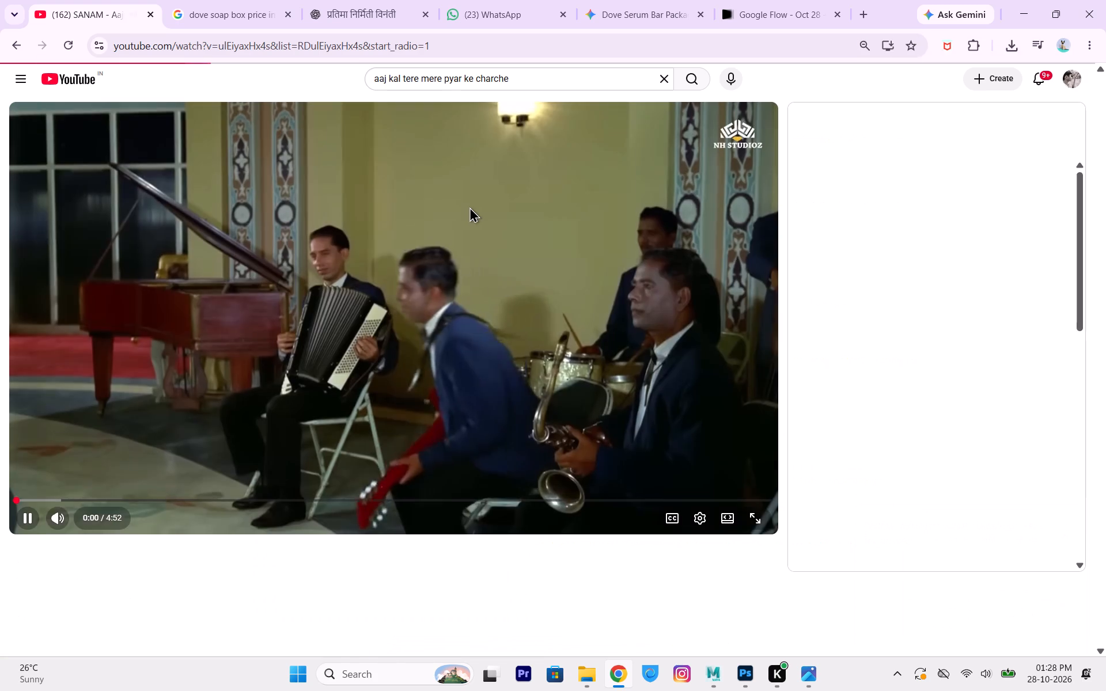
key(Right)
key(Right)
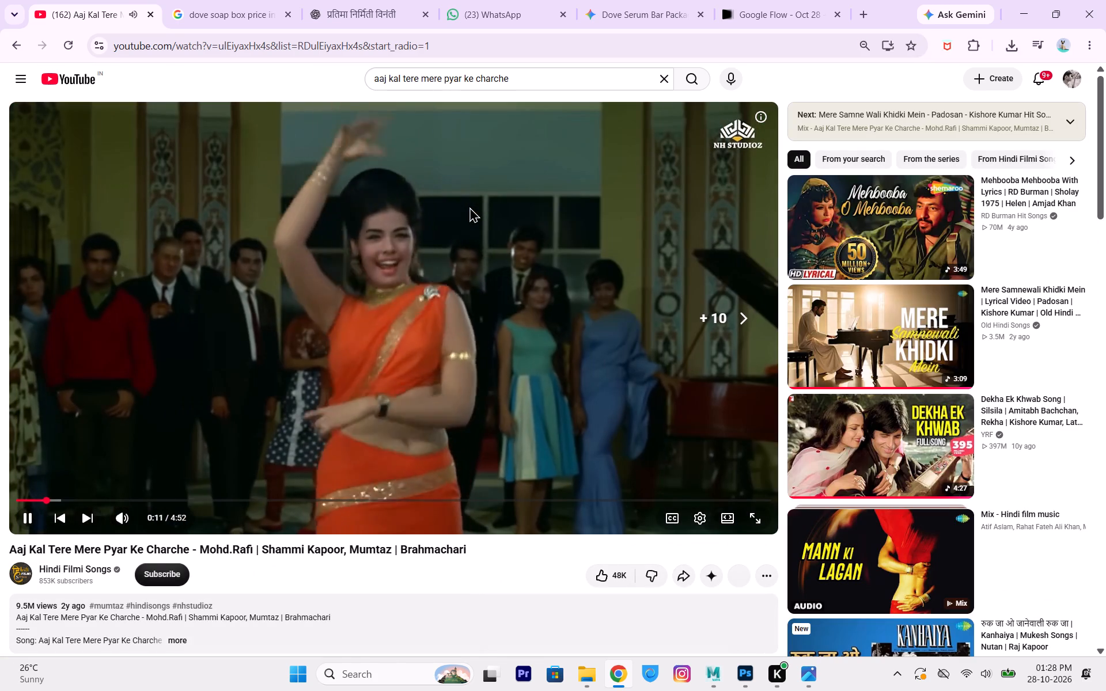
key(Right)
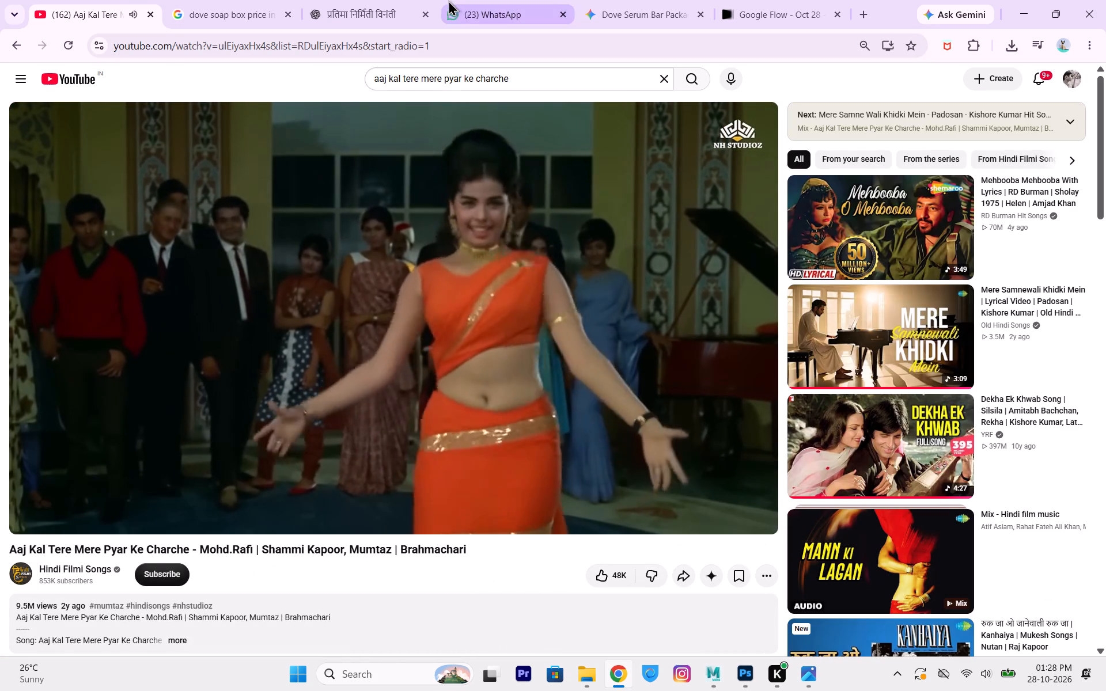
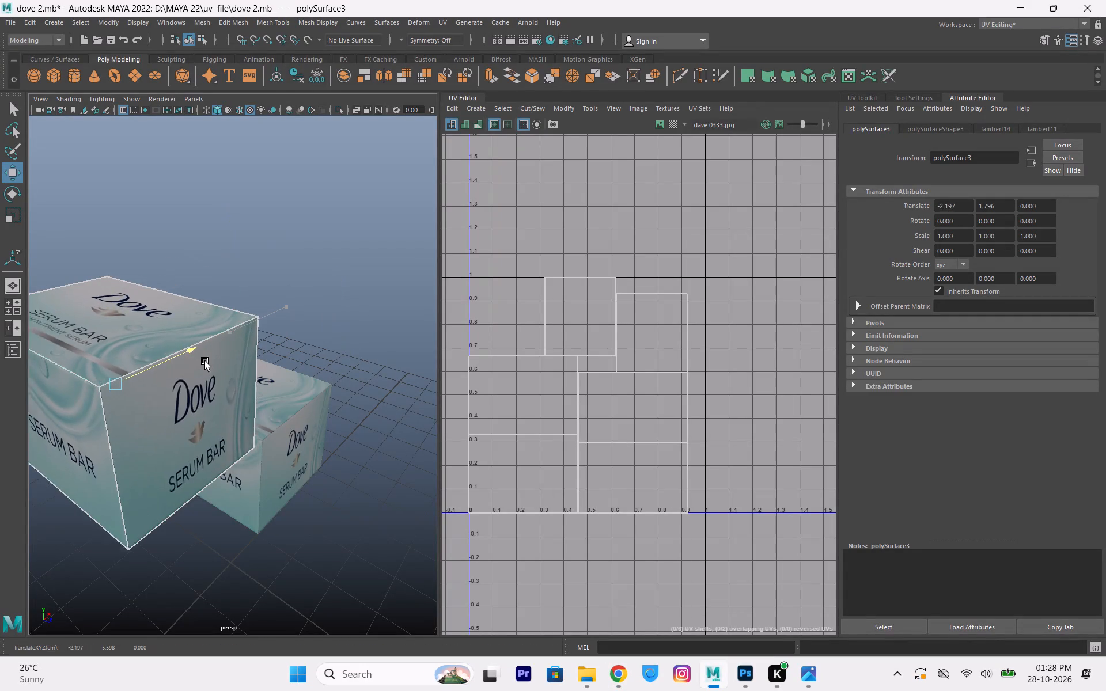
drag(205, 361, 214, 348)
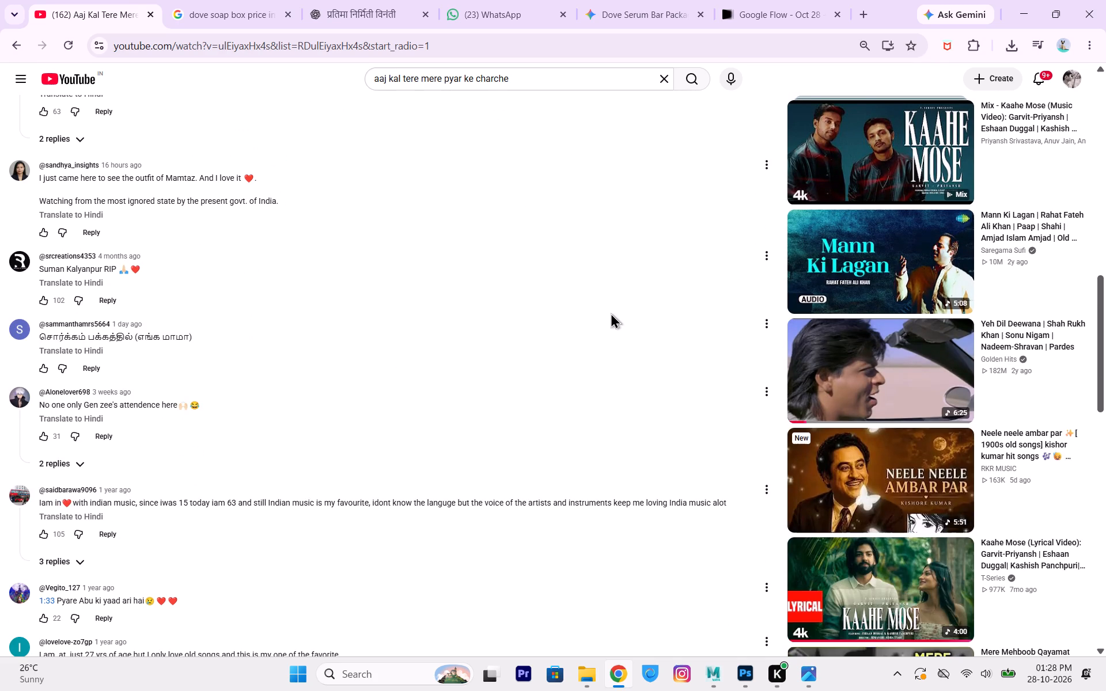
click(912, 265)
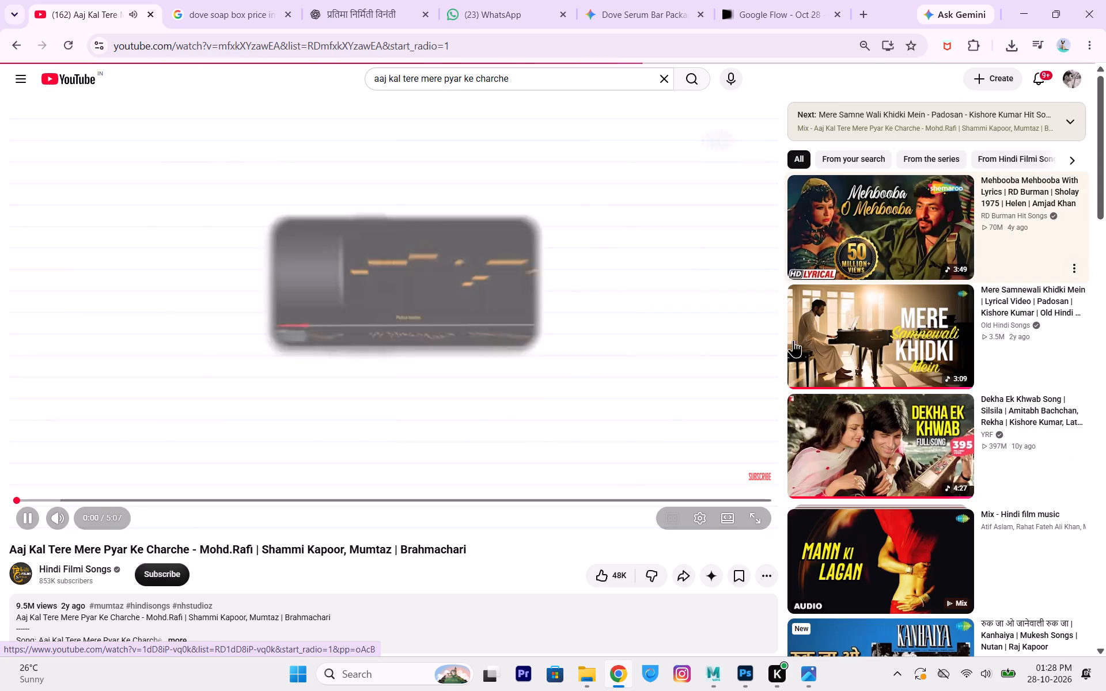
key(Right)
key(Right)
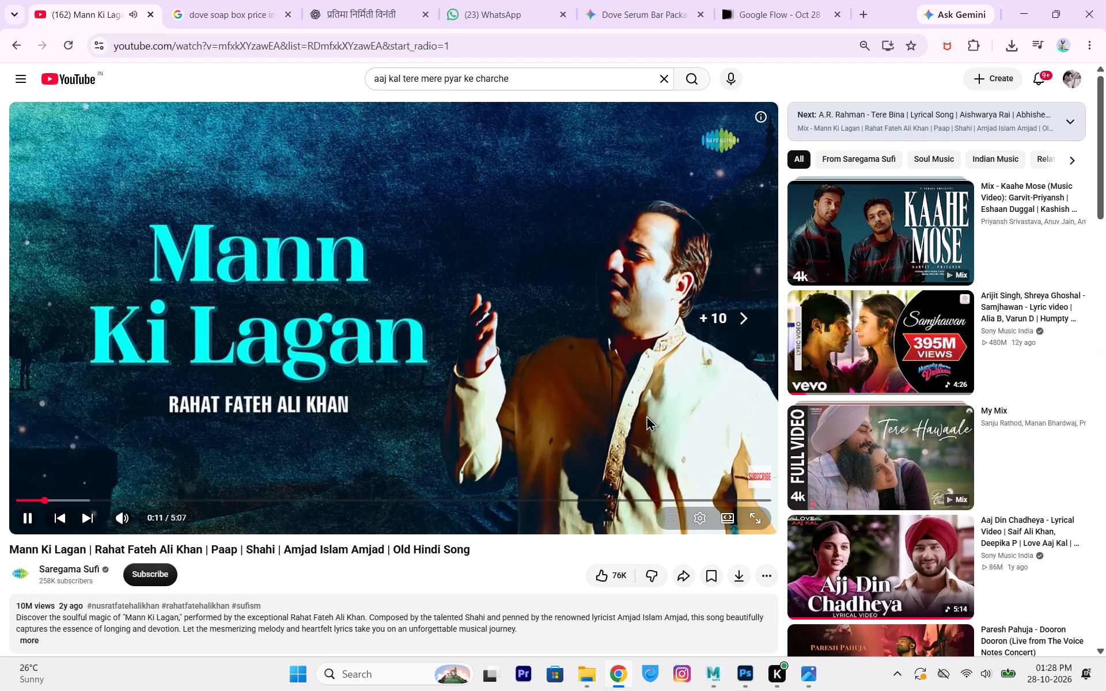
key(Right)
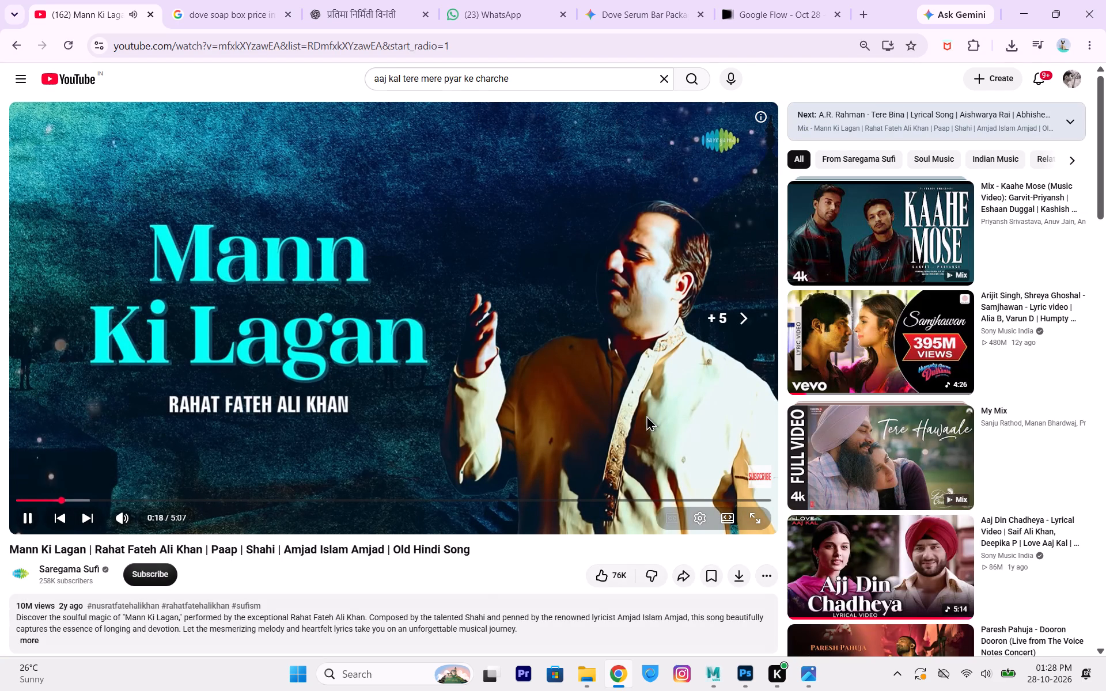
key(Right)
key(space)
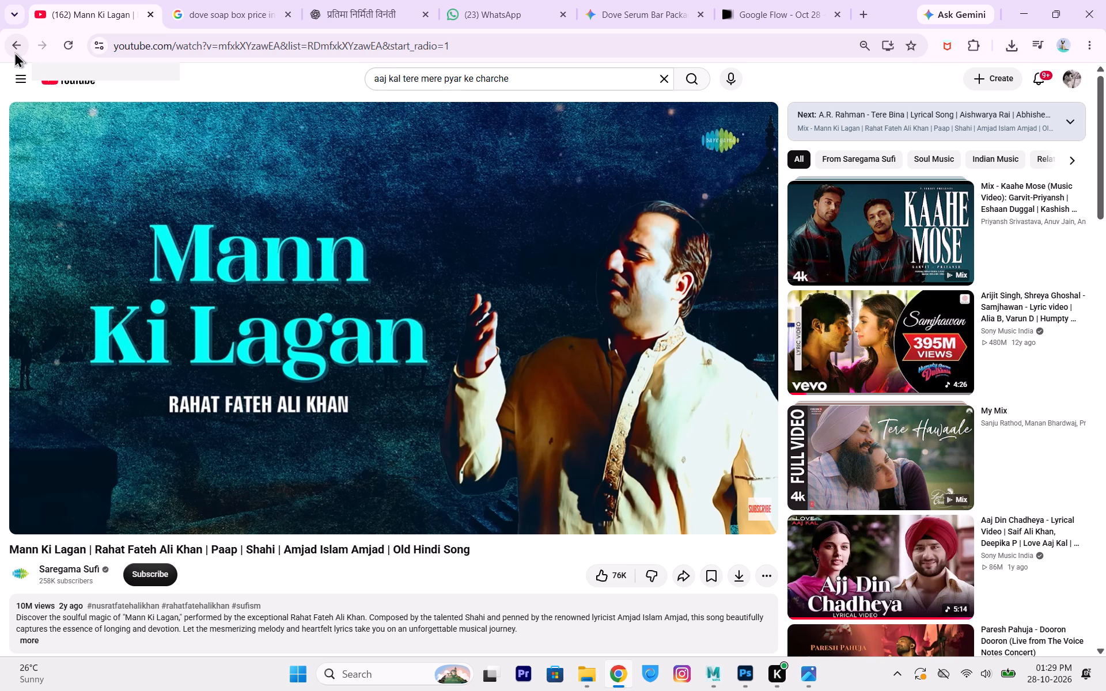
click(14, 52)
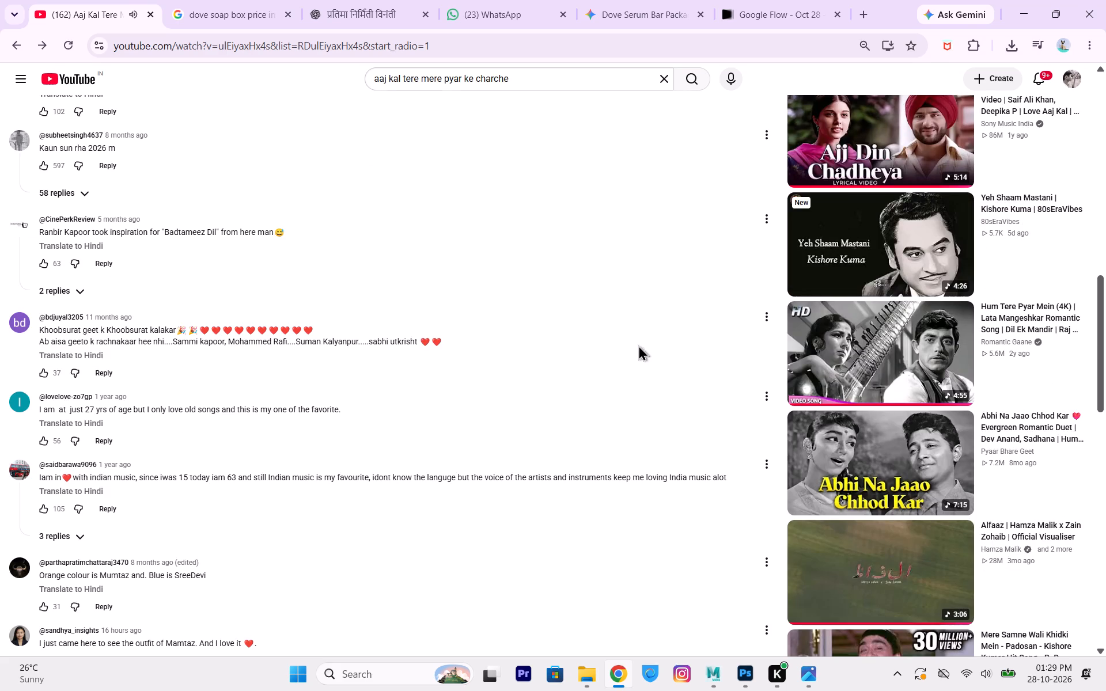
Pause the Aaj Kal Tere Mere Pyar Ke Charche video and look through its recommended videos for another song.
scroll(620, 339, up, 5)
key(space)
scroll(619, 341, down, 4)
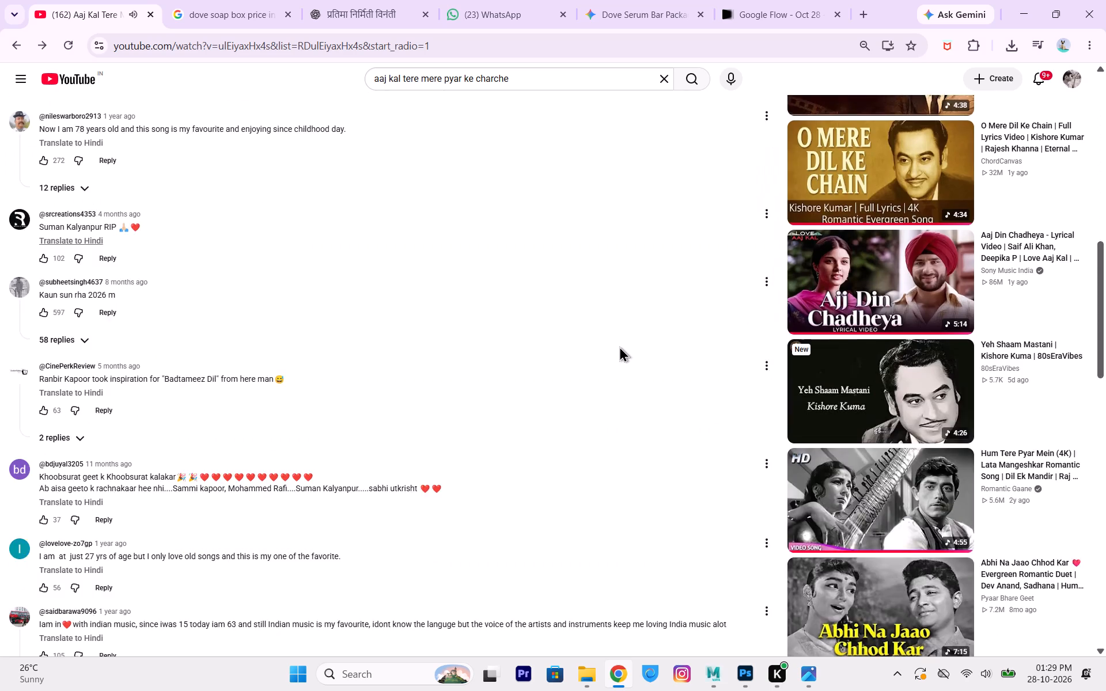
scroll(620, 345, down, 8)
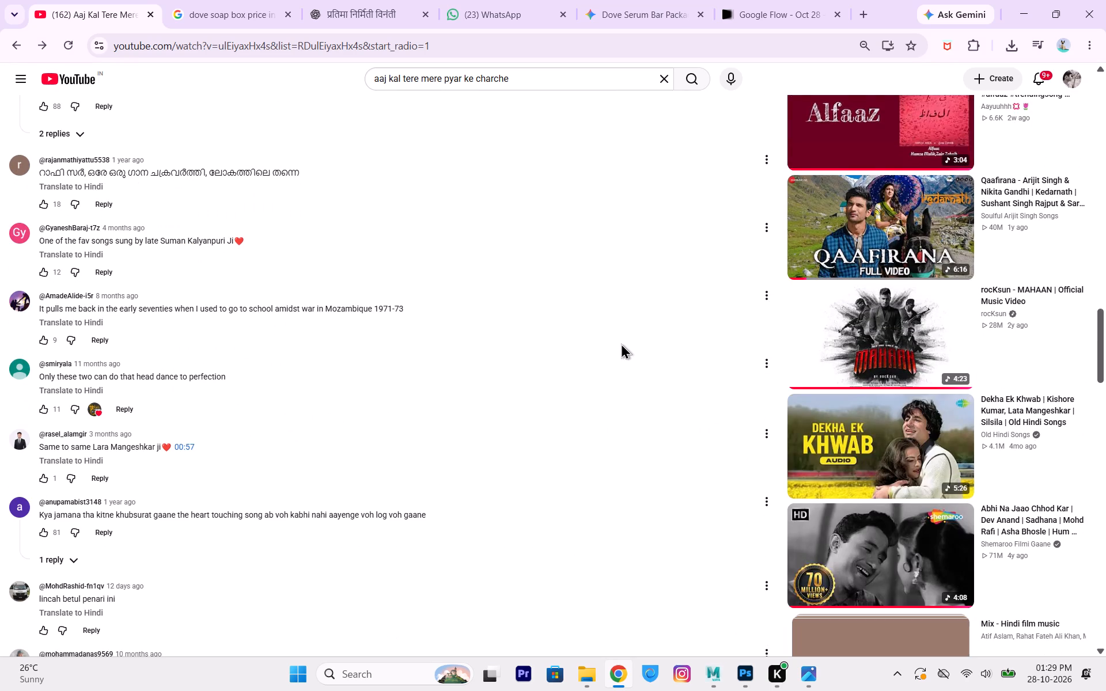
scroll(631, 349, down, 3)
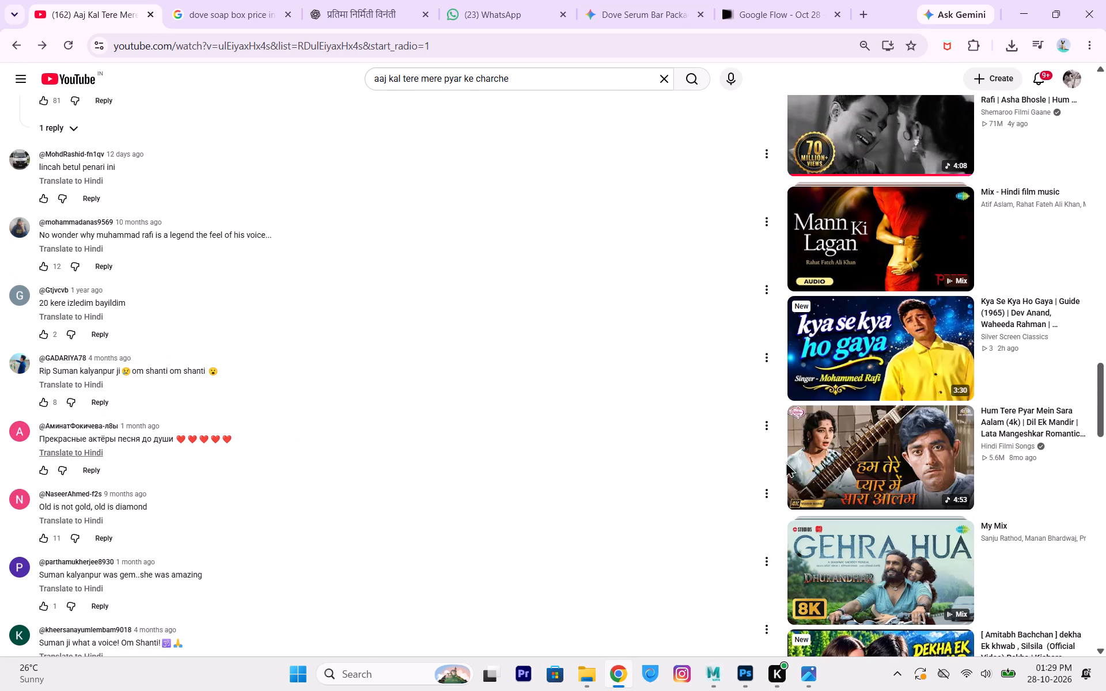
scroll(805, 460, down, 2)
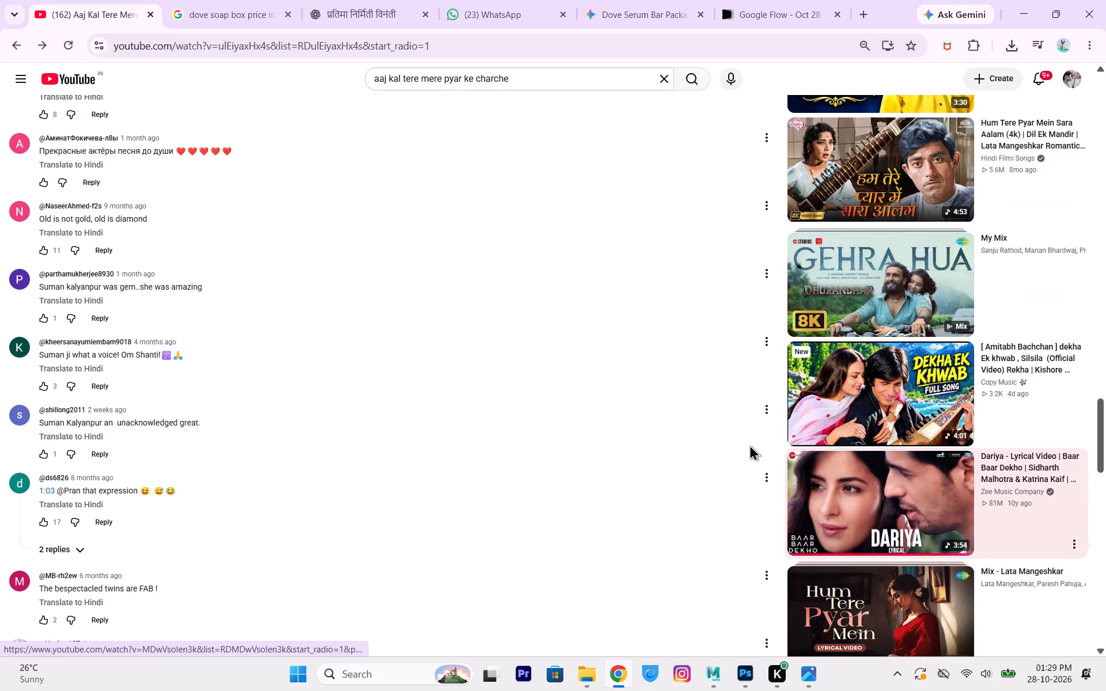
scroll(748, 439, down, 2)
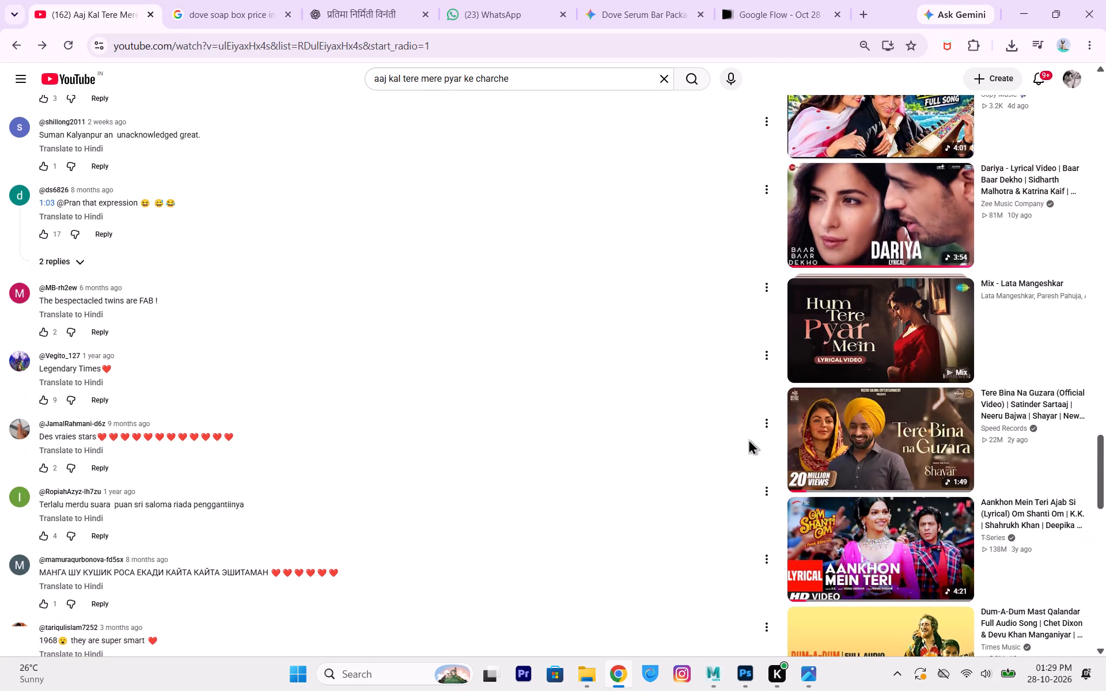
scroll(741, 408, down, 2)
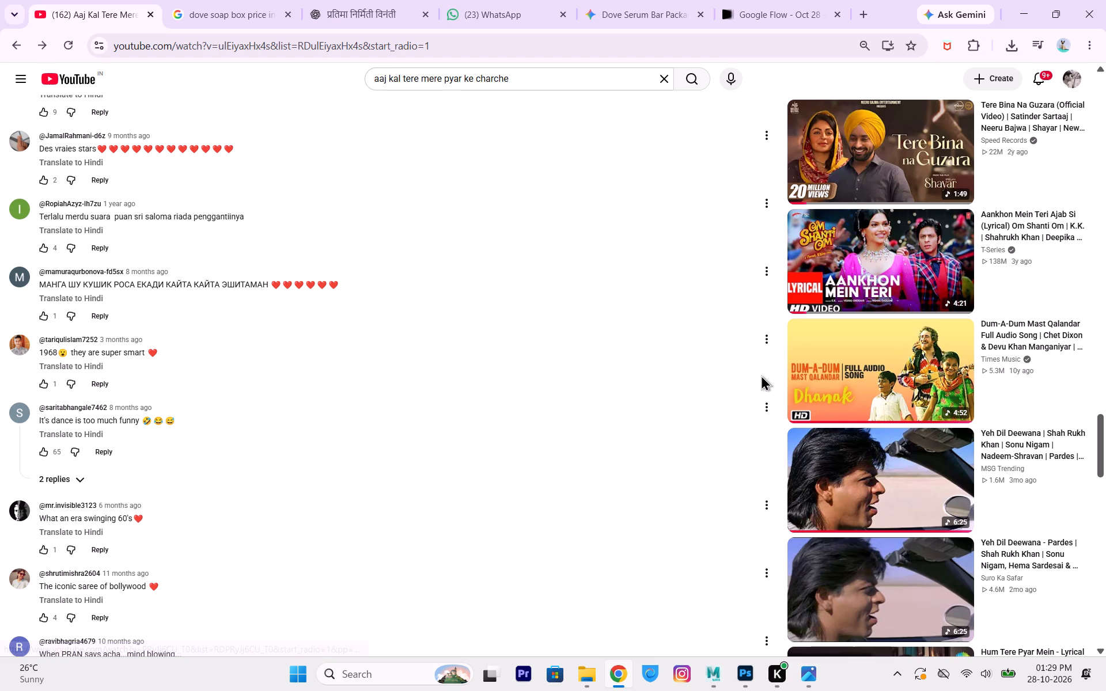
scroll(733, 337, down, 2)
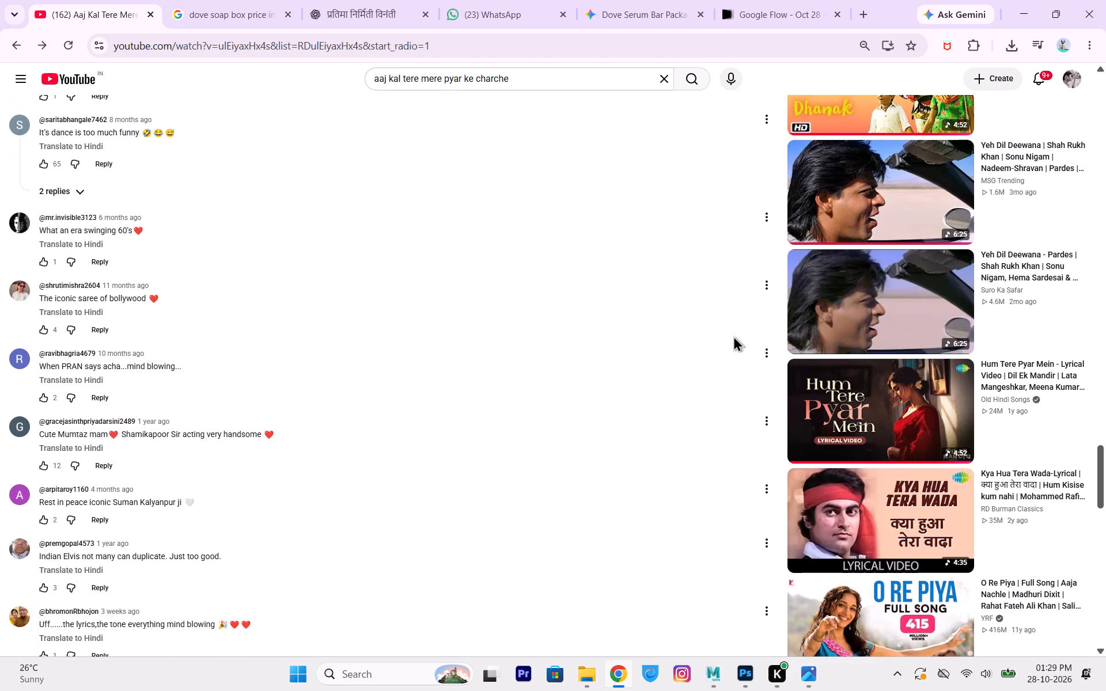
scroll(733, 336, down, 3)
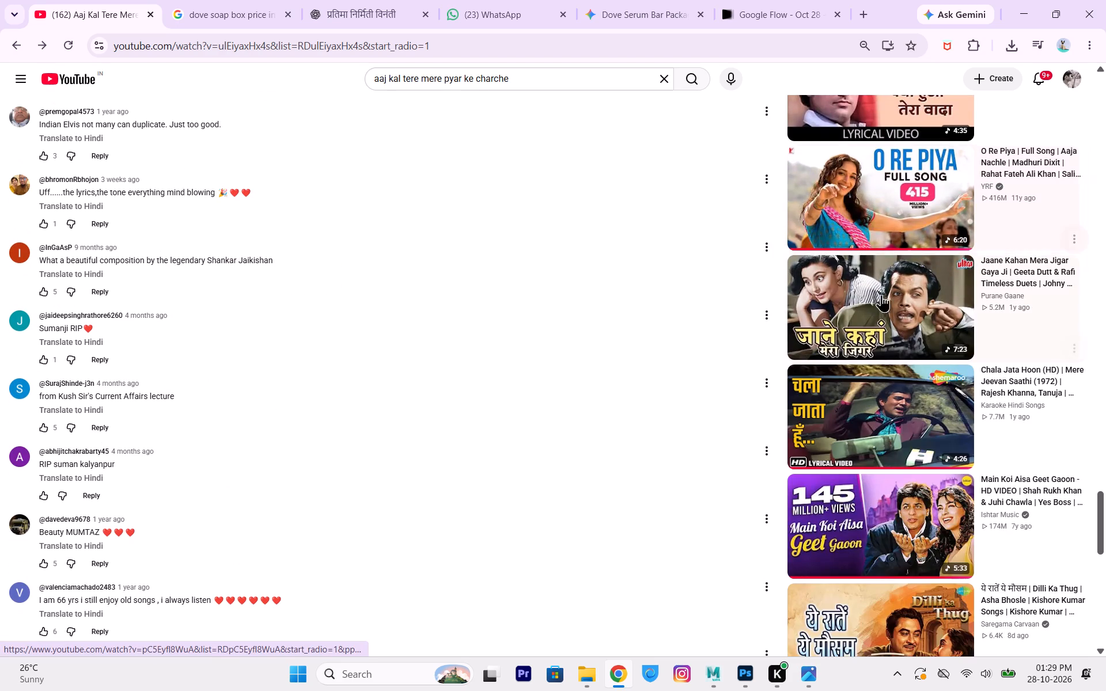
Play the O Re Piya full song video from the recommendations, skip past its opening and look at its recommended videos.
click(909, 229)
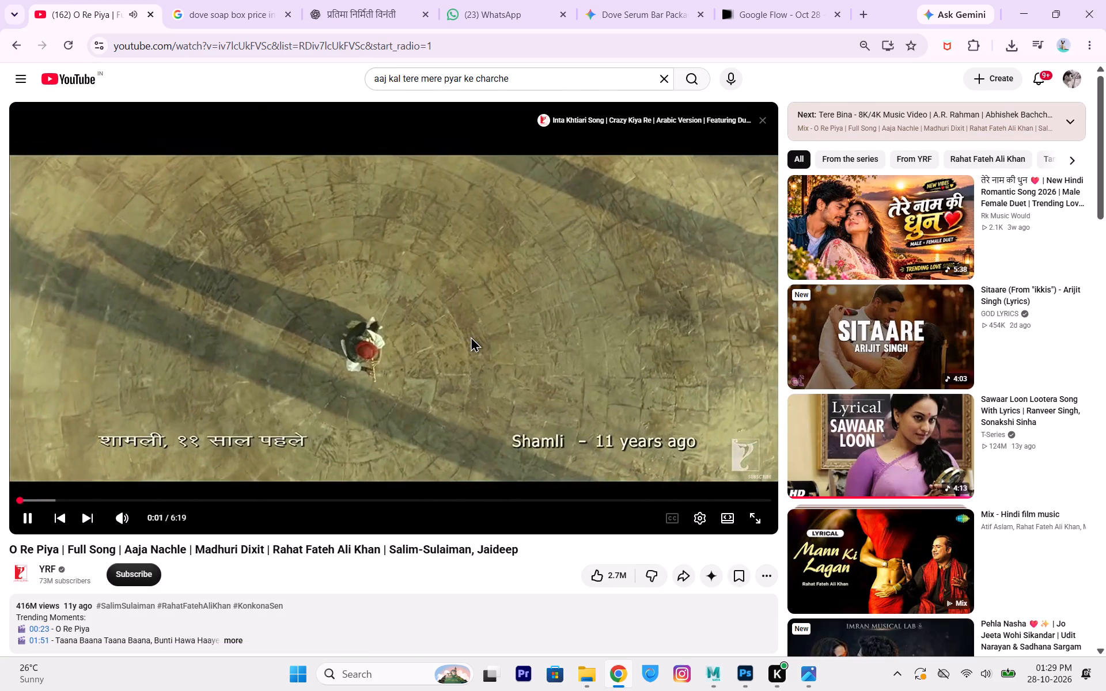
key(Right)
key(Right)
key(Right)
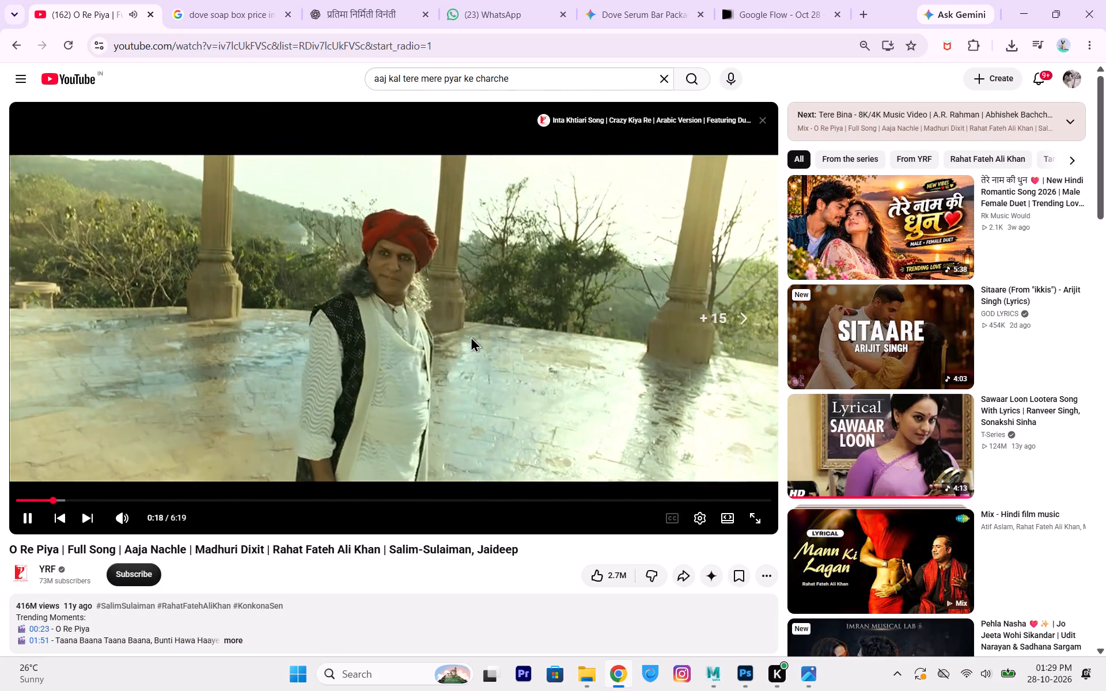
key(Right)
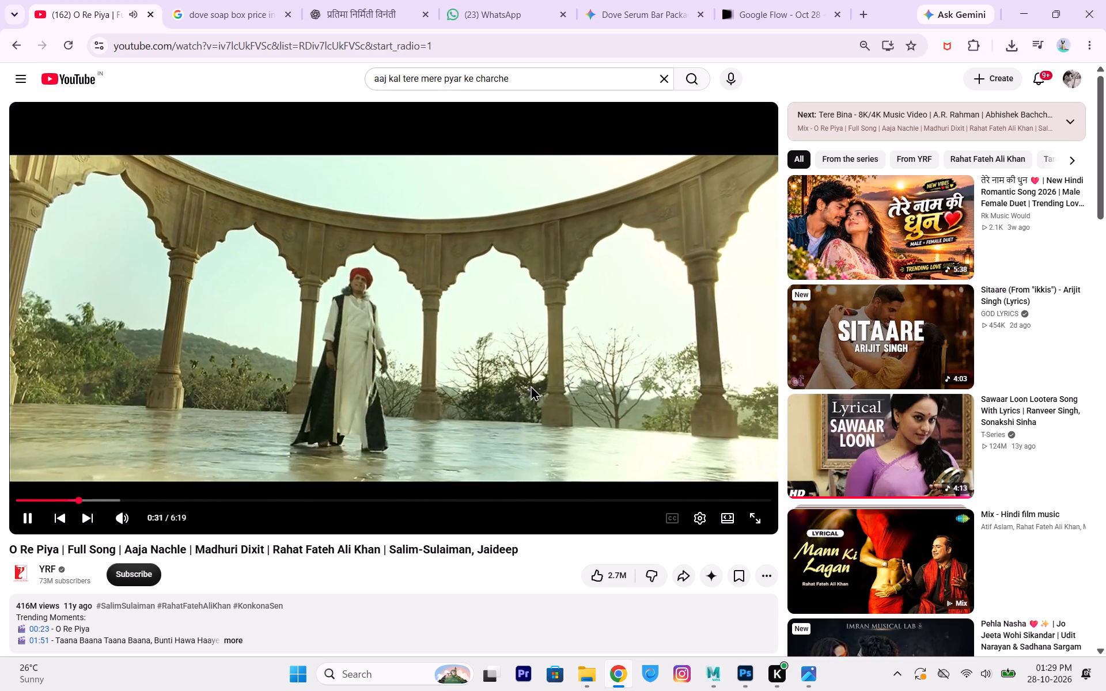
key(Right)
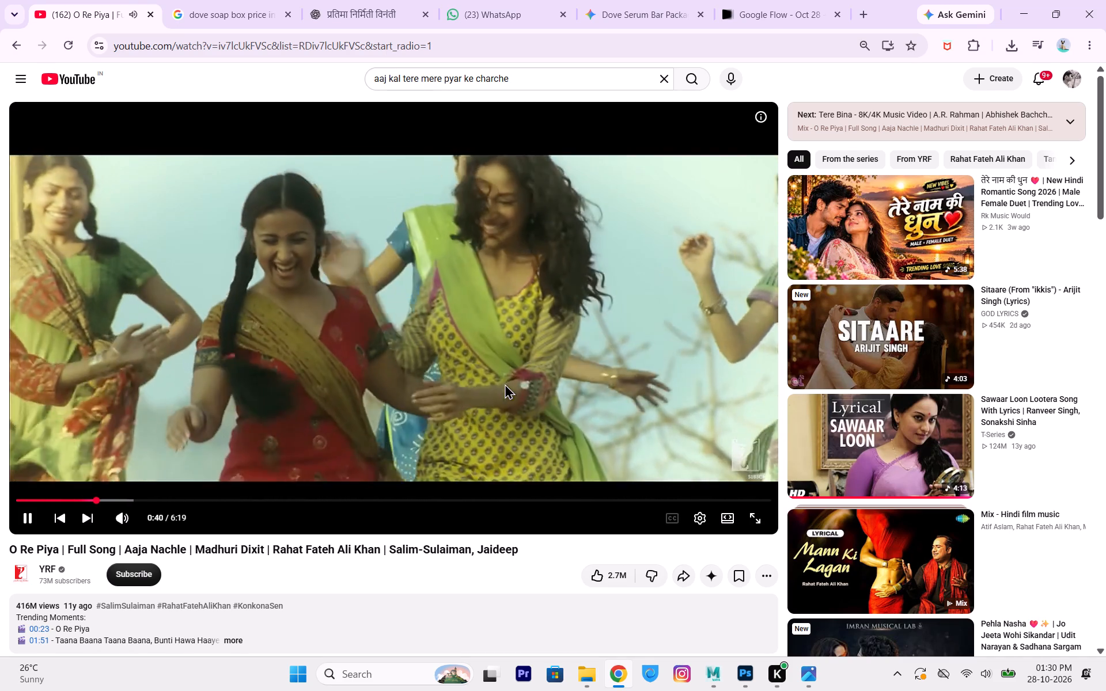
scroll(588, 309, down, 2)
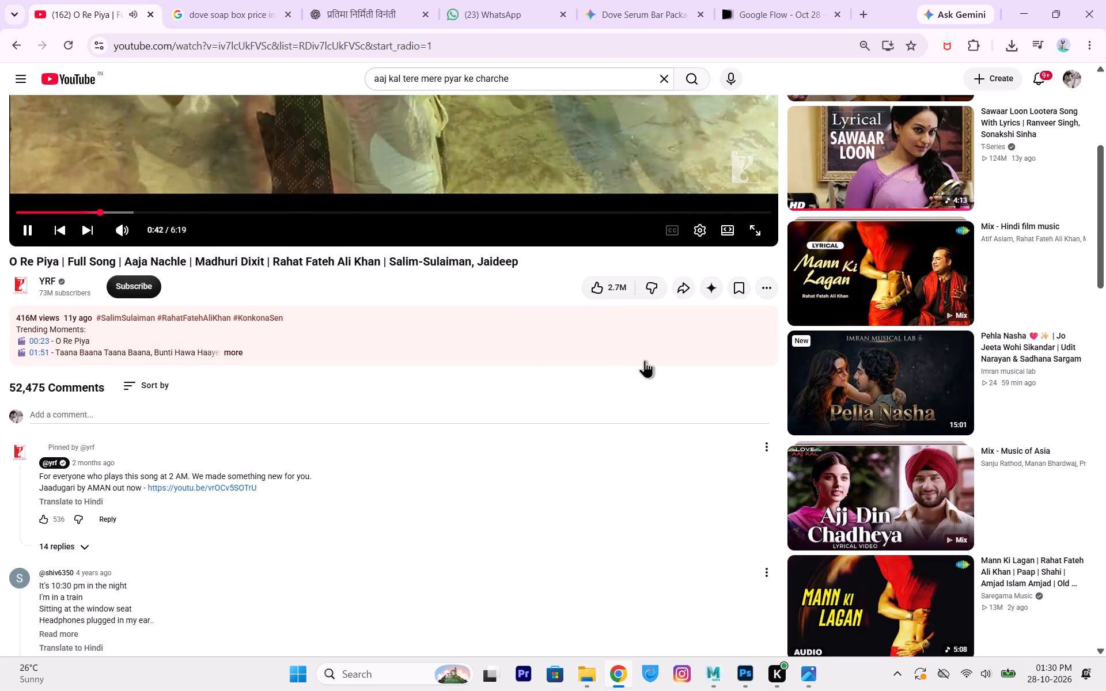
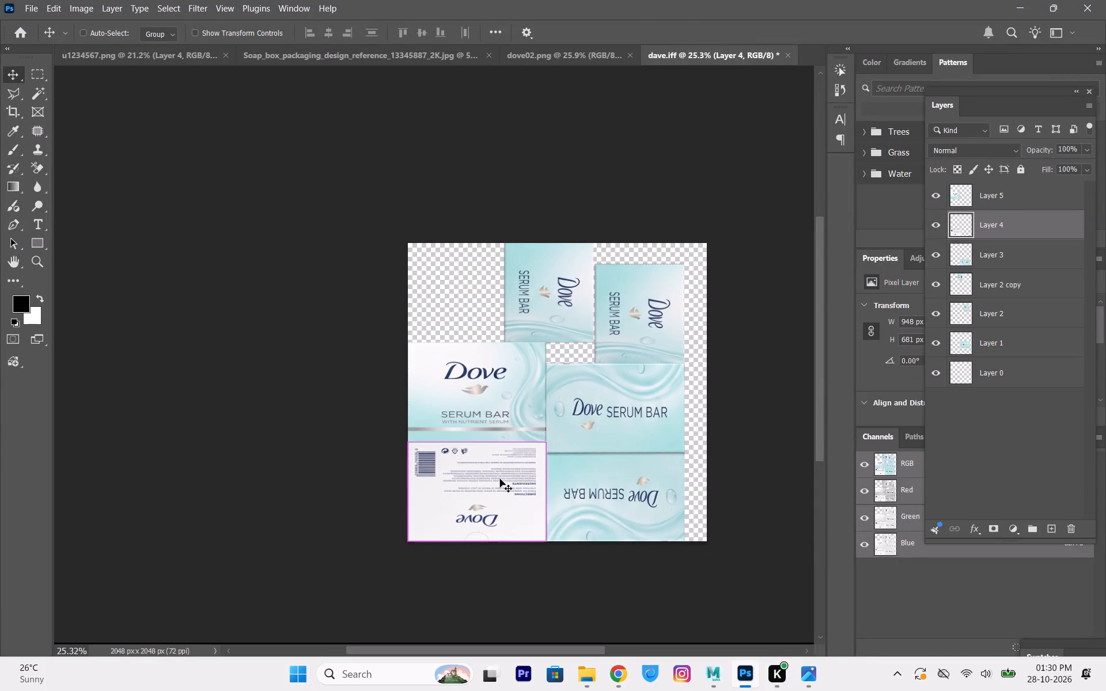
Rotate the white back-panel artwork on Layer 4 to 150° with Free Transform.
key(ctrl+t)
shift+drag(554, 434, 315, 453)
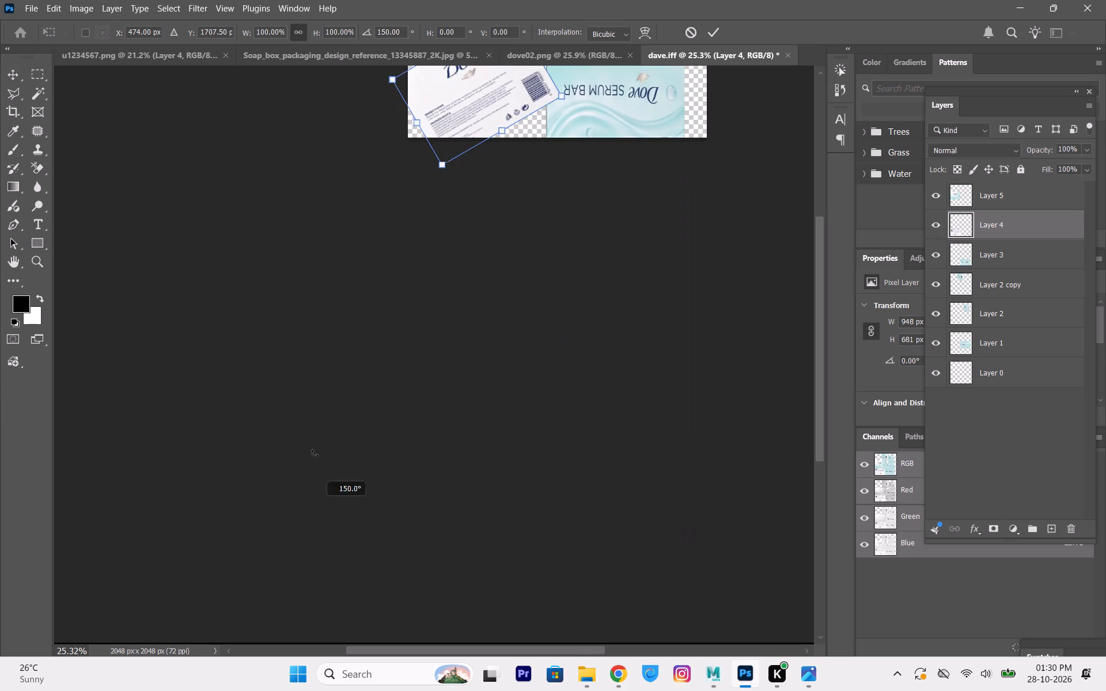
Rotate the Layer 4 directions and ingredients artwork 180° in dave.iff.
shift+drag(315, 453, 281, 214)
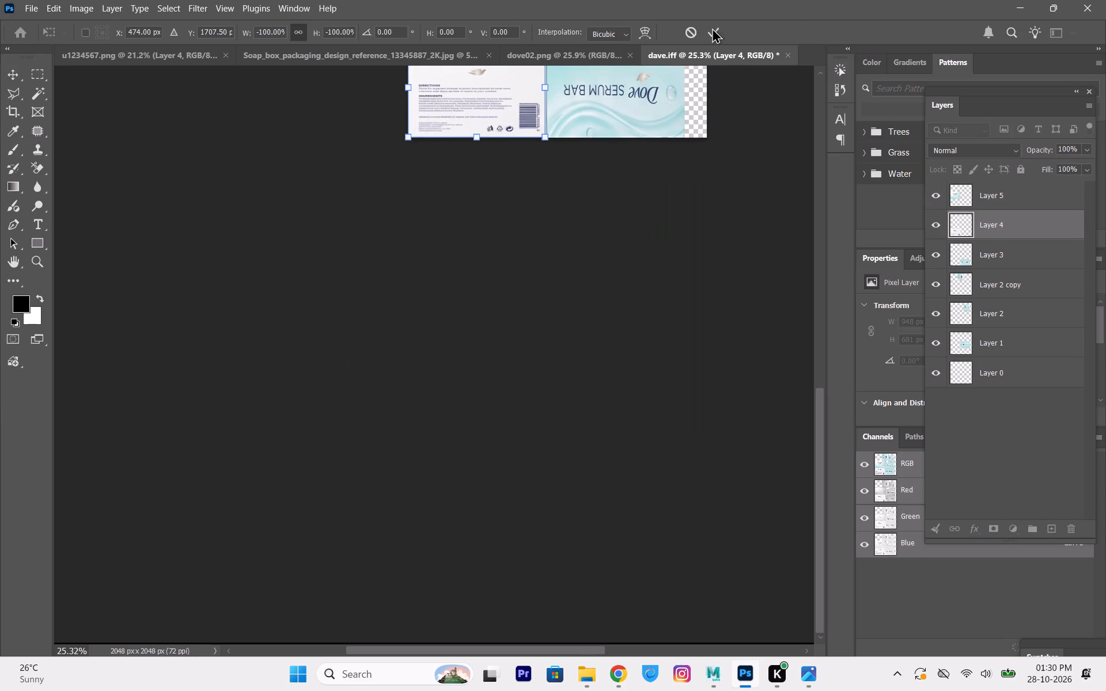
click(712, 28)
Examine the complete dave.iff packaging layout, checking how the Dove artwork panels sit together.
key(space)
key(space)
key(space)
key(space)
drag(559, 176, 580, 468)
click(295, 264)
alt+scroll(414, 395, up, 5)
alt+scroll(546, 430, up, 5)
alt+scroll(548, 424, down, 5)
key(space)
key(space)
key(space)
key(space)
key(space)
key(space)
key(space)
key(space)
key(space)
drag(704, 404, 535, 456)
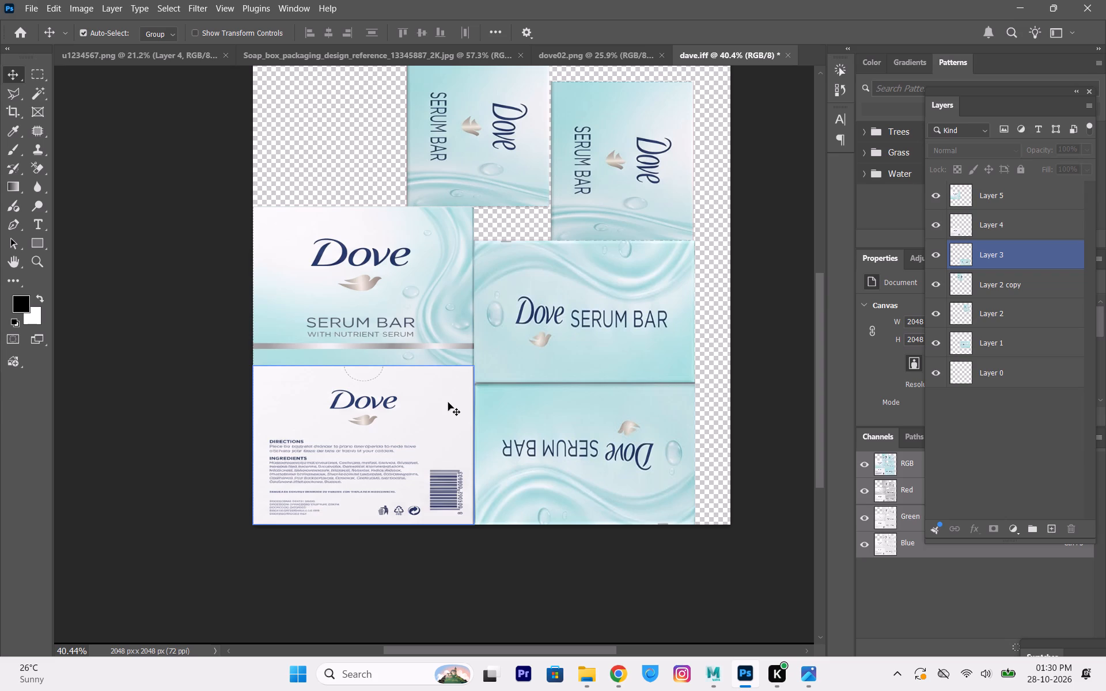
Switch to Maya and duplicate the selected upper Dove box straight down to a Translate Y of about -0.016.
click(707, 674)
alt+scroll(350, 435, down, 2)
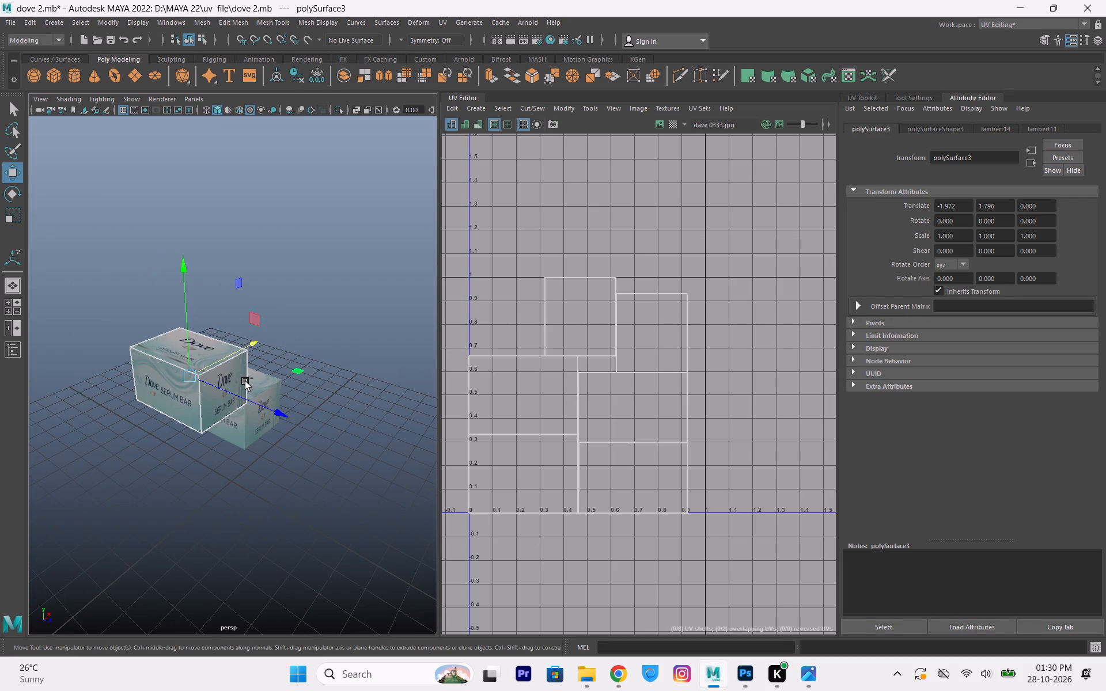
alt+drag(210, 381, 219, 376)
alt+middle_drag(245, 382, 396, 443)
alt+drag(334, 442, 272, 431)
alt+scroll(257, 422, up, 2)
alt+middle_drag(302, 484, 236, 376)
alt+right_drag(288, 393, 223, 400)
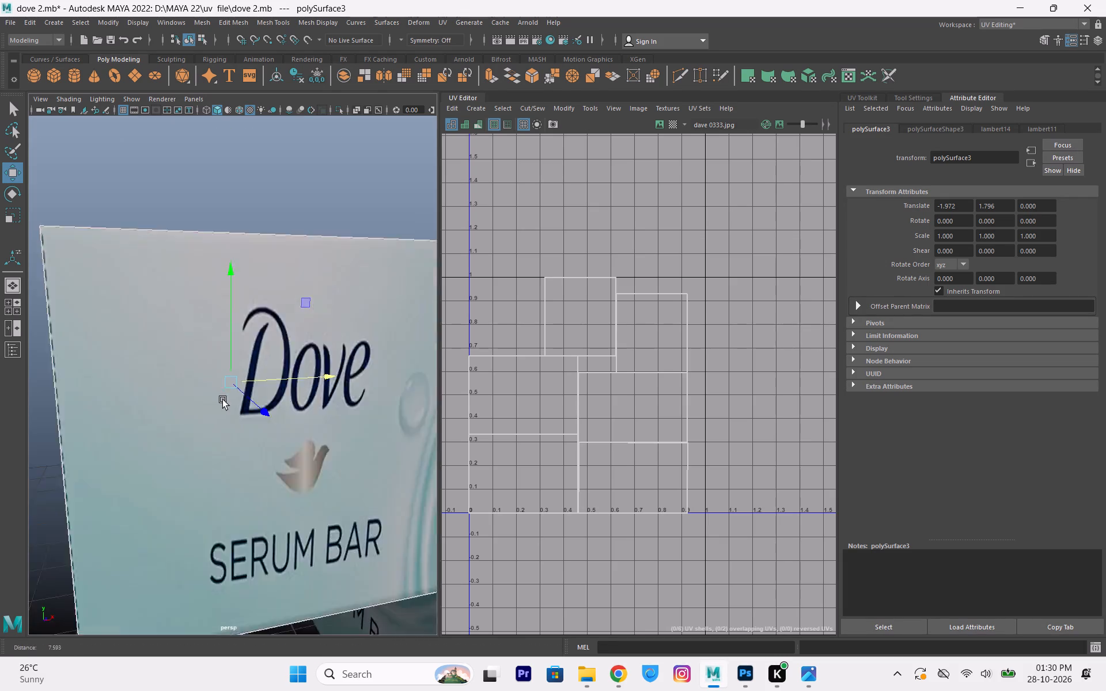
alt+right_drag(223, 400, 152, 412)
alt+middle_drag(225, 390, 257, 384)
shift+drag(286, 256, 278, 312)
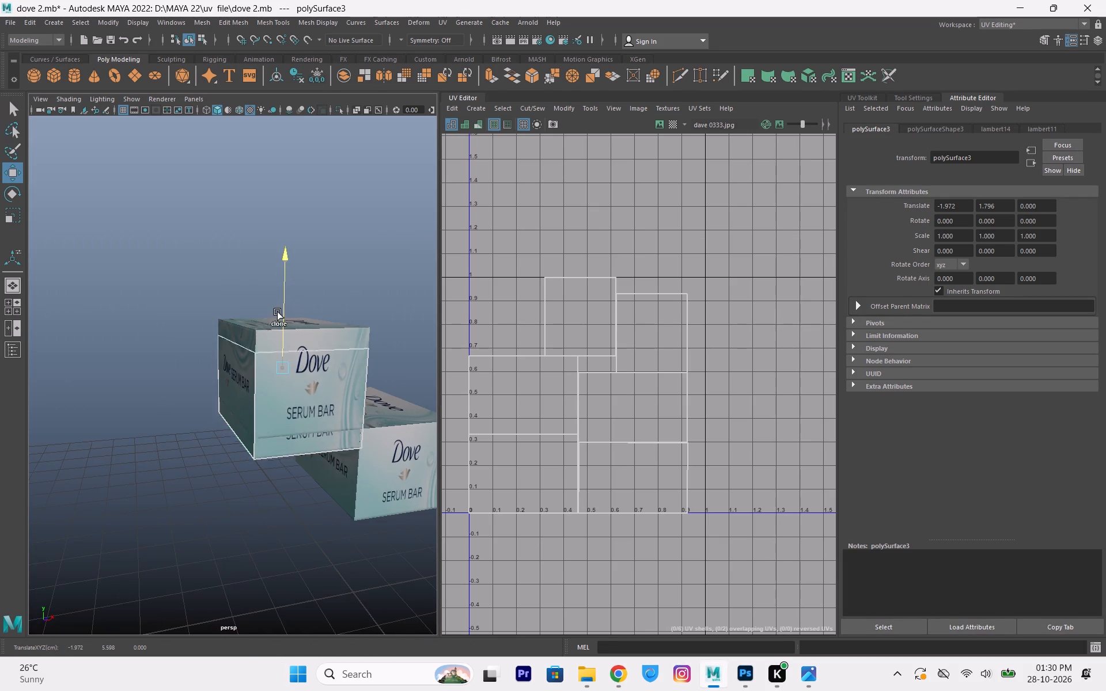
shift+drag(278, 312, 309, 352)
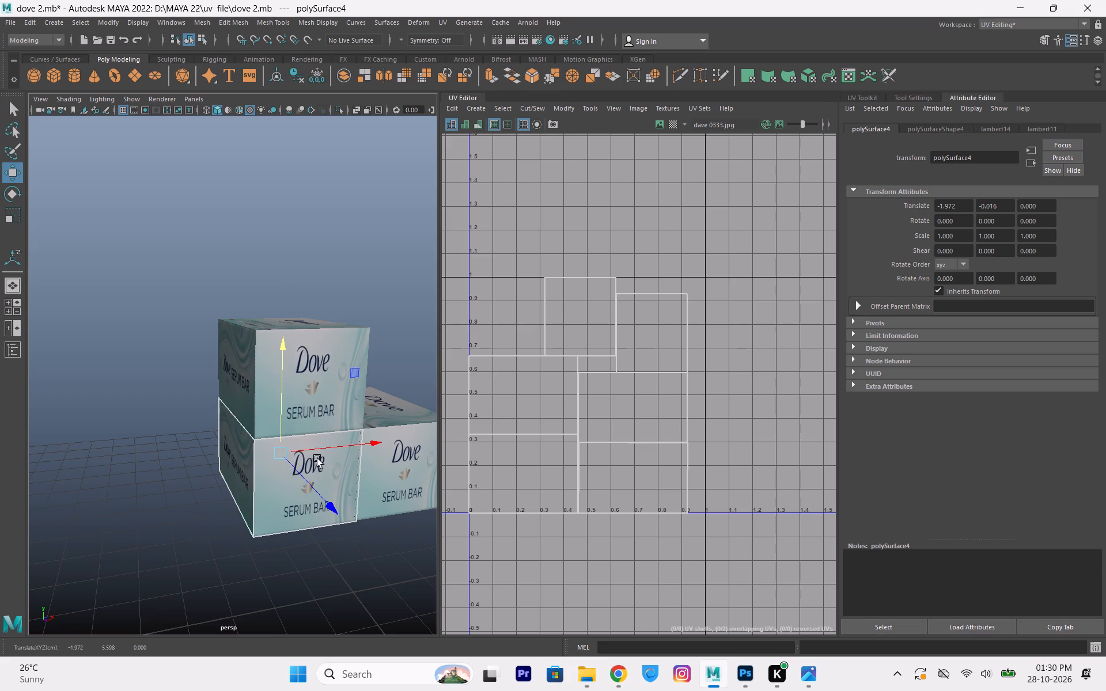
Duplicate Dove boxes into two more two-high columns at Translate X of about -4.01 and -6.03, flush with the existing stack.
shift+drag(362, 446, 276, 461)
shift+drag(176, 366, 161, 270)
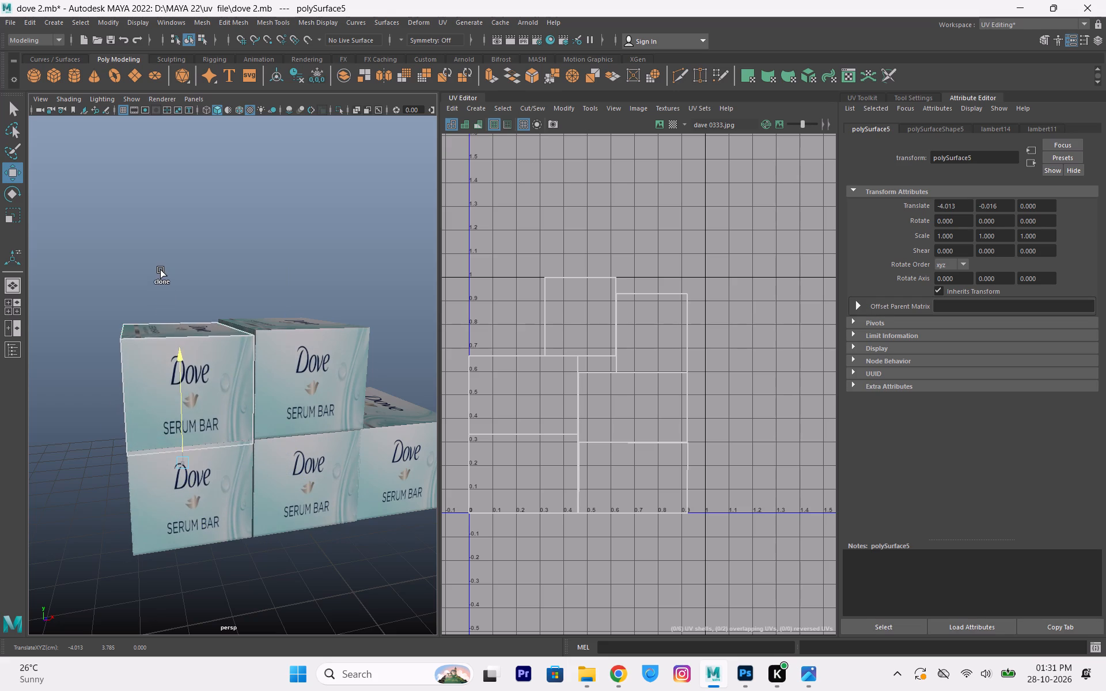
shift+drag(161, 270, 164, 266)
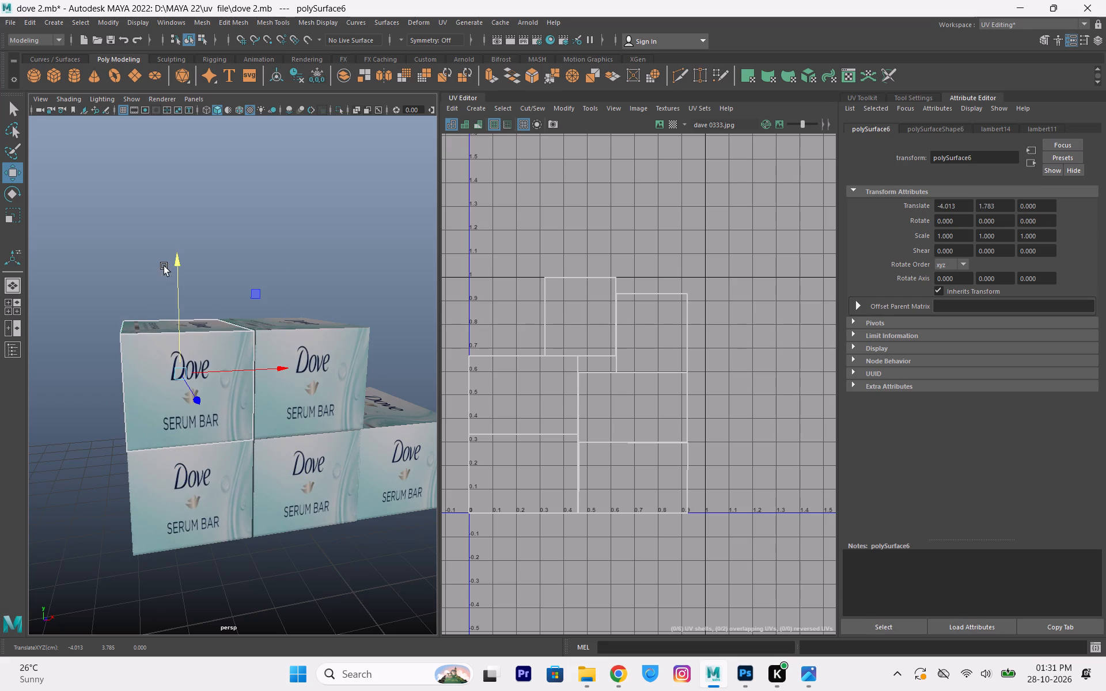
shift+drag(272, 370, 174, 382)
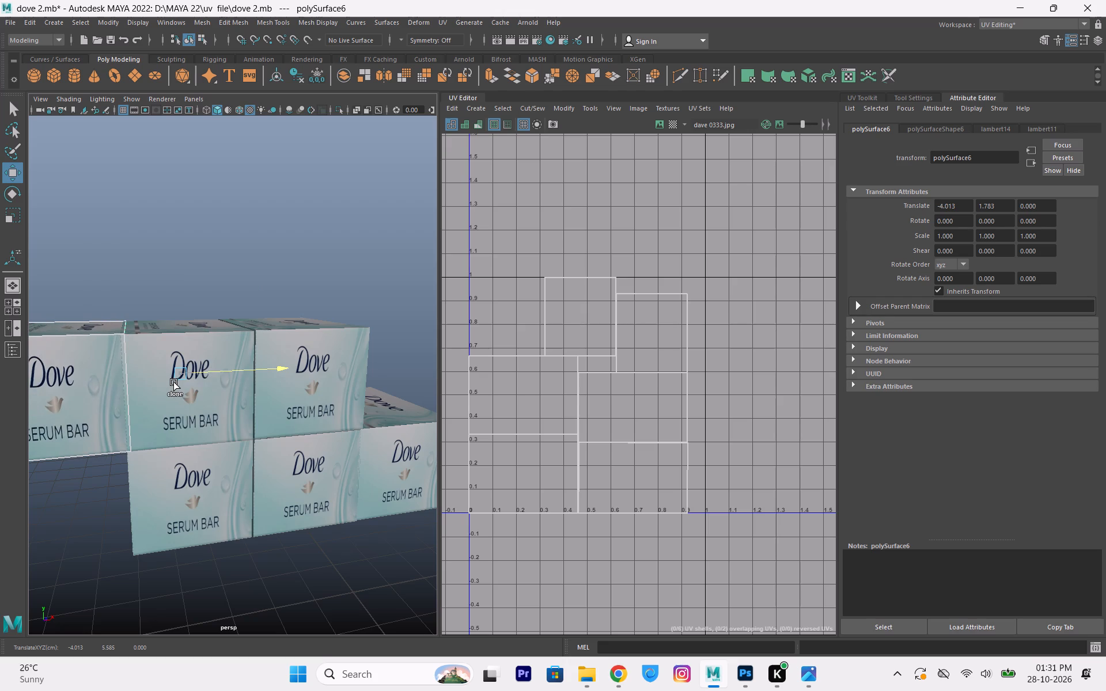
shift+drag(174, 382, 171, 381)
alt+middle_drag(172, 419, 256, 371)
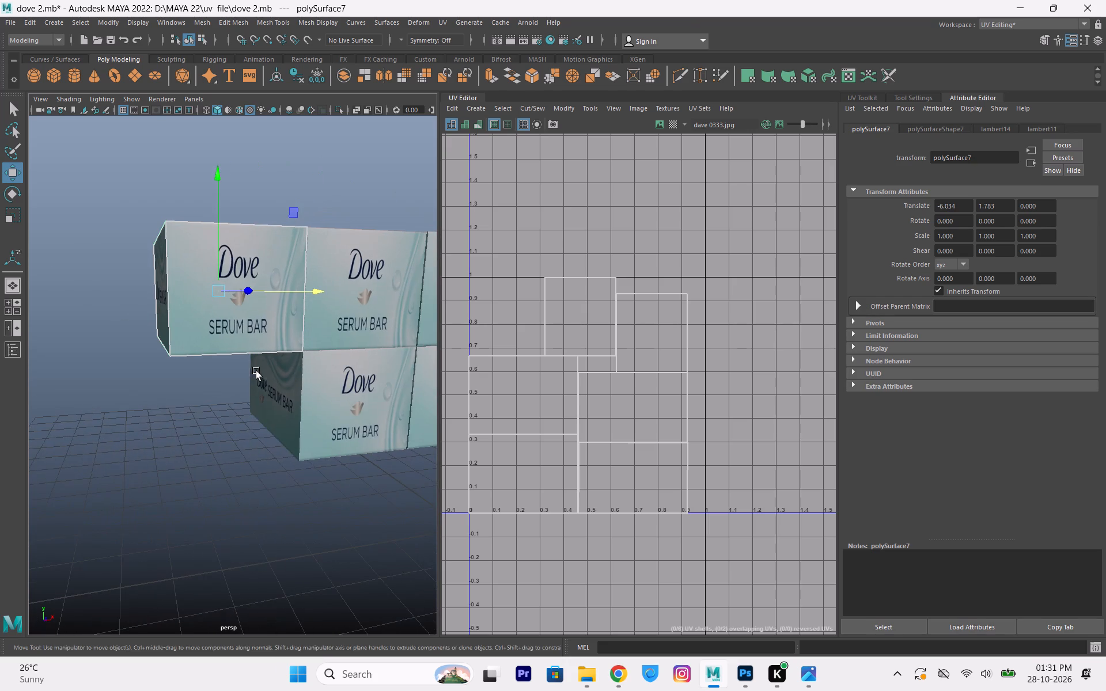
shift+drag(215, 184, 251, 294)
Examine the stacked Dove boxes from the front, end and above, checking their alignment and artwork orientation.
alt+scroll(275, 284, down, 3)
alt+drag(350, 333, 292, 344)
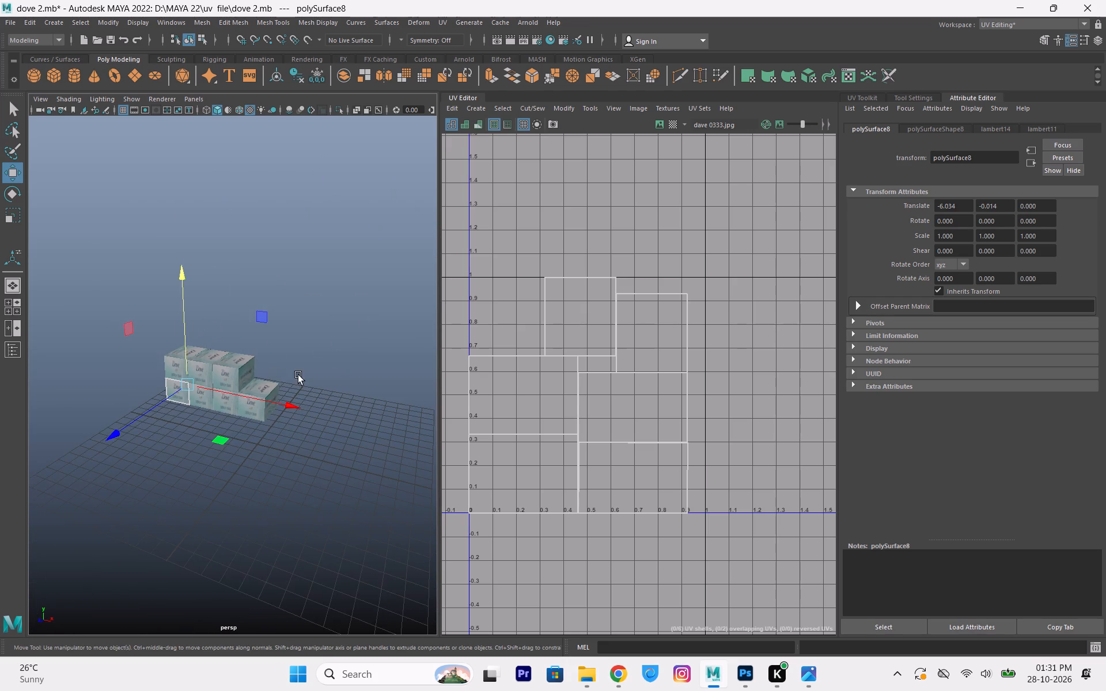
alt+drag(336, 390, 437, 393)
alt+scroll(266, 354, up, 2)
alt+drag(355, 417, 300, 416)
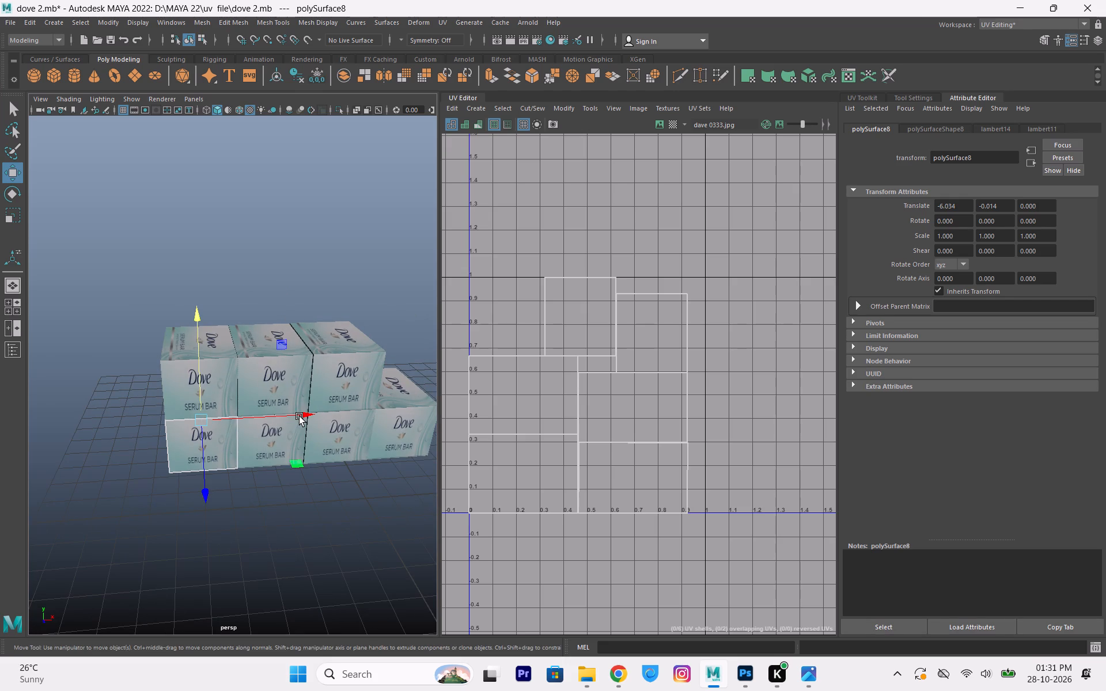
alt+drag(394, 357, 194, 339)
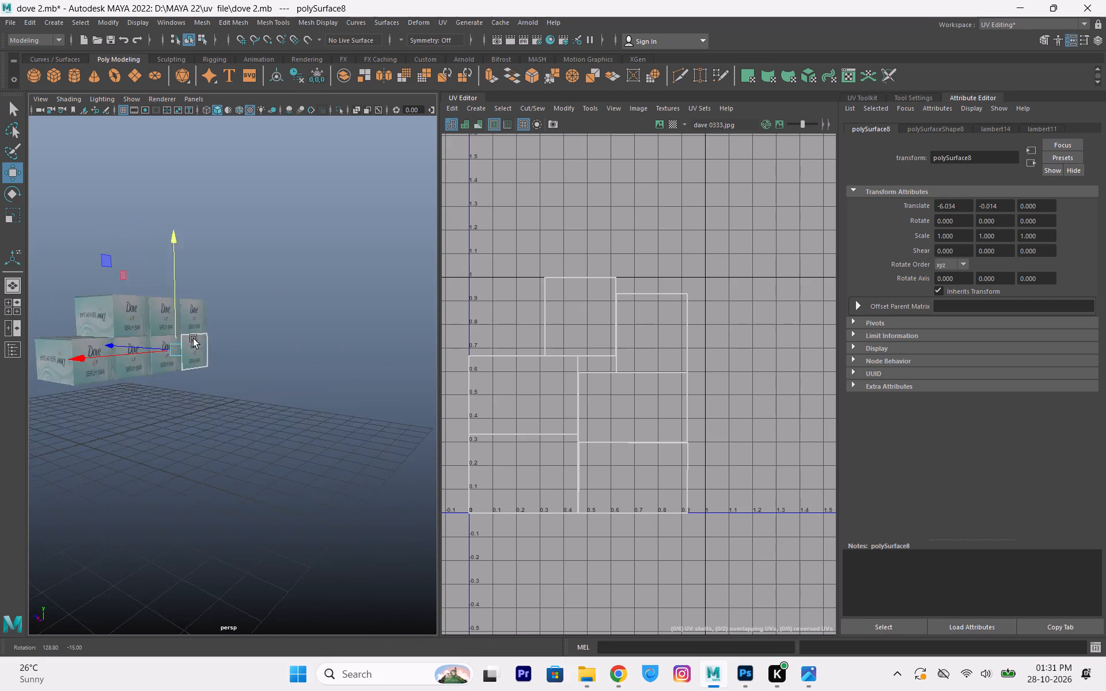
alt+drag(194, 339, 380, 347)
alt+middle_drag(353, 344, 357, 344)
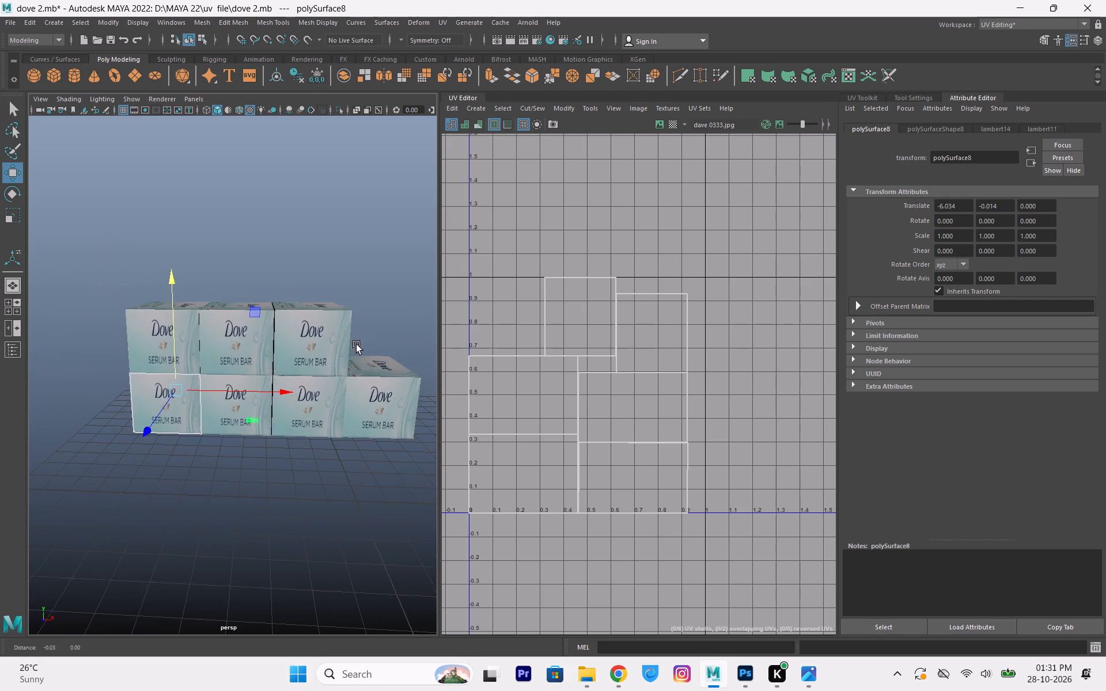
alt+middle_drag(357, 344, 400, 276)
alt+scroll(359, 343, up, 1)
alt+drag(360, 321, 282, 341)
alt+middle_drag(263, 348, 365, 311)
alt+drag(351, 340, 321, 345)
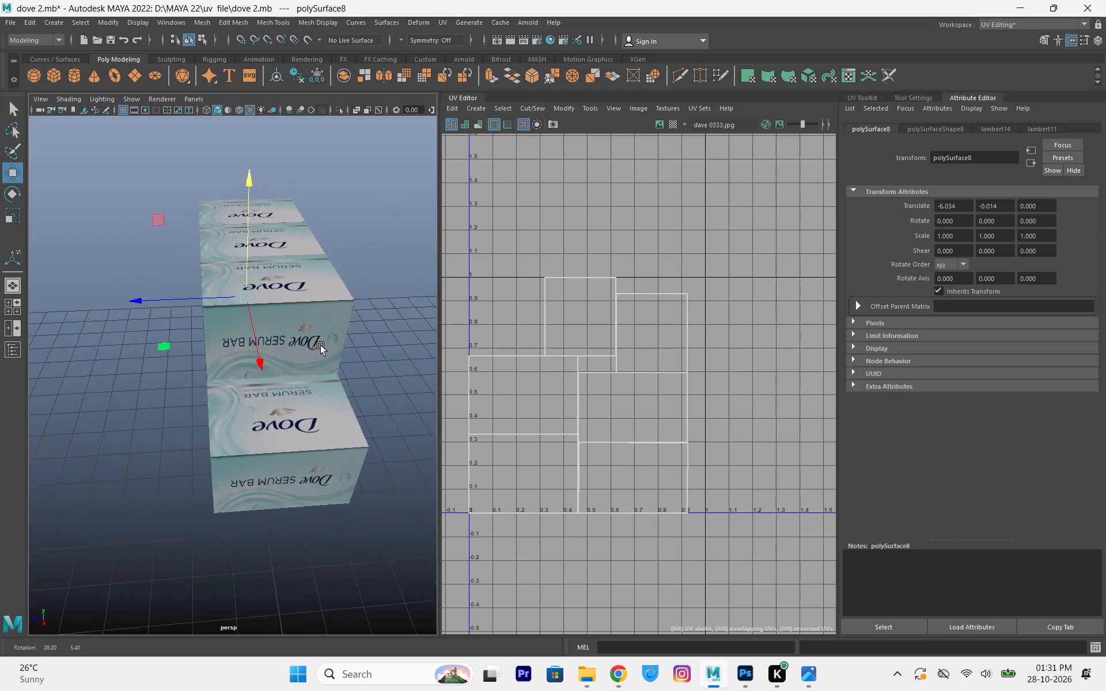
alt+drag(321, 345, 344, 340)
alt+scroll(282, 288, up, 4)
alt+middle_drag(331, 260, 215, 573)
alt+right_drag(331, 384, 138, 400)
alt+right_drag(268, 413, 171, 404)
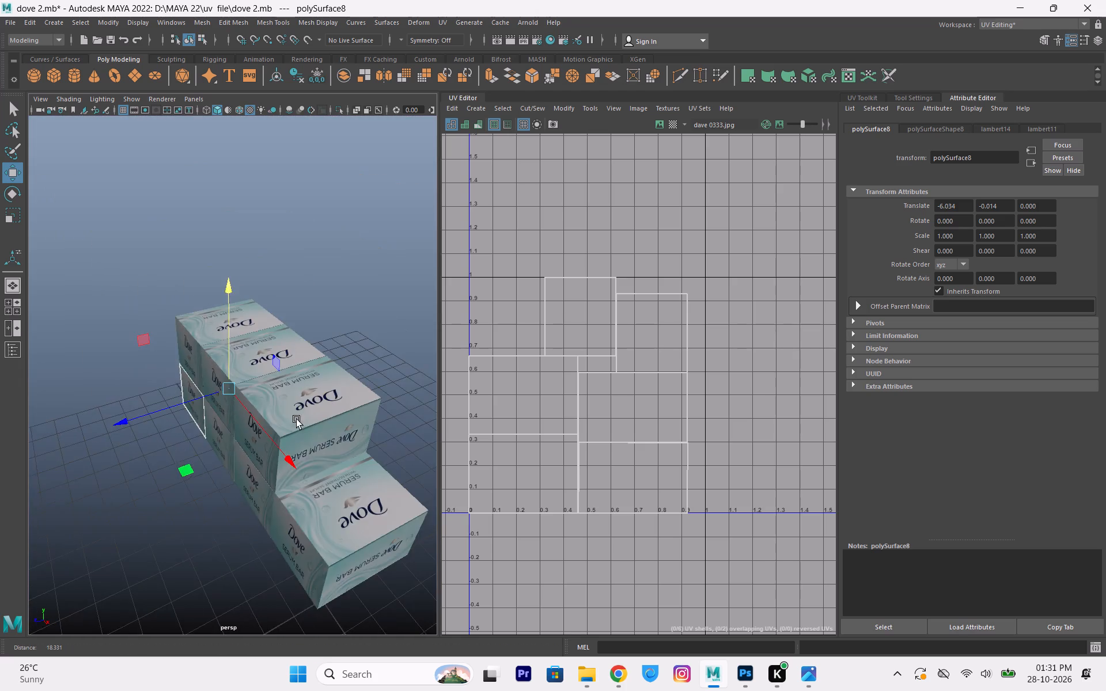
alt+drag(304, 428, 404, 416)
alt+scroll(364, 340, up, 1)
alt+middle_drag(358, 340, 174, 380)
alt+middle_drag(271, 352, 286, 339)
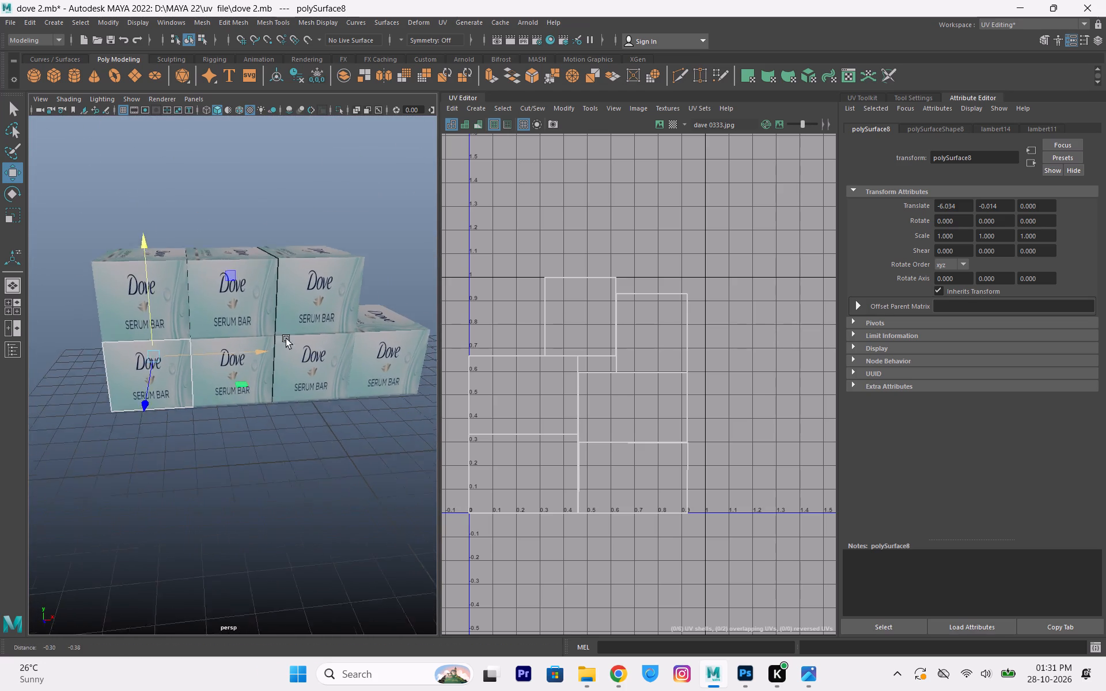
alt+middle_drag(286, 339, 292, 336)
Delete the four boxes of the two outer columns and the remaining lower-row boxes, keeping only the original upper box.
drag(114, 204, 247, 420)
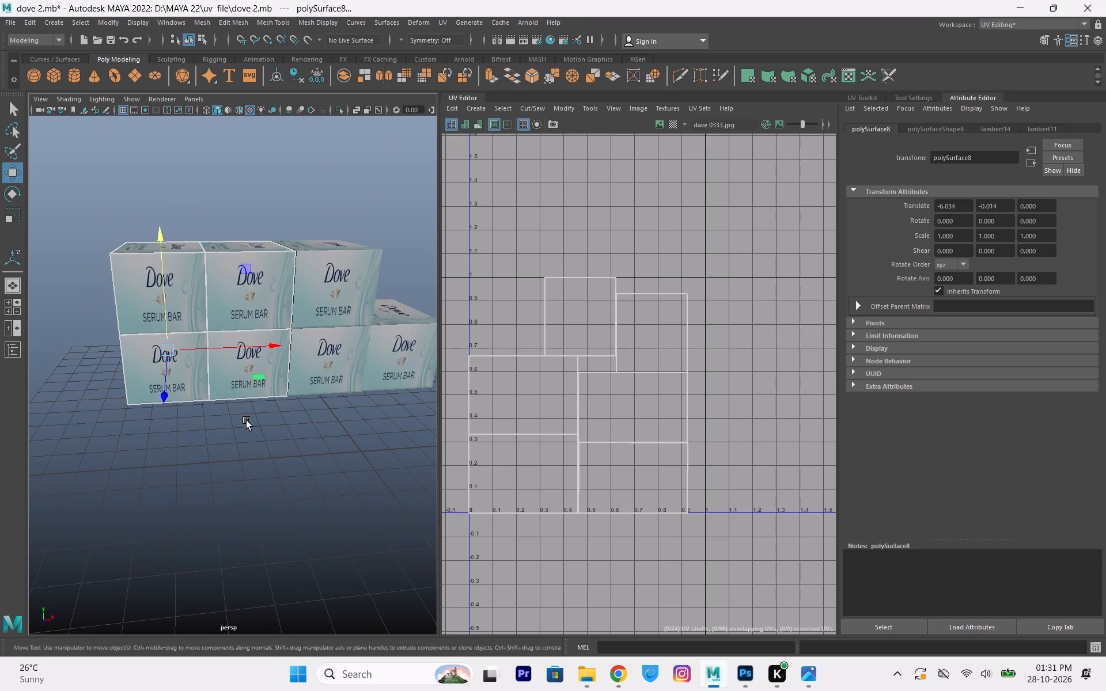
key(BackSpace)
drag(218, 389, 454, 435)
key(BackSpace)
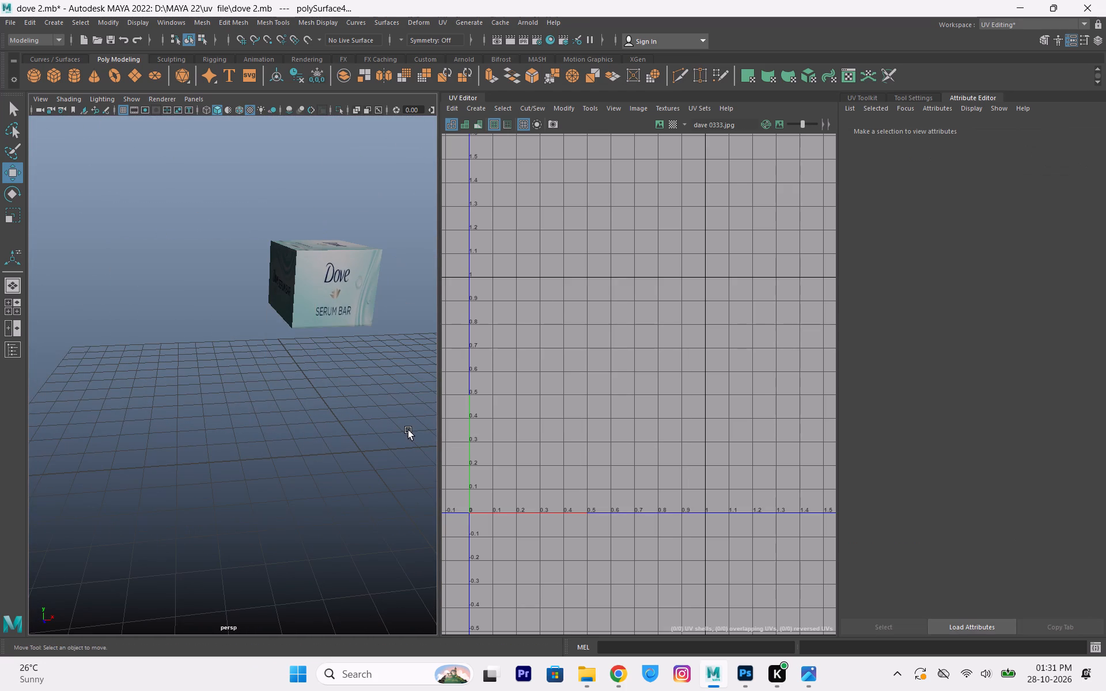
Move the remaining Dove box towards the grid centre, to about -0.43 on X and 2.2 on Y.
click(341, 286)
drag(329, 150, 331, 294)
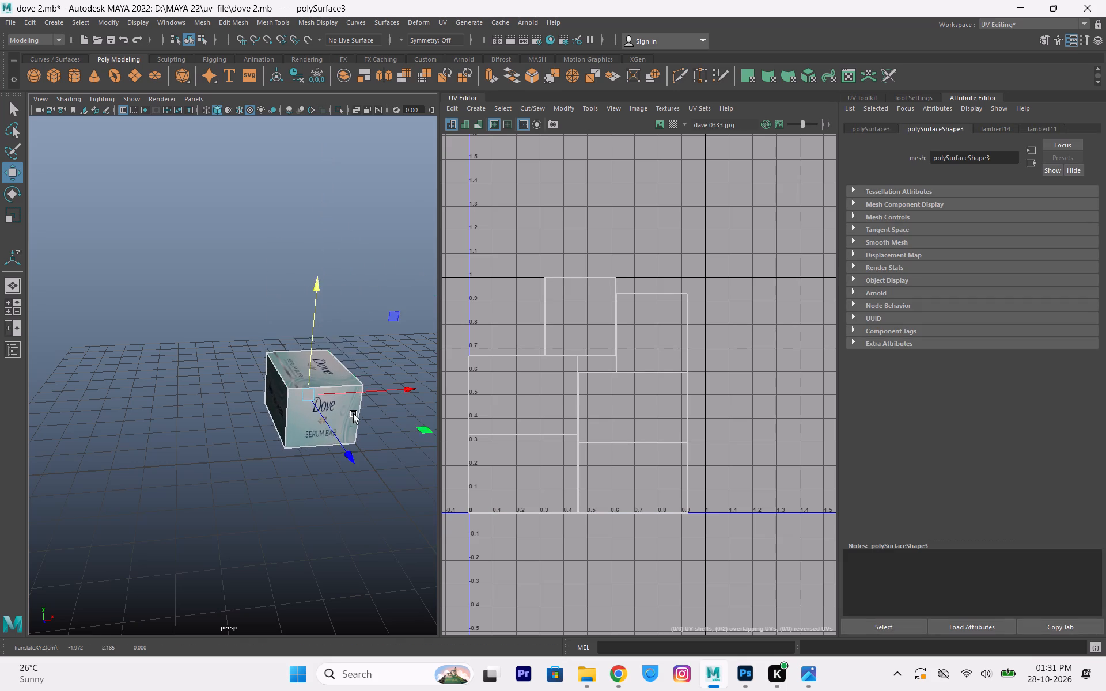
alt+drag(346, 405, 259, 397)
drag(319, 439, 388, 461)
alt+drag(218, 445, 319, 494)
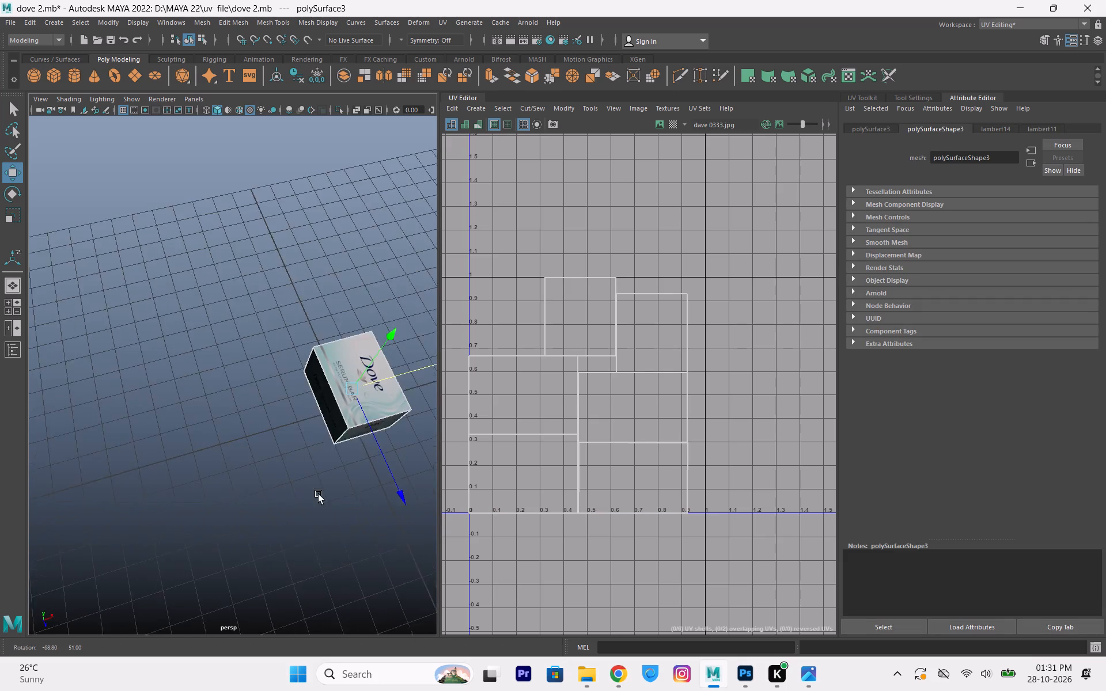
alt+drag(319, 494, 329, 489)
drag(382, 306, 382, 267)
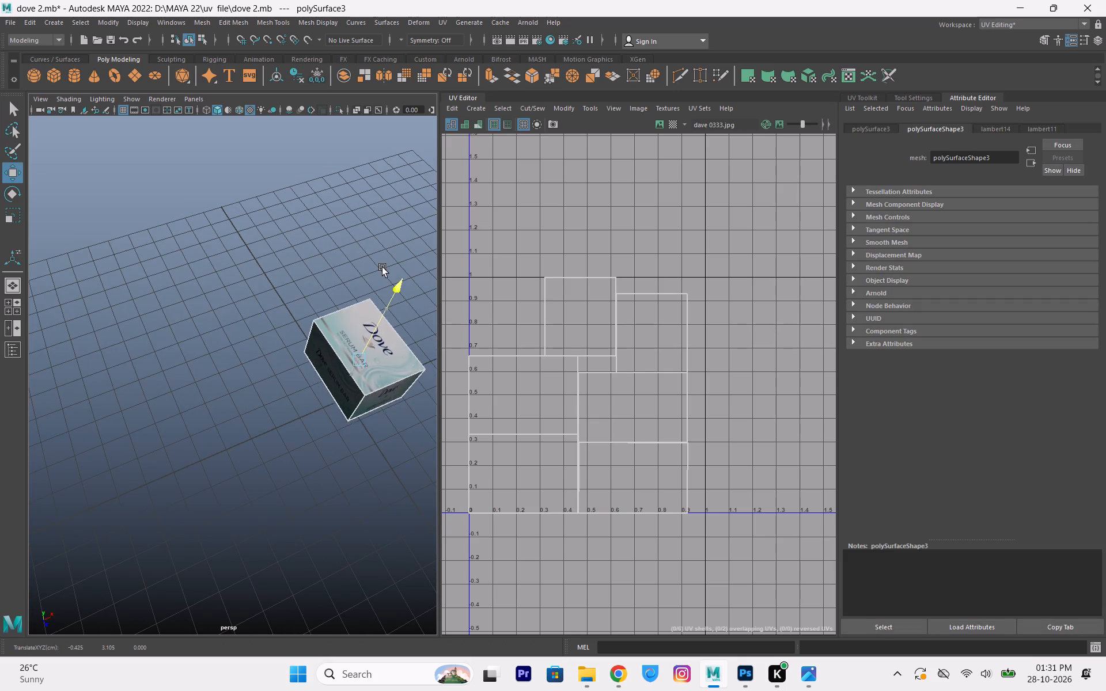
drag(382, 267, 396, 365)
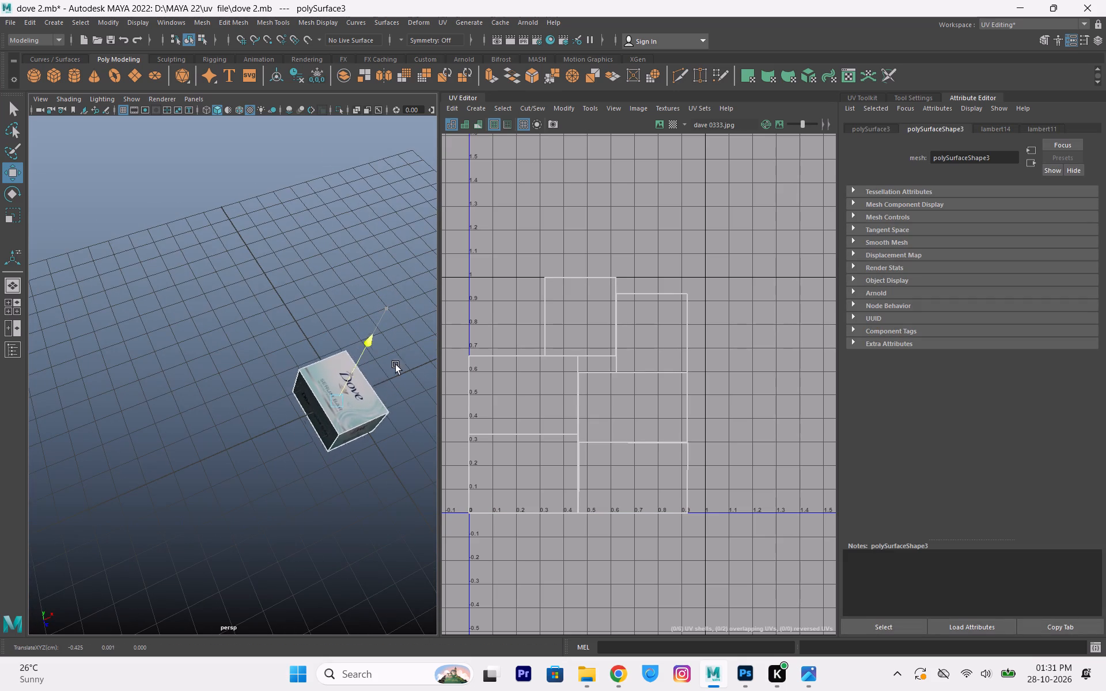
drag(396, 365, 427, 328)
Shift the Dove box along the X axis to about 0.2, near the grid's centre line.
alt+drag(331, 461, 243, 405)
alt+middle_drag(332, 458, 247, 410)
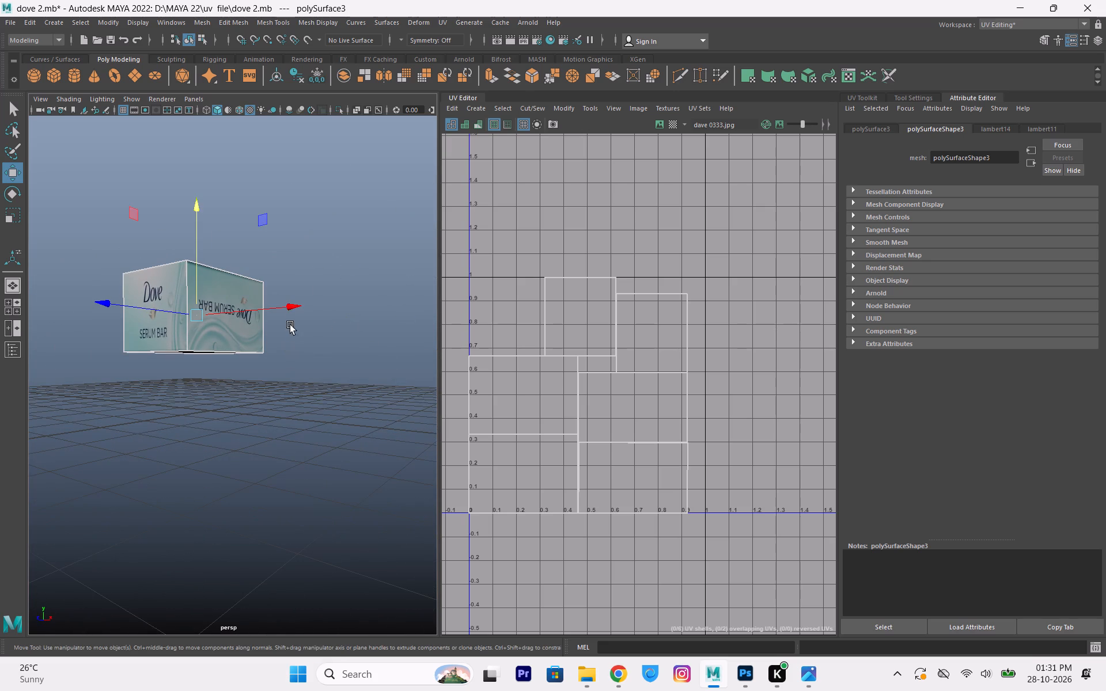
drag(287, 296, 306, 306)
click(209, 307)
alt+drag(280, 332, 297, 347)
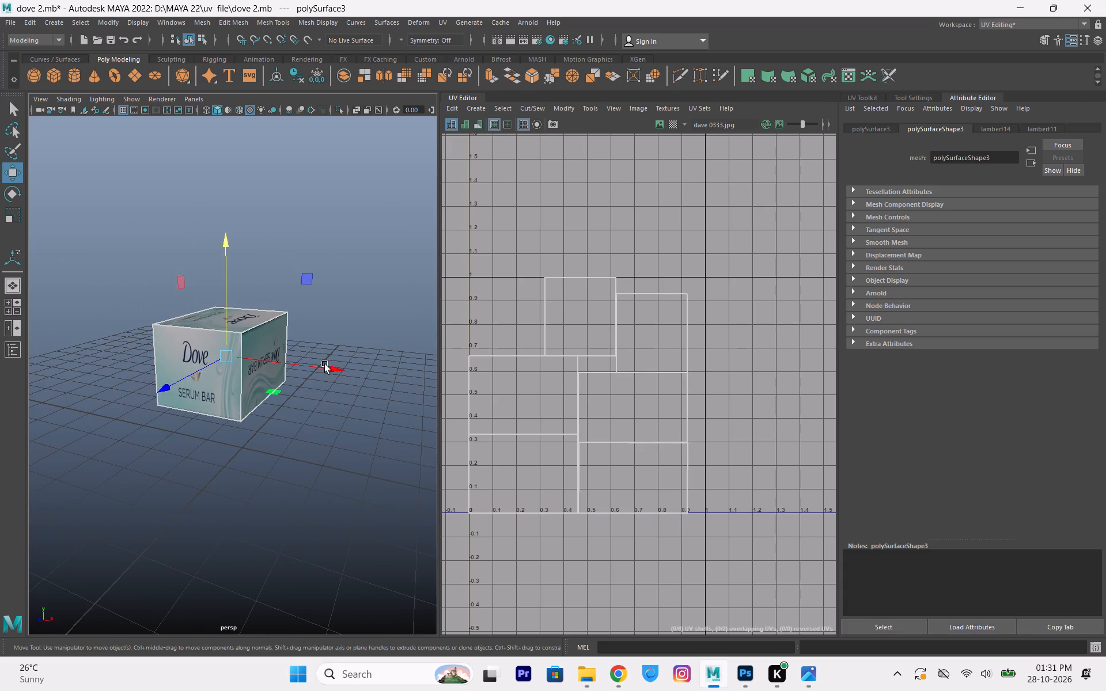
drag(325, 367, 355, 377)
alt+drag(294, 354, 321, 398)
click(309, 433)
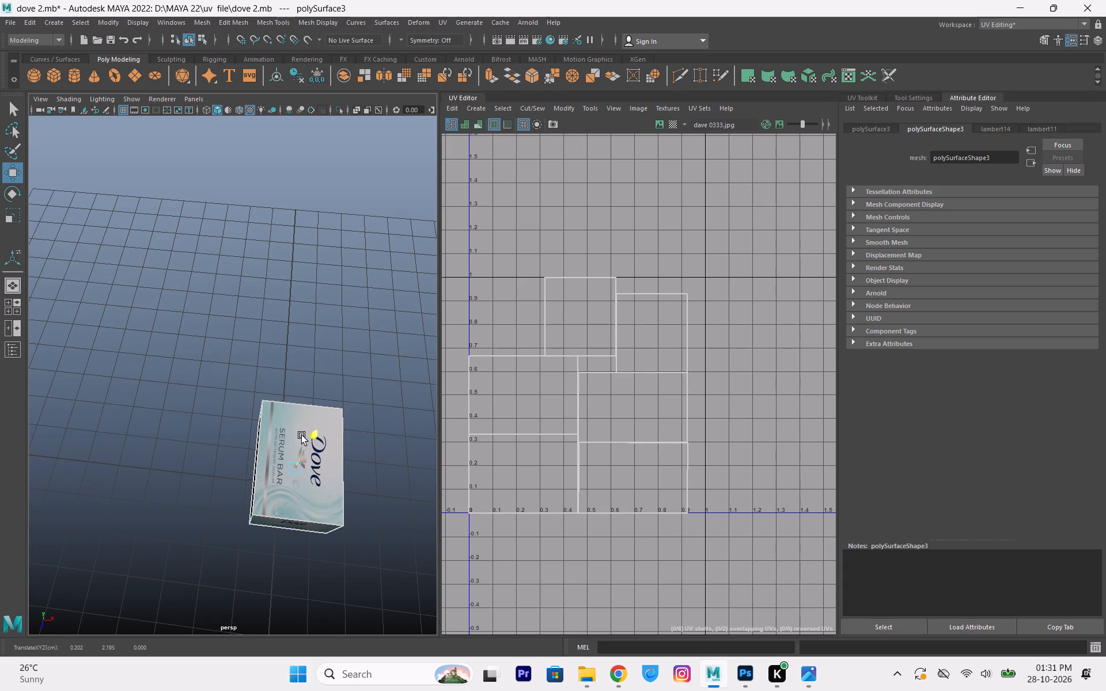
Lower the Dove box to about 0.89 on Y so its base rests on the grid, and deselect it.
alt+drag(308, 510, 303, 467)
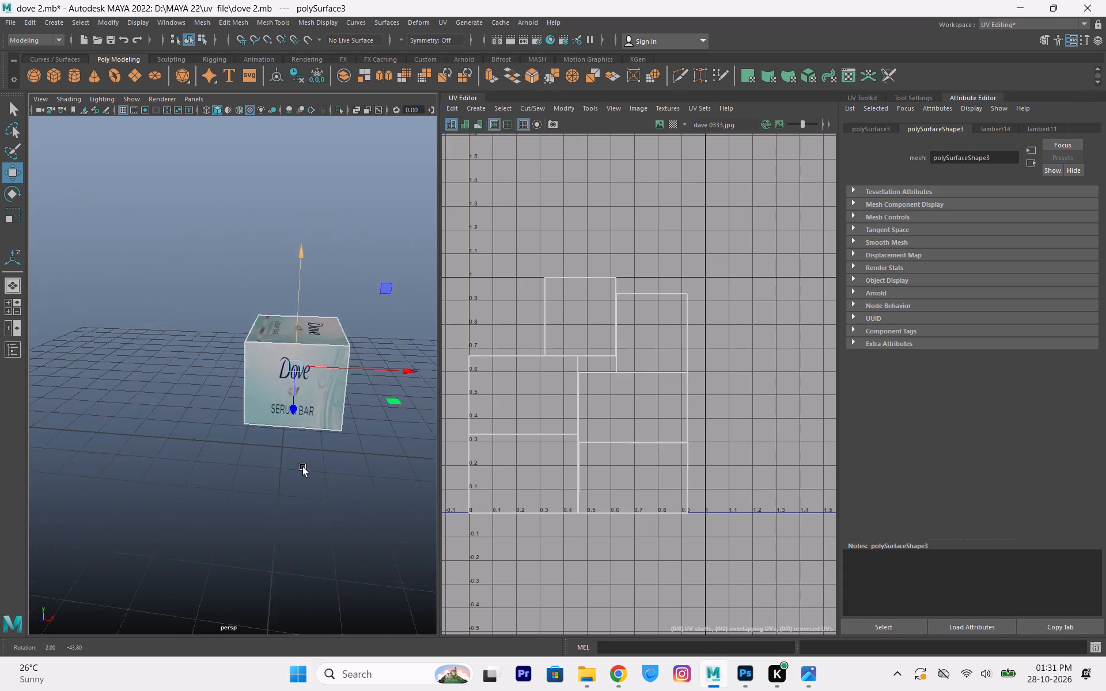
alt+drag(303, 467, 304, 447)
drag(289, 207, 308, 264)
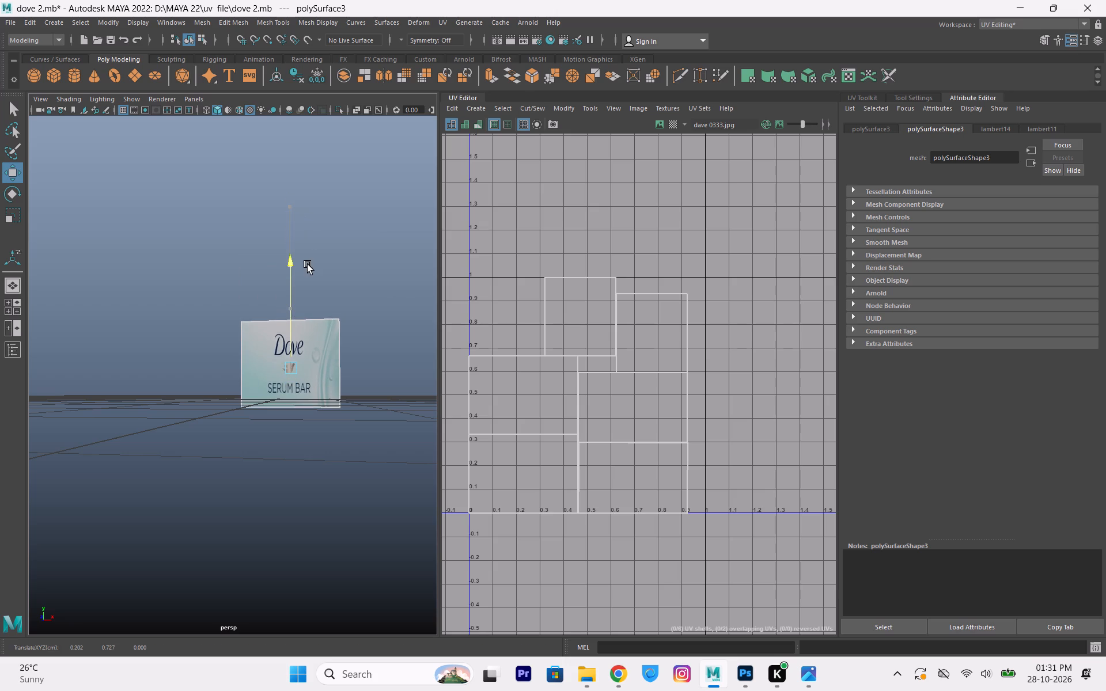
drag(308, 264, 309, 253)
alt+drag(300, 278, 296, 332)
click(297, 412)
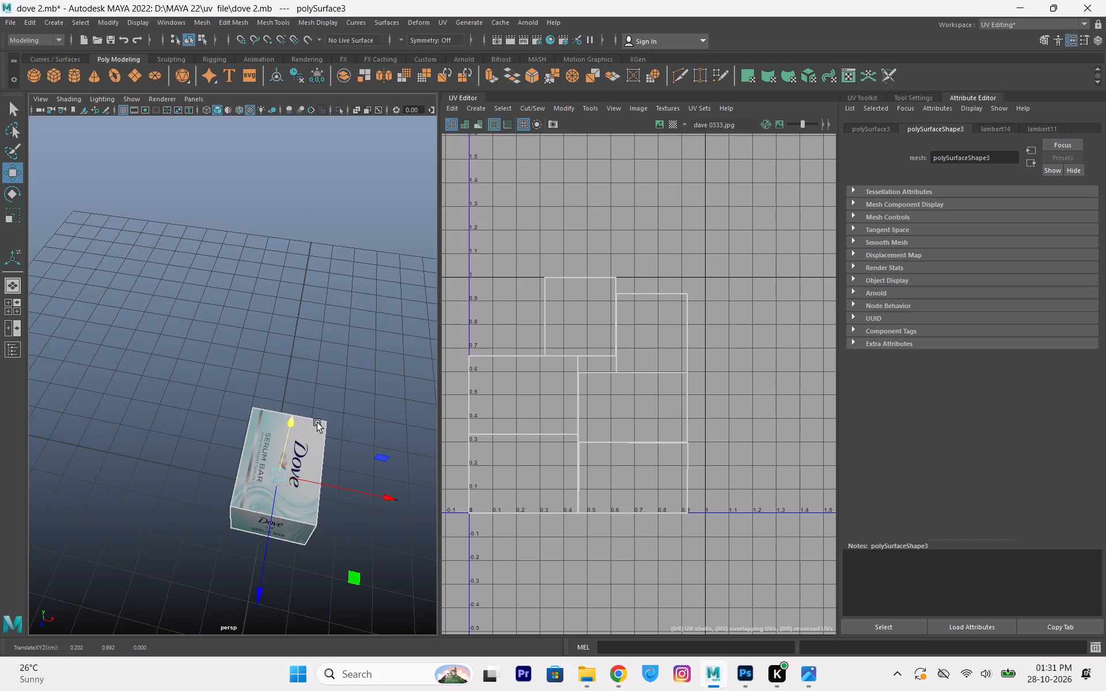
click(321, 377)
Examine the repositioned Dove box from the front, side and above, checking its placement on the grid and its artwork.
alt+drag(331, 449, 316, 450)
right_drag(249, 499, 403, 275)
drag(362, 355, 362, 349)
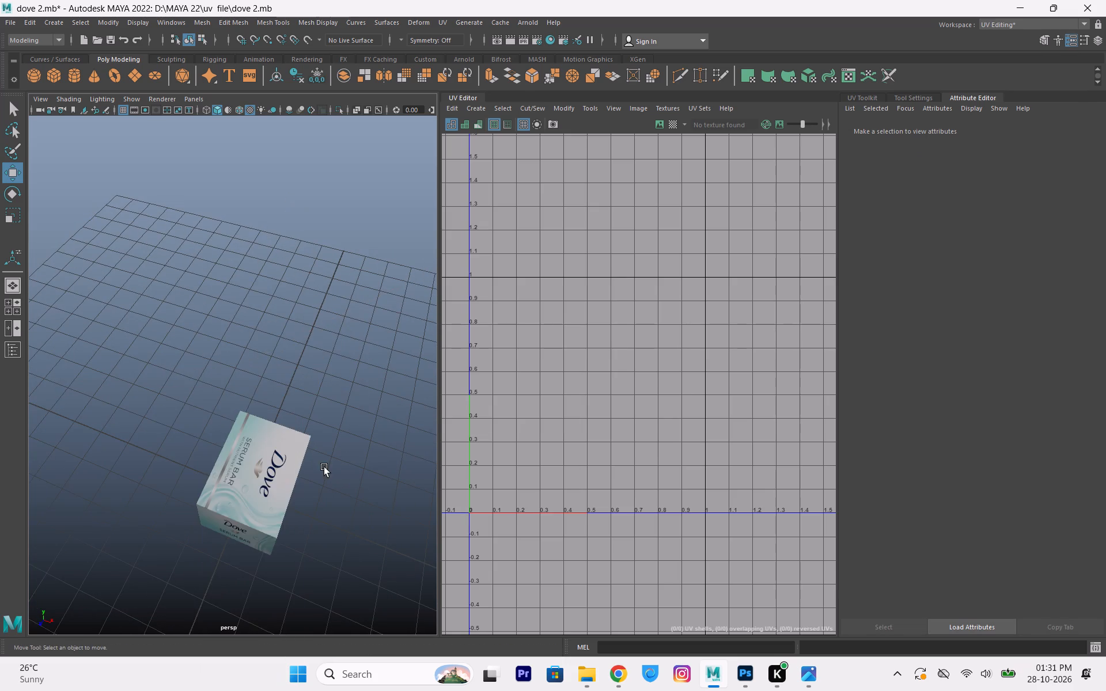
alt+drag(323, 471, 339, 430)
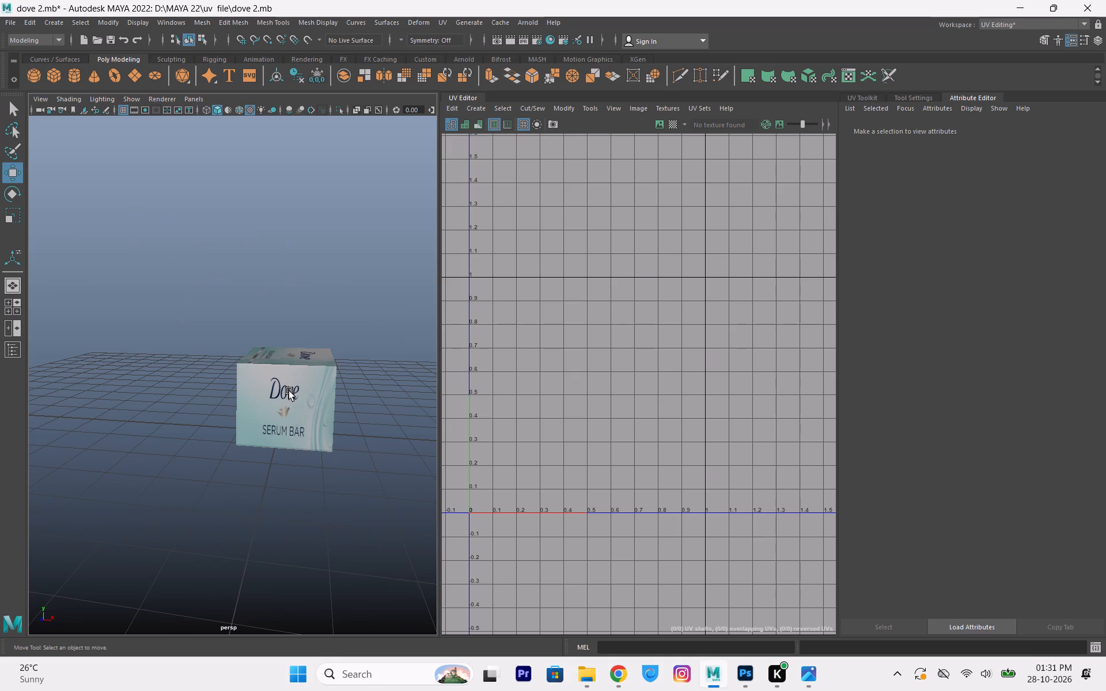
click(289, 391)
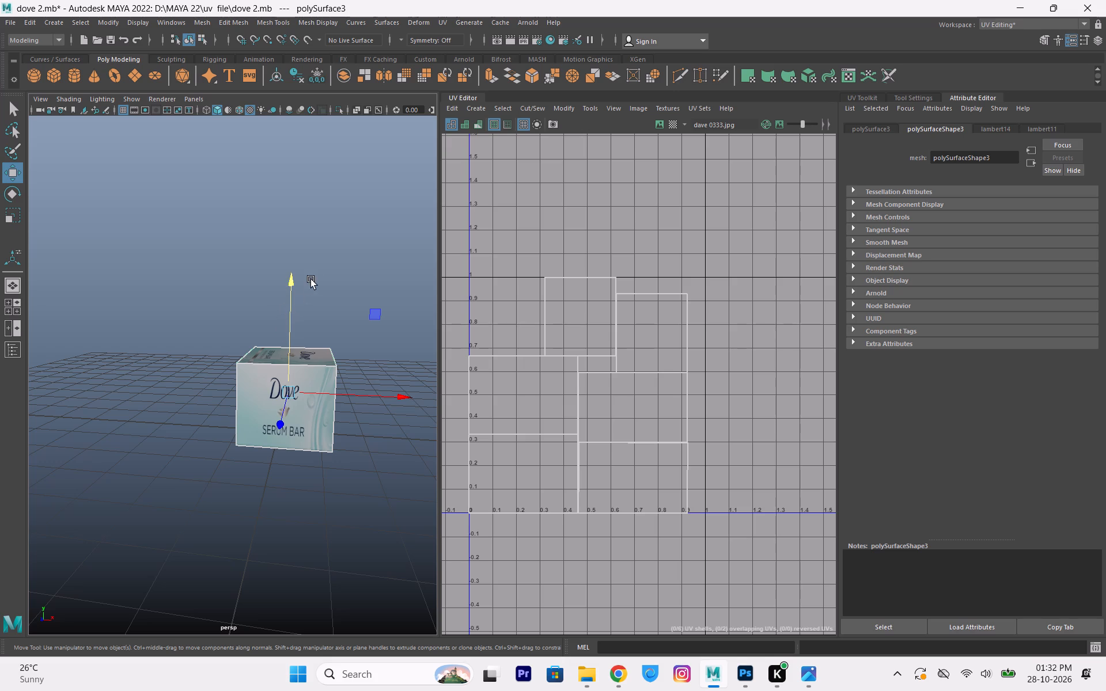
alt+drag(305, 366, 306, 388)
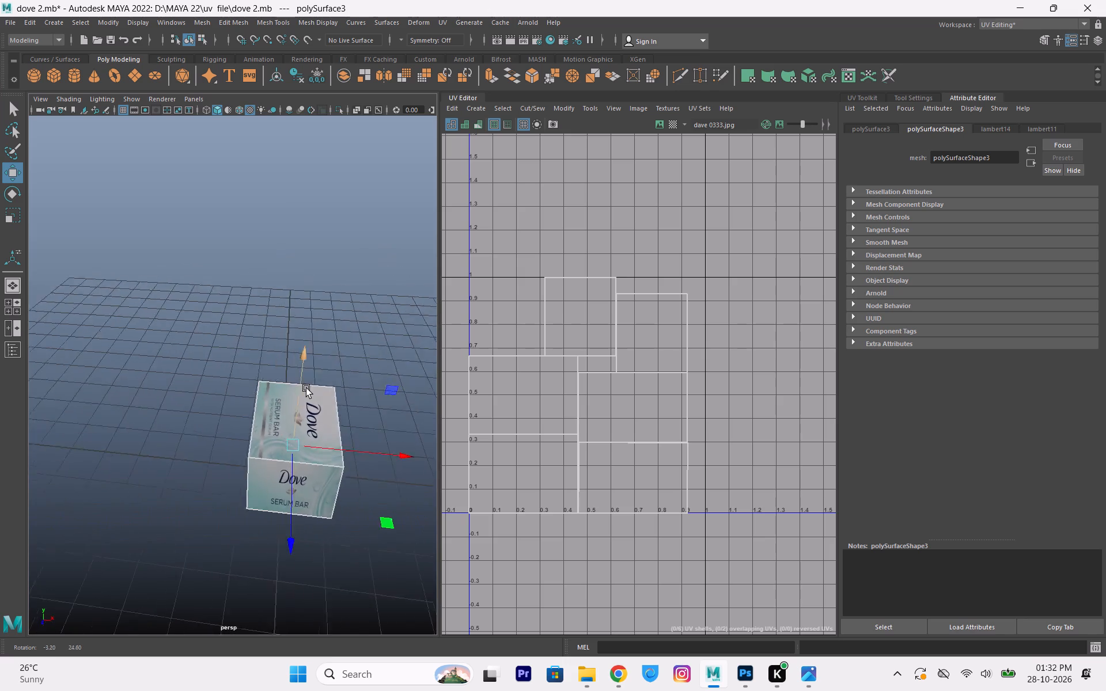
alt+drag(306, 388, 257, 424)
alt+middle_drag(230, 445, 339, 322)
alt+drag(321, 386, 270, 398)
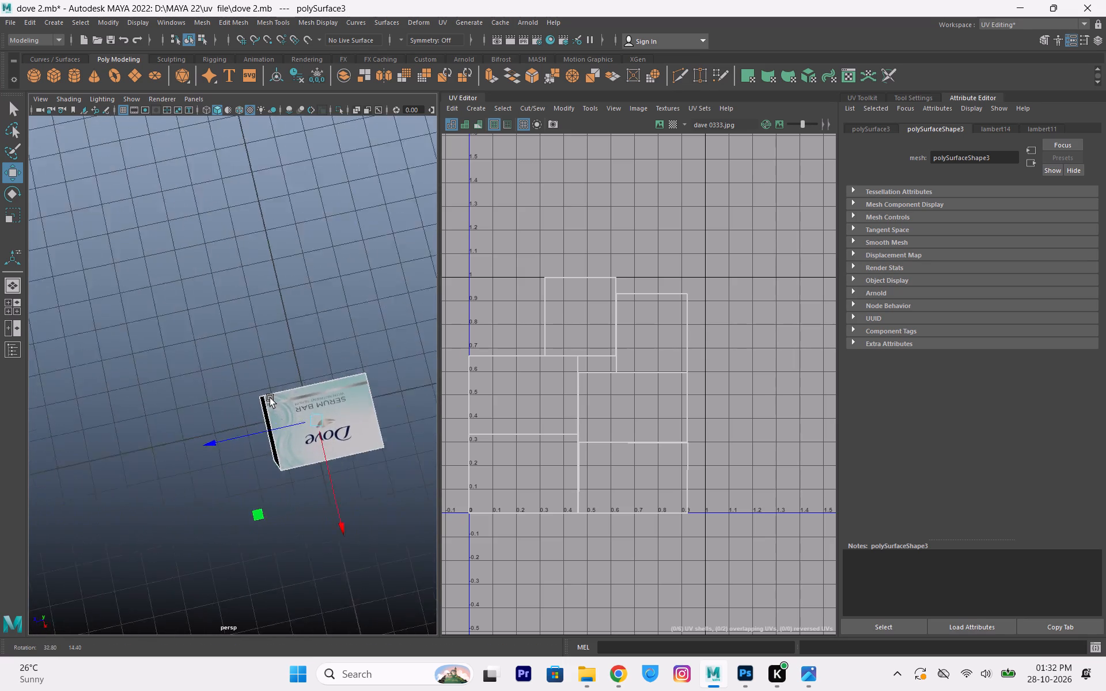
alt+drag(270, 398, 240, 392)
alt+middle_drag(344, 420, 321, 415)
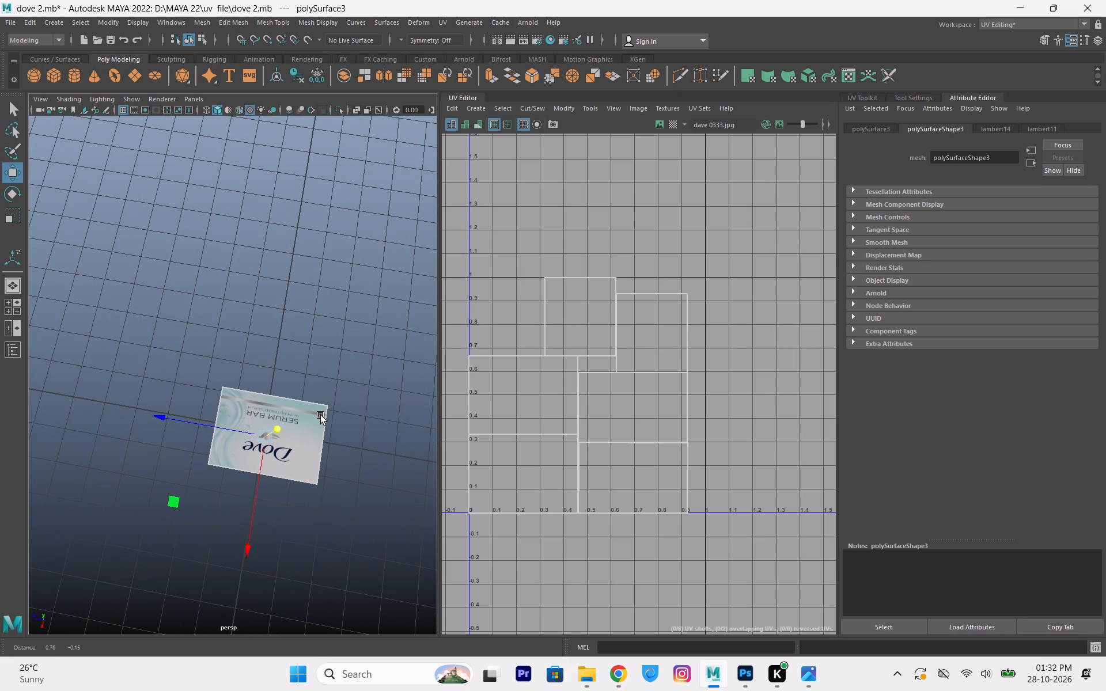
Examine the Dove box on the grid from above, below and the side, checking the artwork on its faces.
alt+middle_drag(321, 415, 306, 427)
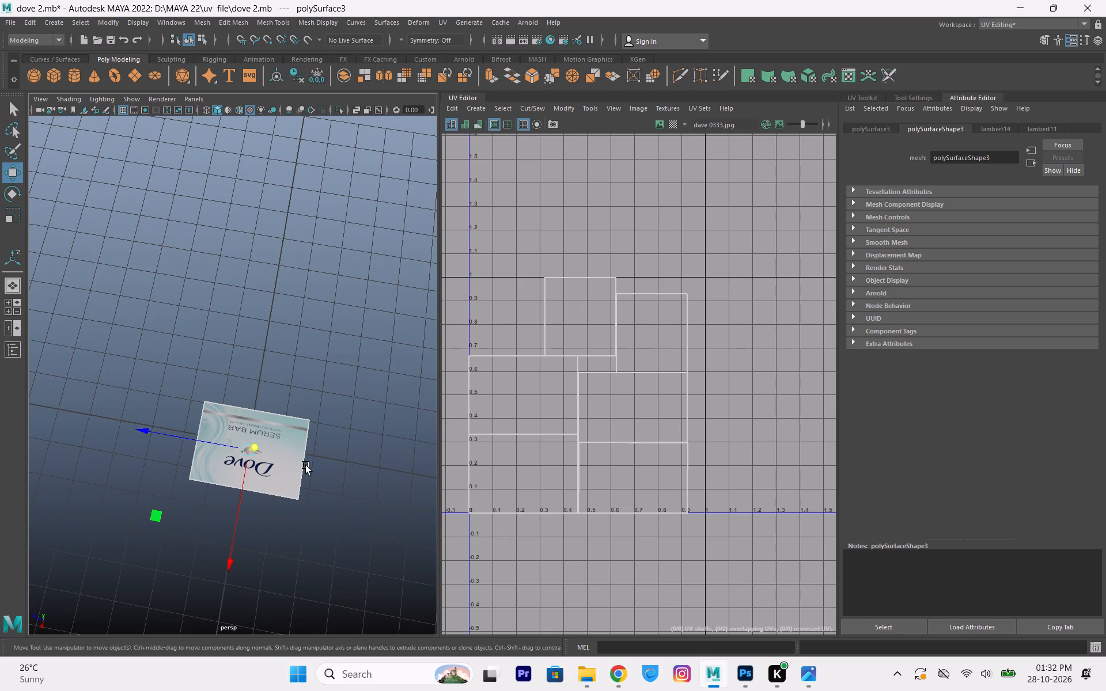
alt+drag(308, 473, 293, 424)
alt+scroll(218, 351, up, 3)
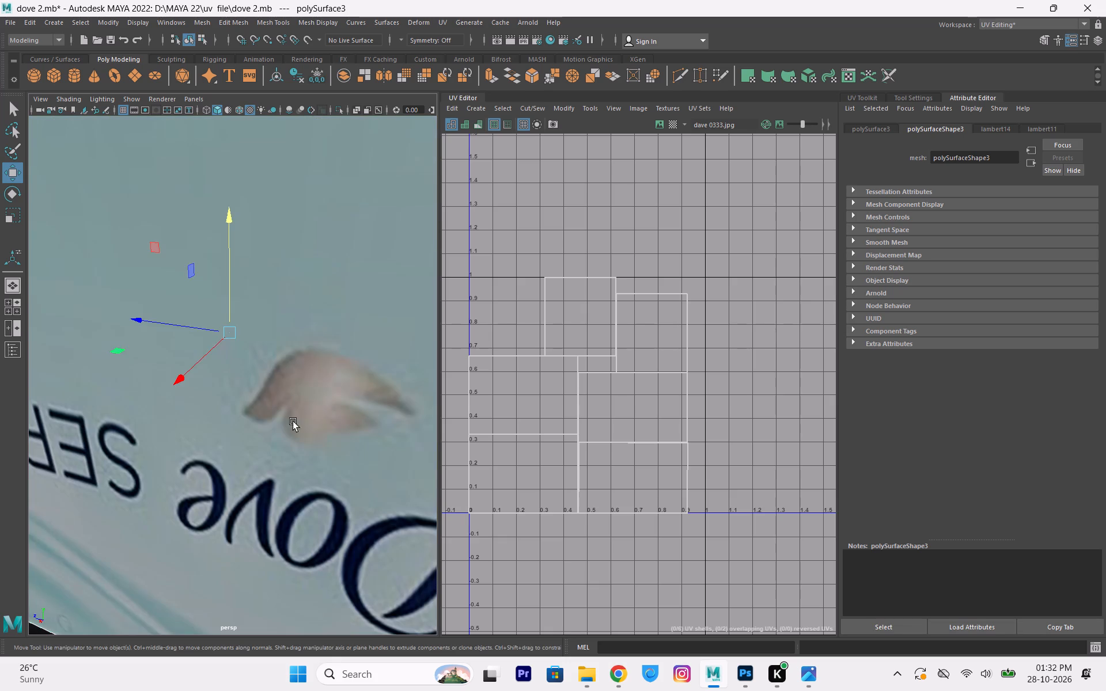
alt+scroll(286, 400, down, 2)
alt+drag(297, 431, 455, 374)
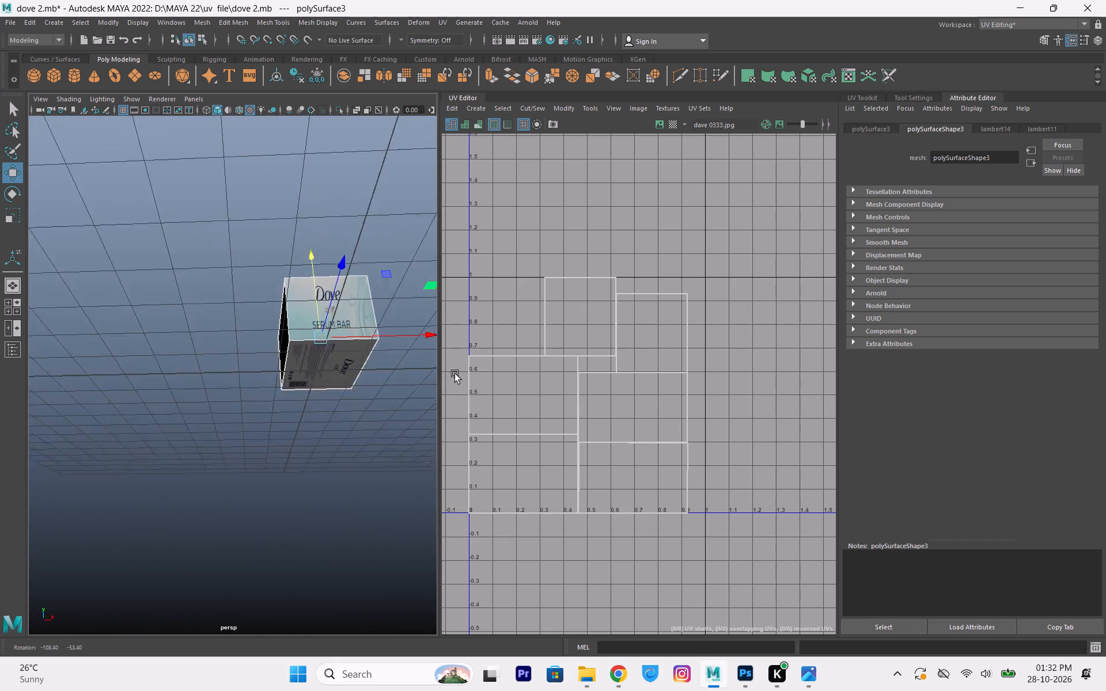
alt+drag(455, 374, 317, 436)
scroll(279, 405, down, 1)
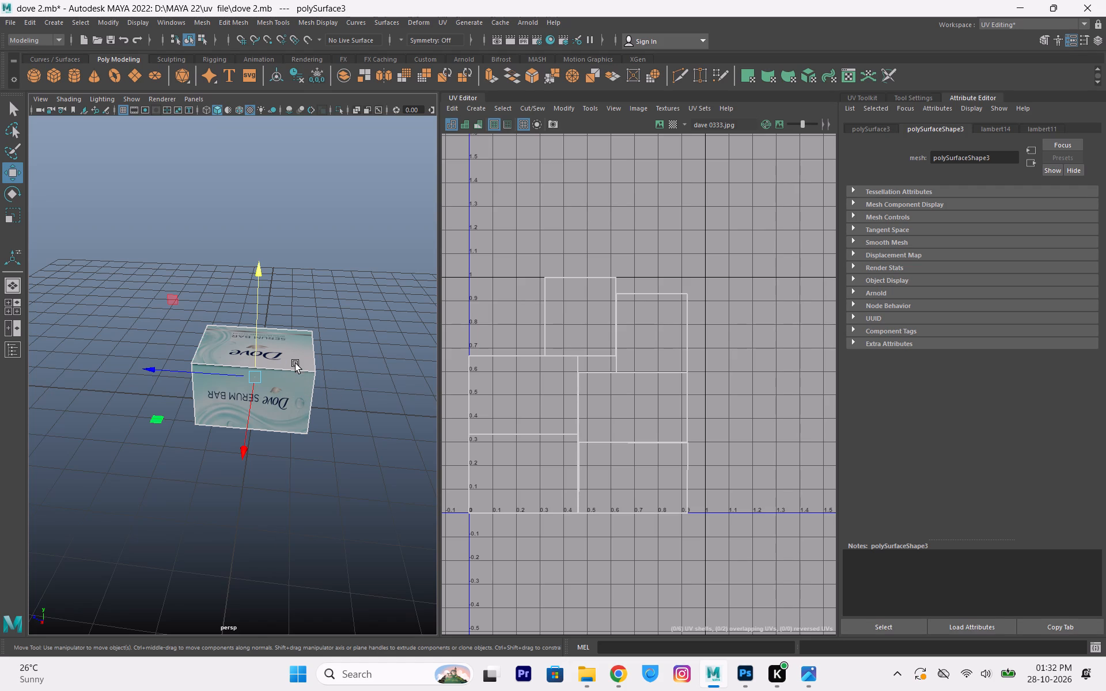
alt+drag(329, 361, 173, 325)
alt+middle_drag(192, 320, 263, 390)
alt+drag(242, 336, 241, 369)
alt+scroll(193, 335, up, 5)
alt+scroll(205, 458, up, 4)
alt+scroll(206, 454, down, 1)
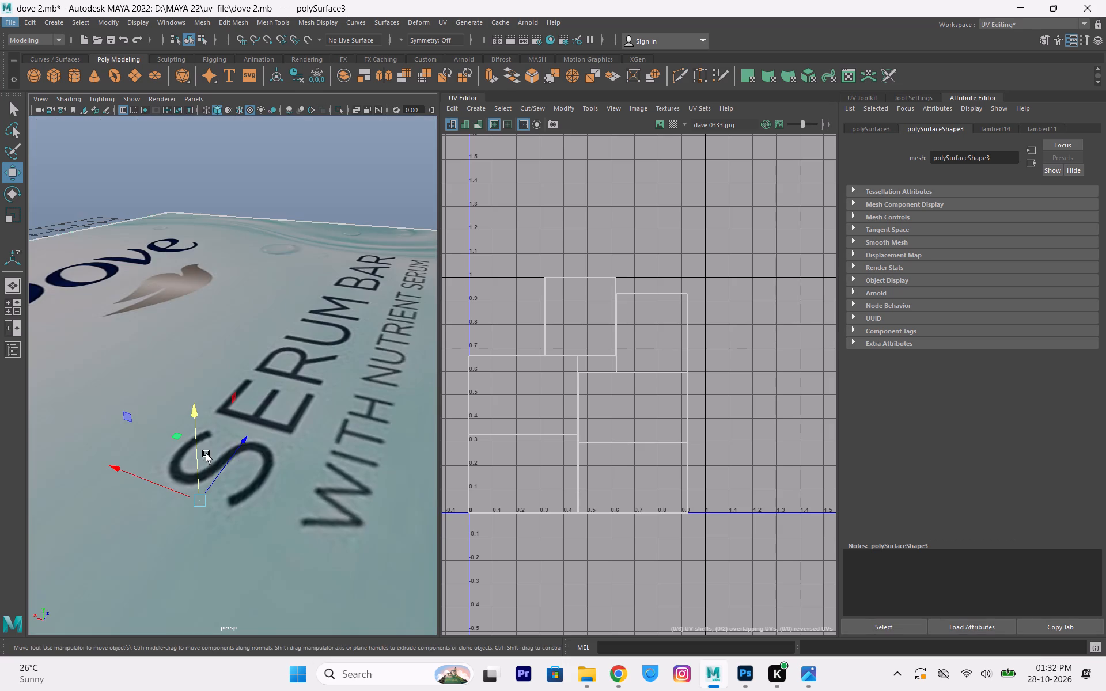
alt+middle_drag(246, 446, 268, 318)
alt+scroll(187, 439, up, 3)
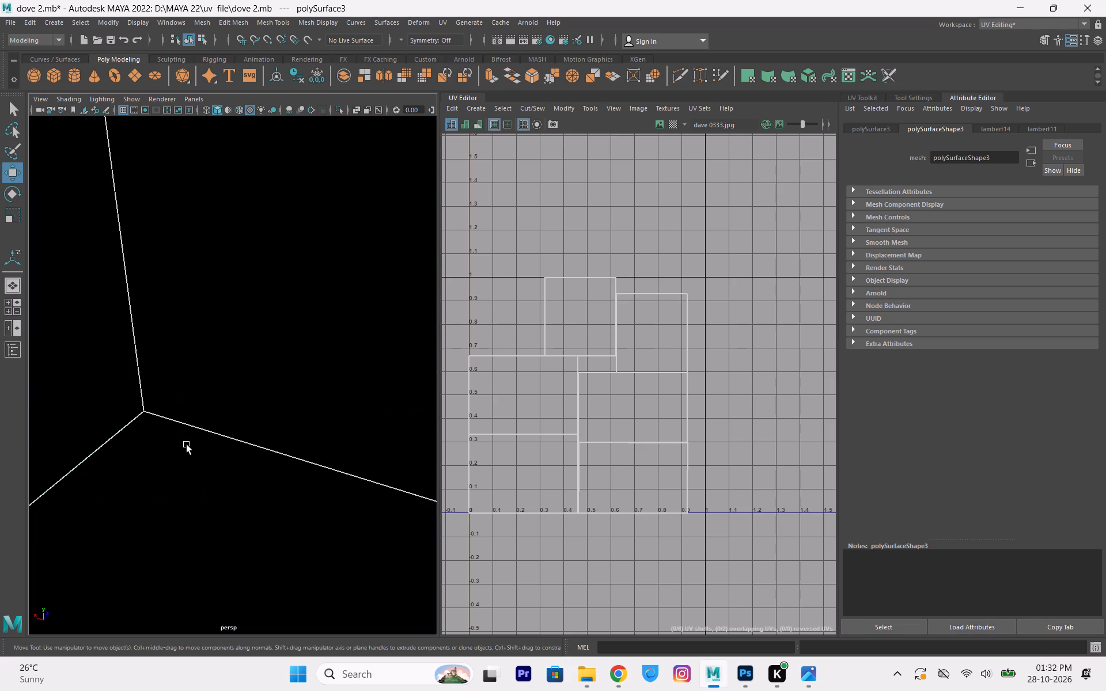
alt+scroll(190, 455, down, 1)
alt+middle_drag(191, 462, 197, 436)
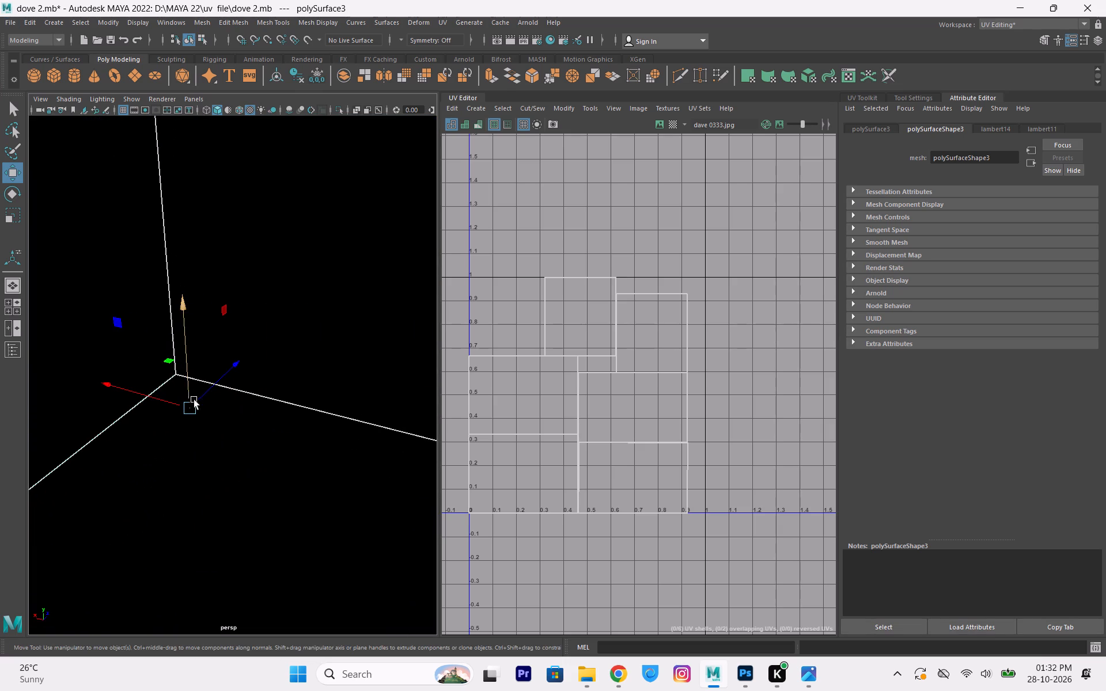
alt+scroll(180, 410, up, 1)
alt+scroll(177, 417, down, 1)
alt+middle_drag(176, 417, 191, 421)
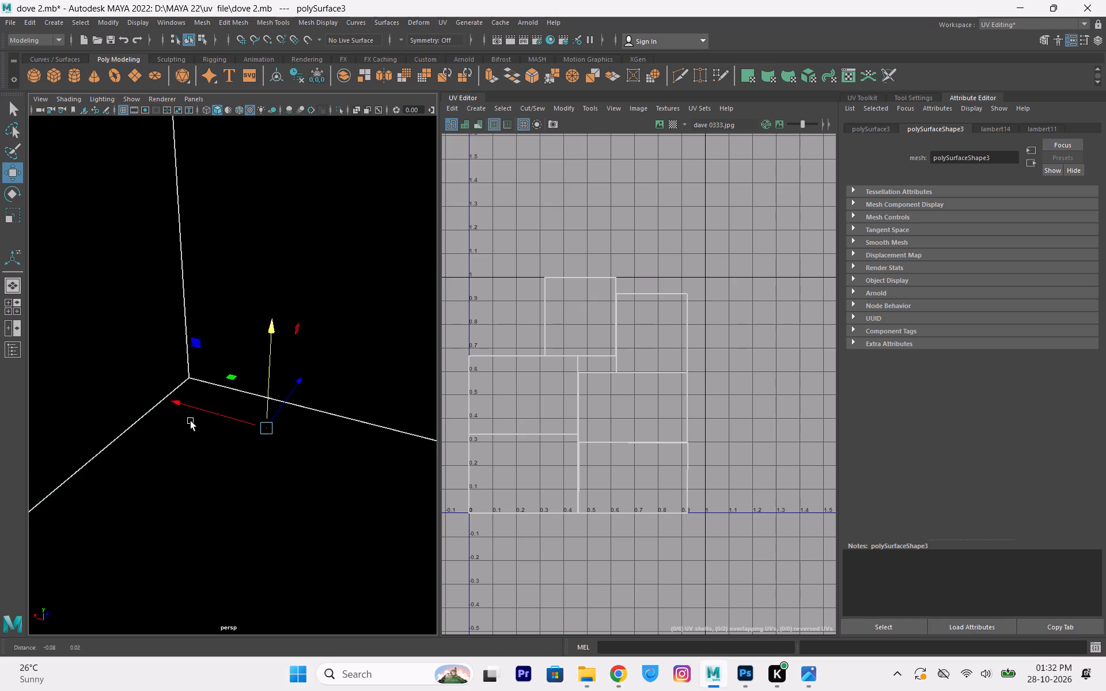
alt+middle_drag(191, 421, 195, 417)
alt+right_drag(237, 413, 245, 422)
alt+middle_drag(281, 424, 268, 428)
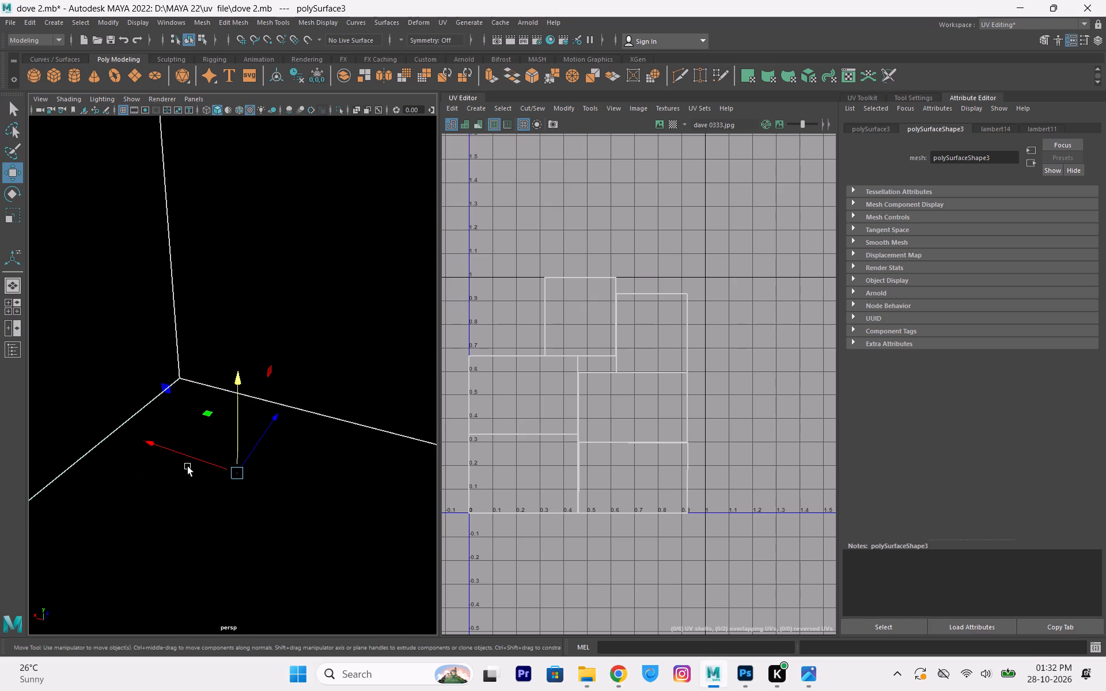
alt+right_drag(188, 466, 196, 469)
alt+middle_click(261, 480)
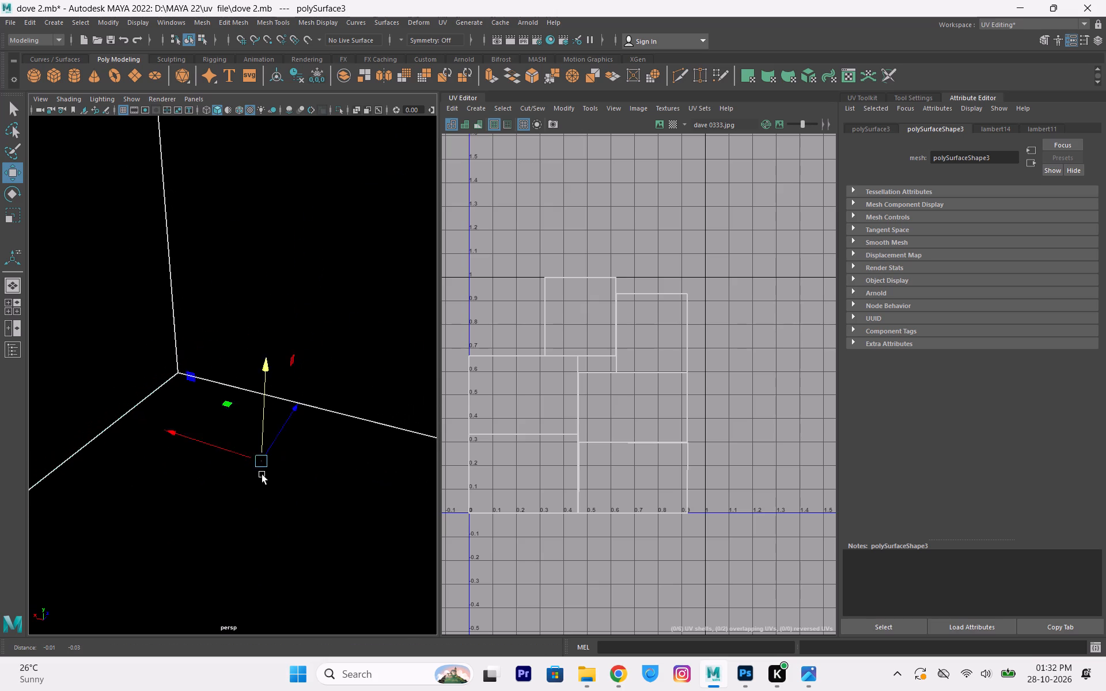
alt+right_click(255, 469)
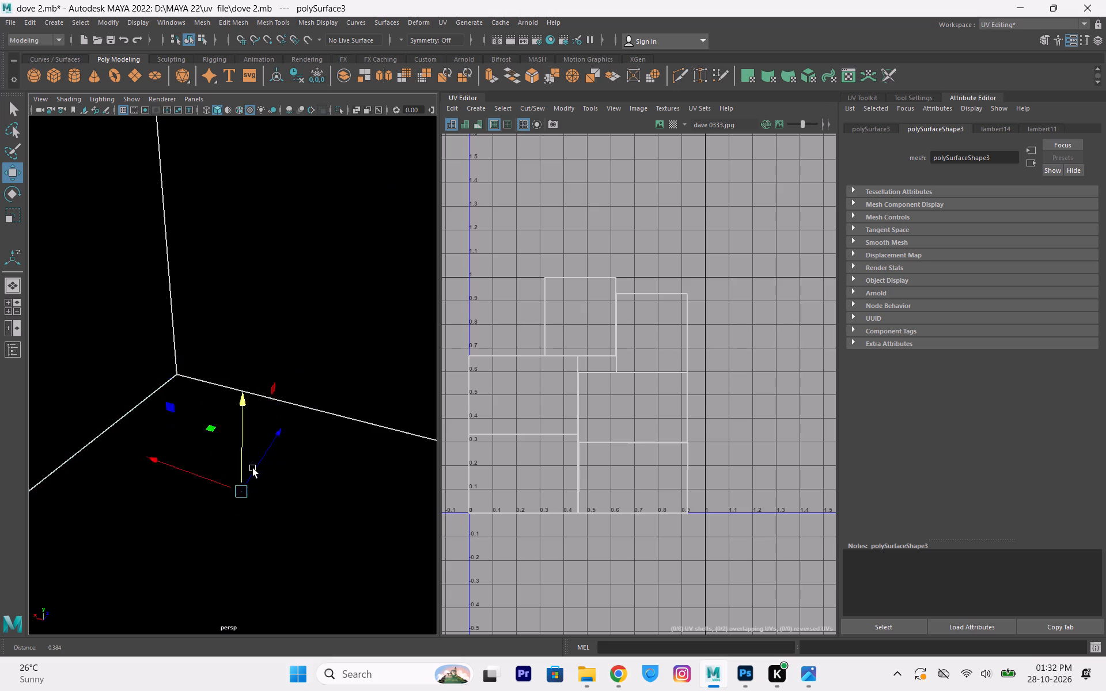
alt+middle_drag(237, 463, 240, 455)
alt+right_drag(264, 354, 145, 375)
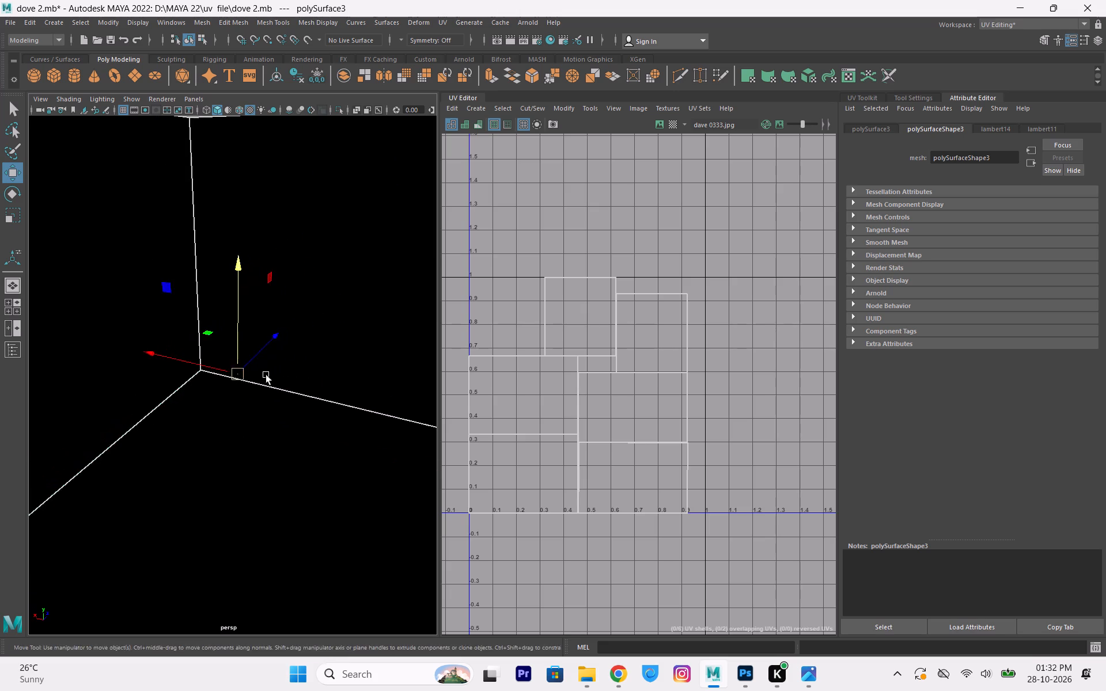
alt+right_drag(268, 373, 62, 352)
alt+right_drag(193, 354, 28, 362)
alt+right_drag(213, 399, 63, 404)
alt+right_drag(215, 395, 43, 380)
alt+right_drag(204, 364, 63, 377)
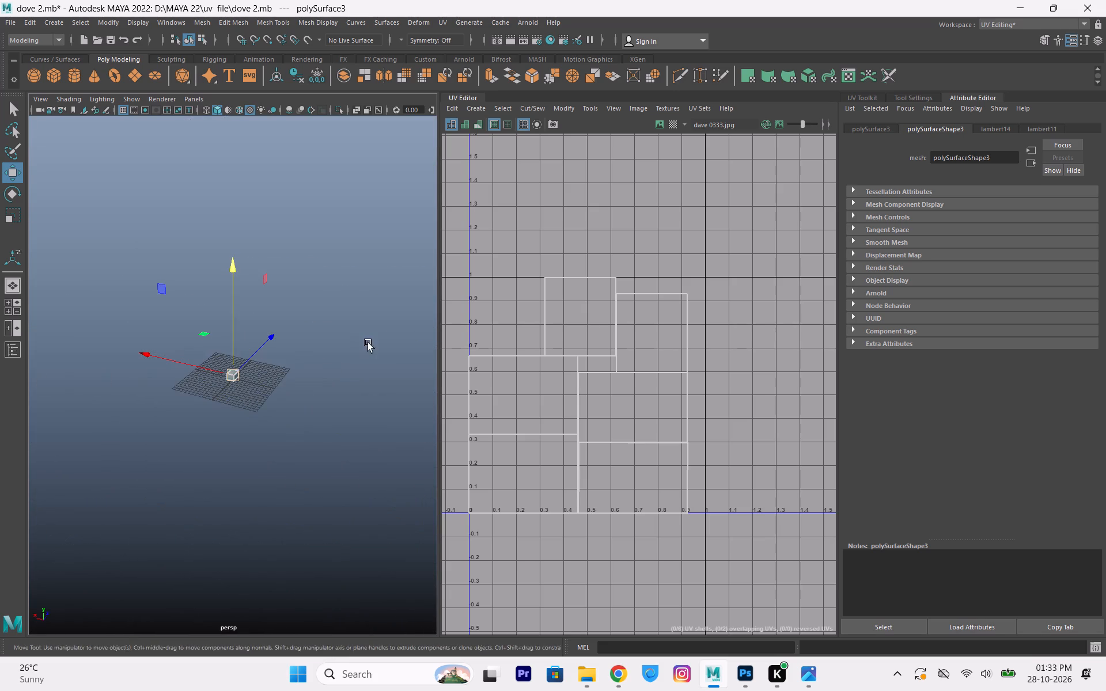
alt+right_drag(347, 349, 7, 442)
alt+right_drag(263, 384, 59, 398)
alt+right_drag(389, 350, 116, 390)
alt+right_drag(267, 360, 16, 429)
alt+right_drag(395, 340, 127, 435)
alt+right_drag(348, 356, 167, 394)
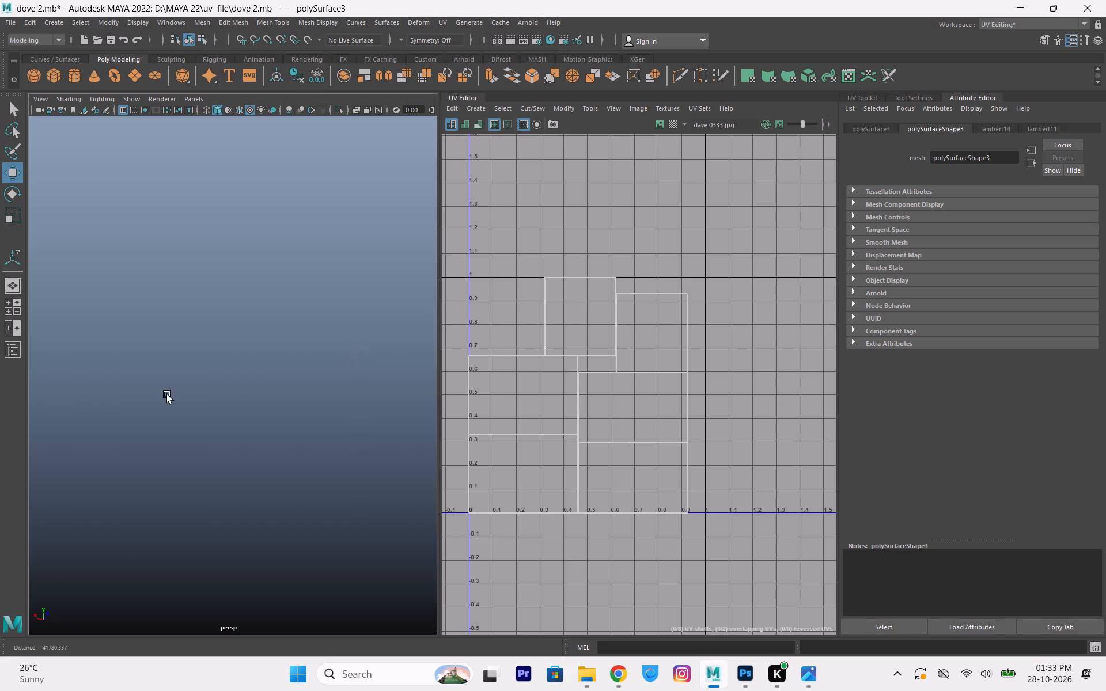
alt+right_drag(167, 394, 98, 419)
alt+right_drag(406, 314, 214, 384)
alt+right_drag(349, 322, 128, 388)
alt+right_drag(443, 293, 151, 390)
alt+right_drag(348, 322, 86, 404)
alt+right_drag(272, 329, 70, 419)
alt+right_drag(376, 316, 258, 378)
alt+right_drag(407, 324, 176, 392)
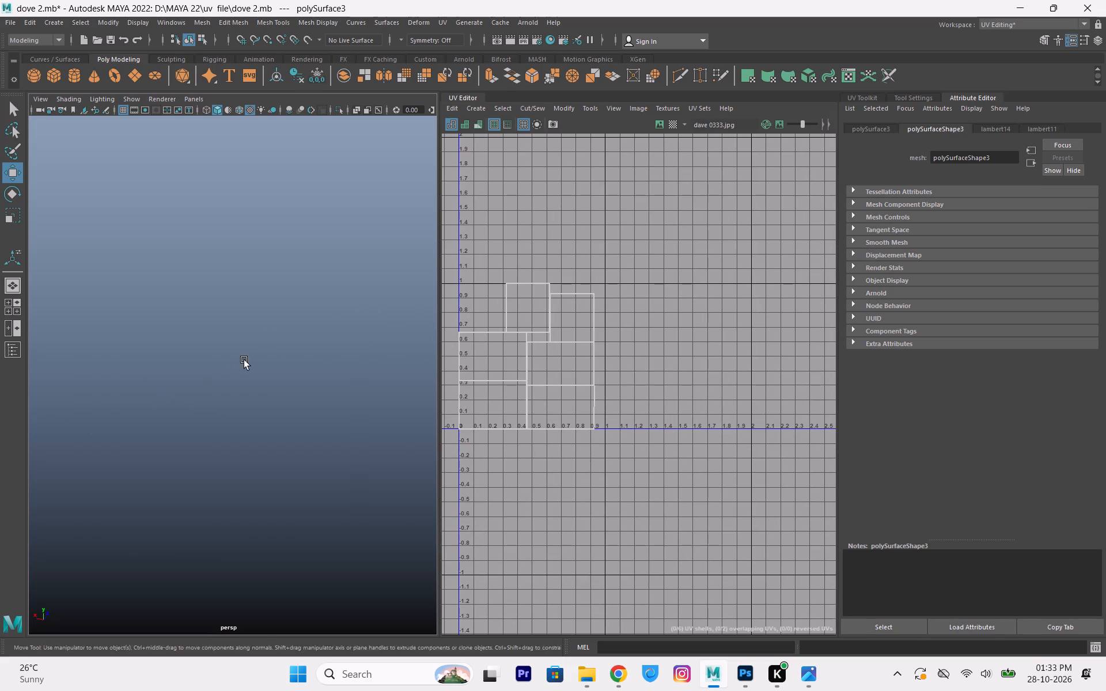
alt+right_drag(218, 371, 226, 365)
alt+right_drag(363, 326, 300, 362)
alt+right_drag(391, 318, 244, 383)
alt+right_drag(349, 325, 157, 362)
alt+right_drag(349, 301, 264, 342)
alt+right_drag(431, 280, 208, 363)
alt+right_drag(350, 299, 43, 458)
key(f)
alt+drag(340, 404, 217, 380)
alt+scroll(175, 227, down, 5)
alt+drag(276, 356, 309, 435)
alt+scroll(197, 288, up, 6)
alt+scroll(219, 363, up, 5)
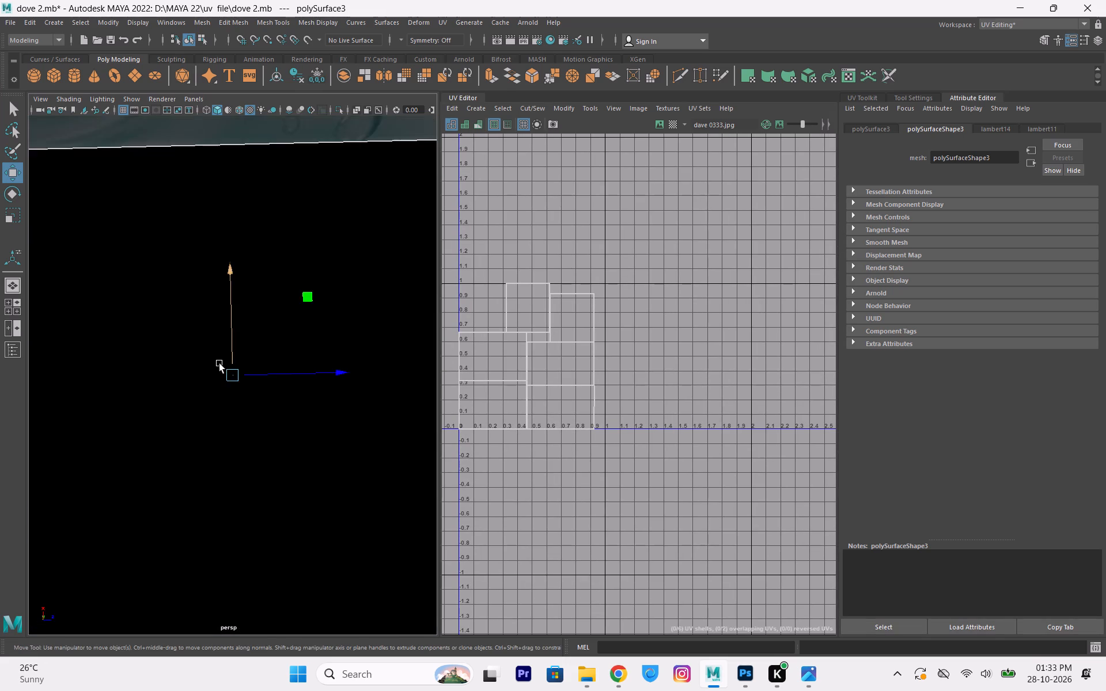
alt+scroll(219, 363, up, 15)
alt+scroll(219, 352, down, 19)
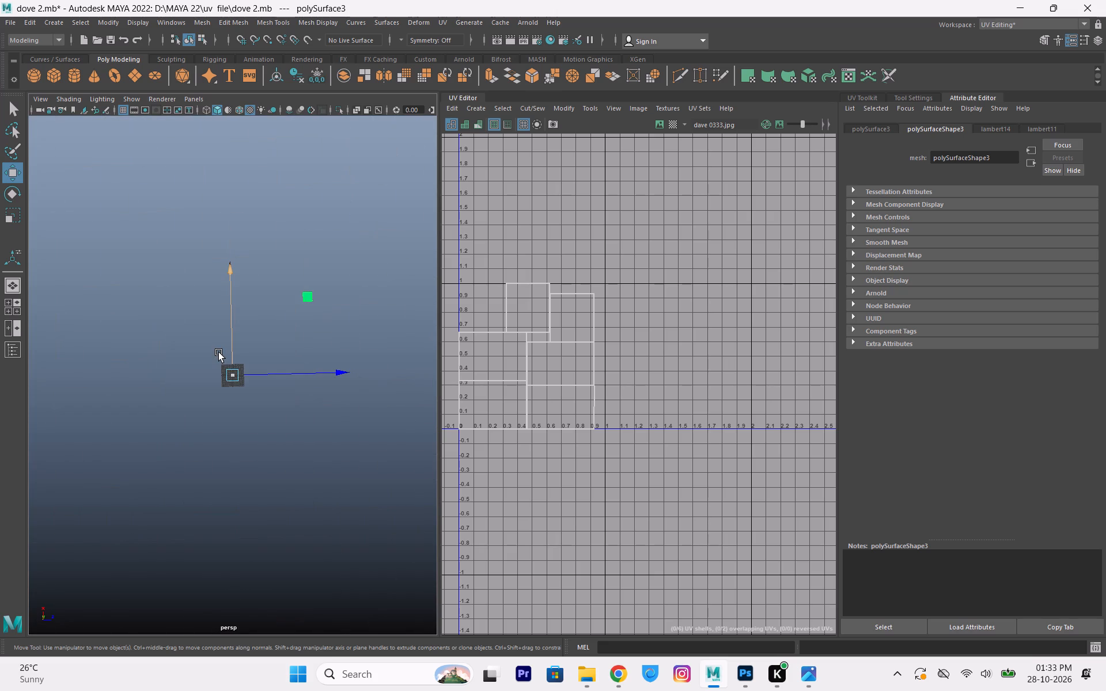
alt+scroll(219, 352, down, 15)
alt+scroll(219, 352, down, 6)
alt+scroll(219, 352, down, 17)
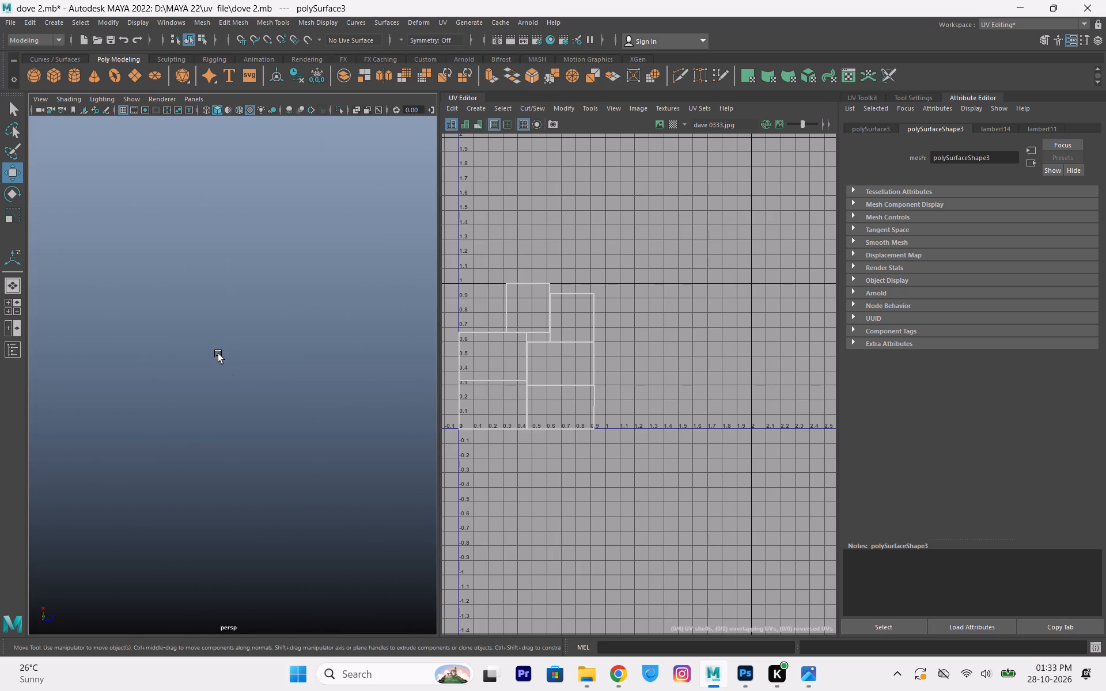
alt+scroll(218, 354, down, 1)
Frame and deselect the Dove box, then examine its front and side artwork and how it sits on the grid.
key(f)
alt+drag(361, 473, 316, 419)
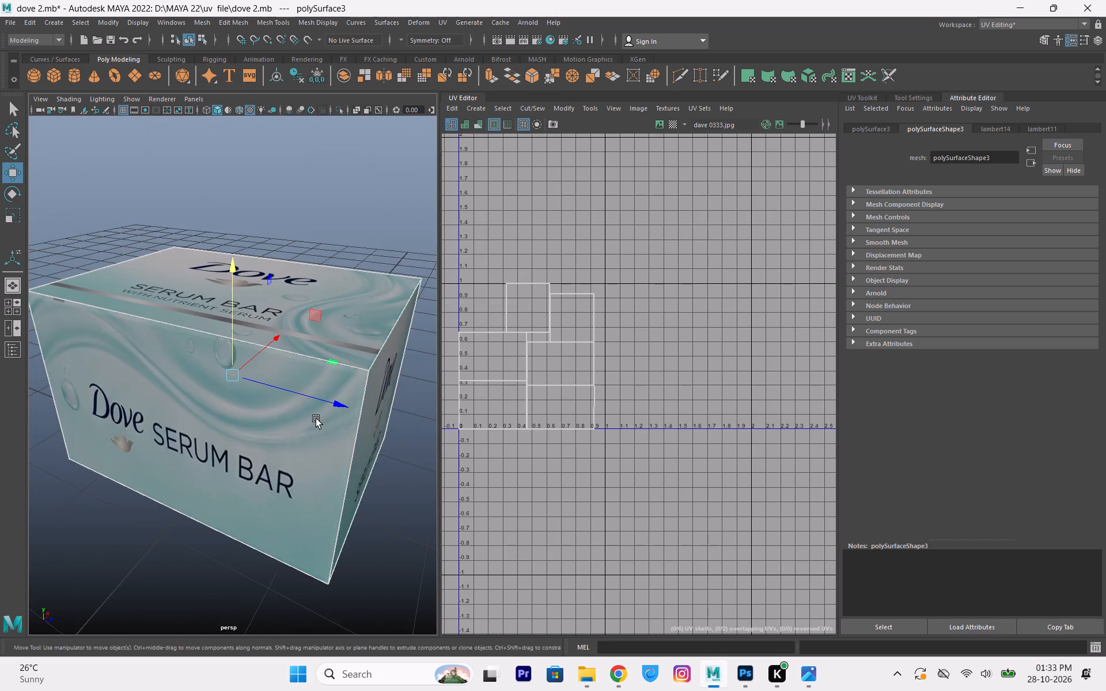
alt+scroll(317, 365, down, 3)
alt+drag(323, 445, 237, 450)
alt+drag(199, 334, 248, 325)
click(270, 234)
alt+drag(271, 325, 280, 318)
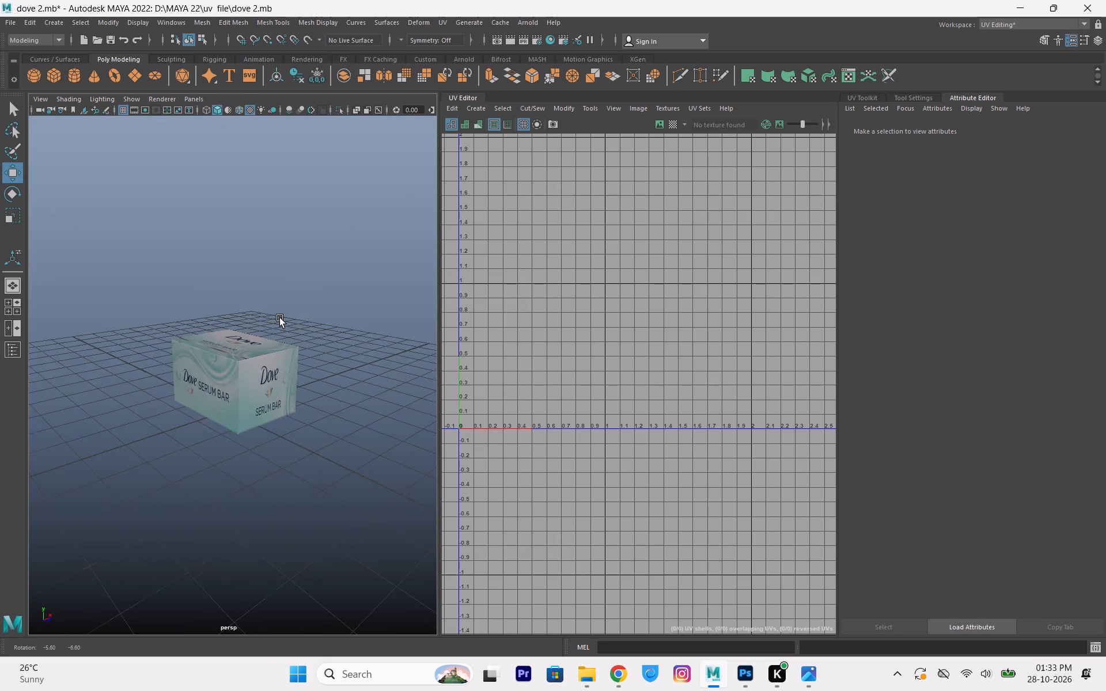
alt+drag(280, 318, 283, 302)
alt+drag(209, 325, 213, 332)
Duplicate the Dove Serum Bar box straight up along the Y axis so the copy is stacked on the original.
alt+click(225, 378)
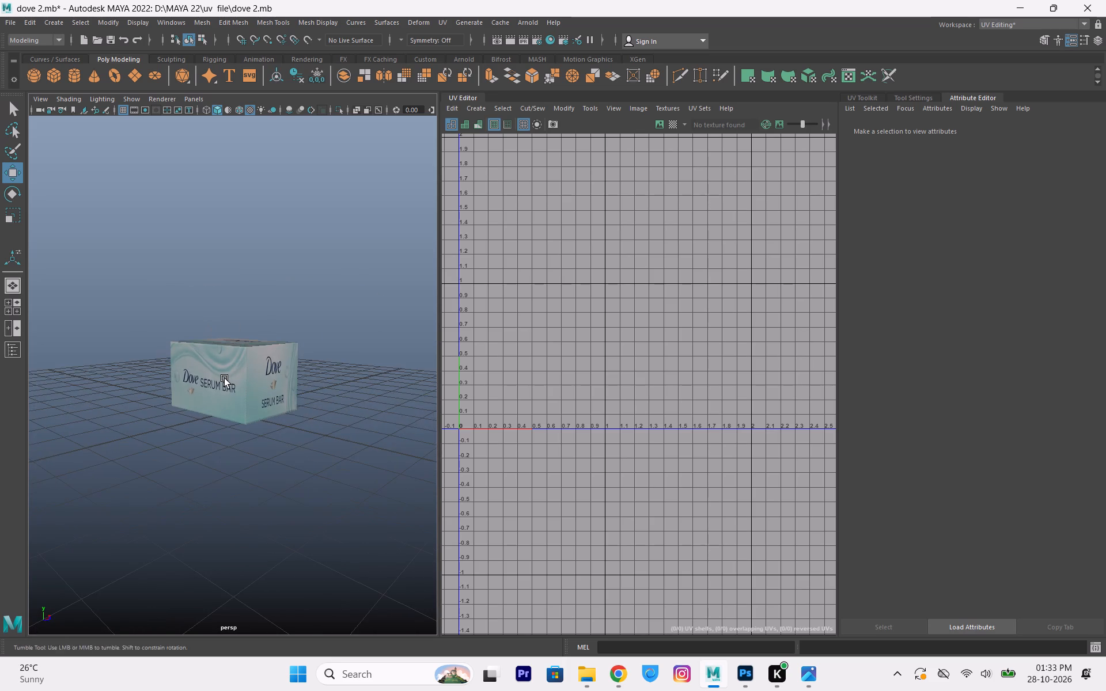
alt+drag(262, 359, 237, 382)
click(232, 381)
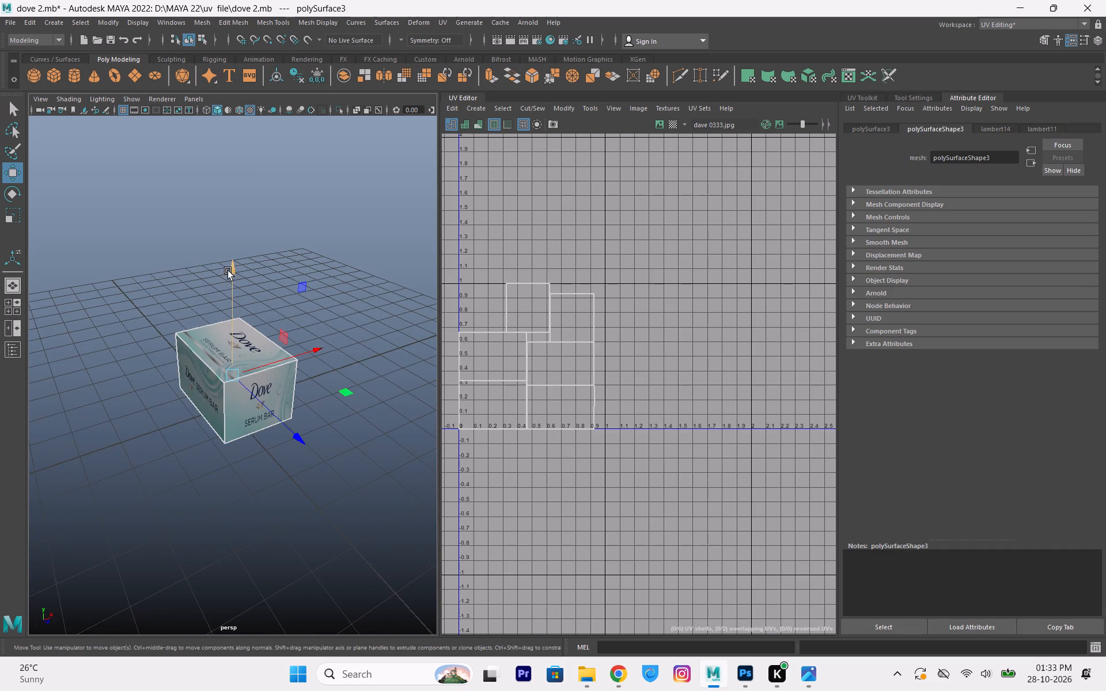
shift+drag(229, 278, 234, 198)
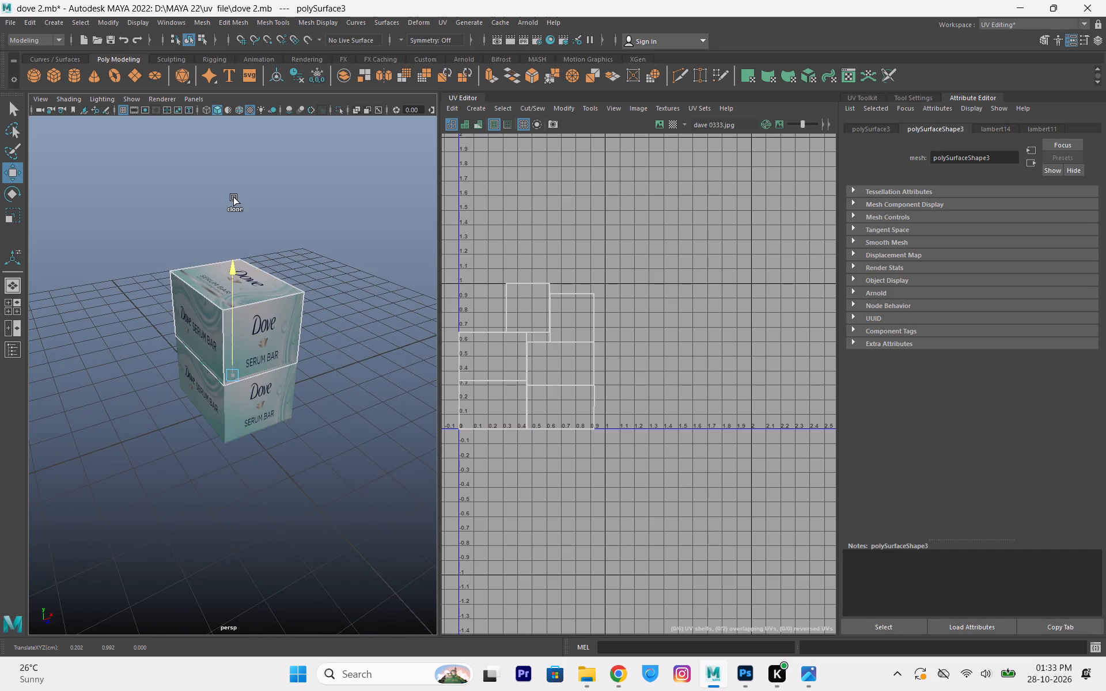
shift+drag(234, 198, 234, 192)
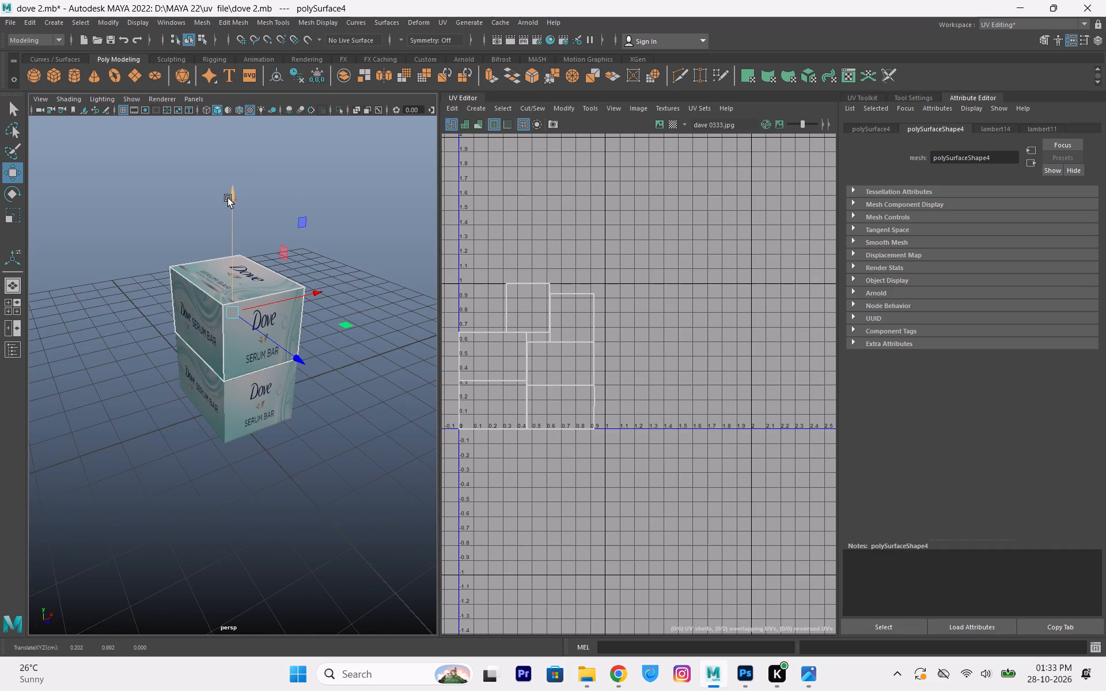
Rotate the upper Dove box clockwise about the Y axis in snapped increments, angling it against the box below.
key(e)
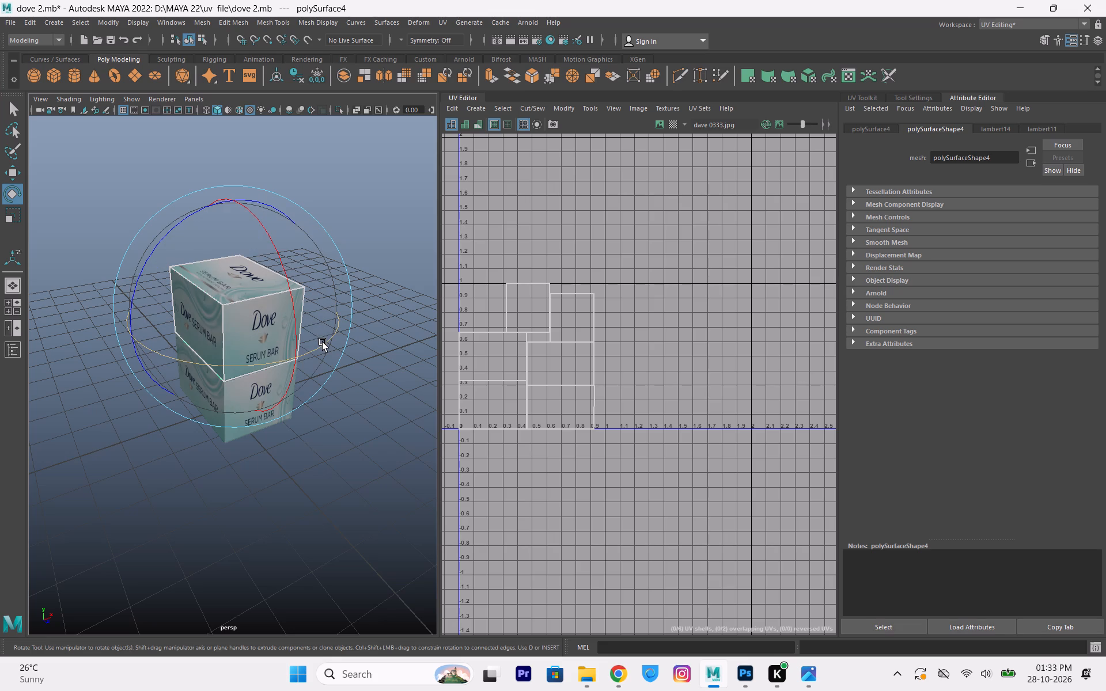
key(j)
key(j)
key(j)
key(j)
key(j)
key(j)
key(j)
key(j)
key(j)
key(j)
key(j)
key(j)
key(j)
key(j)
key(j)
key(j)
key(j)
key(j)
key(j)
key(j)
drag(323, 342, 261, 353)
Shift the upper Dove box slightly in the negative X direction, off the centre of the lower box.
key(w)
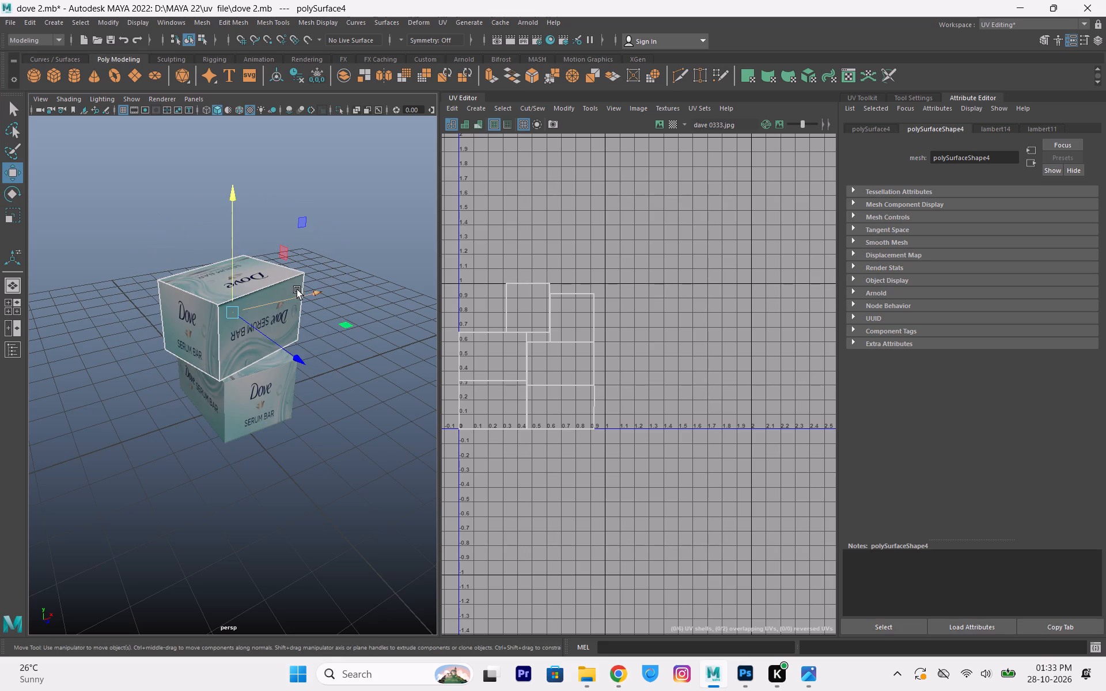
drag(301, 293, 293, 304)
Examine the two stacked Dove boxes from several sides, checking the upper box's angle, visible artwork and contact with the lower box.
alt+drag(281, 321, 279, 310)
alt+right_drag(215, 305, 249, 332)
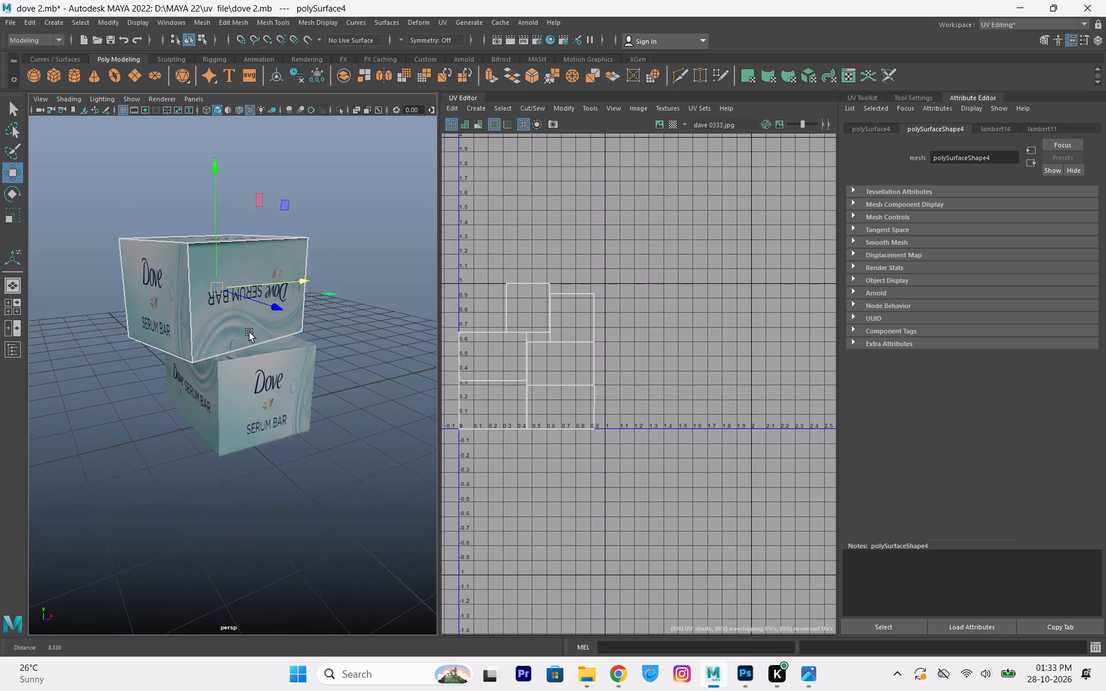
alt+right_drag(249, 332, 279, 345)
alt+middle_drag(293, 350, 264, 358)
alt+scroll(251, 340, down, 1)
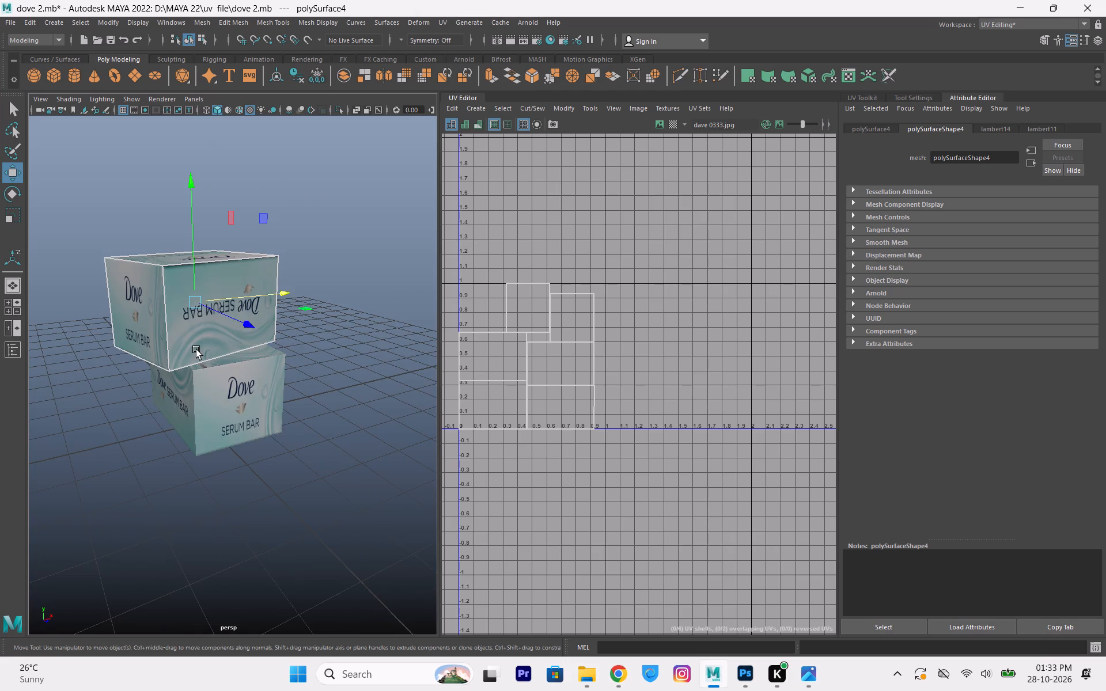
alt+drag(196, 350, 232, 335)
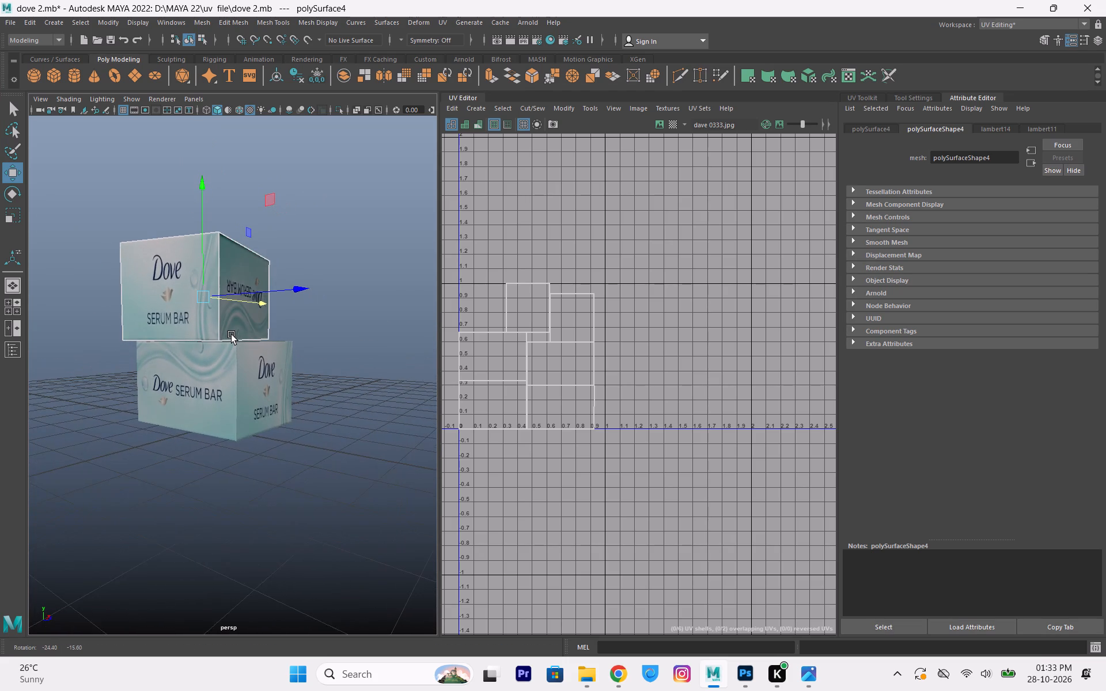
alt+drag(232, 335, 230, 333)
alt+drag(206, 306, 197, 319)
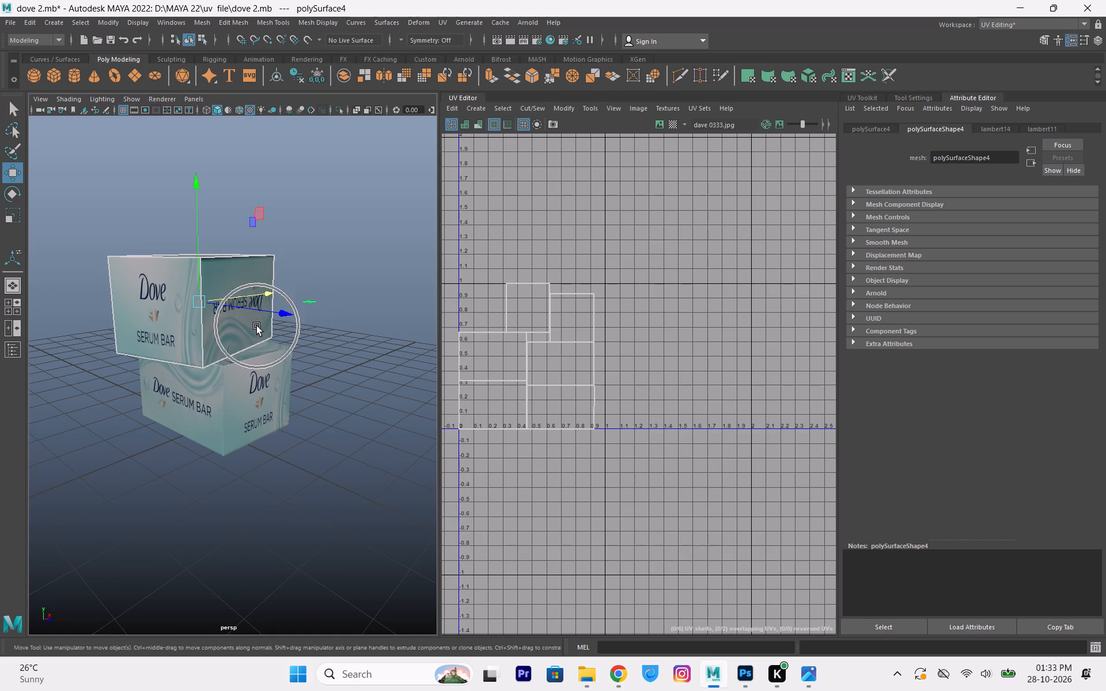
alt+drag(203, 337, 287, 328)
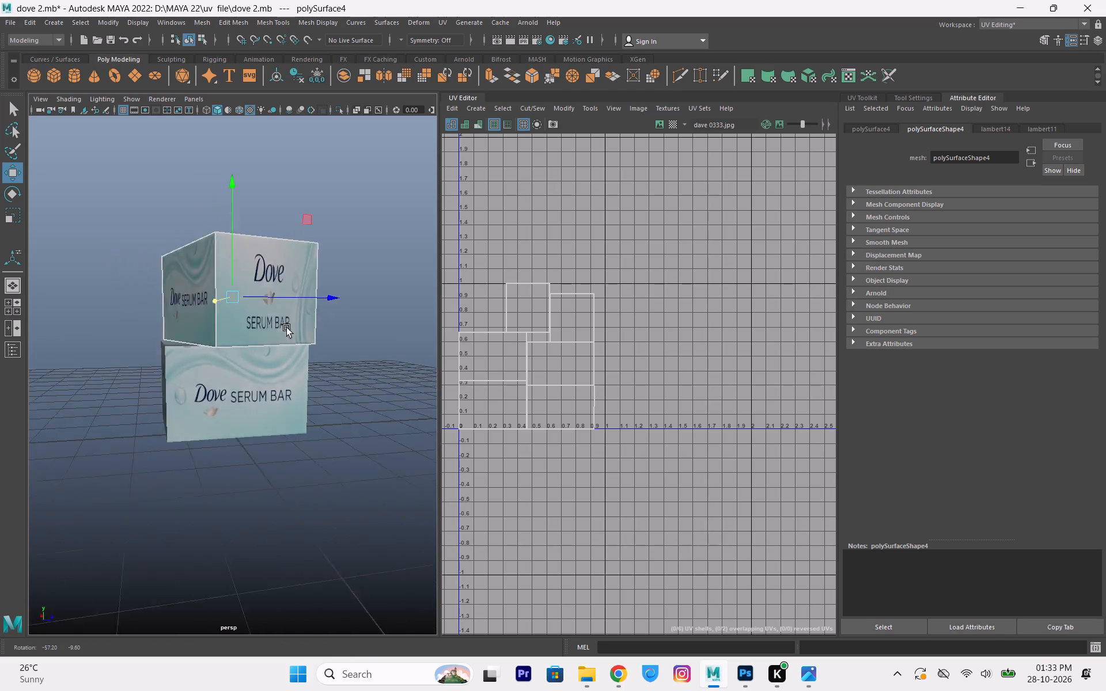
alt+drag(287, 328, 181, 339)
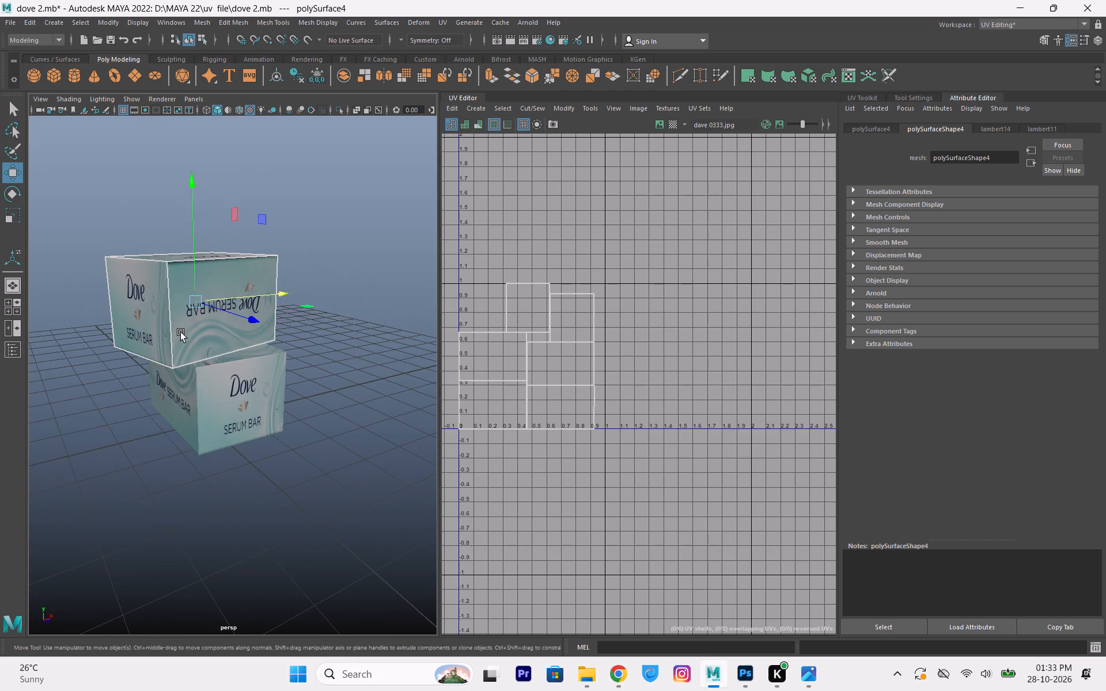
Rotate the upper Dove box about the Y axis in snapped increments to 30 degrees, with its upright long panel facing forward.
text(ee)
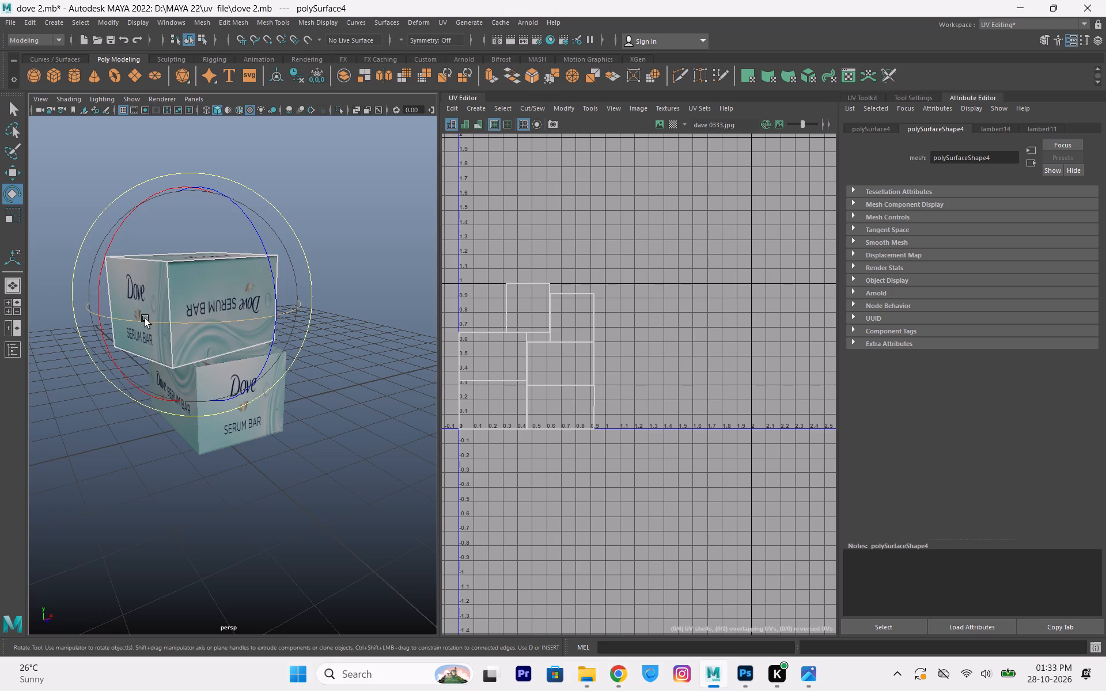
key(j)
key(j)
key(j)
key(j)
key(j)
key(j)
key(j)
key(j)
key(j)
key(j)
key(j)
key(j)
key(j)
key(j)
key(j)
key(j)
key(j)
key(j)
key(j)
key(j)
drag(145, 318, 233, 336)
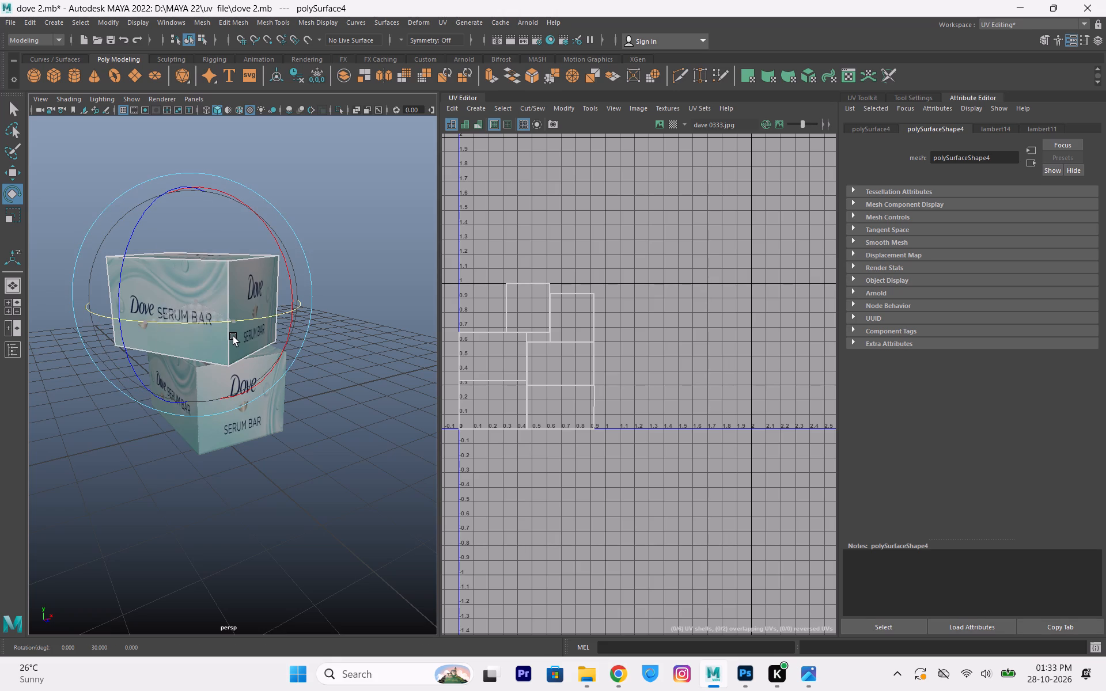
Rotate the upper Dove box to 45 degrees about the Y axis and shift it slightly in the positive X direction.
drag(233, 336, 238, 335)
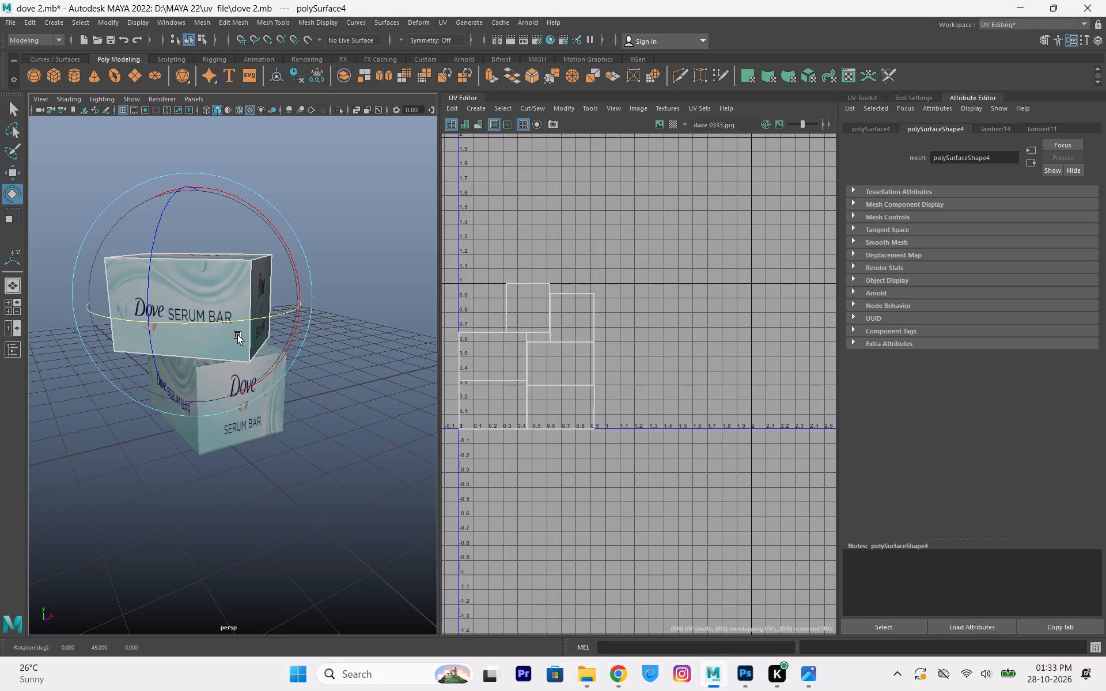
key(w)
alt+drag(272, 335, 250, 335)
alt+middle_drag(219, 314, 243, 320)
alt+scroll(228, 297, up, 1)
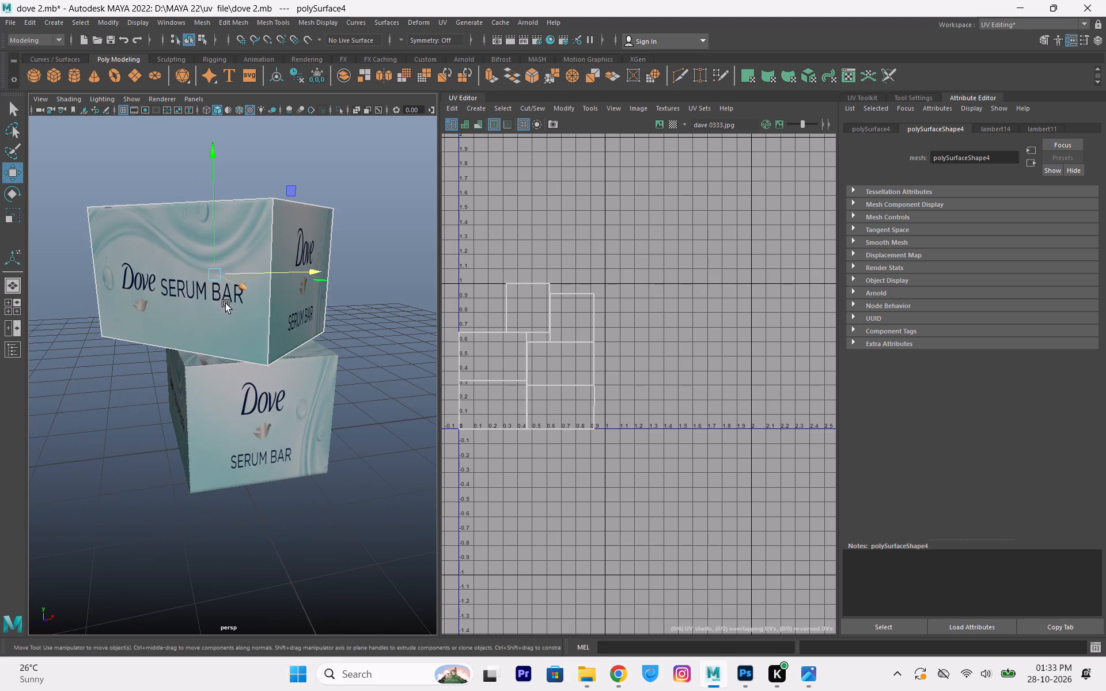
drag(285, 273, 305, 272)
Duplicate the lower Dove box and place the copy beside it in the negative X direction.
alt+drag(302, 303, 294, 299)
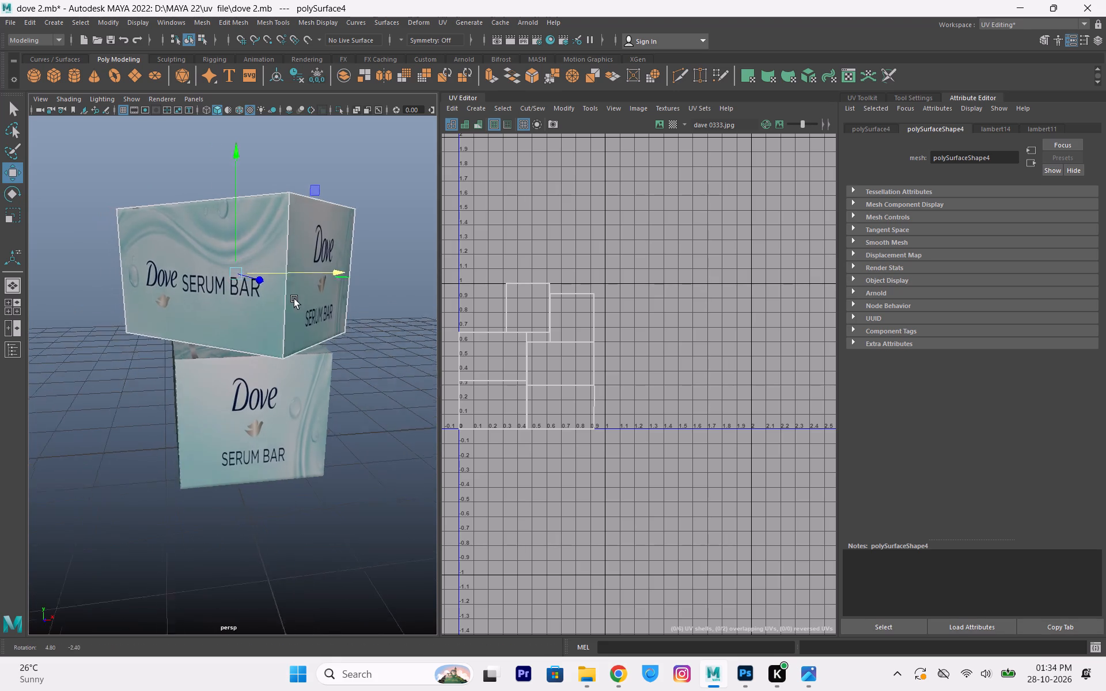
alt+drag(294, 299, 293, 291)
alt+right_drag(325, 317, 277, 319)
alt+drag(271, 316, 274, 333)
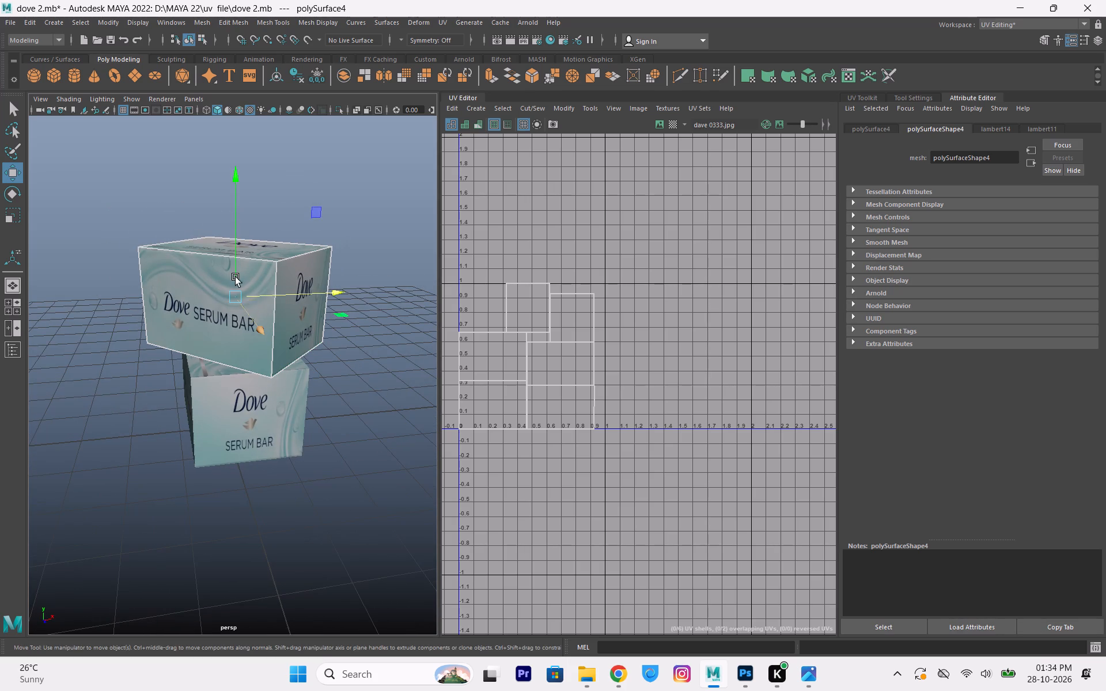
click(207, 395)
shift+drag(310, 380, 179, 381)
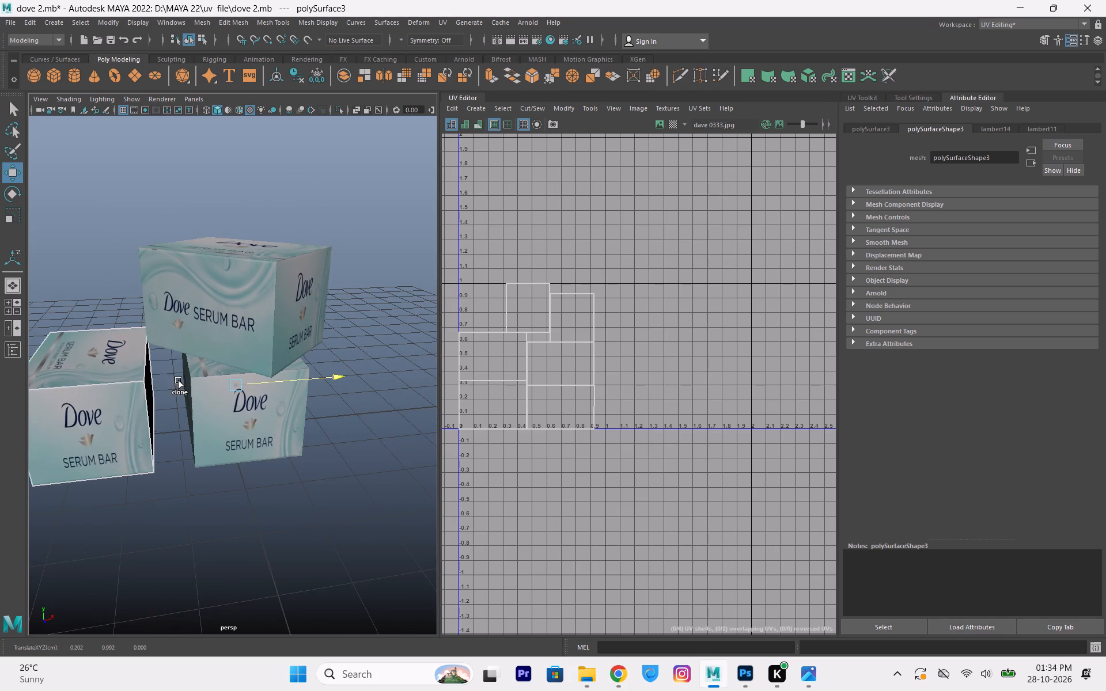
shift+drag(179, 381, 177, 381)
Rotate the duplicated lower box about the Y axis so its end panel faces forward and its long panel angles toward the original lower box.
alt+drag(177, 407, 204, 397)
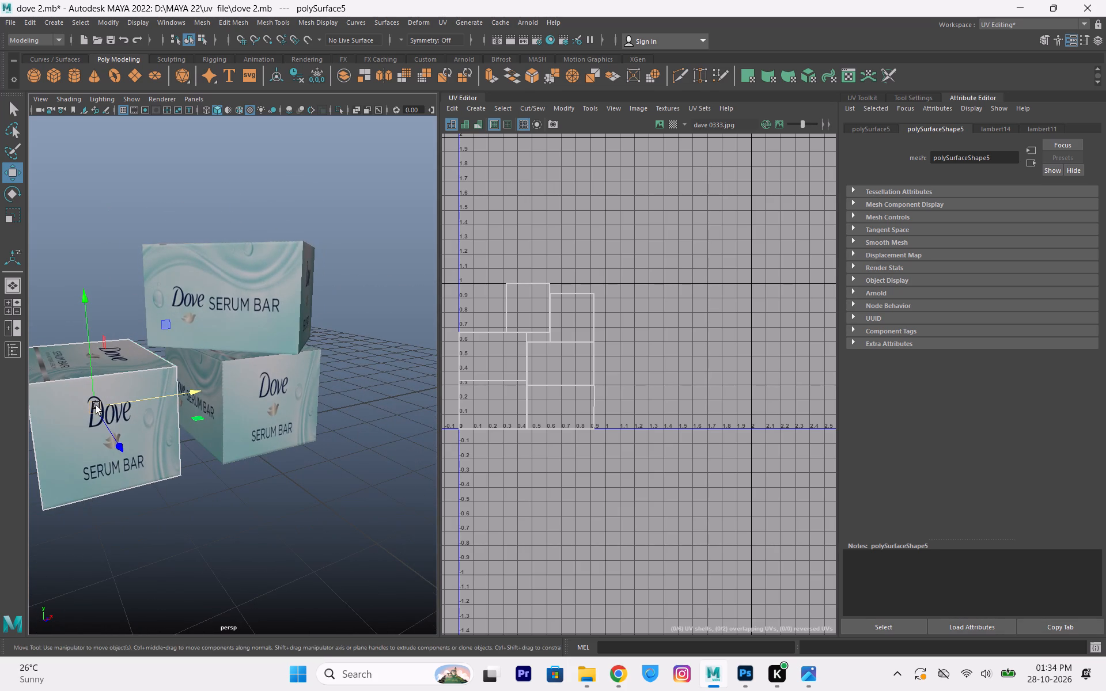
key(e)
key(r)
key(e)
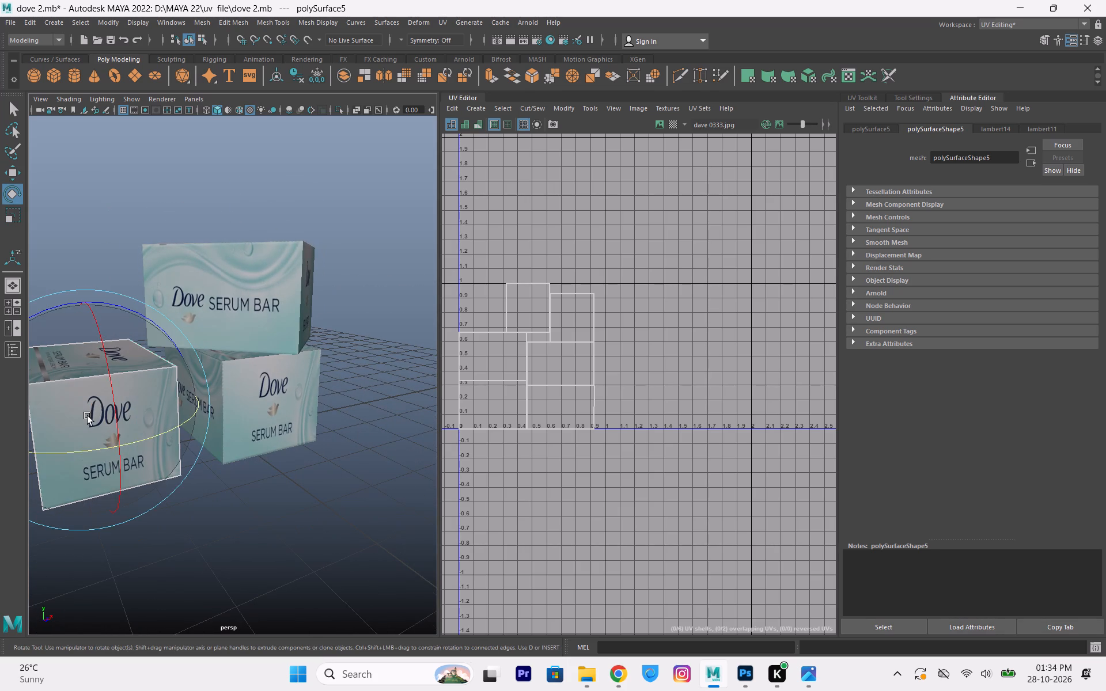
drag(62, 453, 236, 404)
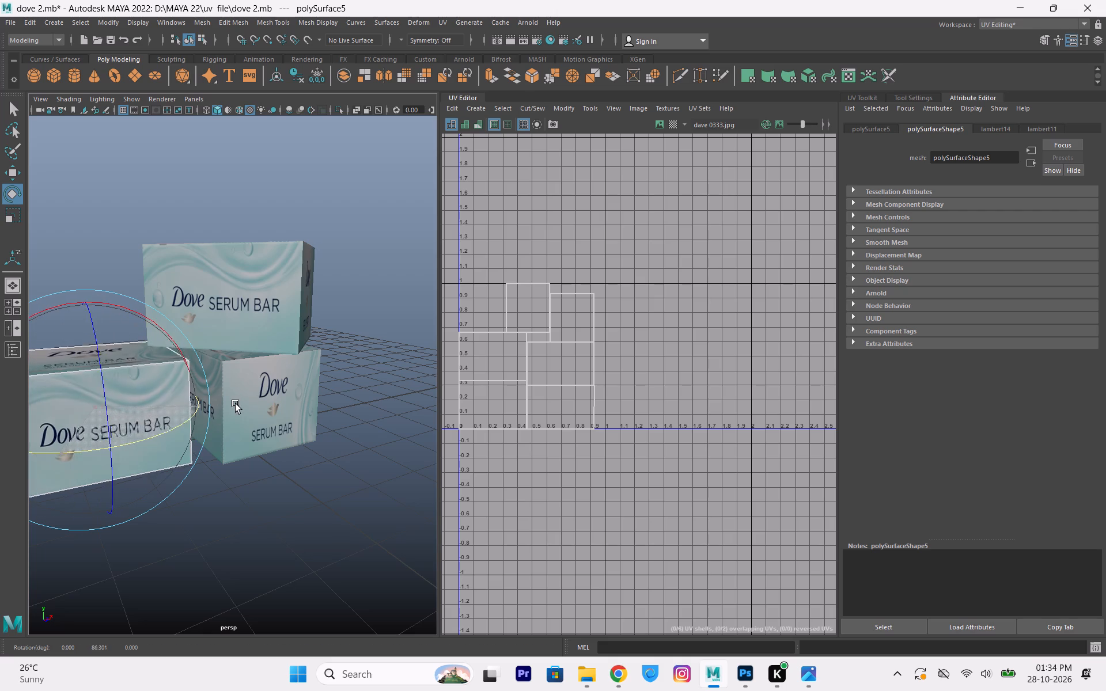
drag(236, 404, 292, 375)
drag(113, 442, 224, 405)
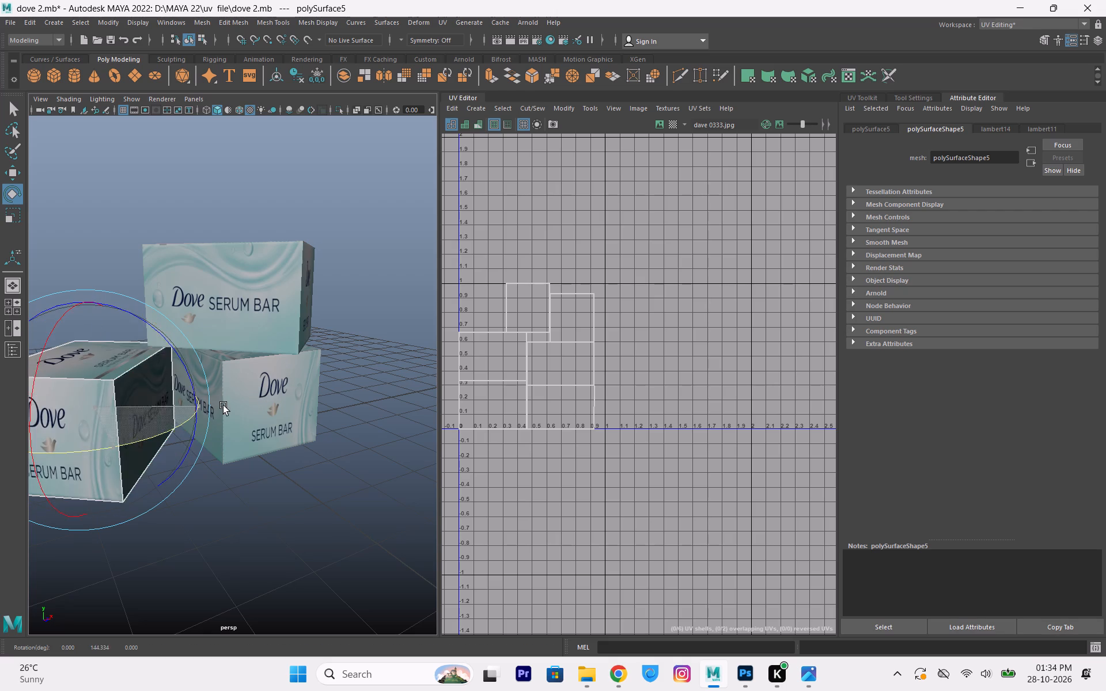
drag(224, 405, 198, 412)
Shift the duplicated lower box along the X axis, closer to the original lower box.
alt+middle_drag(209, 415, 230, 398)
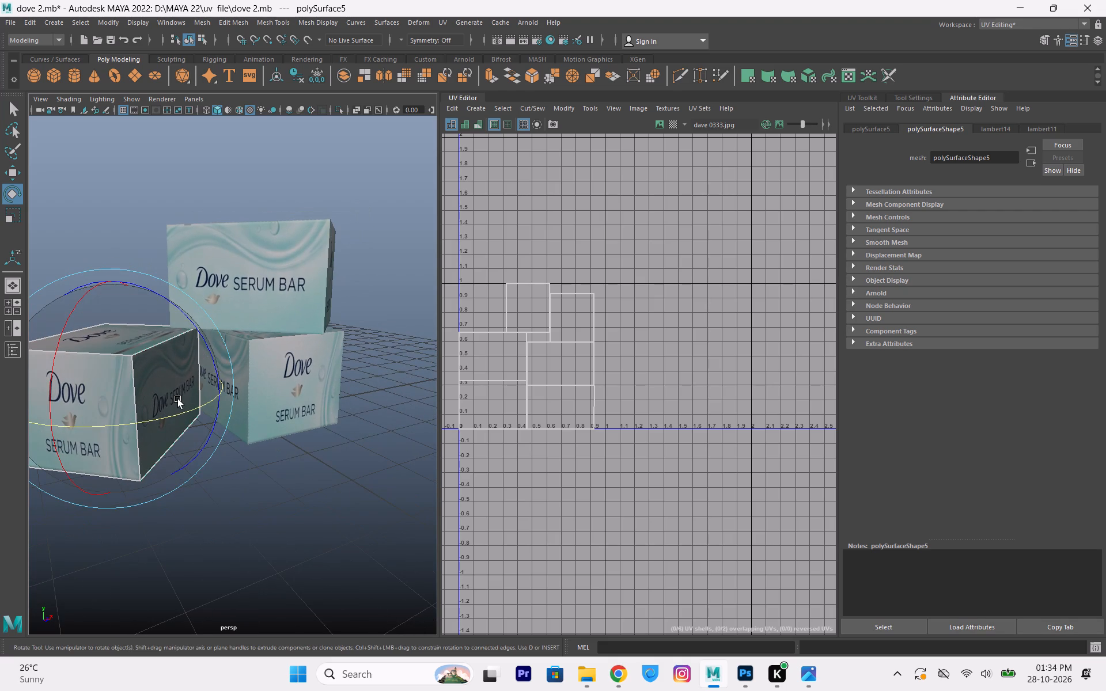
key(w)
click(157, 385)
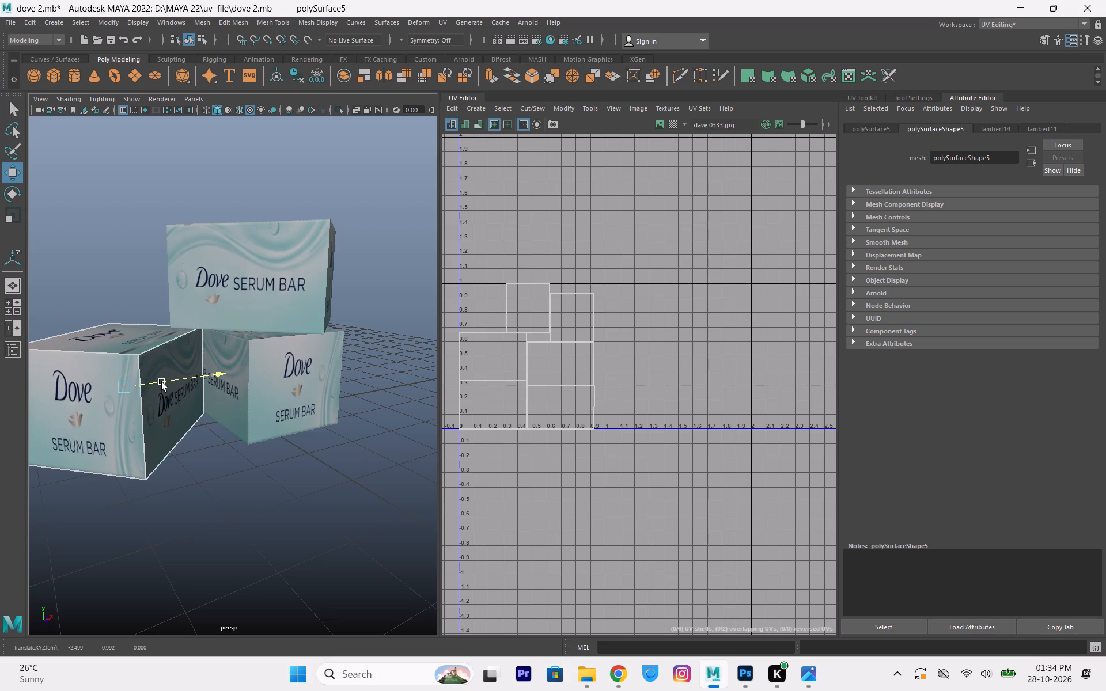
alt+drag(215, 387, 177, 383)
Move the upper Dove box in the negative X direction so it rests across both lower boxes.
alt+drag(195, 349, 232, 359)
alt+scroll(239, 312, down, 1)
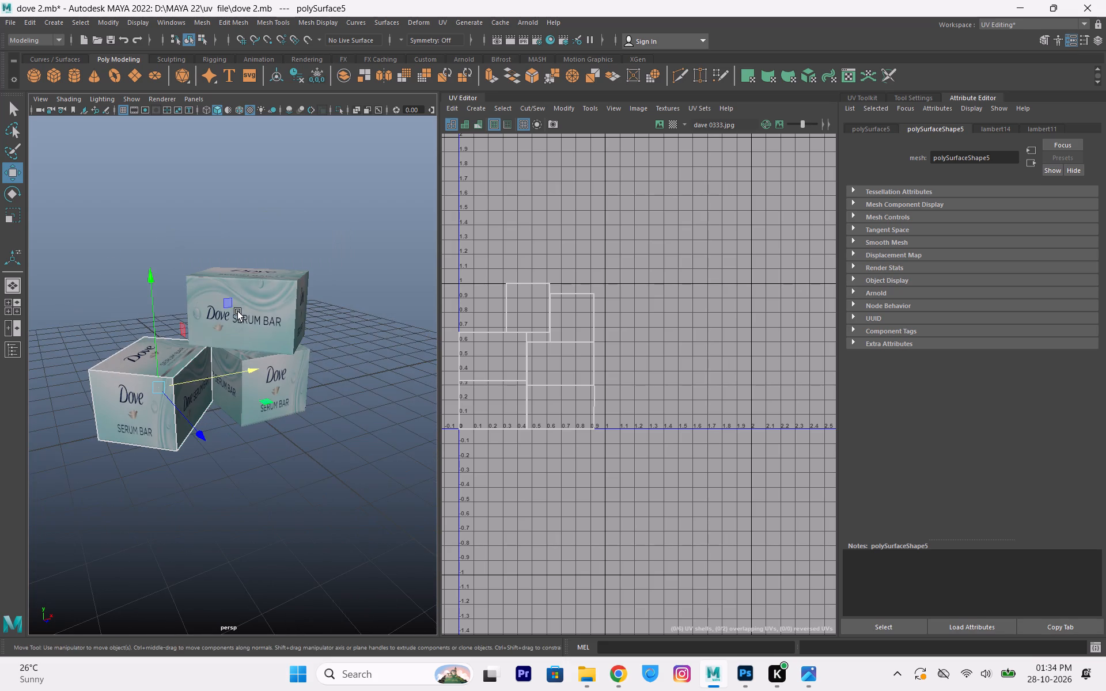
alt+click(241, 331)
click(251, 306)
drag(318, 300, 292, 303)
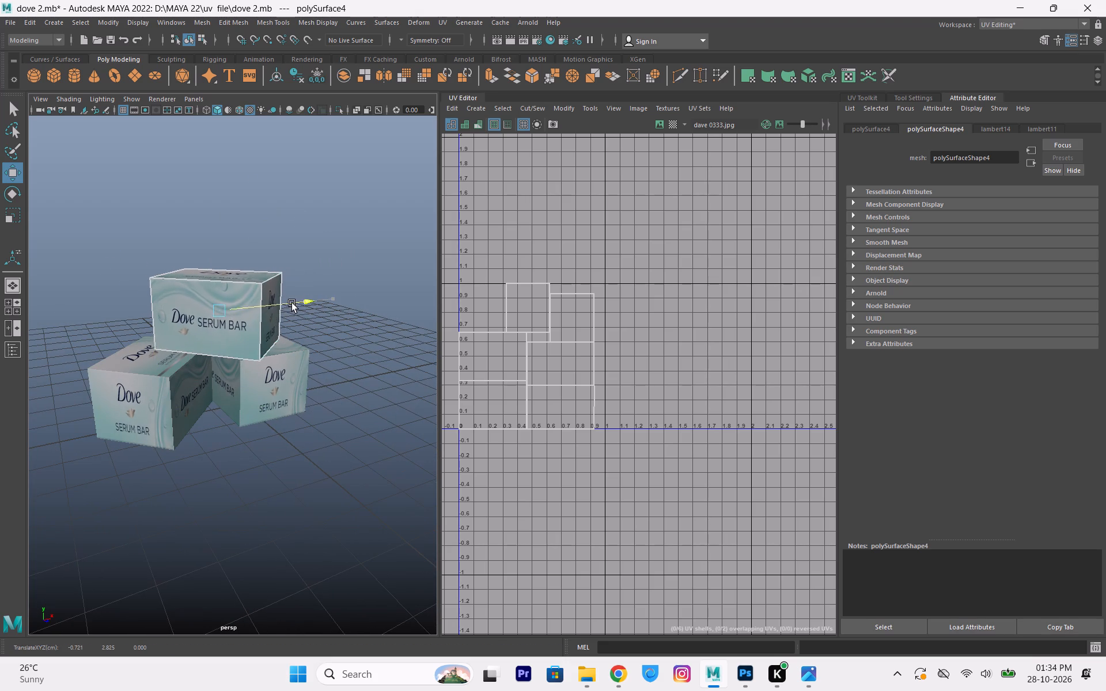
drag(292, 303, 285, 307)
Select the duplicated lower Dove box on the negative X side of the stack.
alt+drag(265, 352, 253, 343)
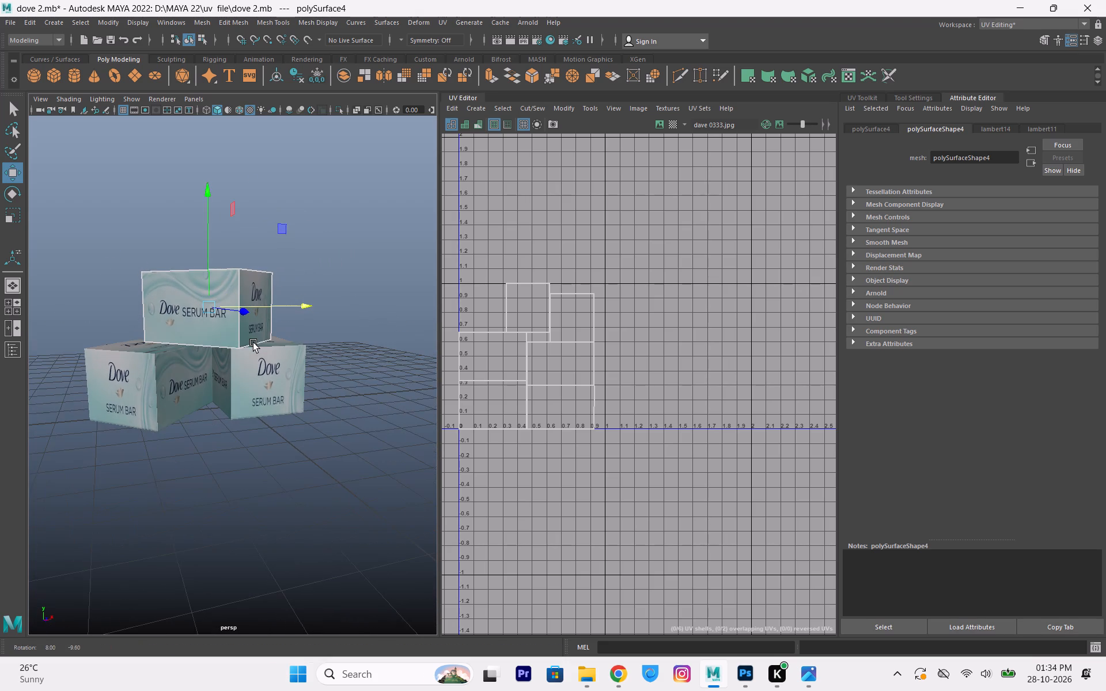
alt+drag(253, 343, 253, 343)
alt+scroll(169, 379, up, 1)
alt+middle_drag(180, 384, 211, 391)
click(210, 379)
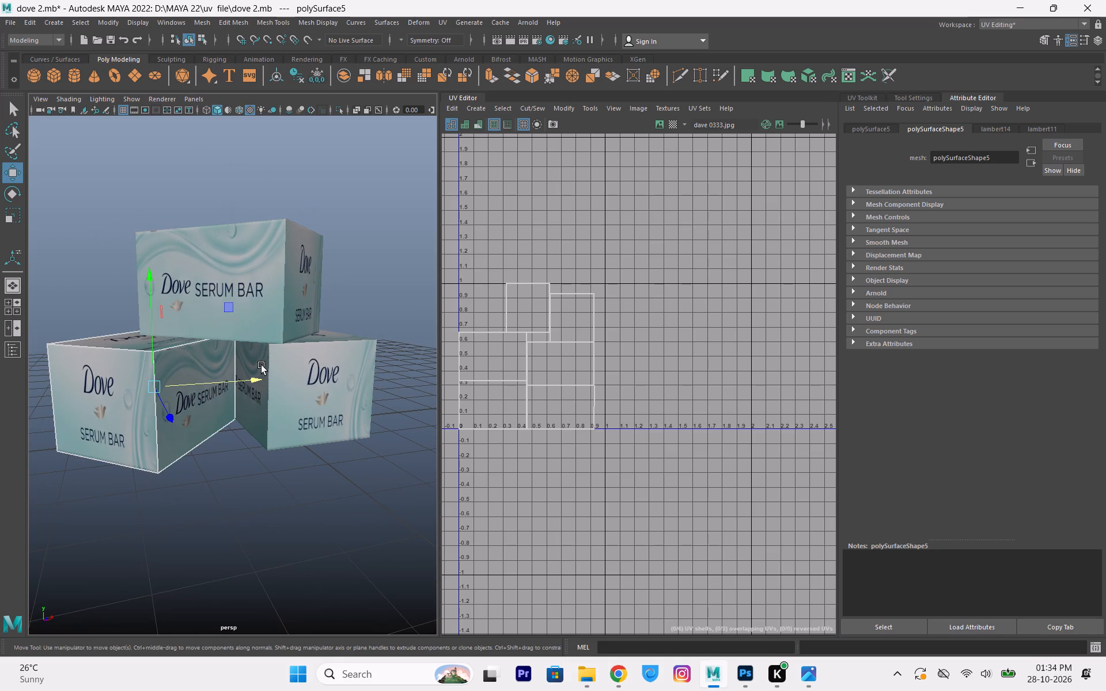
Move the duplicated lower box in the negative X direction, farther from the original lower box, and clear the selection.
drag(256, 378, 244, 372)
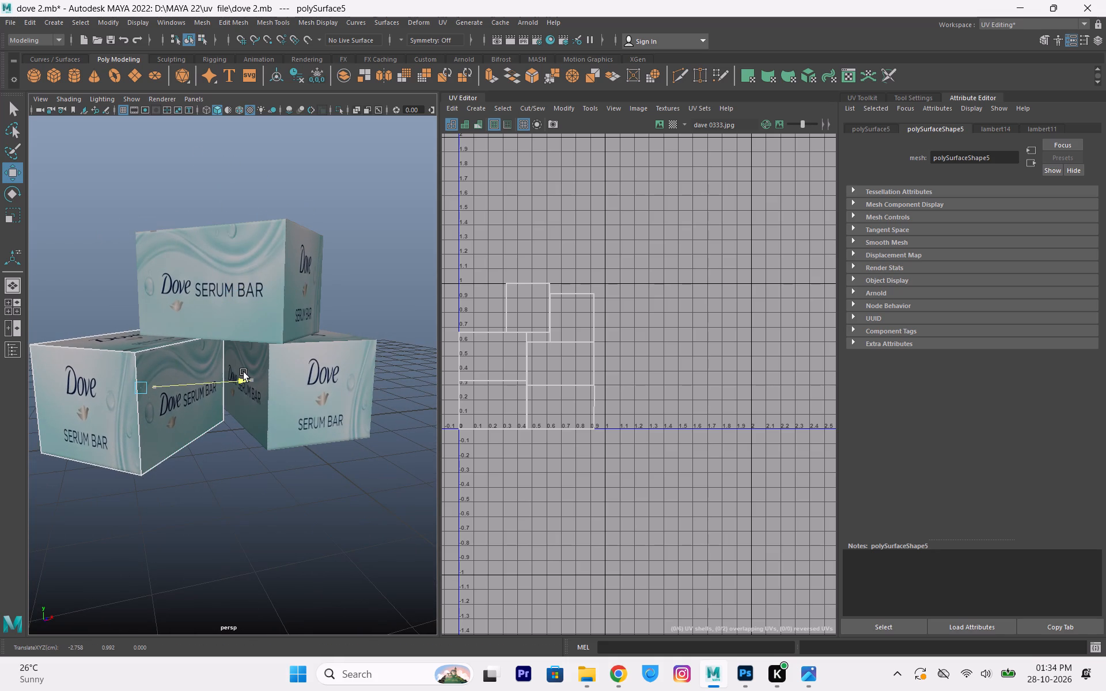
drag(244, 372, 244, 371)
alt+scroll(269, 320, down, 2)
alt+drag(270, 340, 272, 352)
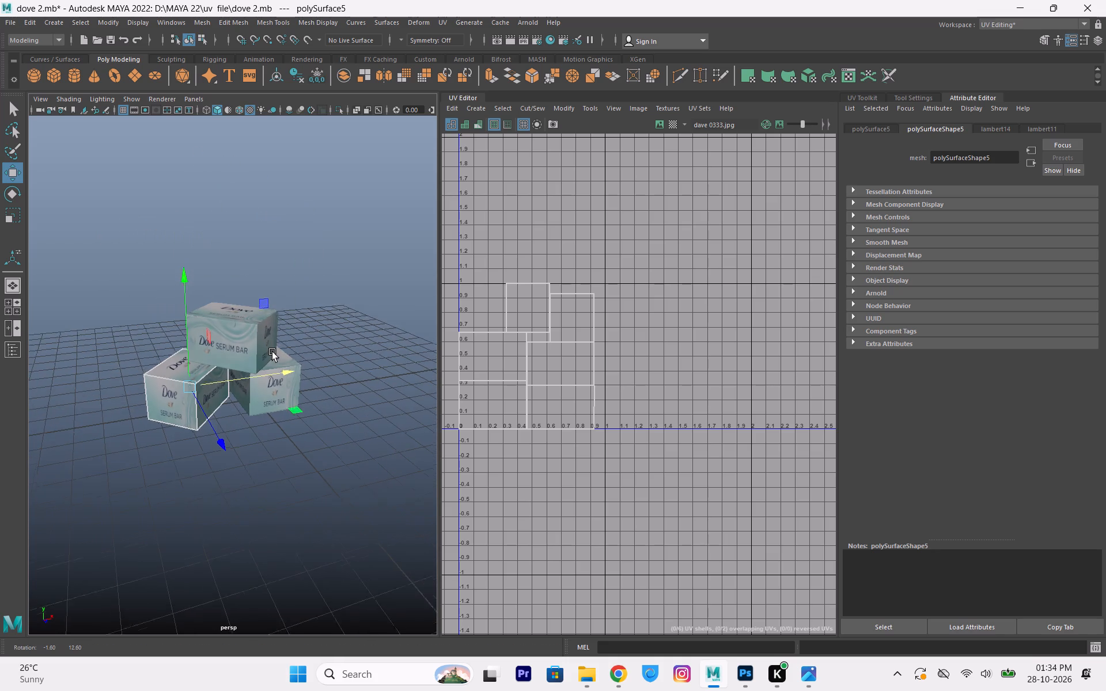
alt+drag(272, 352, 272, 354)
click(344, 284)
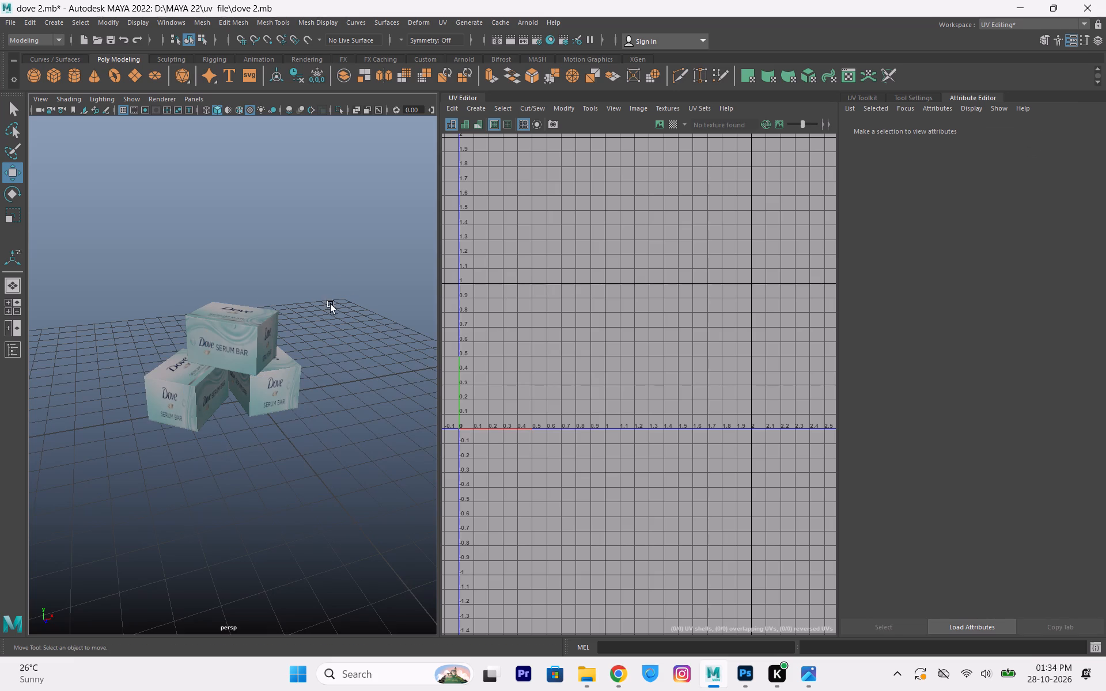
Select the upper Dove box and shrink its move manipulator to a small size.
click(254, 317)
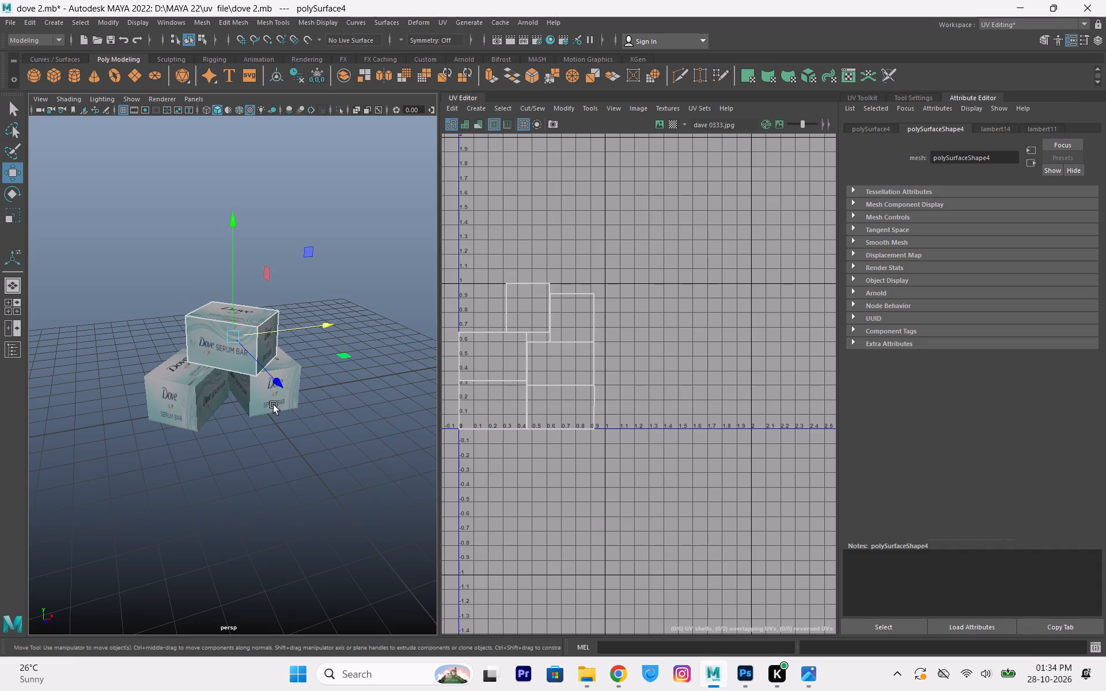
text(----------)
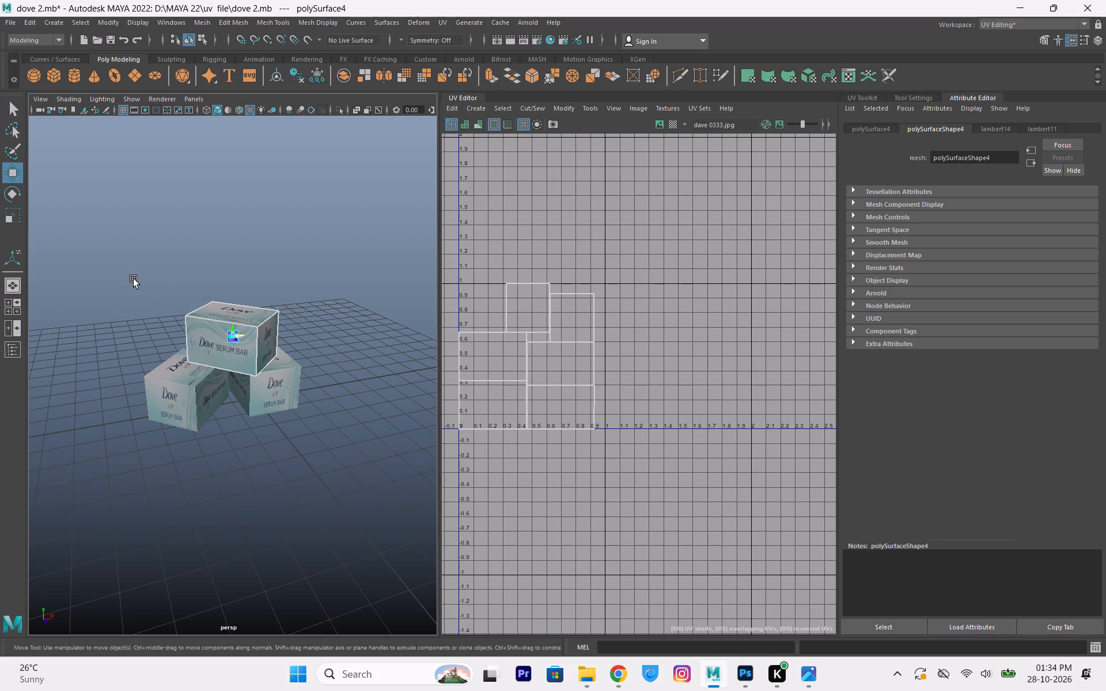
Hide the grid in the perspective viewport.
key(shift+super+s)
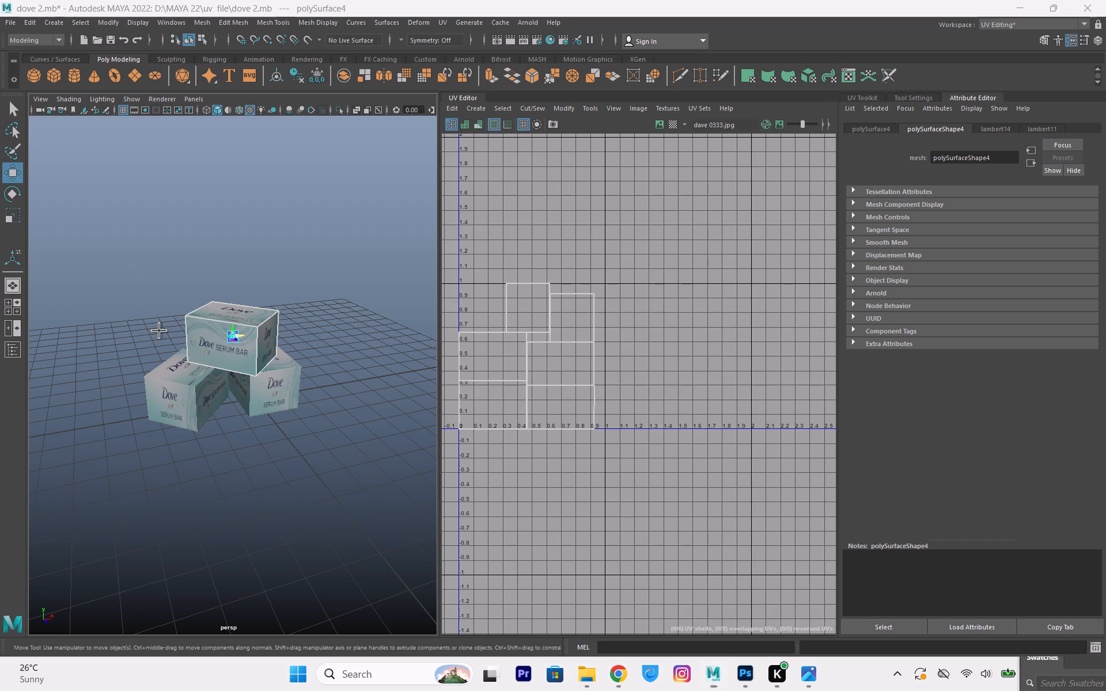
click(649, 23)
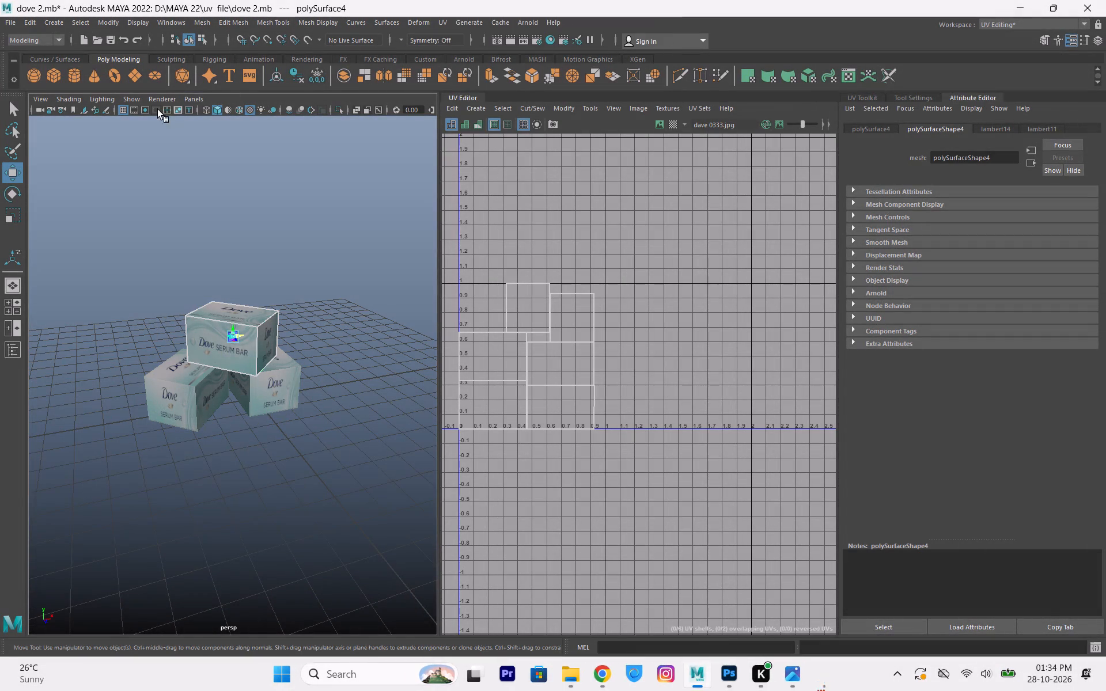
click(124, 109)
Capture a screenshot of the three stacked Dove boxes from a raised angle, together with the neighbouring UV layout.
alt+drag(232, 302, 236, 291)
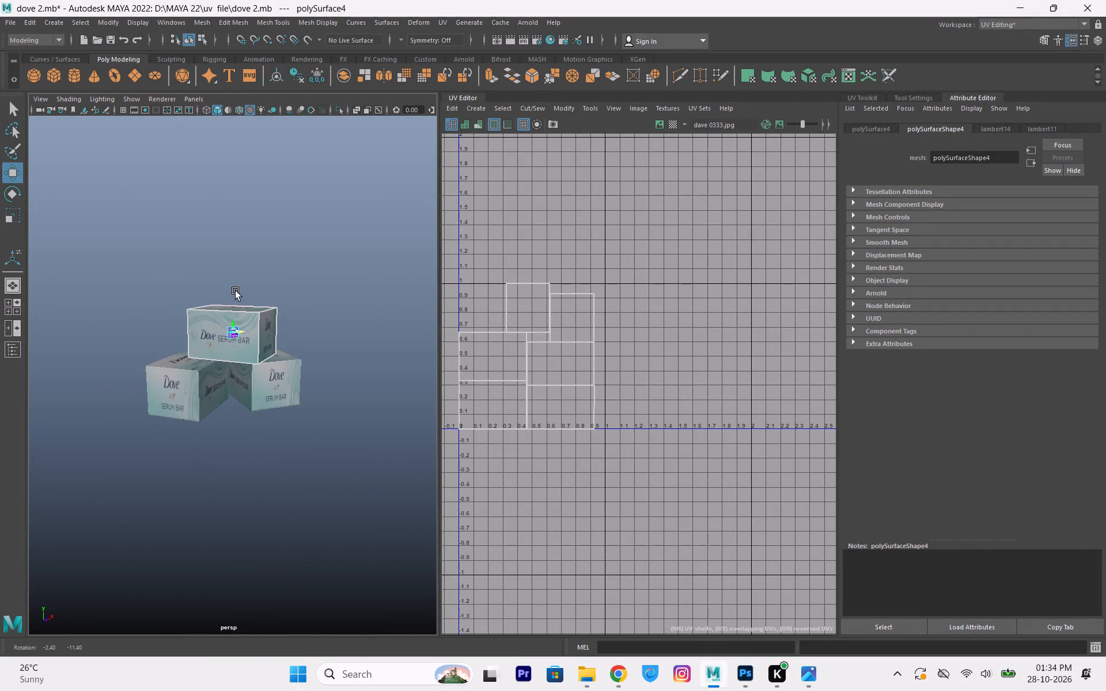
alt+drag(236, 291, 217, 290)
alt+right_drag(168, 303, 204, 328)
alt+drag(229, 316, 237, 337)
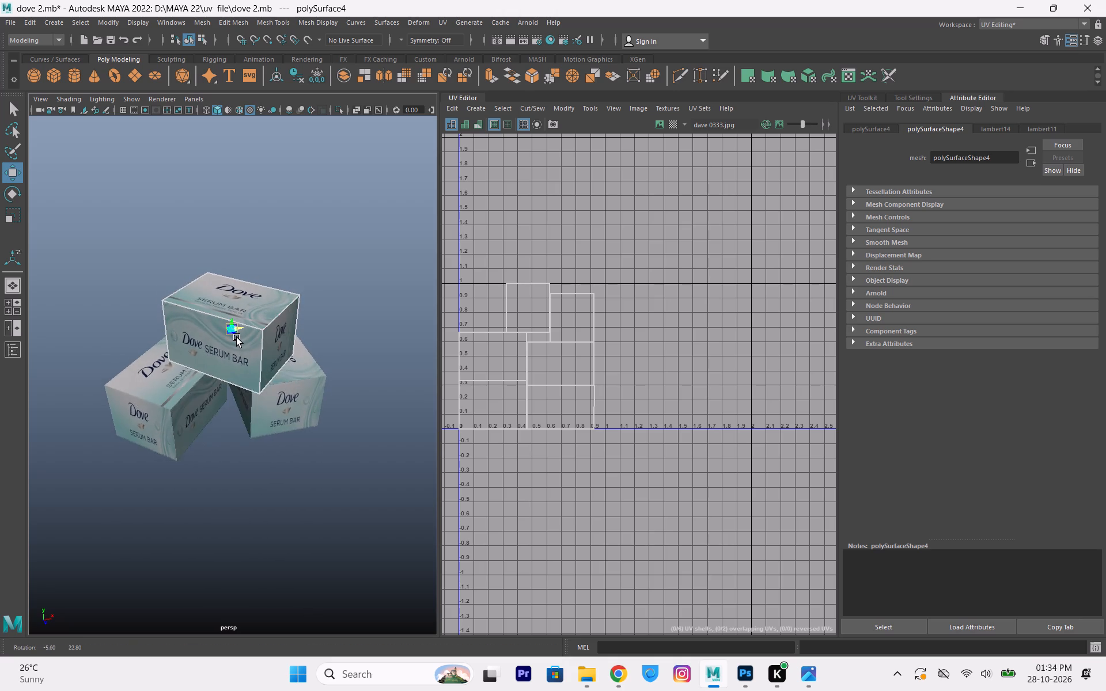
alt+drag(237, 337, 232, 334)
key(shift+super+s)
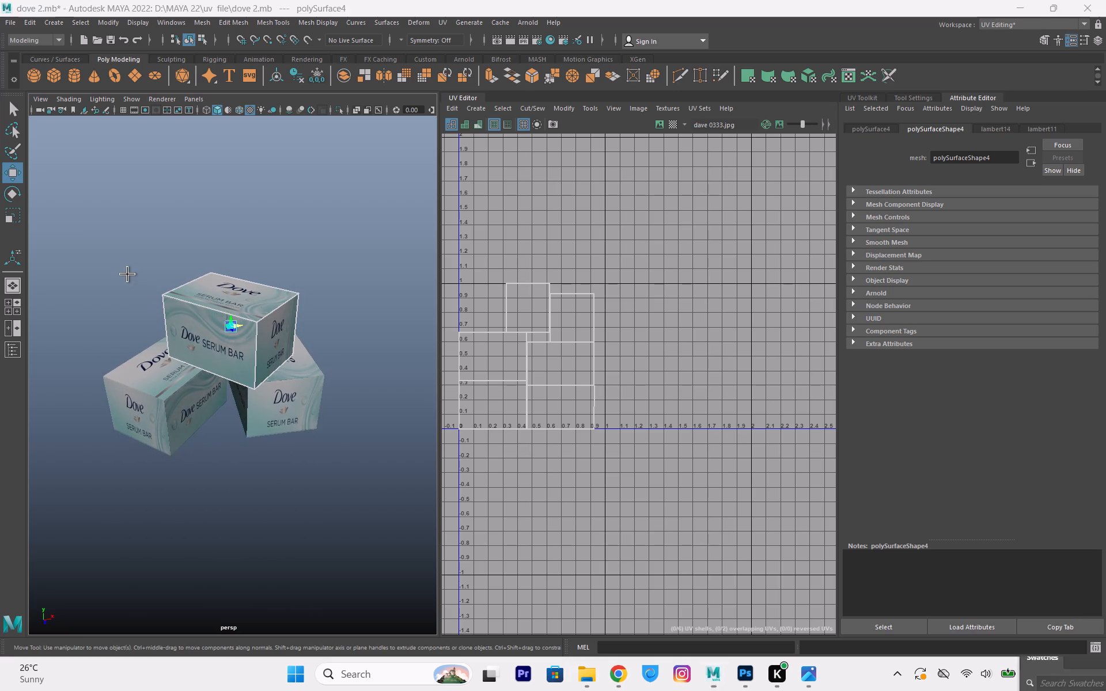
drag(37, 136, 730, 548)
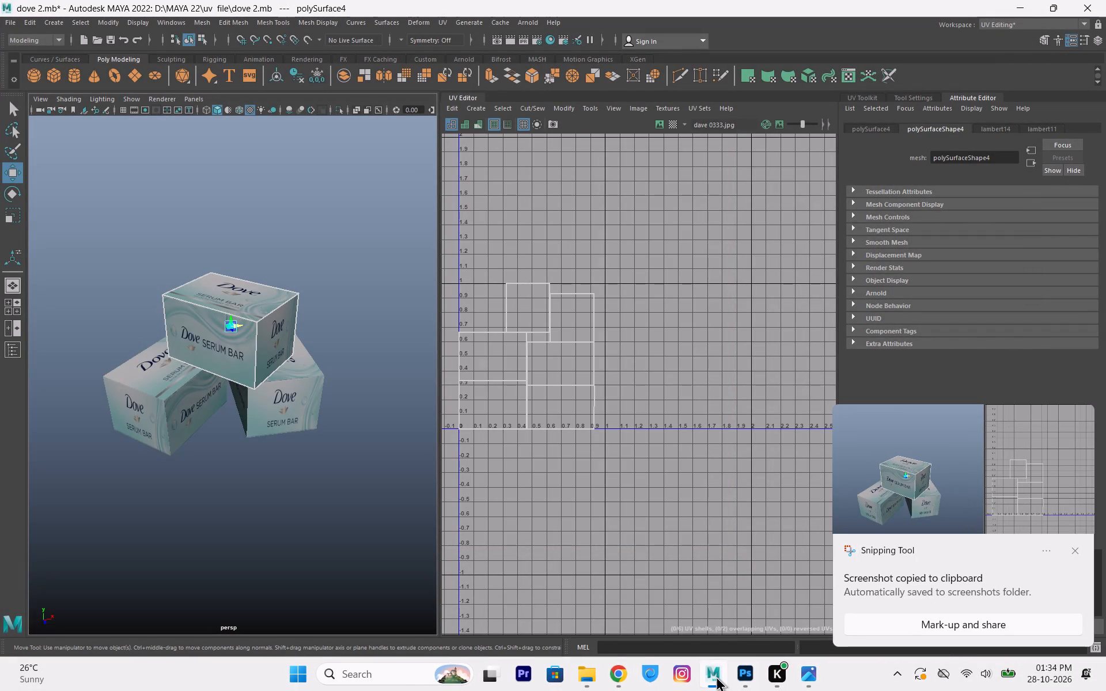
Switch to the Chrome browser window.
click(619, 673)
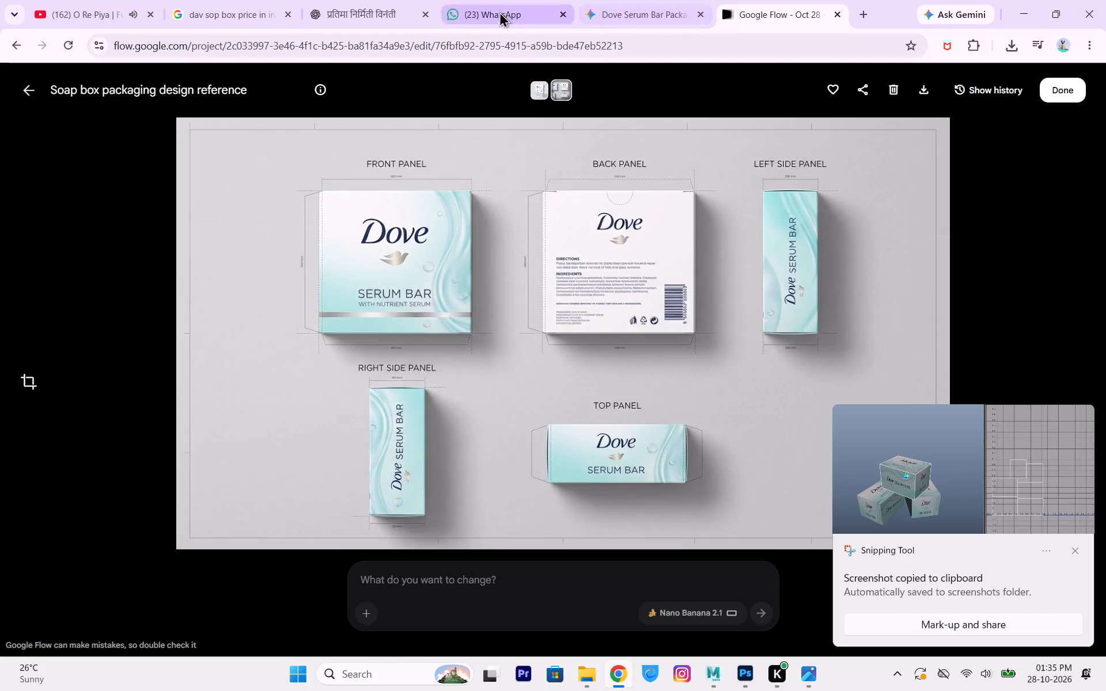